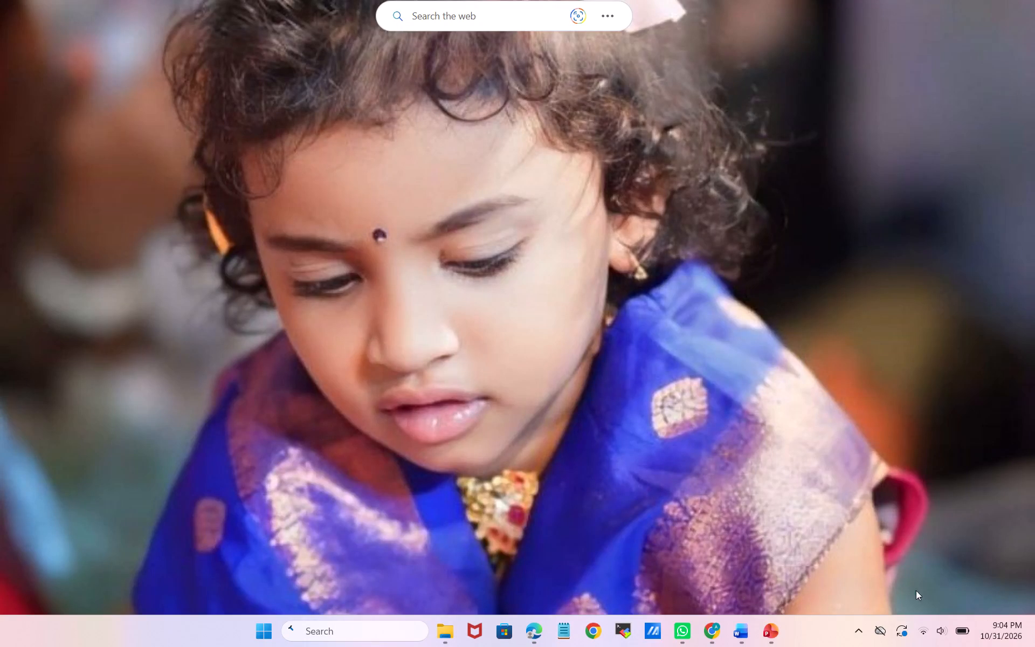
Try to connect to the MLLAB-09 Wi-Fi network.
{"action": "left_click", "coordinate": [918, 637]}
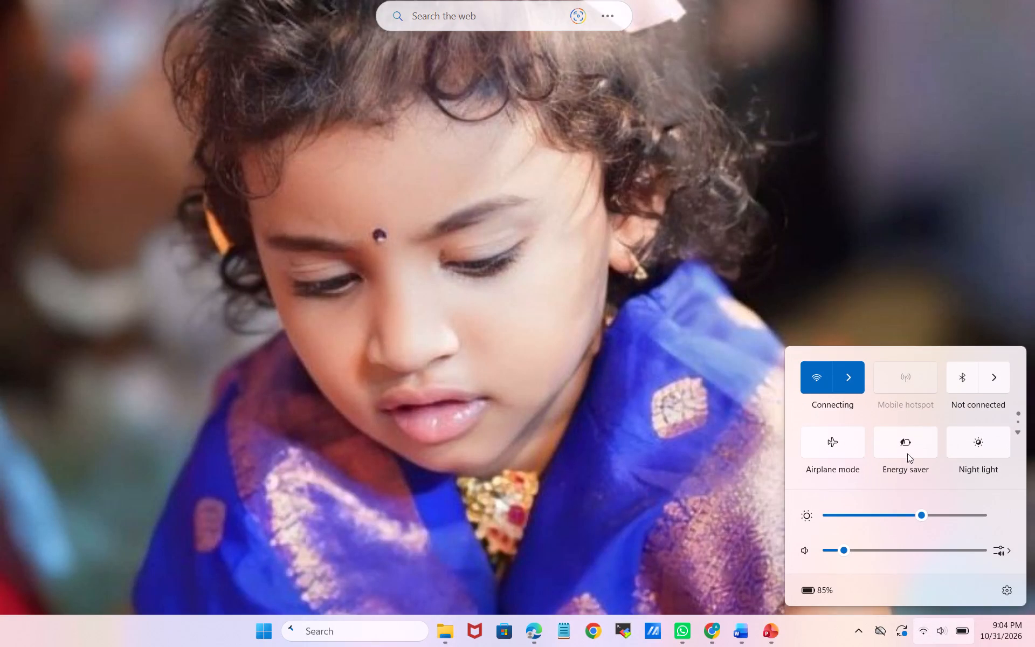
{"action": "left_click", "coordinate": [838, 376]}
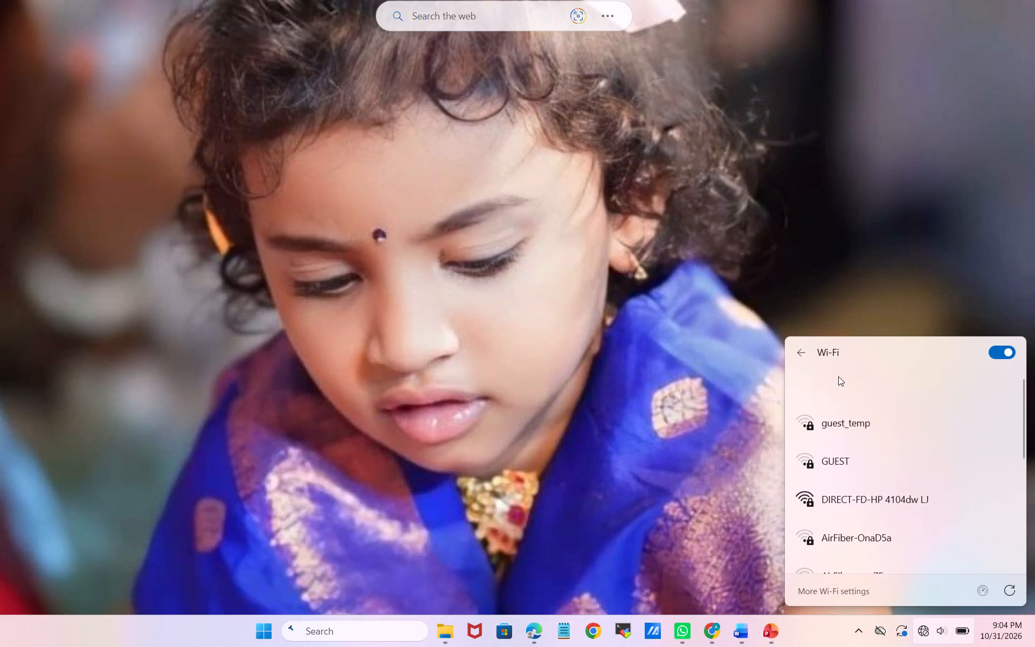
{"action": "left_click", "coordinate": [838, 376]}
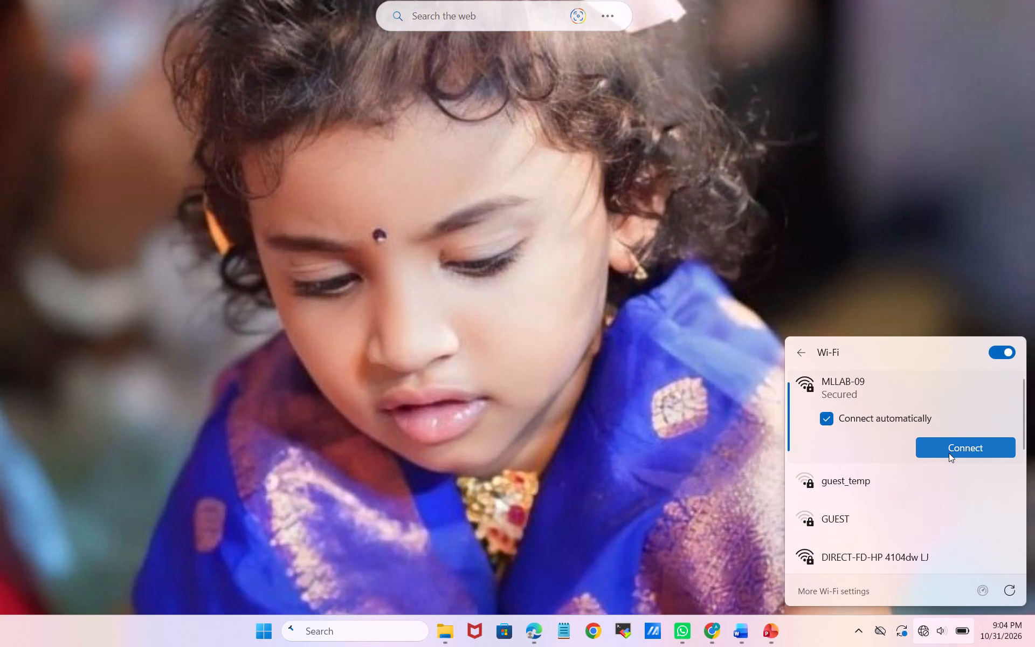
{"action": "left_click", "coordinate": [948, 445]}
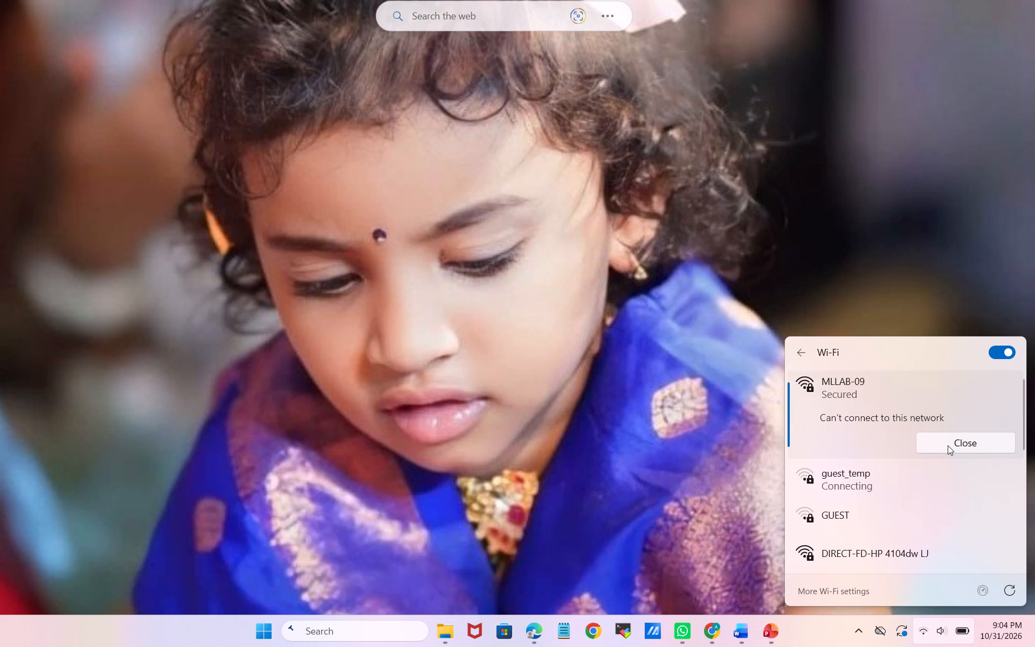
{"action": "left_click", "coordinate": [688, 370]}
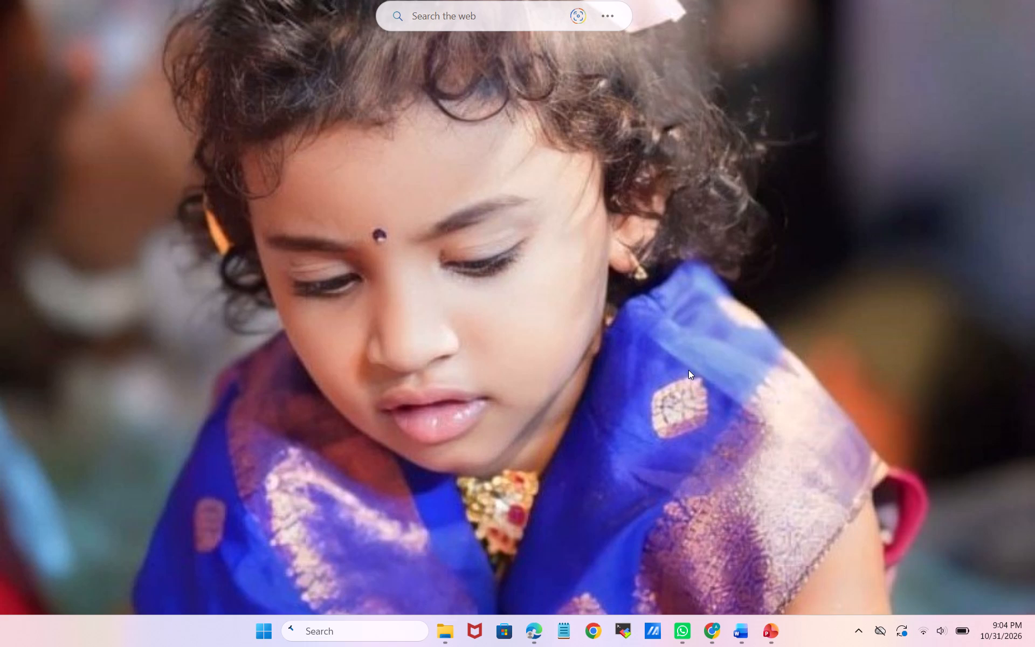
Look through the available Wi-Fi networks and rescan for networks twice.
{"action": "left_click", "coordinate": [921, 624]}
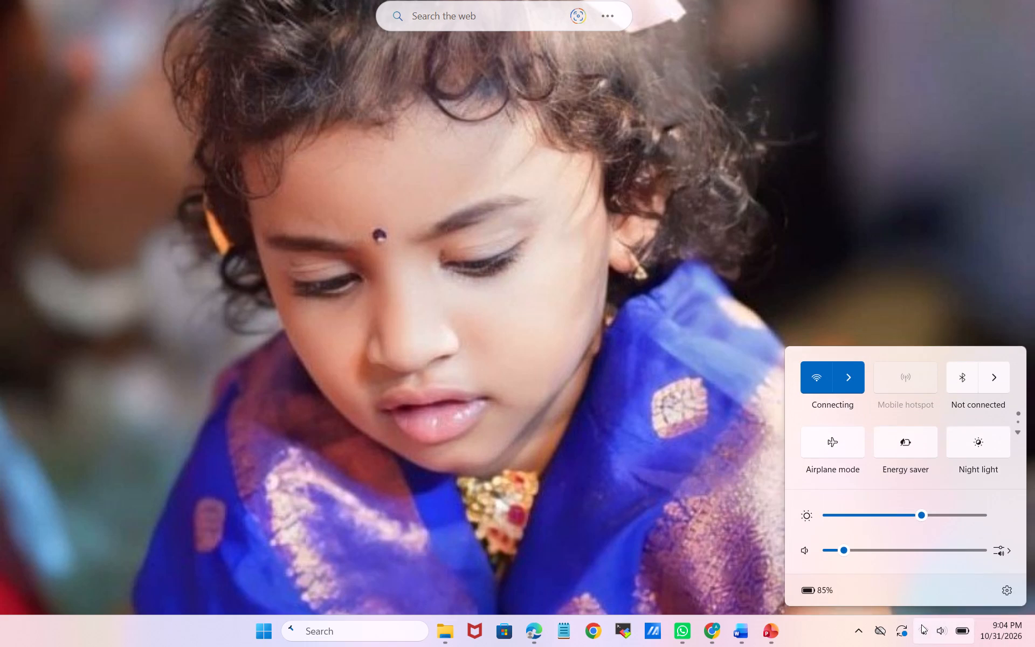
{"action": "left_click", "coordinate": [844, 377]}
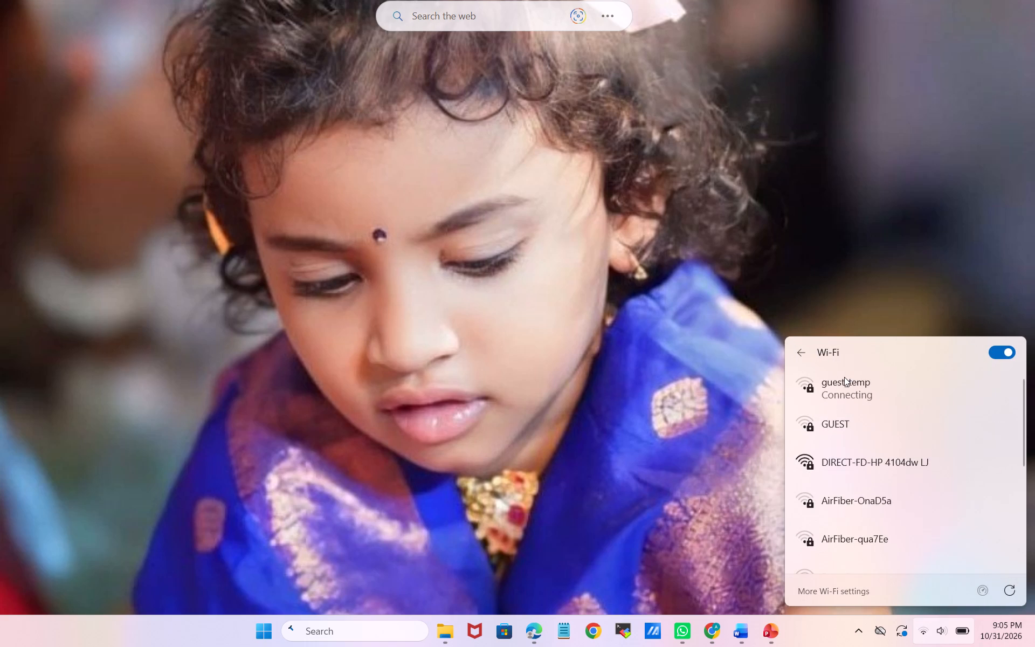
{"action": "scroll", "coordinate": [851, 450], "scroll_direction": "down", "scroll_amount": 3}
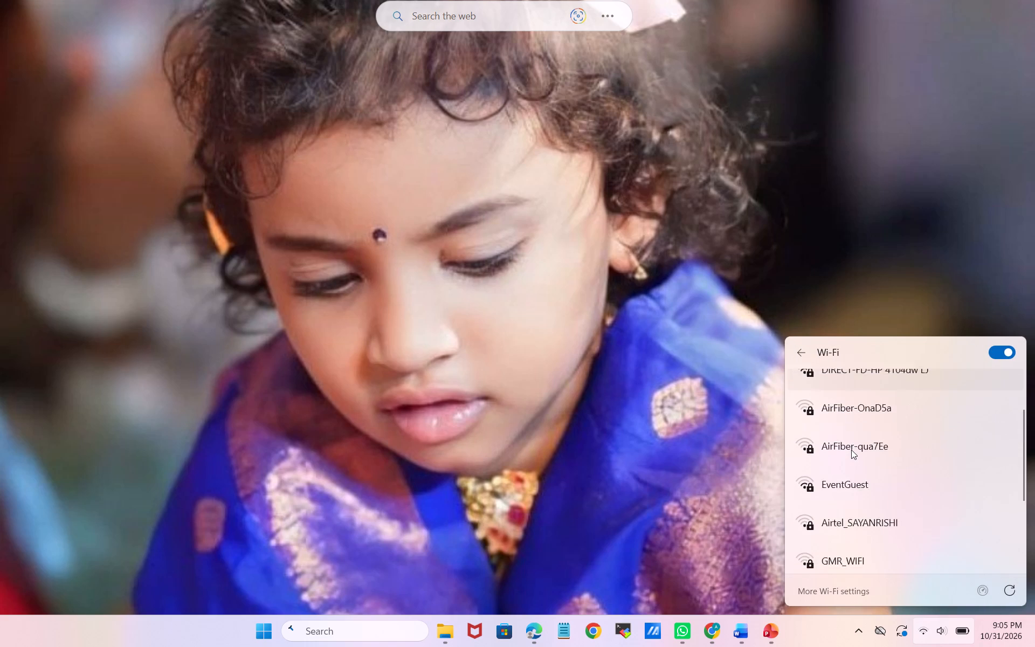
{"action": "scroll", "coordinate": [851, 450], "scroll_direction": "down", "scroll_amount": 11}
{"action": "scroll", "coordinate": [851, 450], "scroll_direction": "up", "scroll_amount": 13}
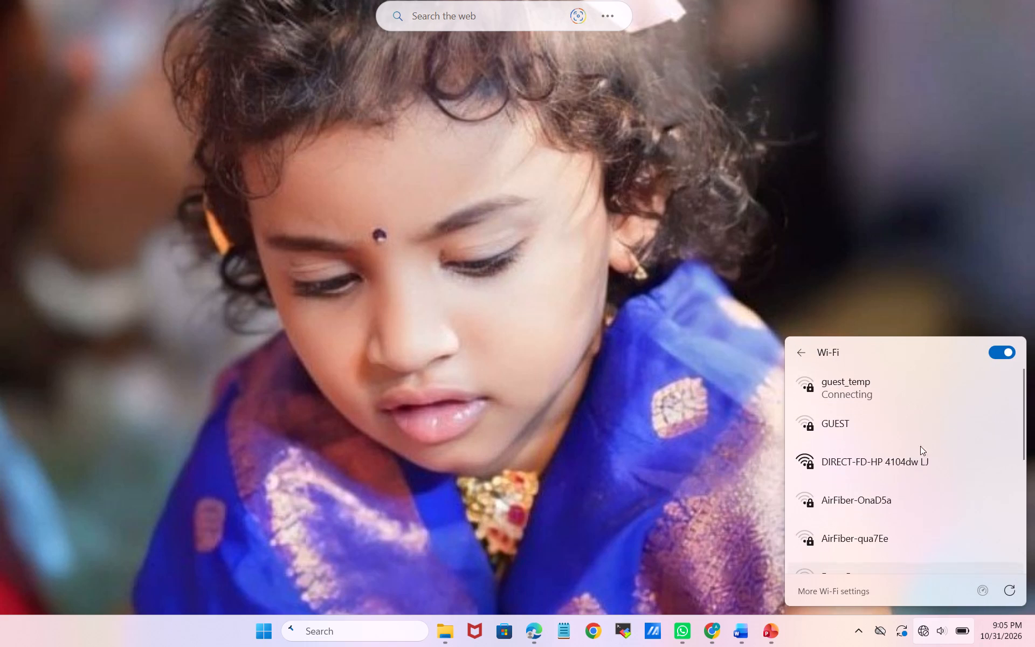
{"action": "left_click", "coordinate": [1008, 596]}
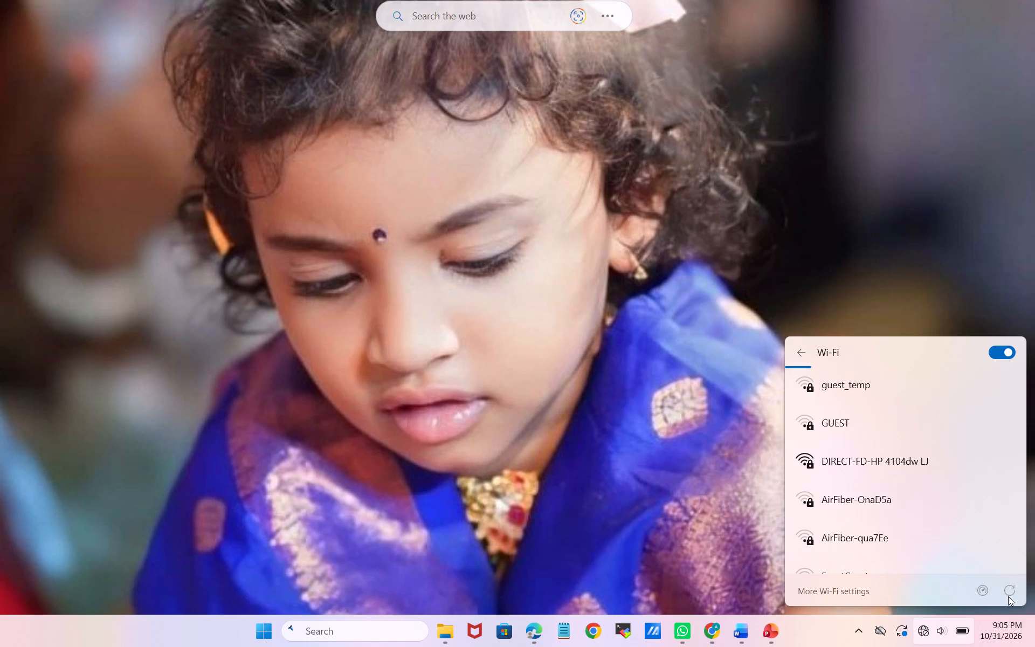
{"action": "scroll", "coordinate": [1005, 504], "scroll_direction": "up", "scroll_amount": 5}
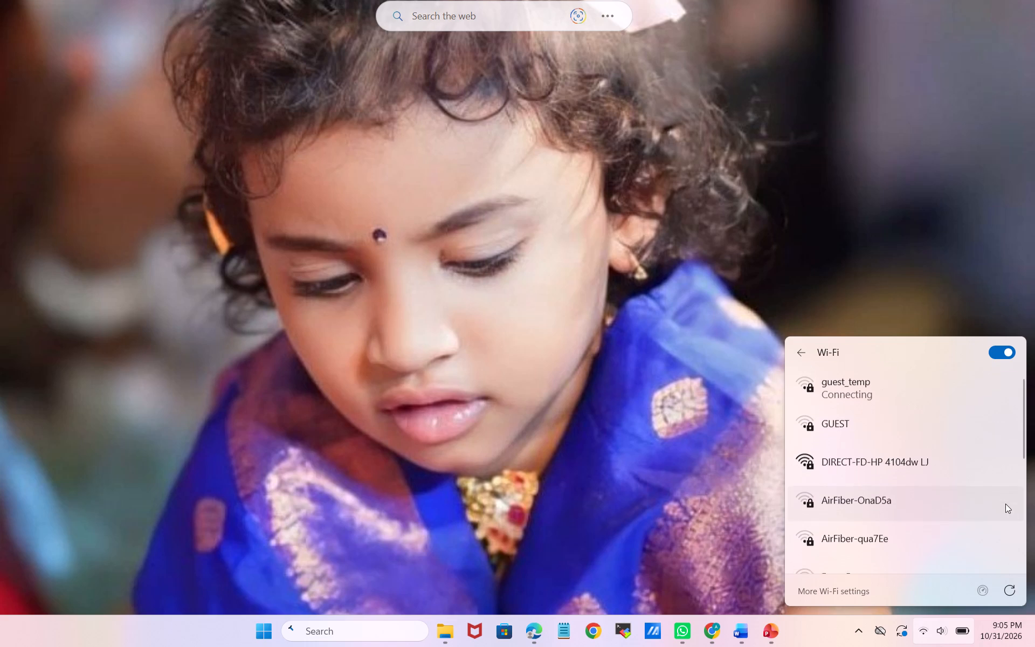
{"action": "scroll", "coordinate": [1005, 504], "scroll_direction": "up", "scroll_amount": 4}
{"action": "left_click", "coordinate": [1008, 593]}
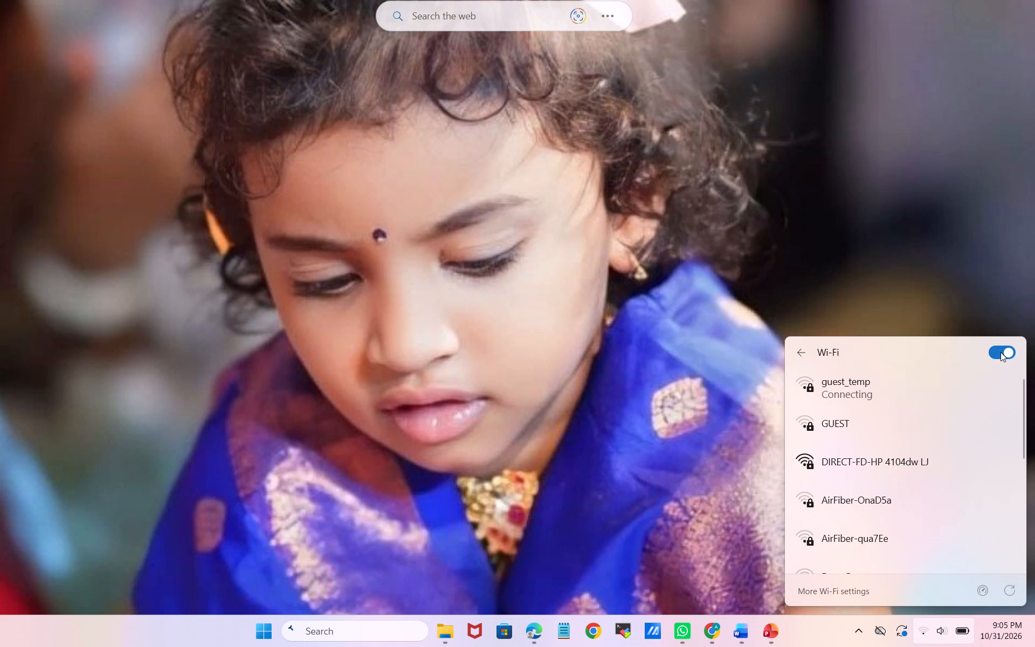
{"action": "left_click", "coordinate": [711, 438]}
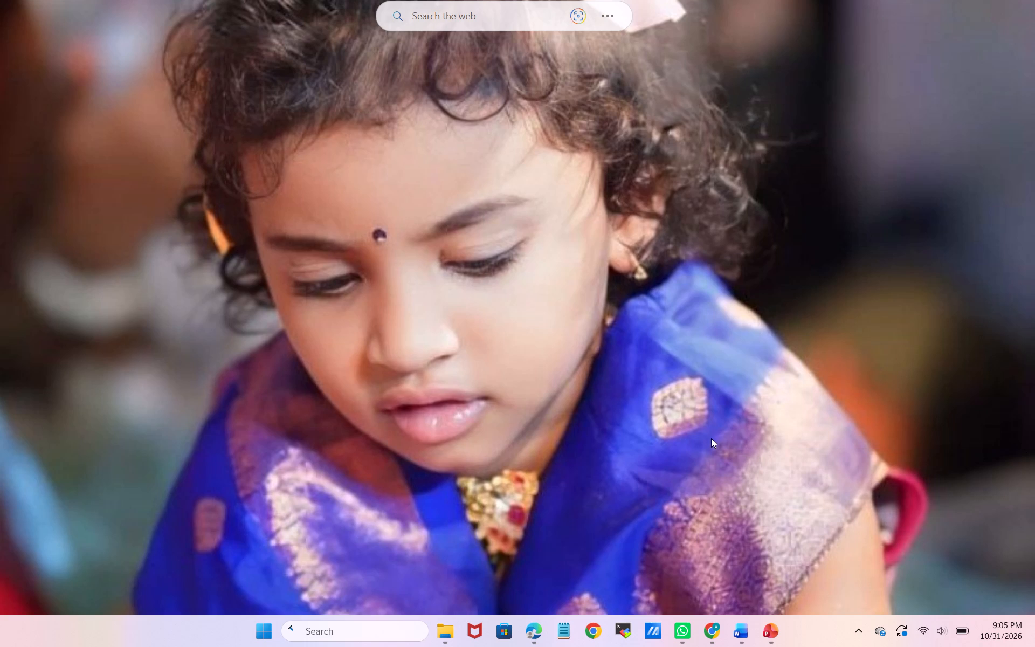
{"action": "left_click", "coordinate": [920, 611]}
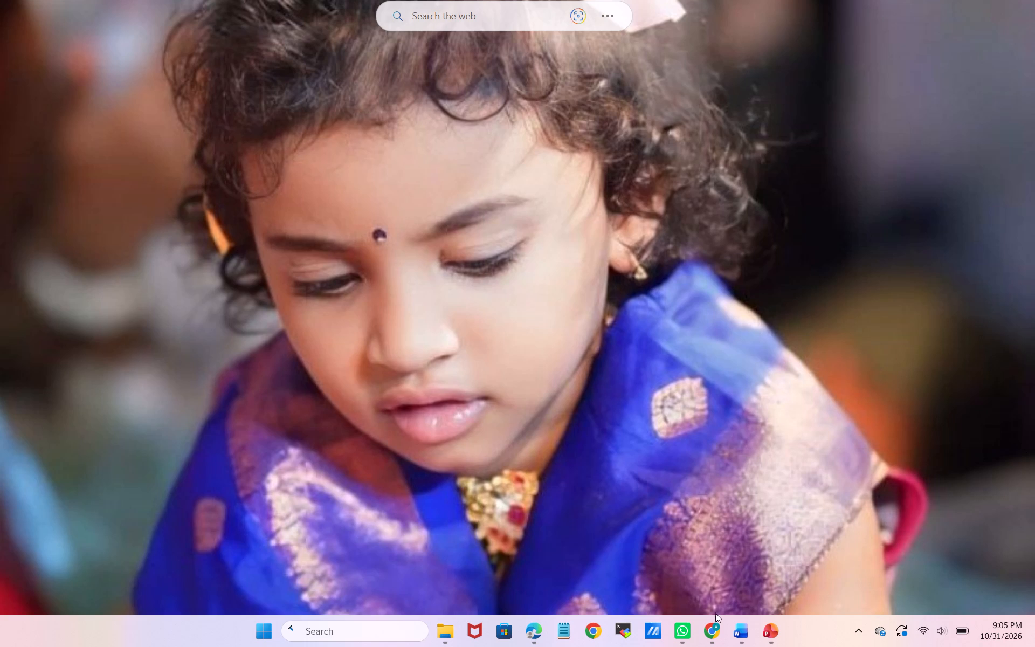
Switch to the YouTube page in Google Chrome and play the M4 Creations video Marriage Melodies Episode 2 from the home feed.
{"action": "left_click", "coordinate": [715, 616]}
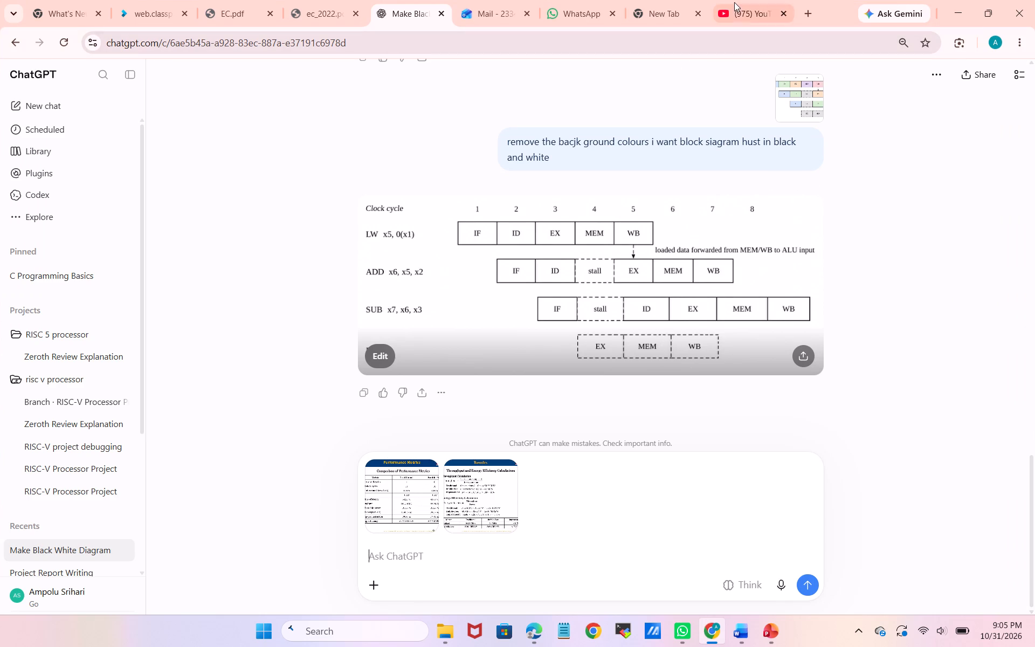
{"action": "left_click", "coordinate": [734, 2]}
{"action": "scroll", "coordinate": [558, 309], "scroll_direction": "down", "scroll_amount": 1}
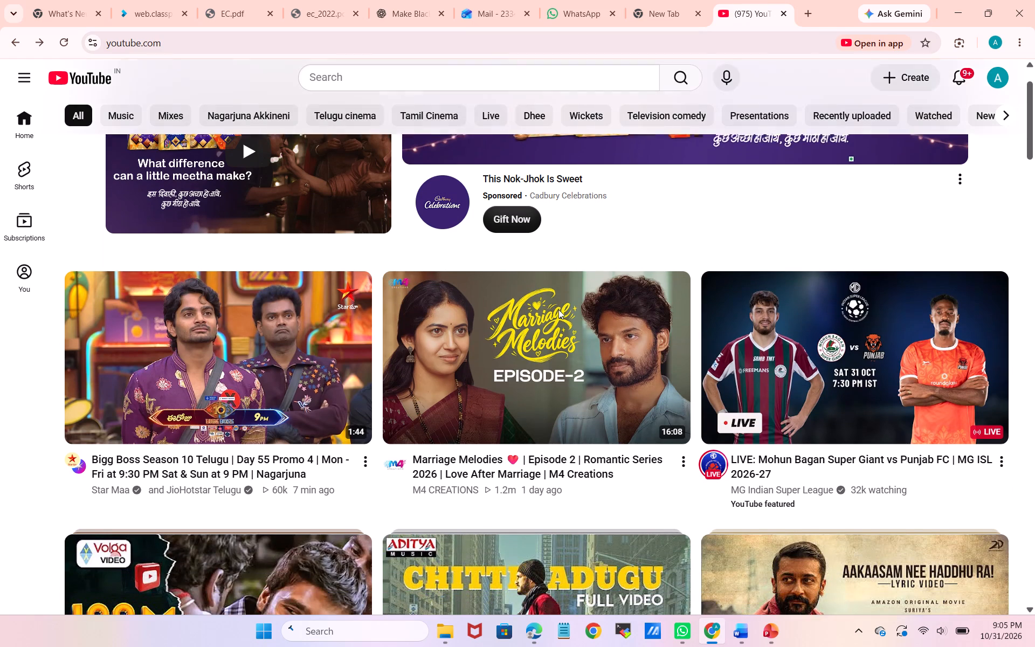
{"action": "scroll", "coordinate": [558, 309], "scroll_direction": "down", "scroll_amount": 1}
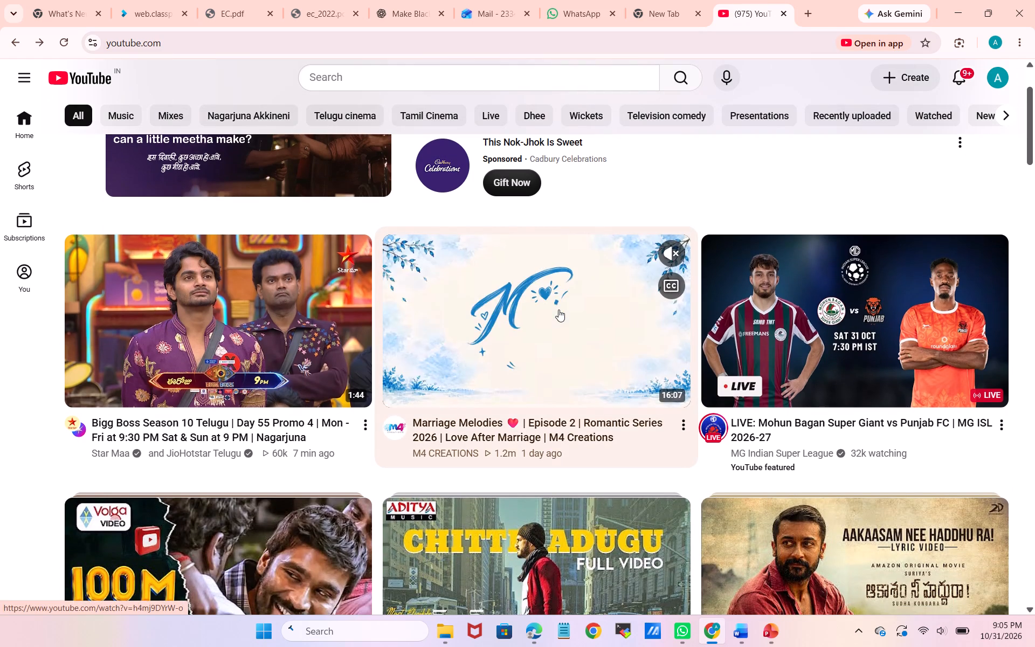
{"action": "double_click", "coordinate": [558, 309]}
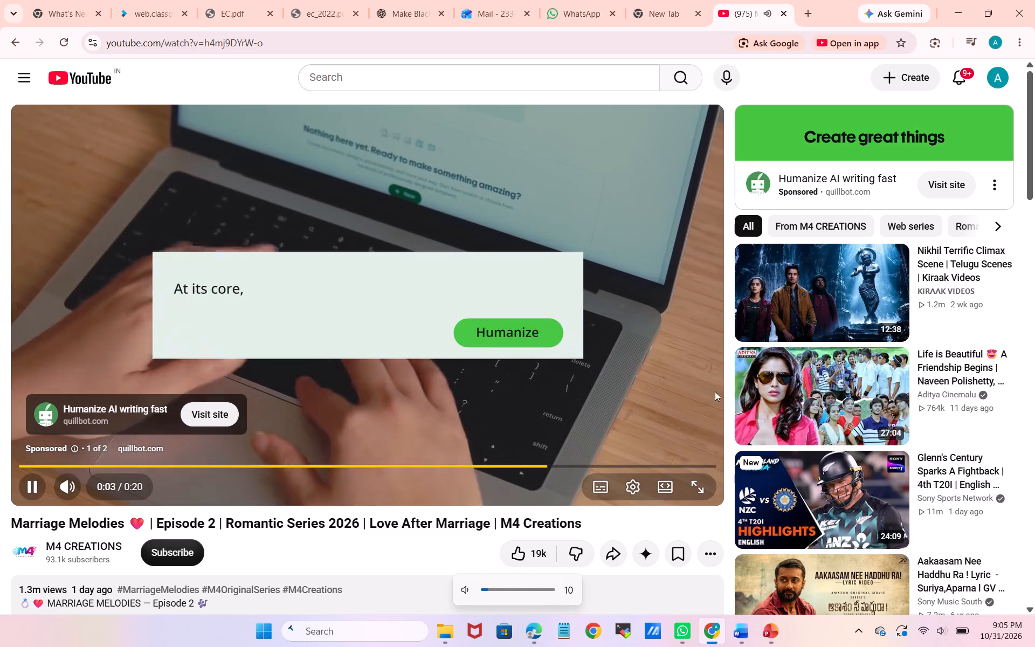
Skip the advert and like the Marriage Melodies Episode 2 video.
{"action": "scroll", "coordinate": [691, 396], "scroll_direction": "down", "scroll_amount": 1}
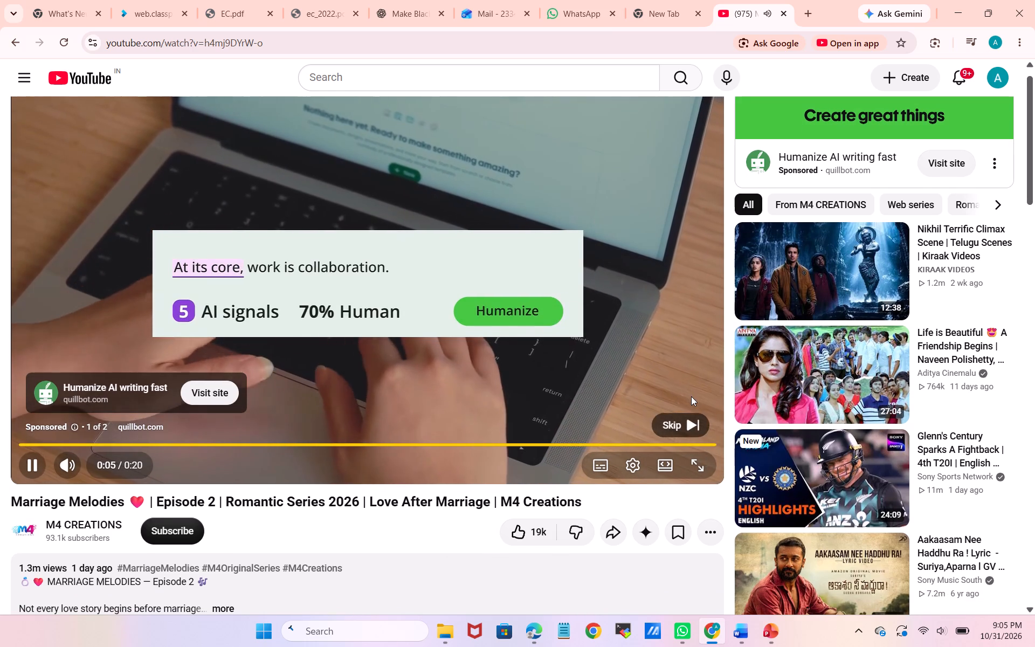
{"action": "left_click", "coordinate": [685, 416]}
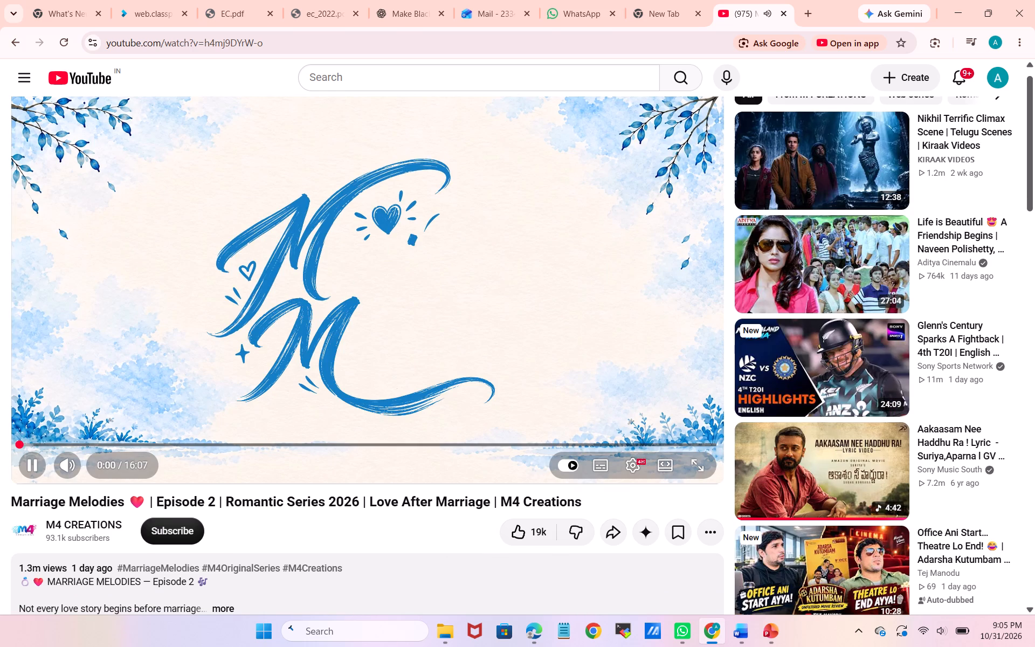
{"action": "left_click", "coordinate": [513, 535]}
Watch the episode in full screen, skipping forward through parts of it, and return to the normal player view.
{"action": "key", "text": "Right"}
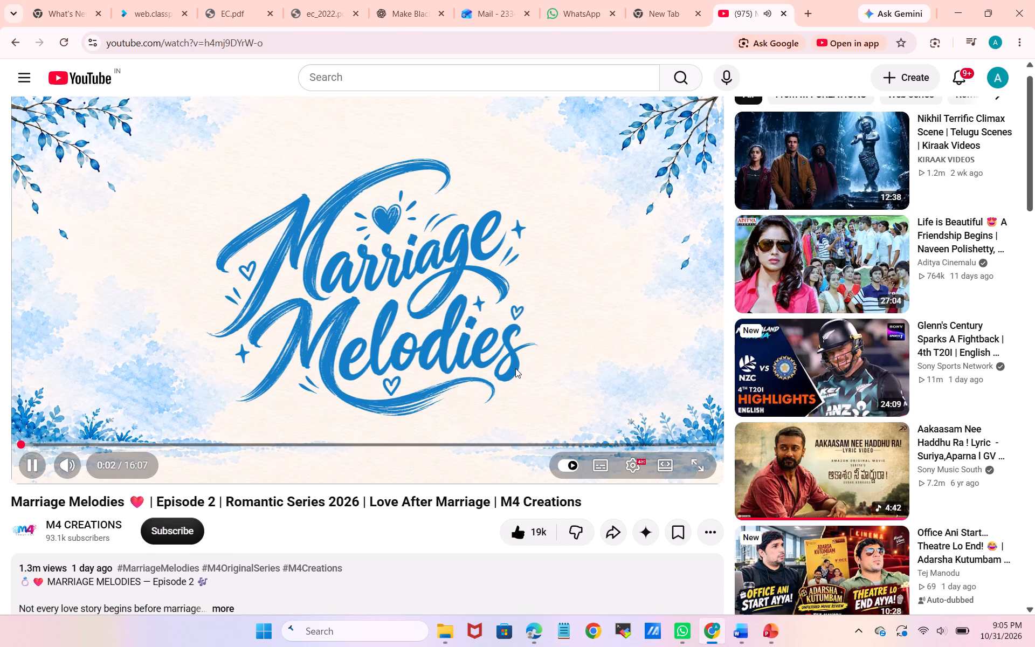
{"action": "key", "text": "Right"}
{"action": "key", "text": "Right"}
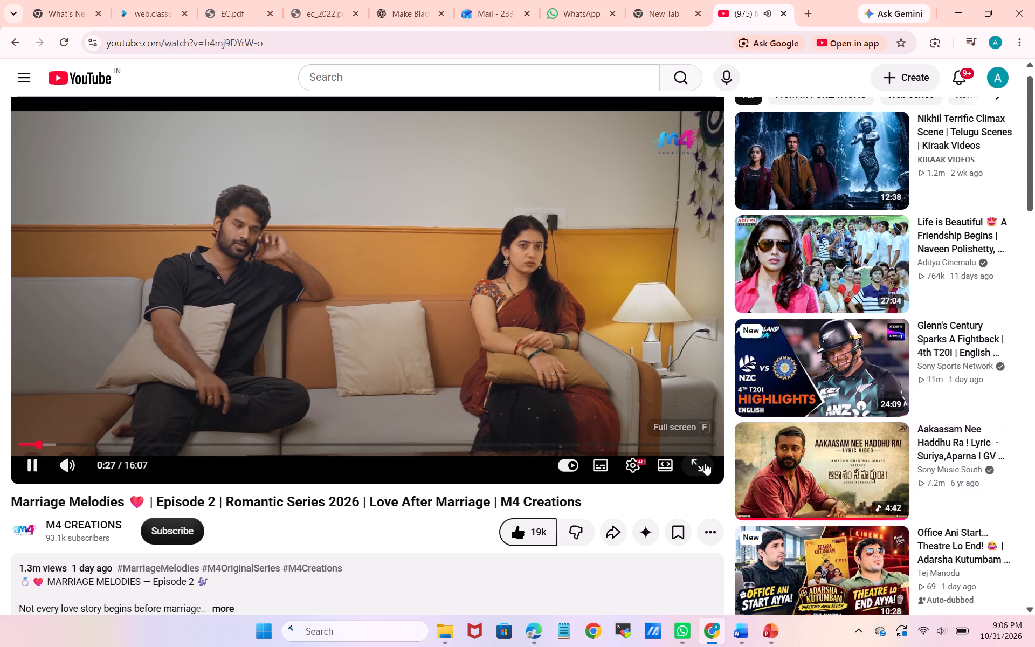
{"action": "left_click", "coordinate": [702, 467]}
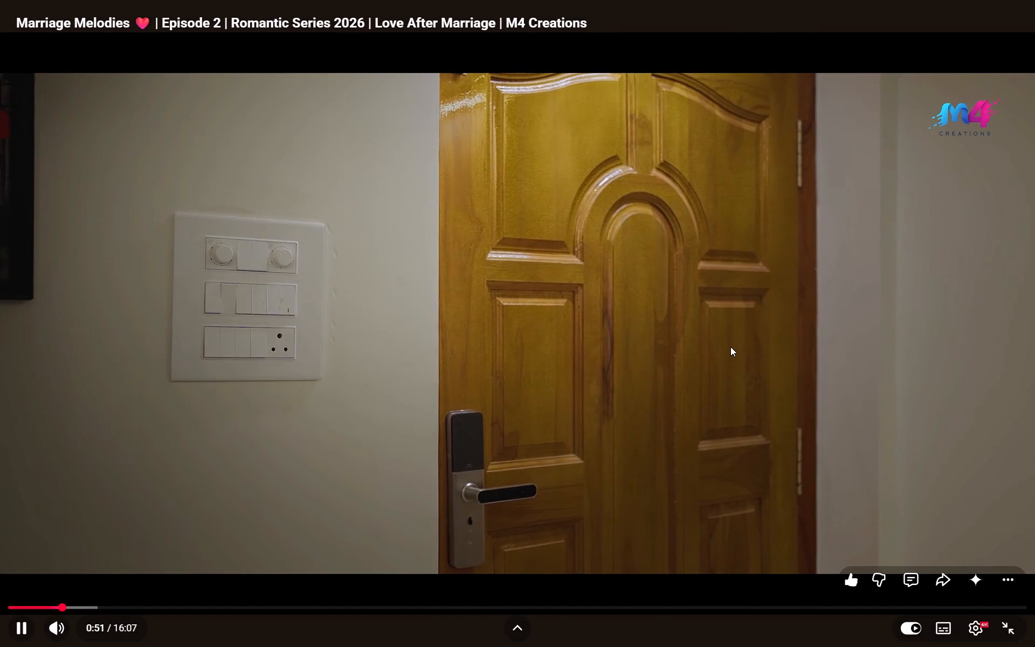
{"action": "key", "text": "Right"}
{"action": "key", "text": "Right"}
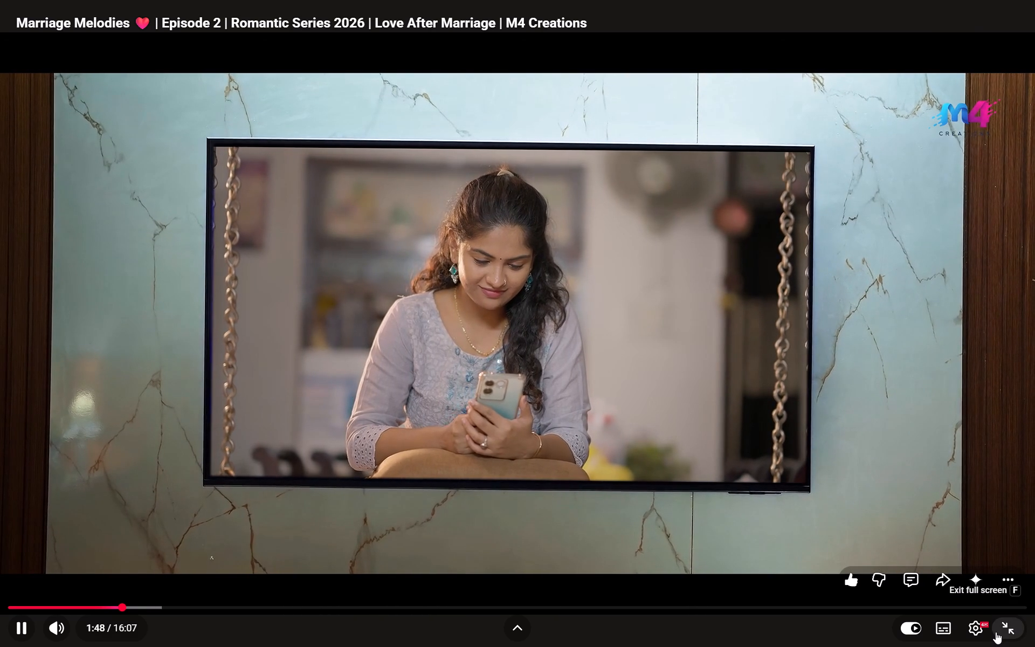
{"action": "left_click", "coordinate": [1007, 624]}
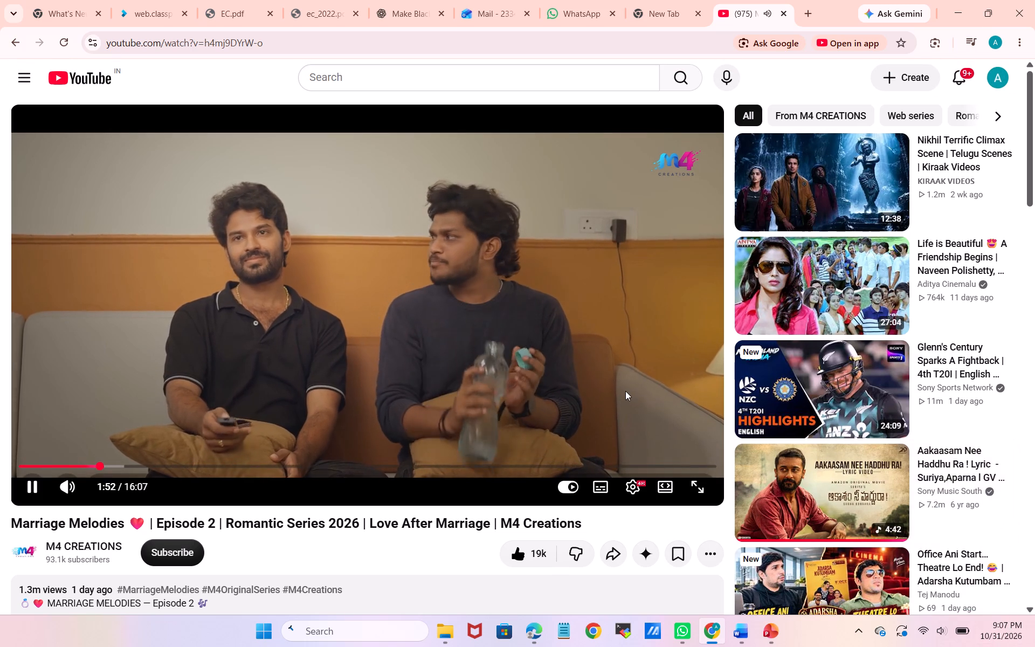
Play the suggested Aakaasam Nee Haddhu Ra lyric video.
{"action": "left_click", "coordinate": [625, 391]}
{"action": "left_click", "coordinate": [802, 468]}
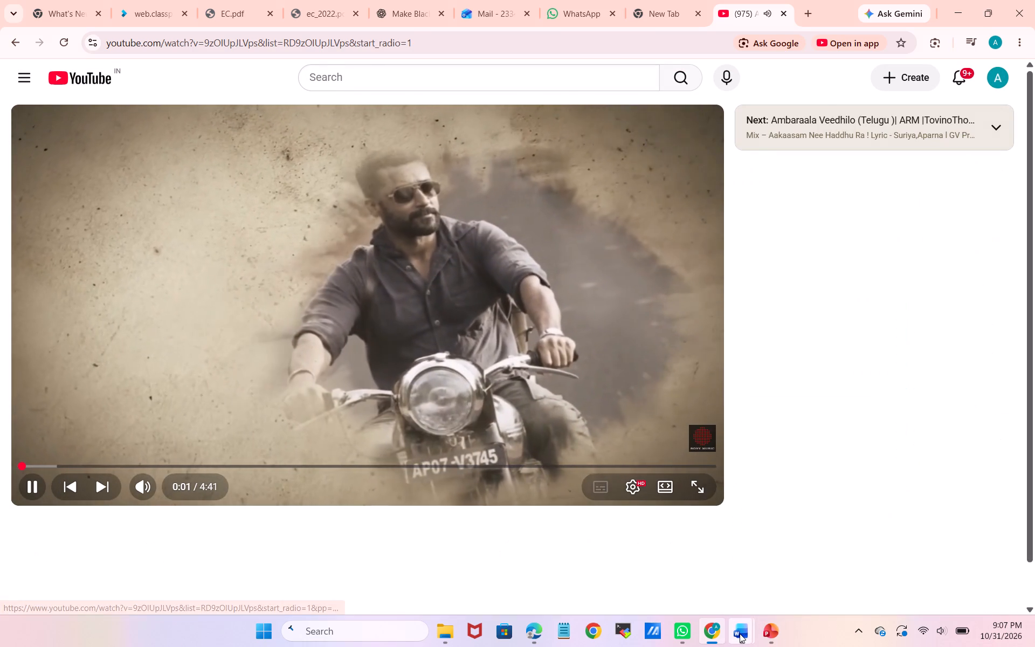
Switch to the Chapter1_Introduction document in Word and look through the Results chapter as far as the power analysis section.
{"action": "left_click", "coordinate": [740, 634]}
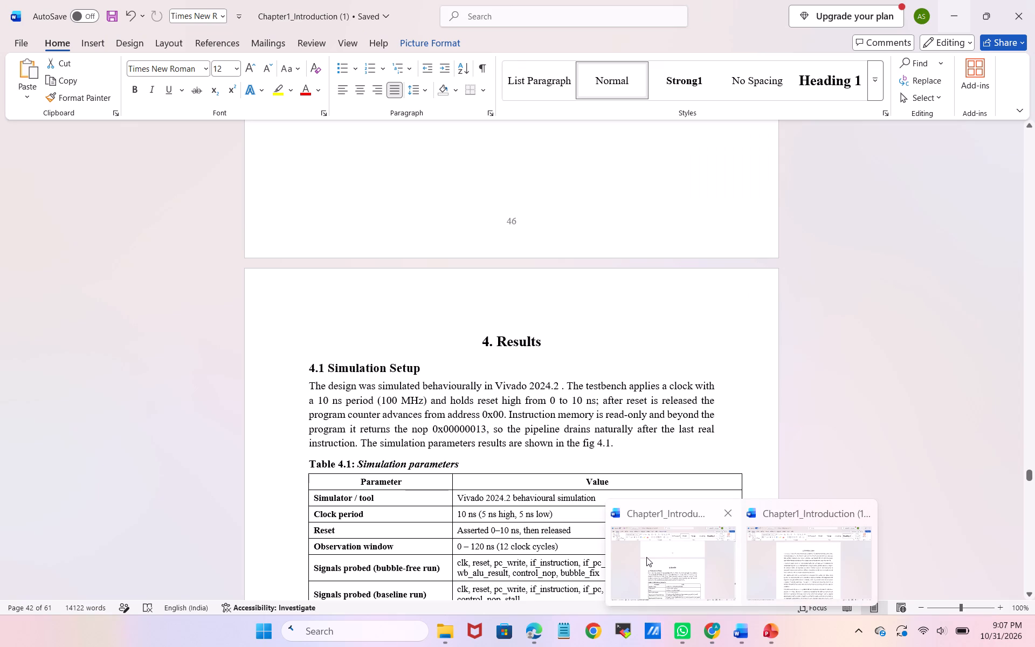
{"action": "left_click", "coordinate": [646, 557]}
{"action": "scroll", "coordinate": [646, 557], "scroll_direction": "down", "scroll_amount": 5}
{"action": "scroll", "coordinate": [646, 557], "scroll_direction": "down", "scroll_amount": 20}
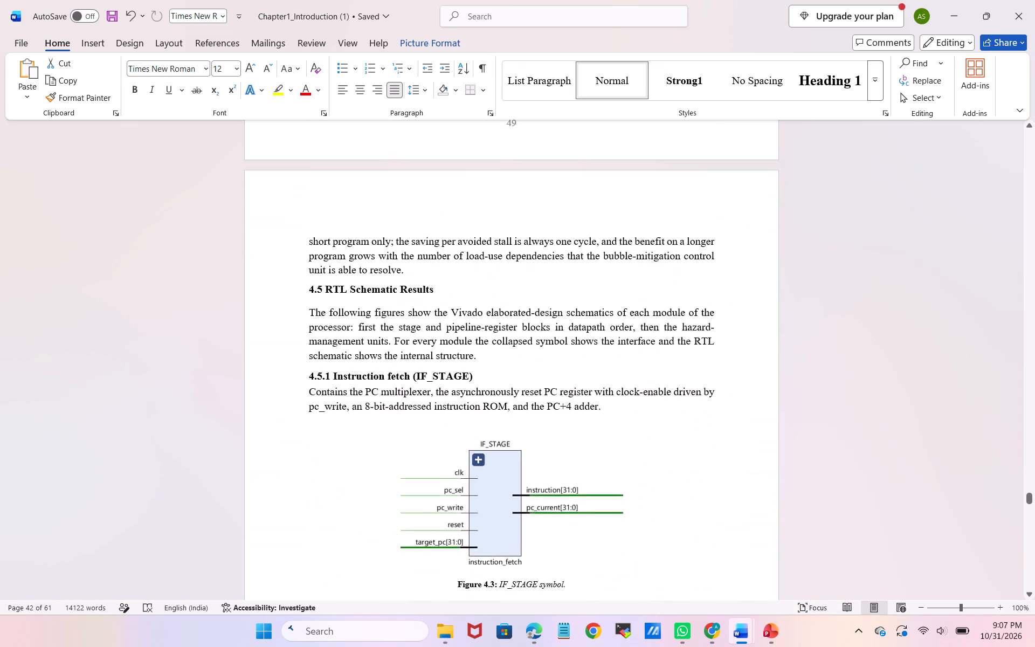
{"action": "scroll", "coordinate": [646, 557], "scroll_direction": "down", "scroll_amount": 10}
{"action": "scroll", "coordinate": [646, 557], "scroll_direction": "down", "scroll_amount": 12}
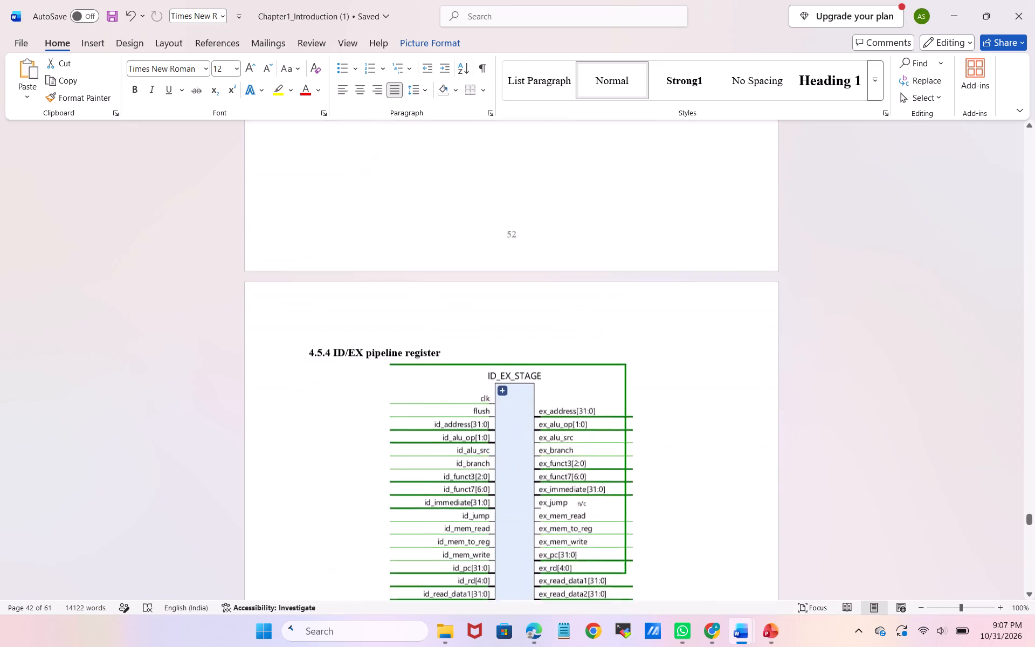
{"action": "scroll", "coordinate": [646, 557], "scroll_direction": "down", "scroll_amount": 9}
{"action": "scroll", "coordinate": [646, 557], "scroll_direction": "up", "scroll_amount": 2}
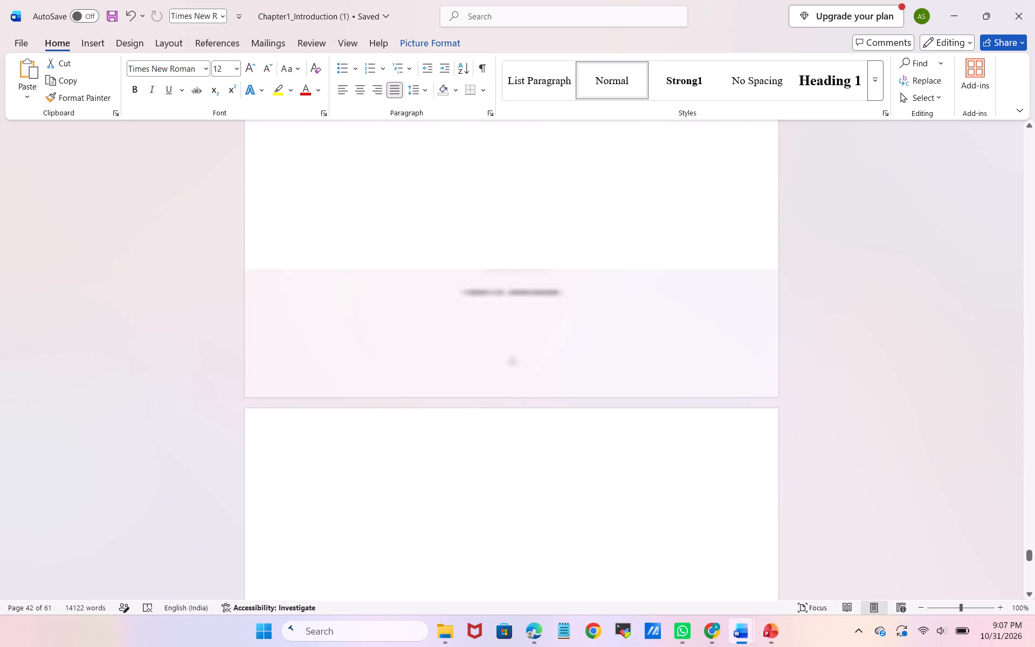
{"action": "scroll", "coordinate": [646, 557], "scroll_direction": "down", "scroll_amount": 6}
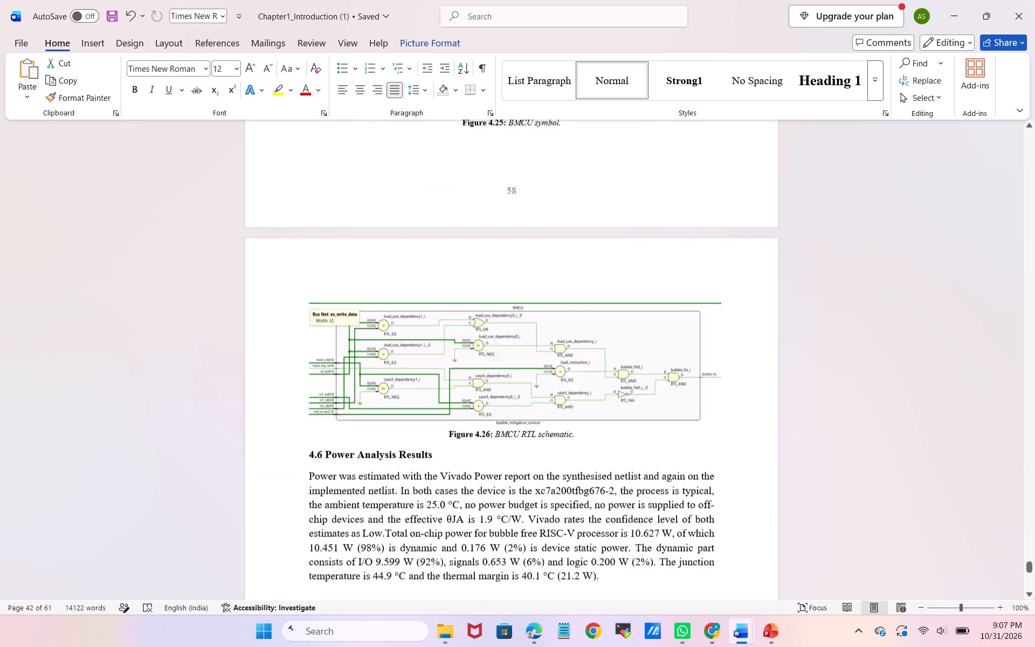
{"action": "scroll", "coordinate": [646, 557], "scroll_direction": "down", "scroll_amount": 3}
{"action": "scroll", "coordinate": [646, 557], "scroll_direction": "up", "scroll_amount": 2}
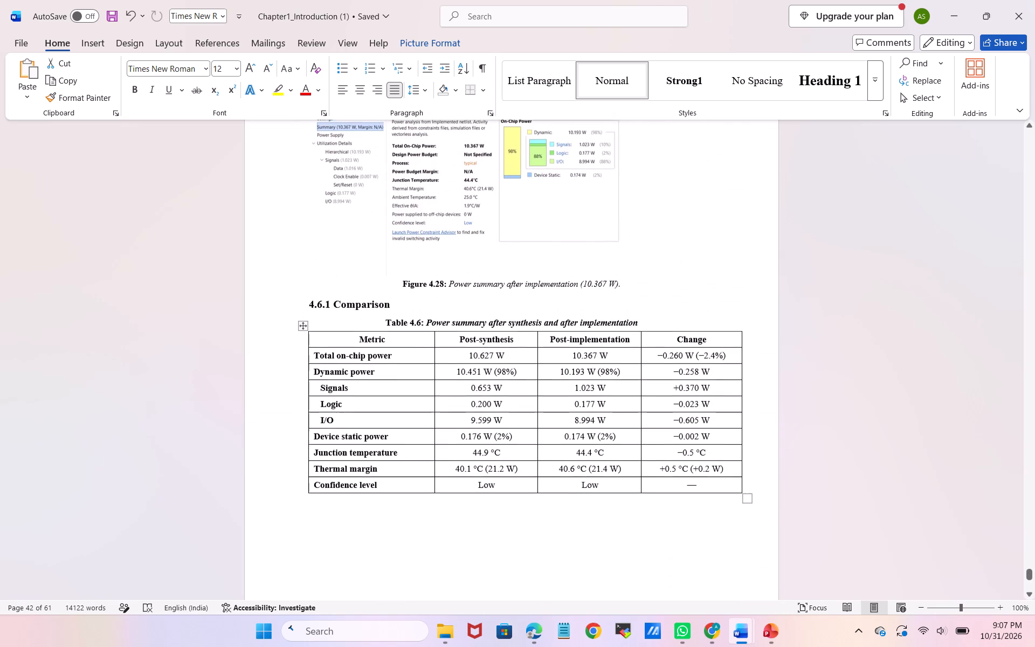
{"action": "scroll", "coordinate": [646, 557], "scroll_direction": "up", "scroll_amount": 4}
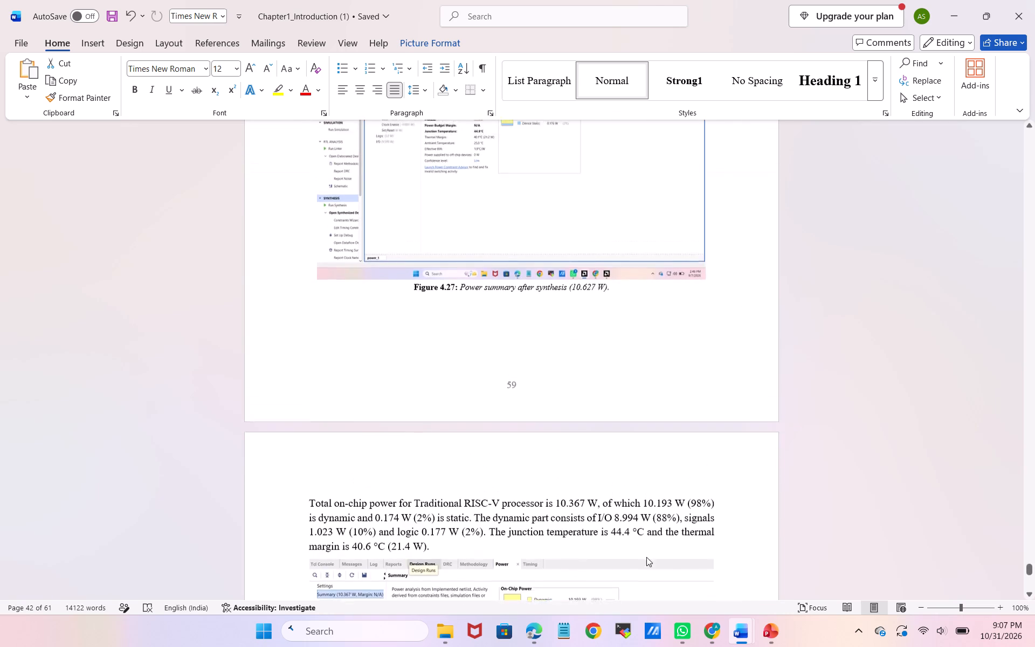
{"action": "scroll", "coordinate": [646, 557], "scroll_direction": "up", "scroll_amount": 1}
Crop the Figure 4.27 power summary screenshot to remove the window title strip along its top and the taskbar along its bottom.
{"action": "left_click", "coordinate": [634, 532]}
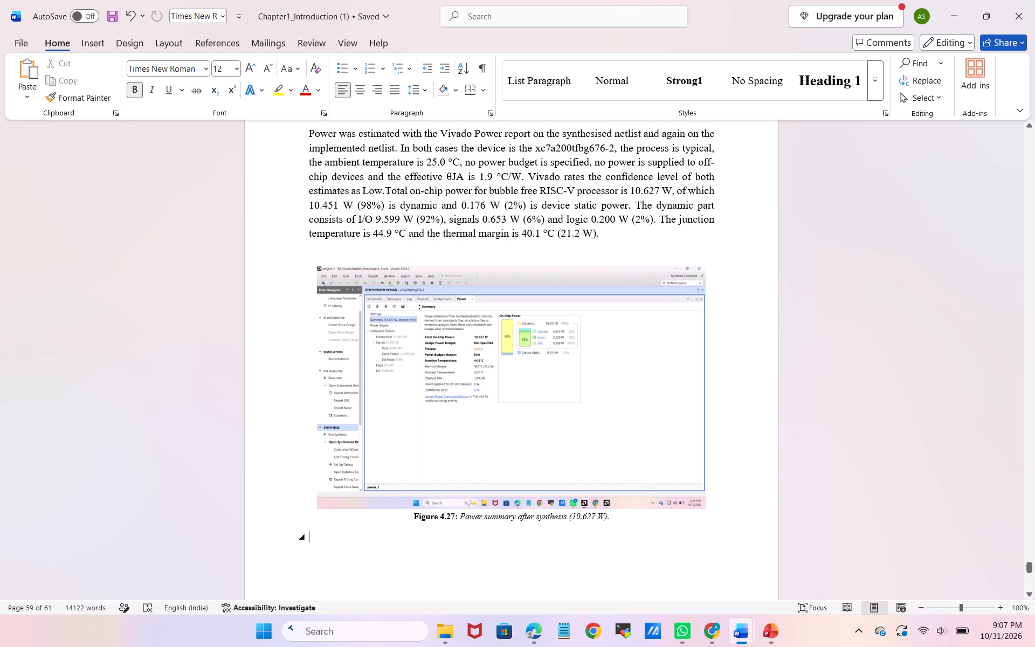
{"action": "left_click", "coordinate": [660, 463]}
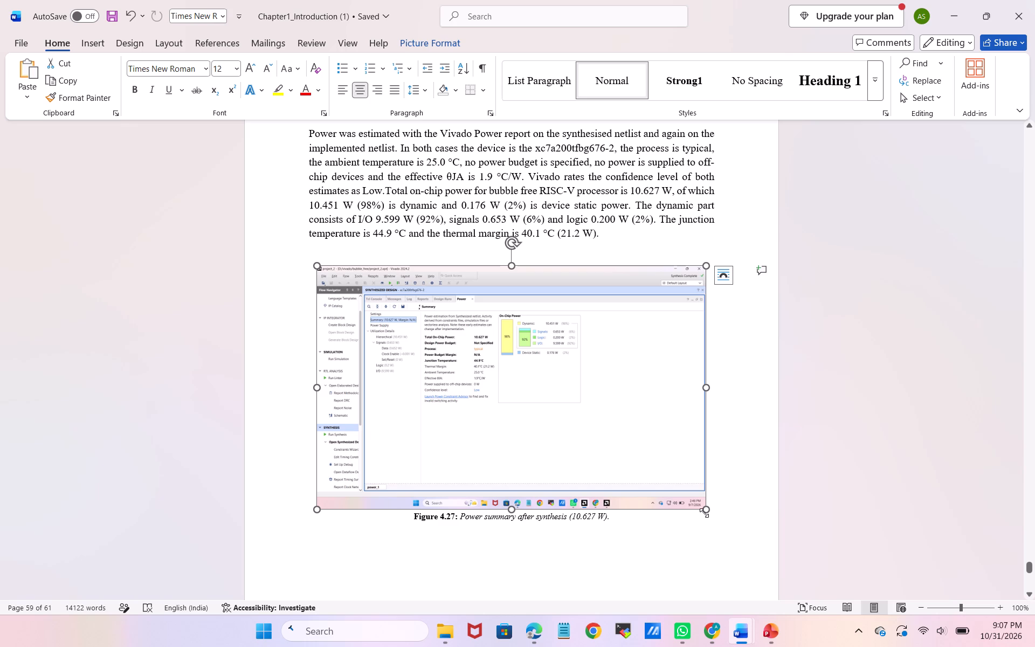
{"action": "left_click", "coordinate": [622, 409]}
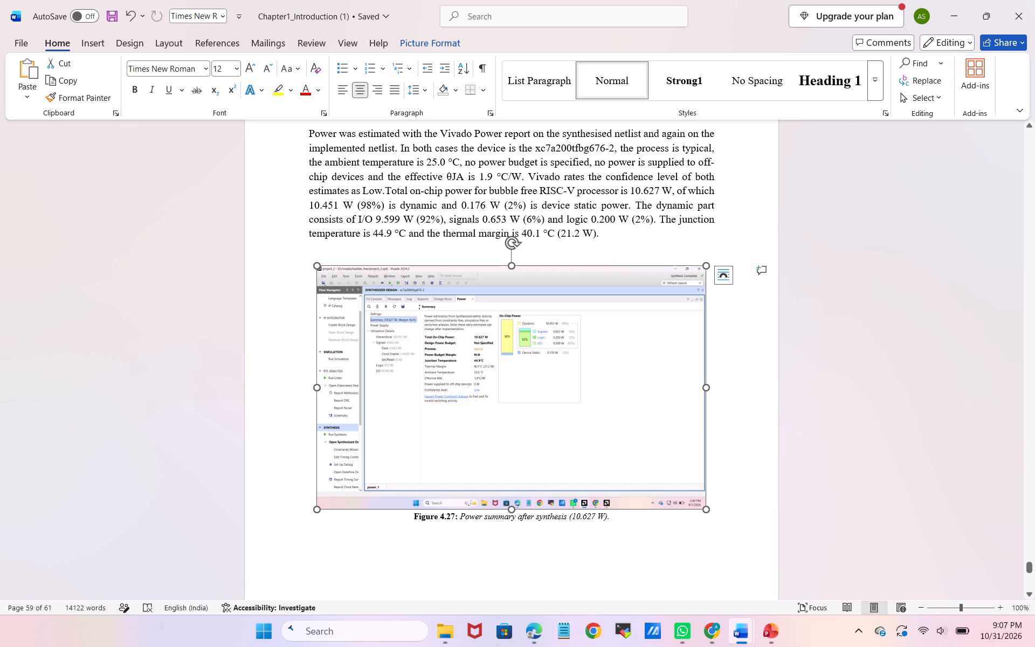
{"action": "left_click", "coordinate": [622, 409], "text": "ctrl"}
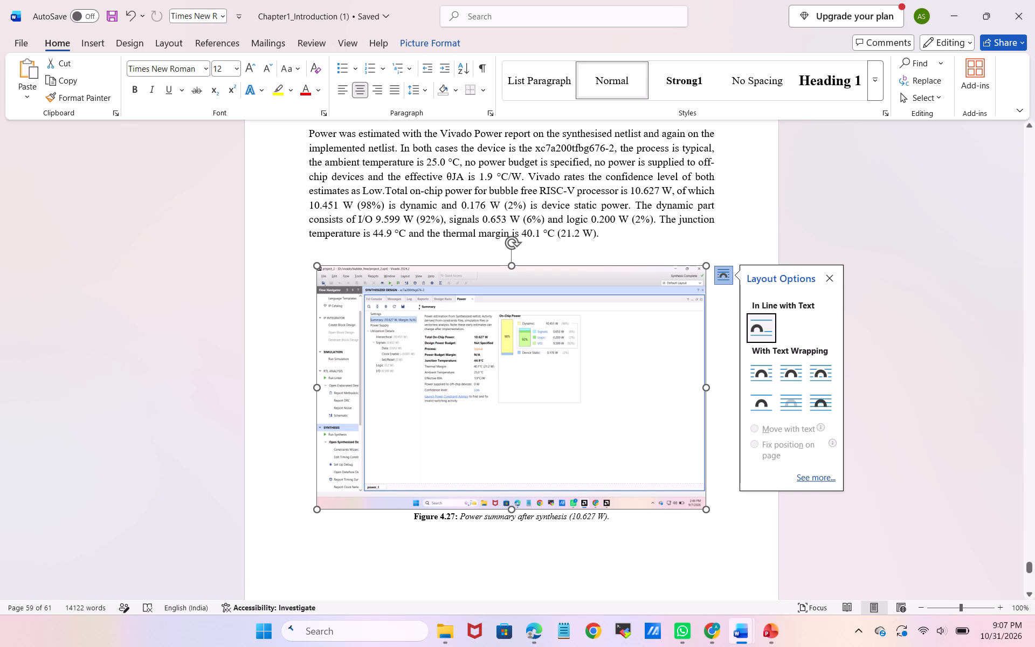
{"action": "left_click", "coordinate": [514, 265]}
{"action": "right_click", "coordinate": [570, 396]}
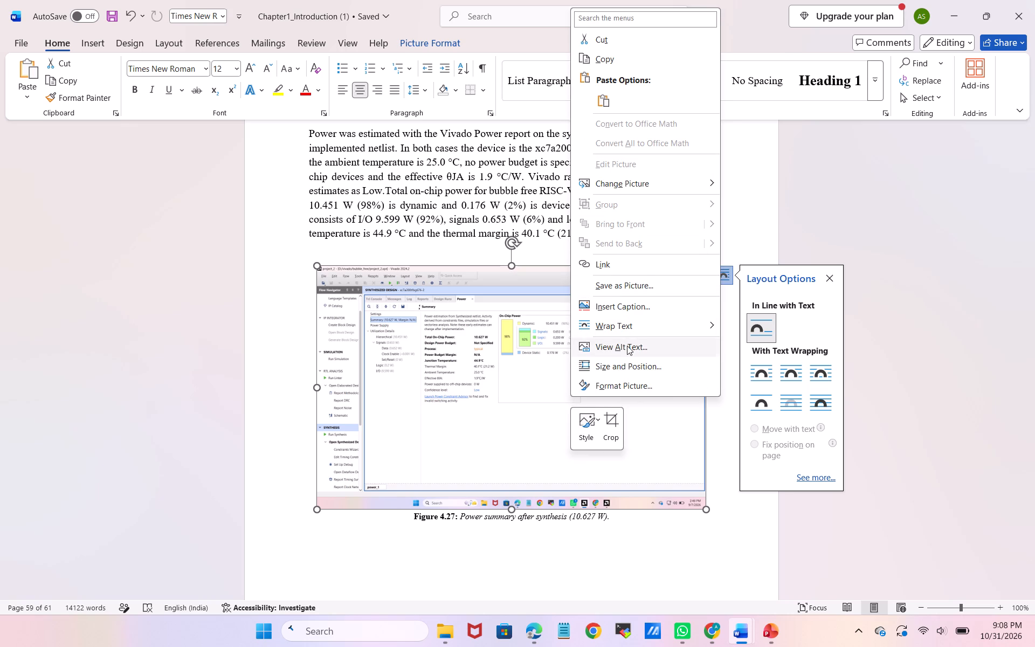
{"action": "left_click", "coordinate": [609, 424]}
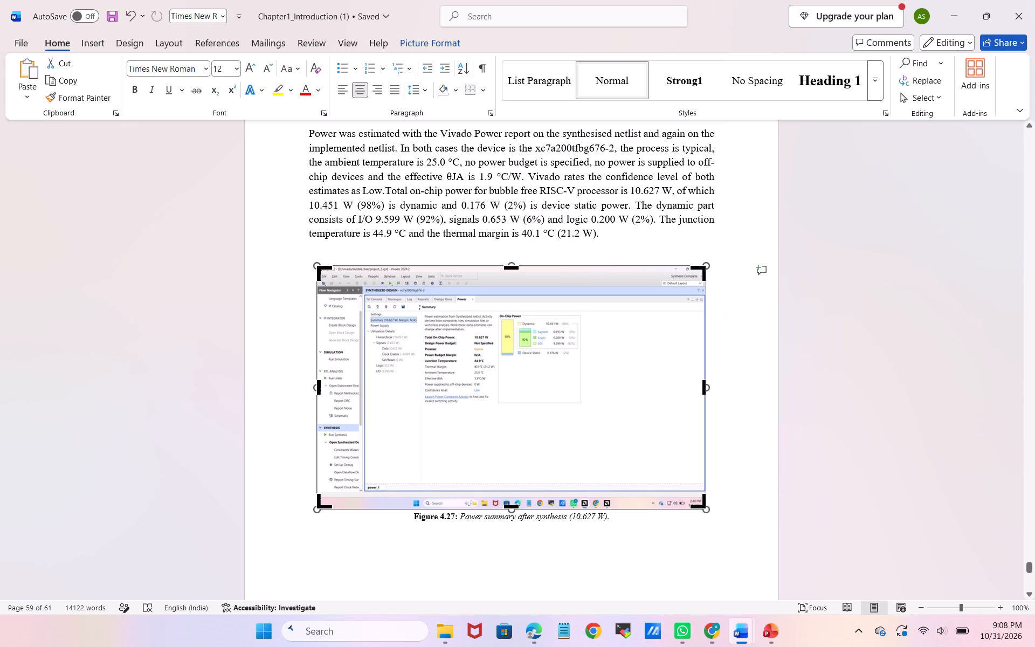
{"action": "left_click", "coordinate": [512, 510]}
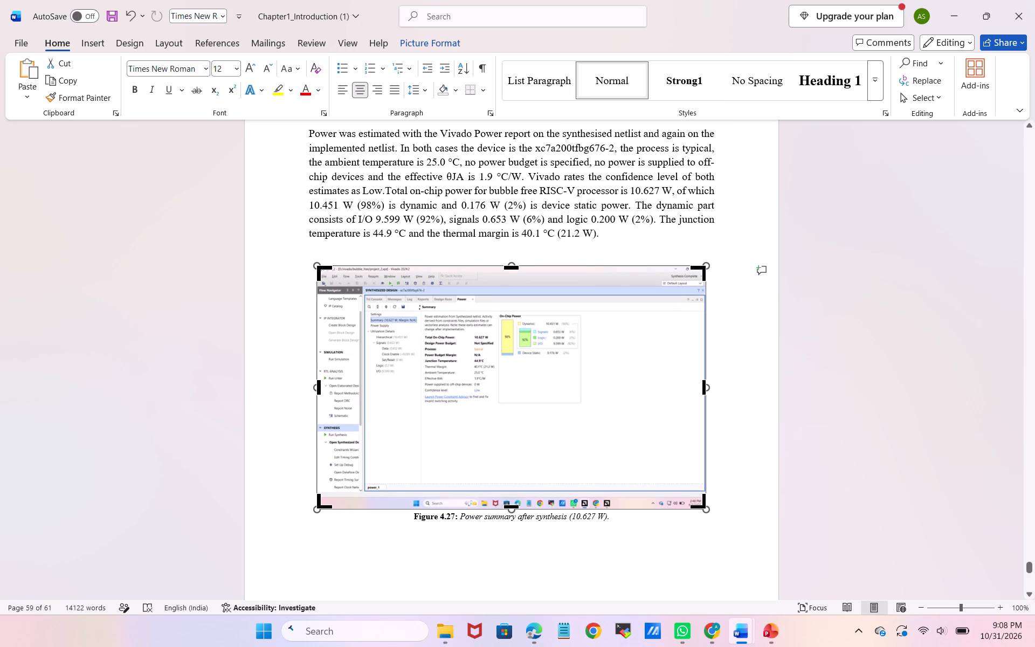
{"action": "left_click", "coordinate": [364, 299]}
{"action": "double_click", "coordinate": [364, 299]}
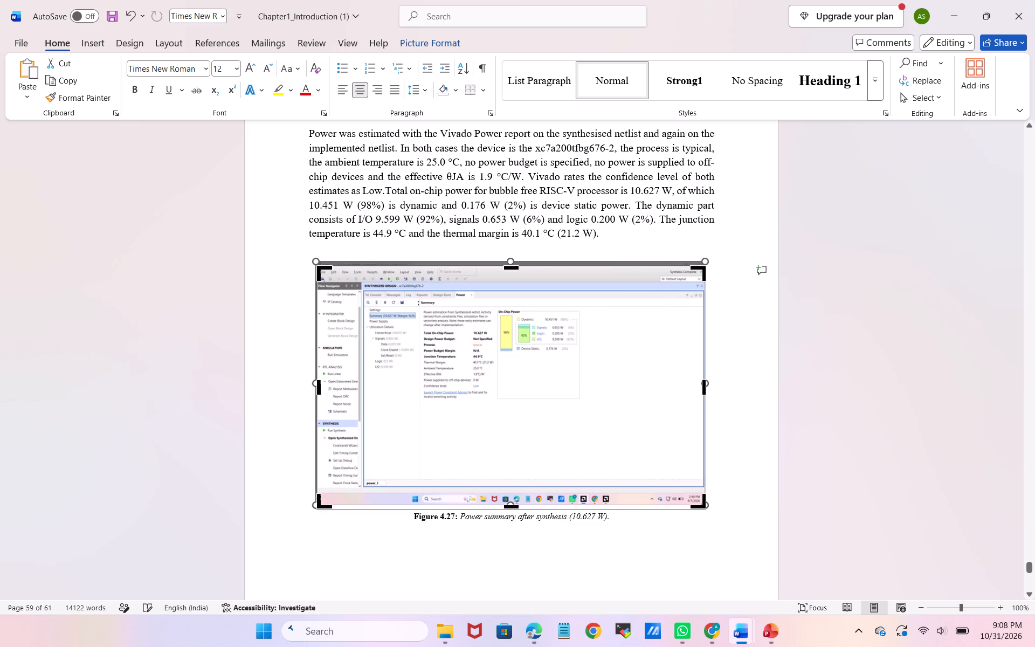
{"action": "left_click", "coordinate": [318, 270]}
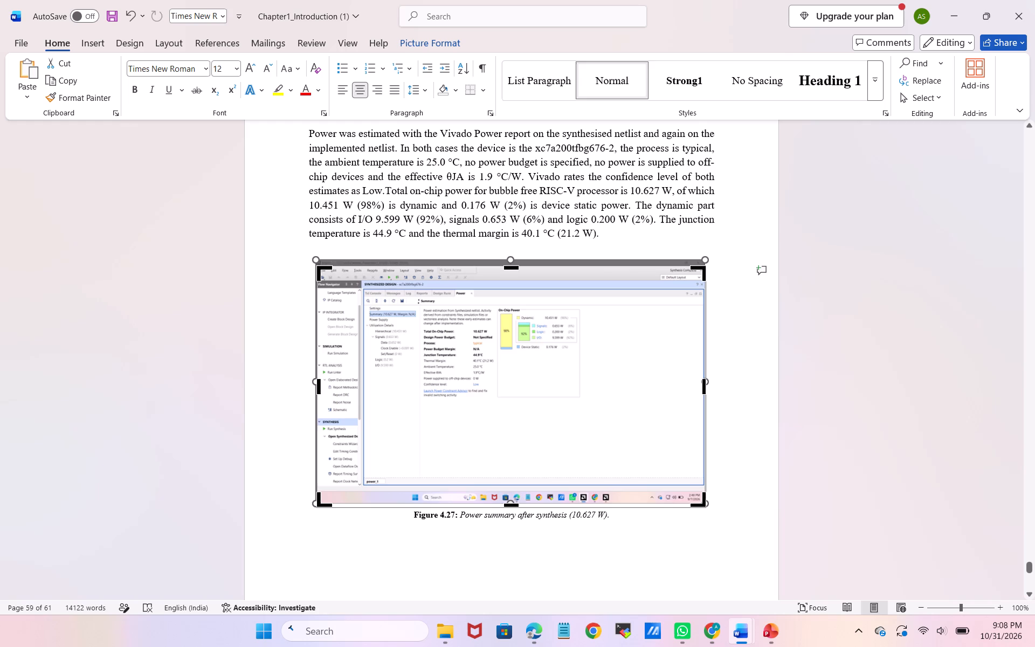
{"action": "left_click_drag", "start_coordinate": [316, 503], "coordinate": [317, 484]}
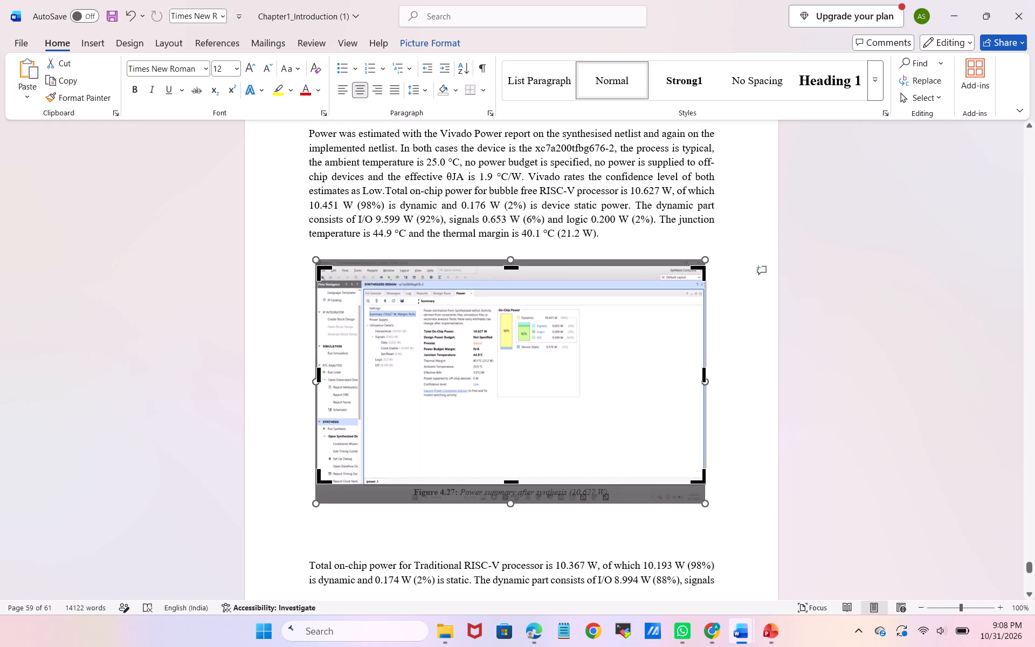
{"action": "left_click", "coordinate": [739, 325]}
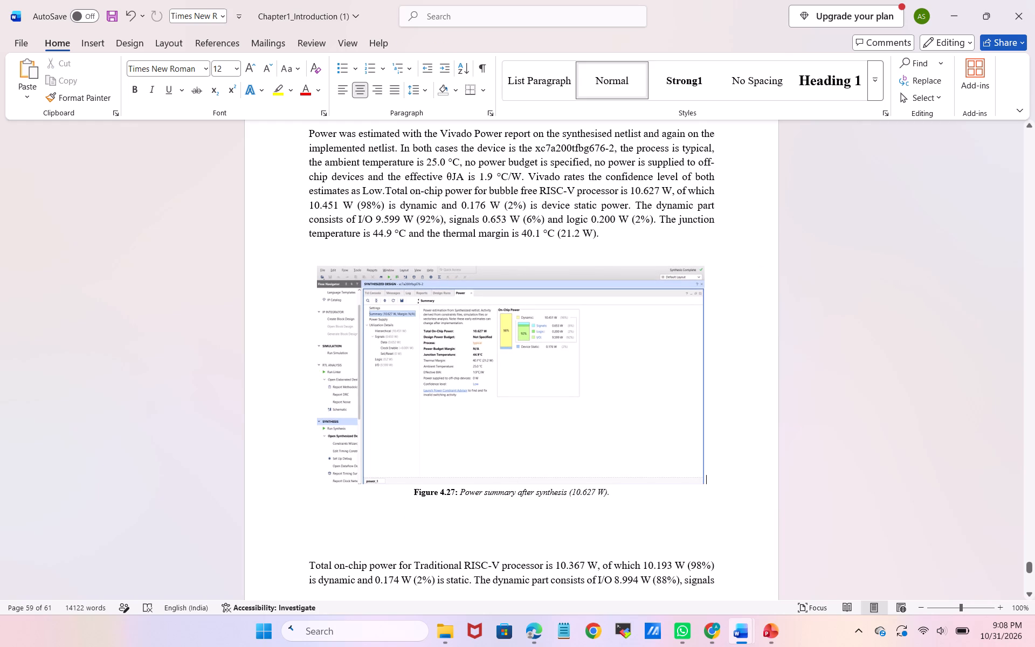
Delete the blank lines between the Figure 4.27 caption and the paragraph on the Traditional RISC-V processor's on-chip power.
{"action": "scroll", "coordinate": [585, 342], "scroll_direction": "up", "scroll_amount": 9, "text": "ctrl"}
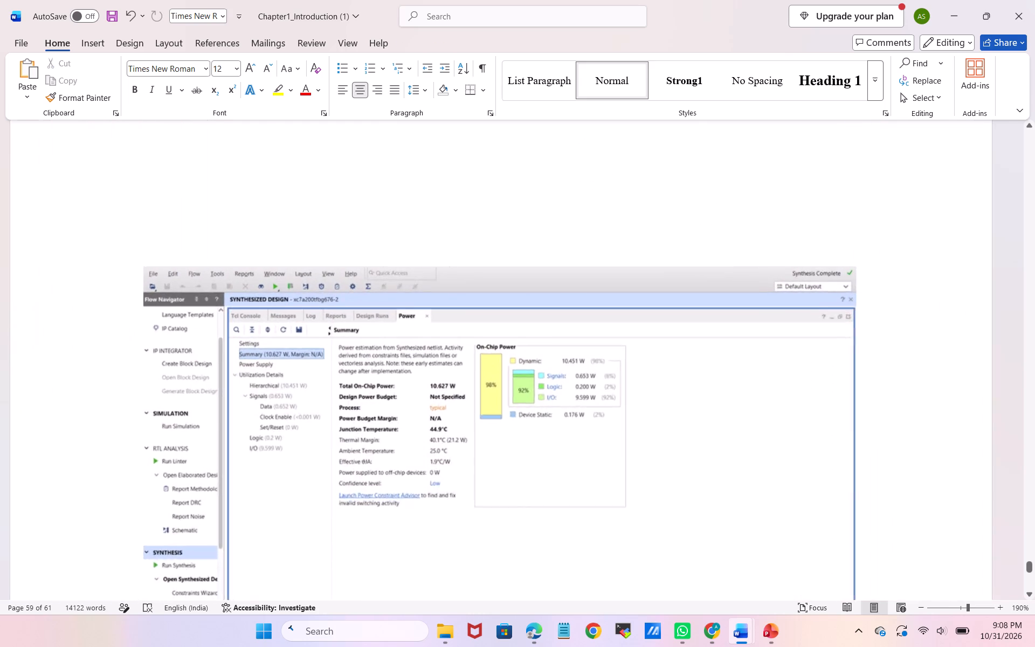
{"action": "scroll", "coordinate": [585, 342], "scroll_direction": "up", "scroll_amount": 3, "text": "ctrl"}
{"action": "scroll", "coordinate": [585, 342], "scroll_direction": "down", "scroll_amount": 10, "text": "ctrl"}
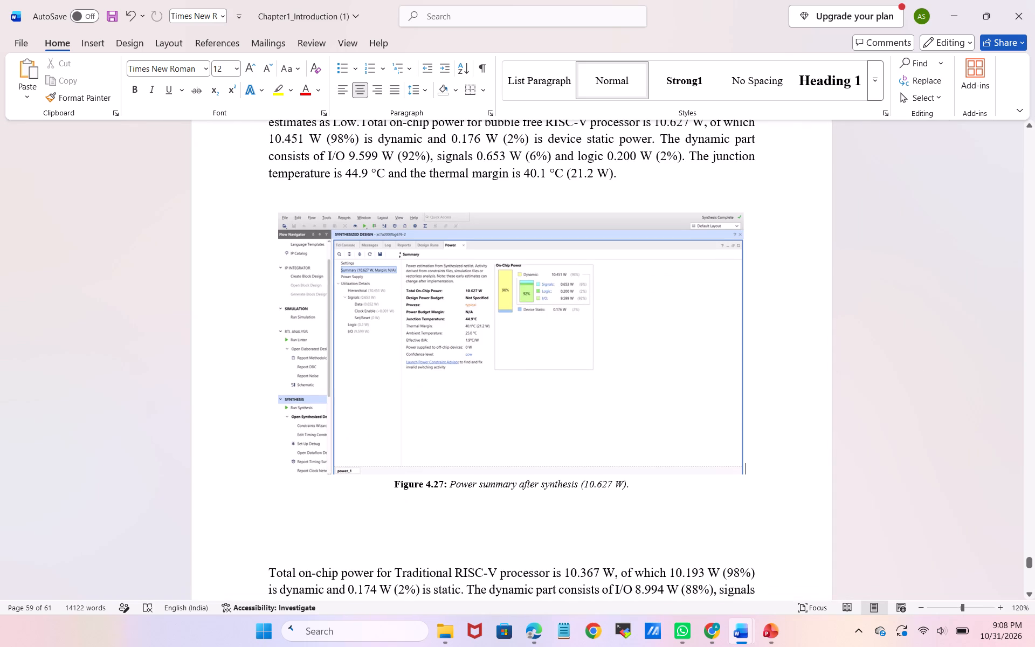
{"action": "scroll", "coordinate": [585, 342], "scroll_direction": "down", "scroll_amount": 1}
{"action": "scroll", "coordinate": [585, 342], "scroll_direction": "up", "scroll_amount": 3}
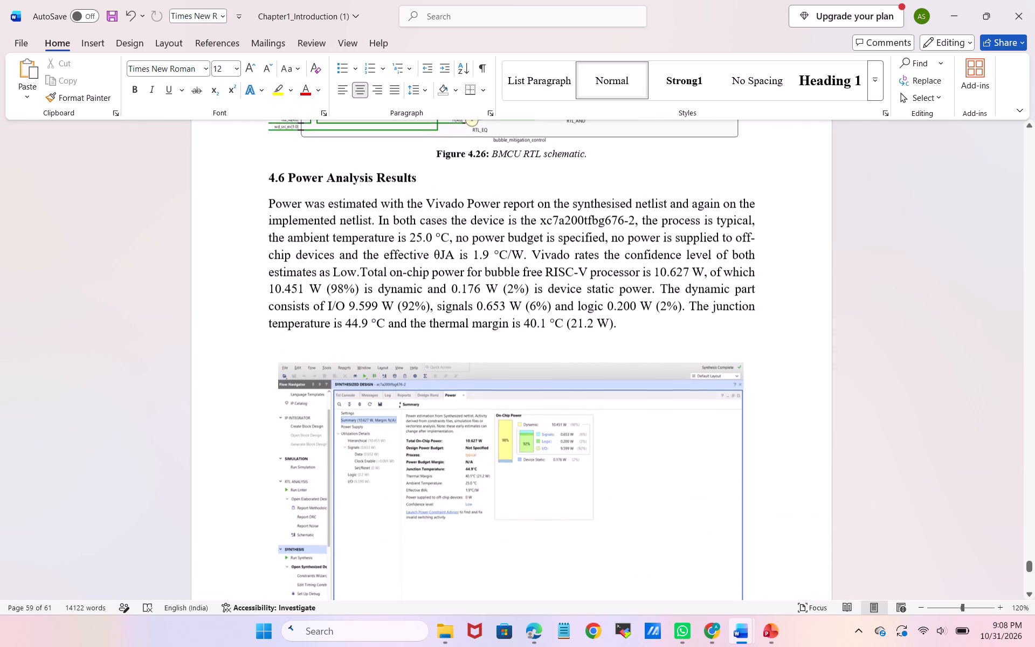
{"action": "scroll", "coordinate": [585, 342], "scroll_direction": "down", "scroll_amount": 3}
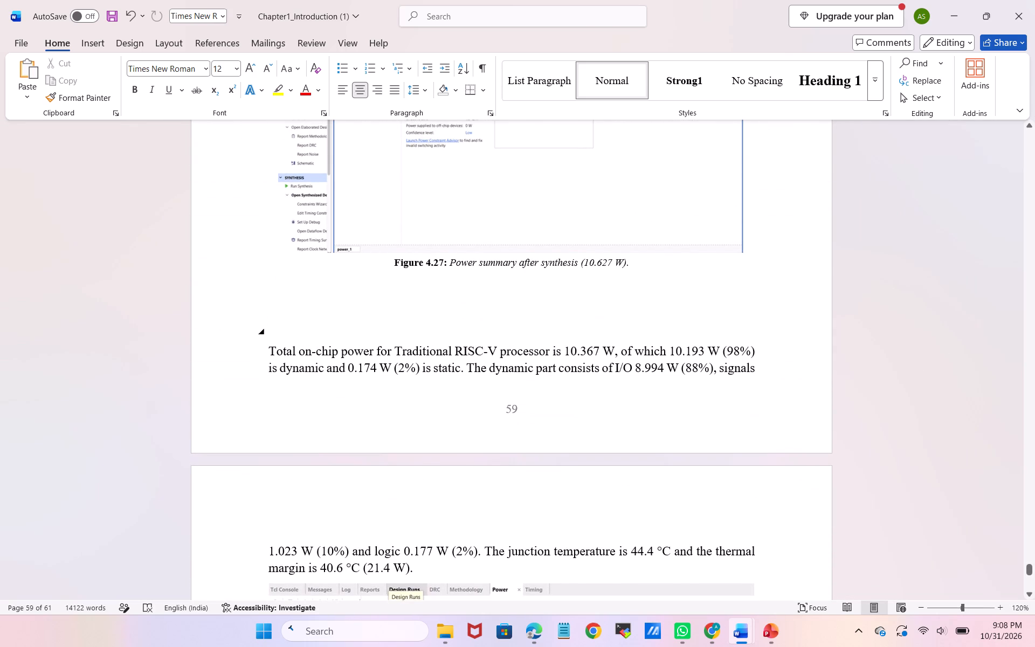
{"action": "left_click", "coordinate": [383, 333]}
{"action": "key", "text": "BackSpace"}
{"action": "key", "text": "BackSpace"}
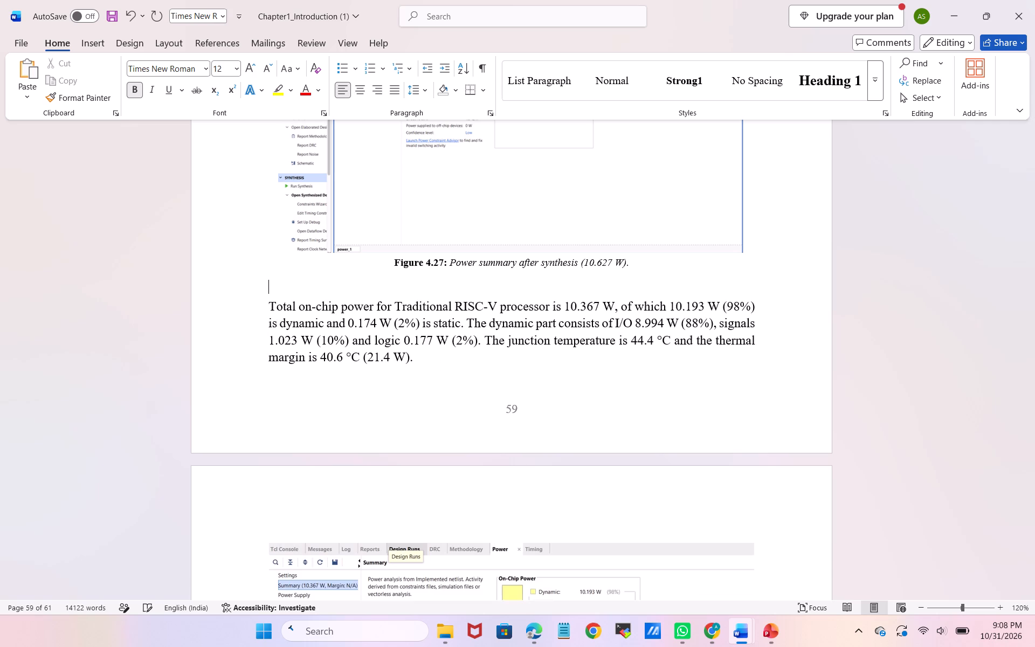
{"action": "key", "text": "BackSpace"}
Look back through the Results chapter from the Figure 4.28 power summary to the MEM/WB pipeline register section, checking figures and spacing.
{"action": "scroll", "coordinate": [383, 333], "scroll_direction": "down", "scroll_amount": 2}
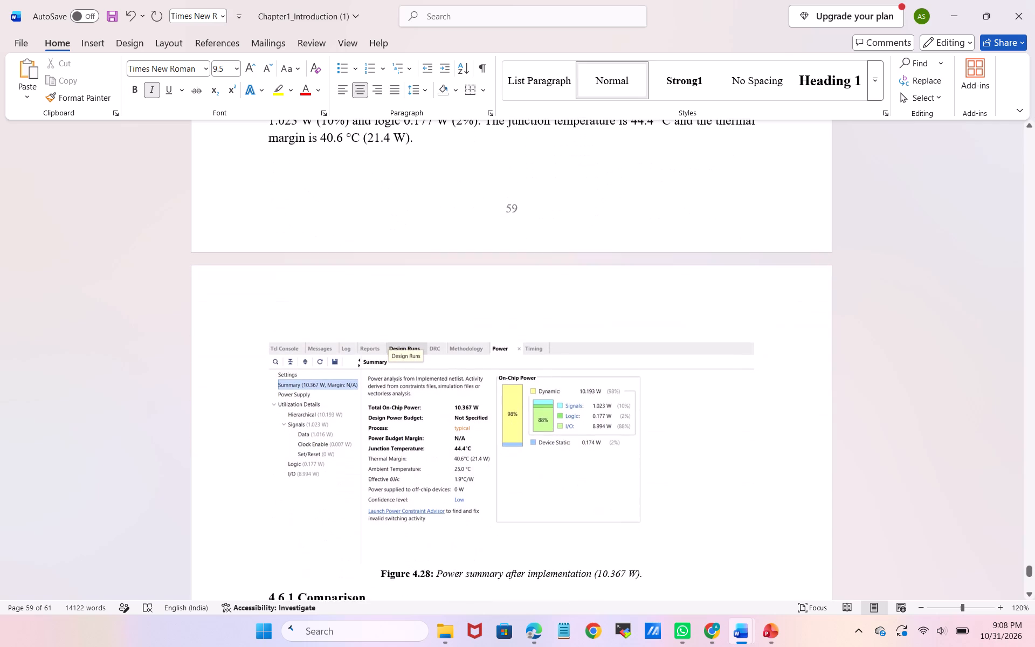
{"action": "scroll", "coordinate": [383, 333], "scroll_direction": "up", "scroll_amount": 1}
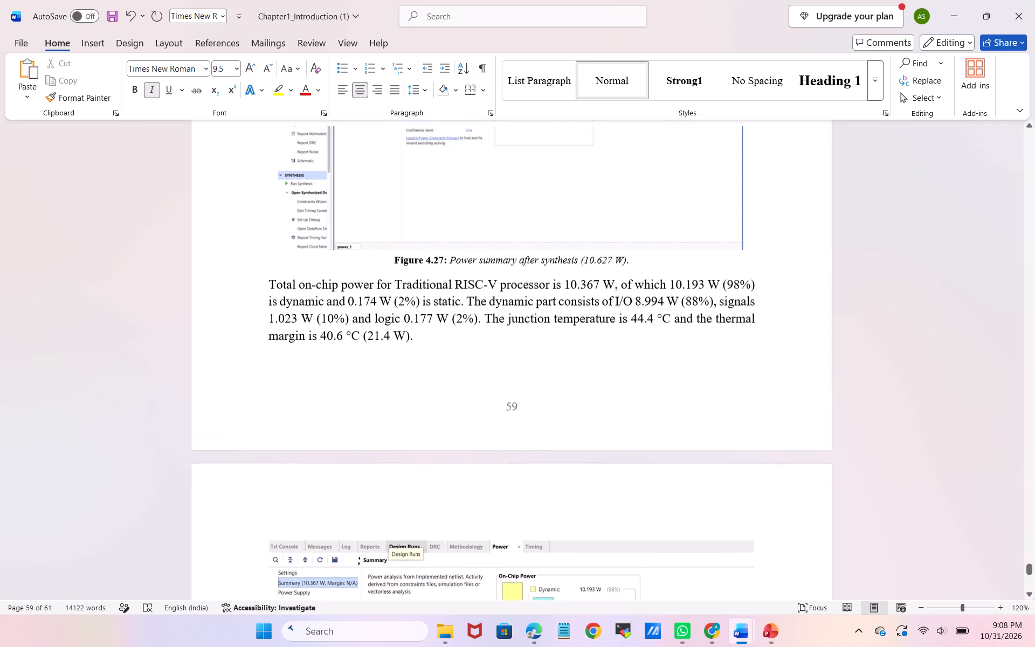
{"action": "scroll", "coordinate": [383, 333], "scroll_direction": "up", "scroll_amount": 1}
{"action": "scroll", "coordinate": [383, 333], "scroll_direction": "down", "scroll_amount": 2}
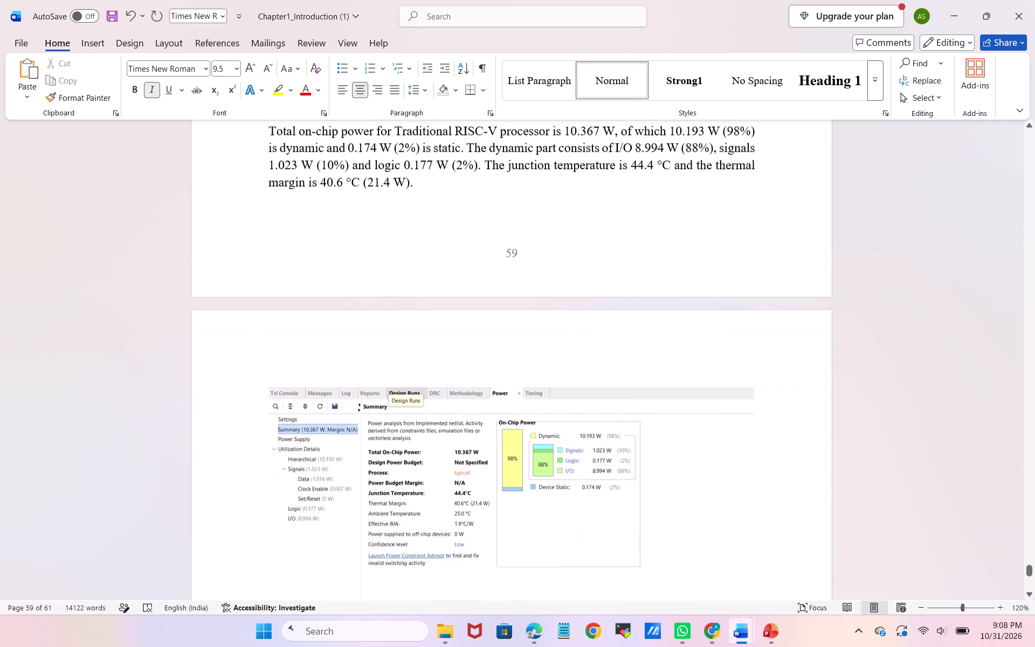
{"action": "scroll", "coordinate": [379, 307], "scroll_direction": "down", "scroll_amount": 2}
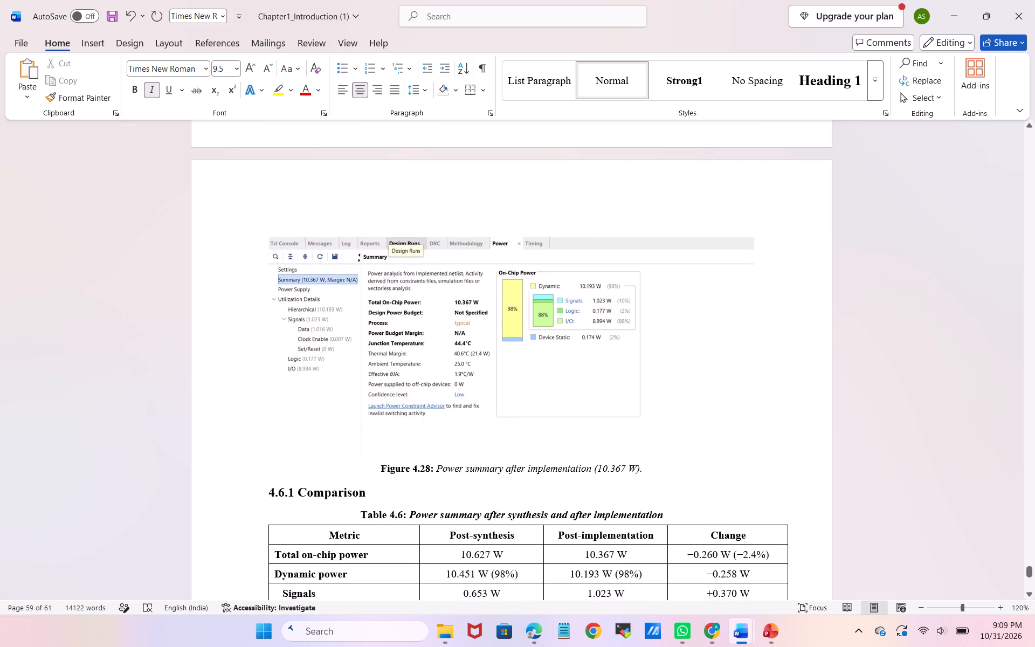
{"action": "left_click", "coordinate": [406, 426]}
{"action": "scroll", "coordinate": [406, 426], "scroll_direction": "up", "scroll_amount": 4}
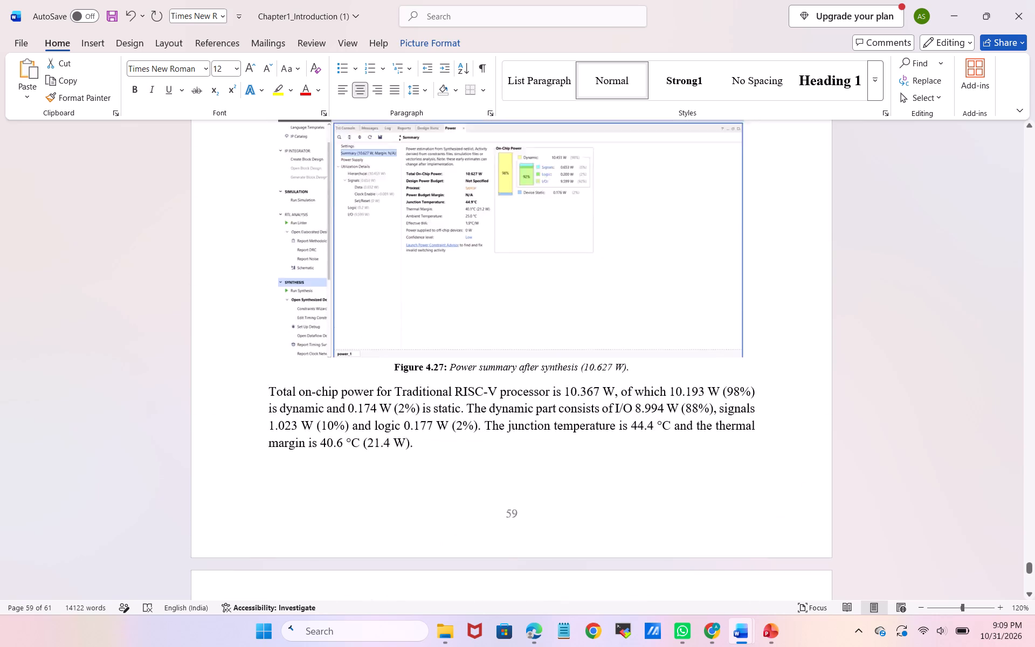
{"action": "scroll", "coordinate": [406, 426], "scroll_direction": "up", "scroll_amount": 2}
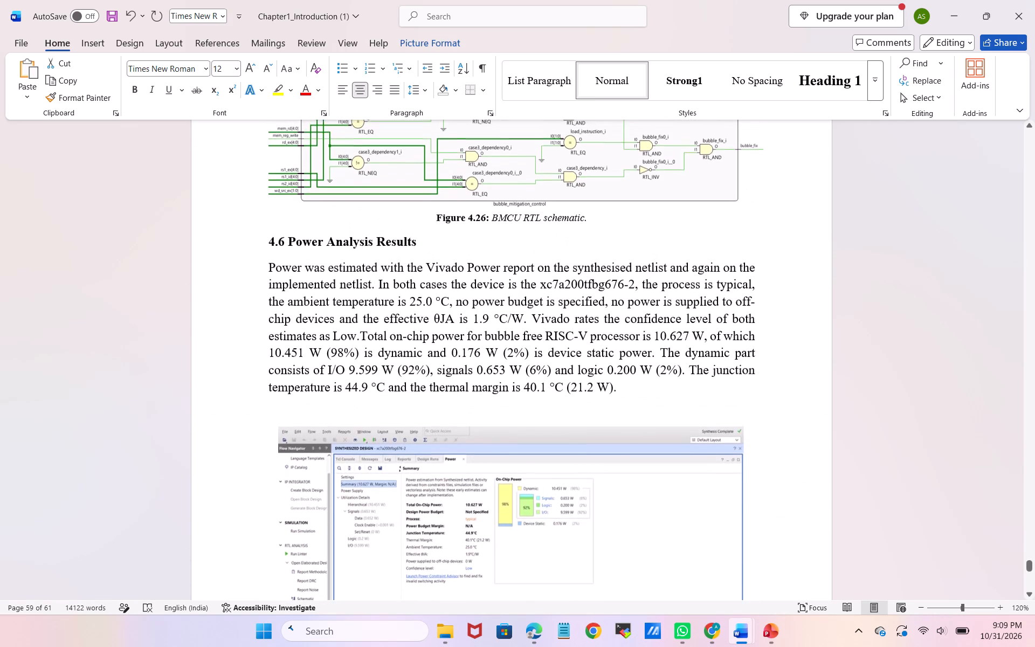
{"action": "scroll", "coordinate": [406, 426], "scroll_direction": "up", "scroll_amount": 9}
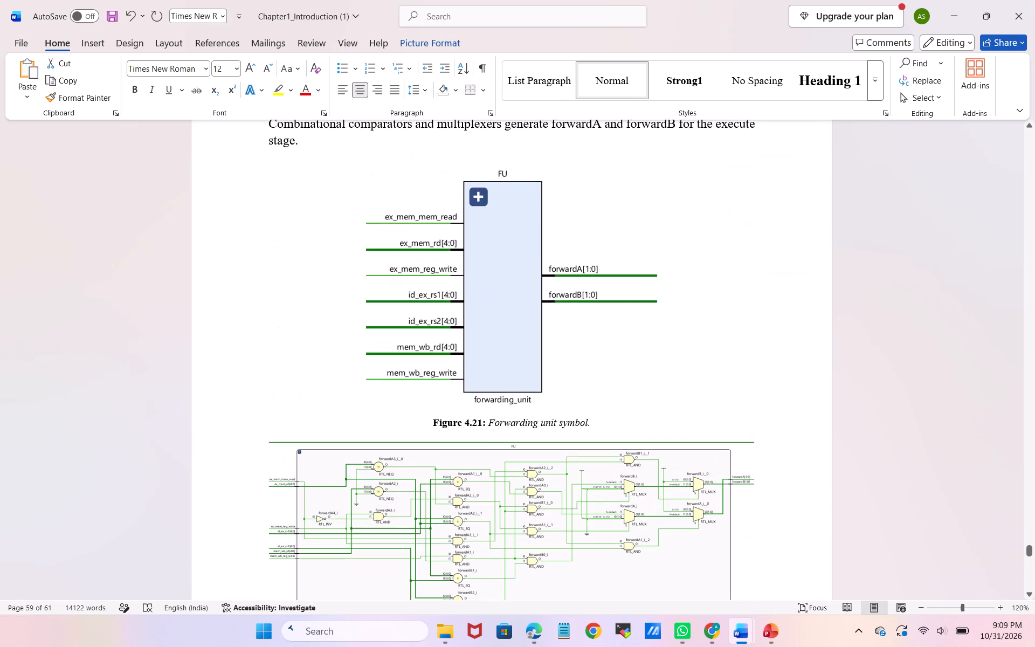
{"action": "scroll", "coordinate": [406, 426], "scroll_direction": "up", "scroll_amount": 8}
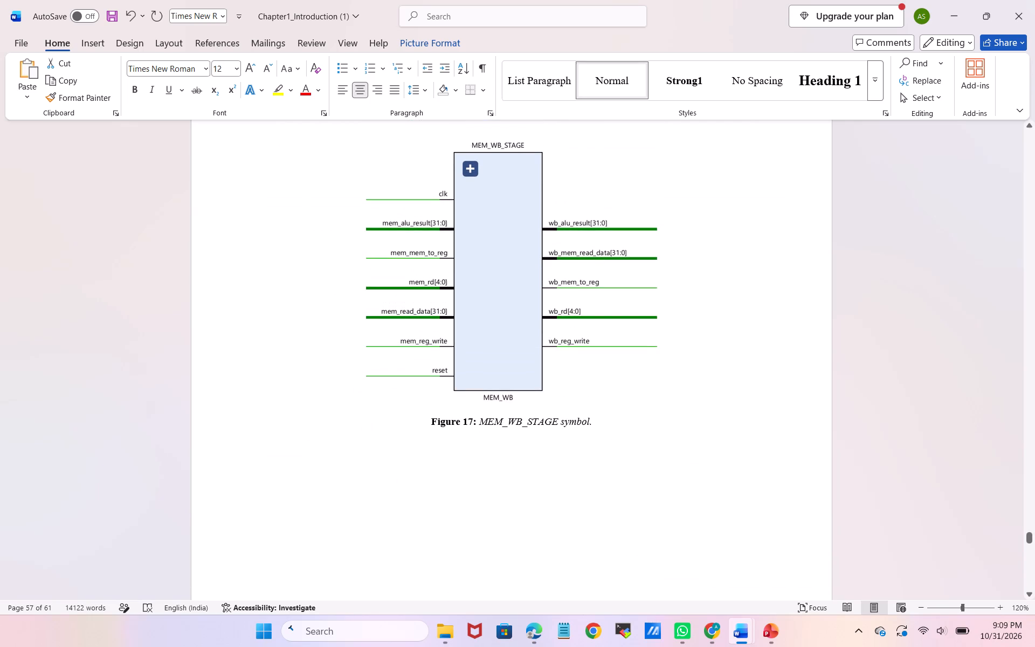
{"action": "scroll", "coordinate": [406, 426], "scroll_direction": "up", "scroll_amount": 3}
{"action": "scroll", "coordinate": [406, 426], "scroll_direction": "down", "scroll_amount": 4}
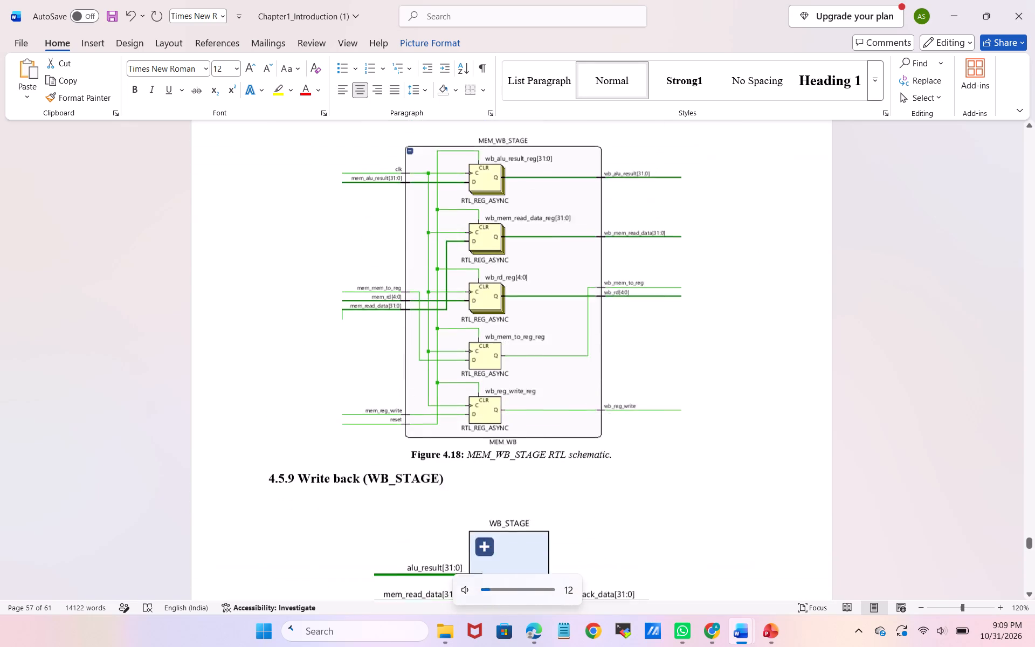
{"action": "scroll", "coordinate": [406, 426], "scroll_direction": "up", "scroll_amount": 3}
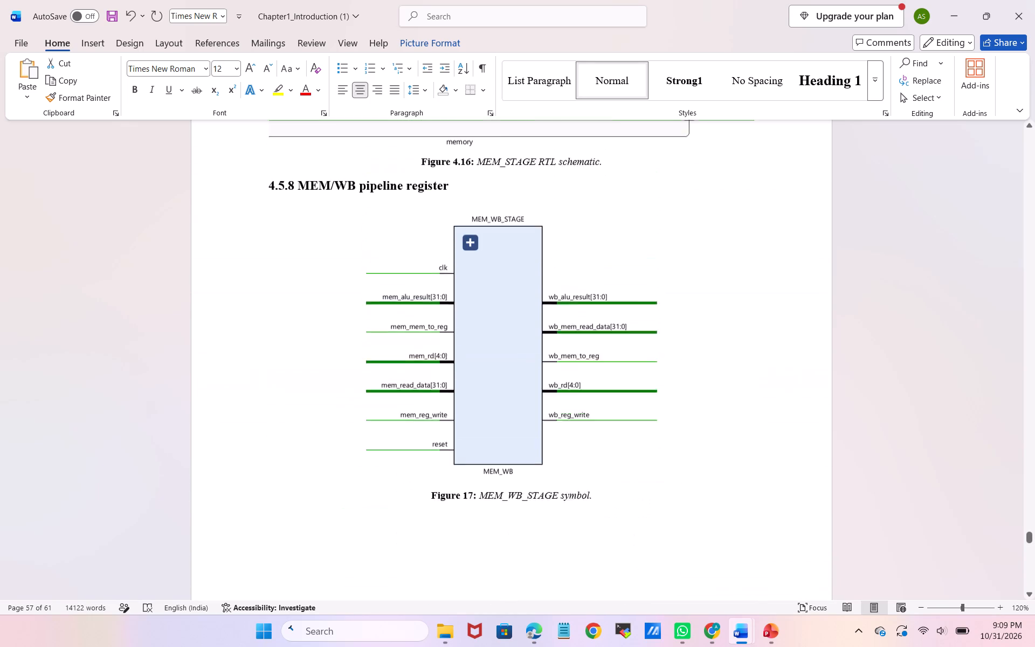
{"action": "scroll", "coordinate": [406, 426], "scroll_direction": "up", "scroll_amount": 1}
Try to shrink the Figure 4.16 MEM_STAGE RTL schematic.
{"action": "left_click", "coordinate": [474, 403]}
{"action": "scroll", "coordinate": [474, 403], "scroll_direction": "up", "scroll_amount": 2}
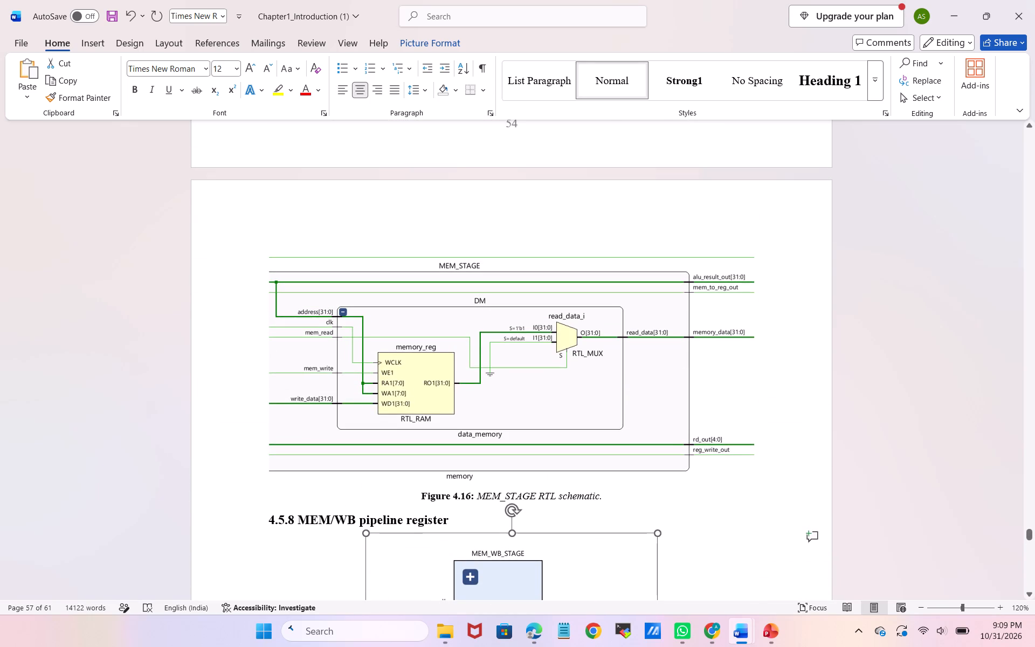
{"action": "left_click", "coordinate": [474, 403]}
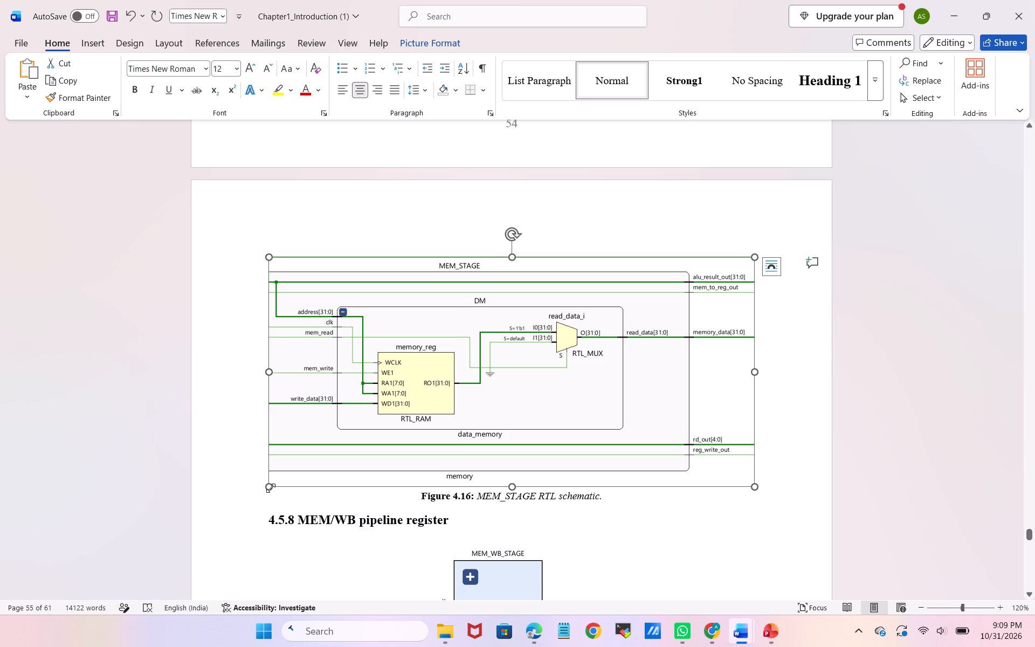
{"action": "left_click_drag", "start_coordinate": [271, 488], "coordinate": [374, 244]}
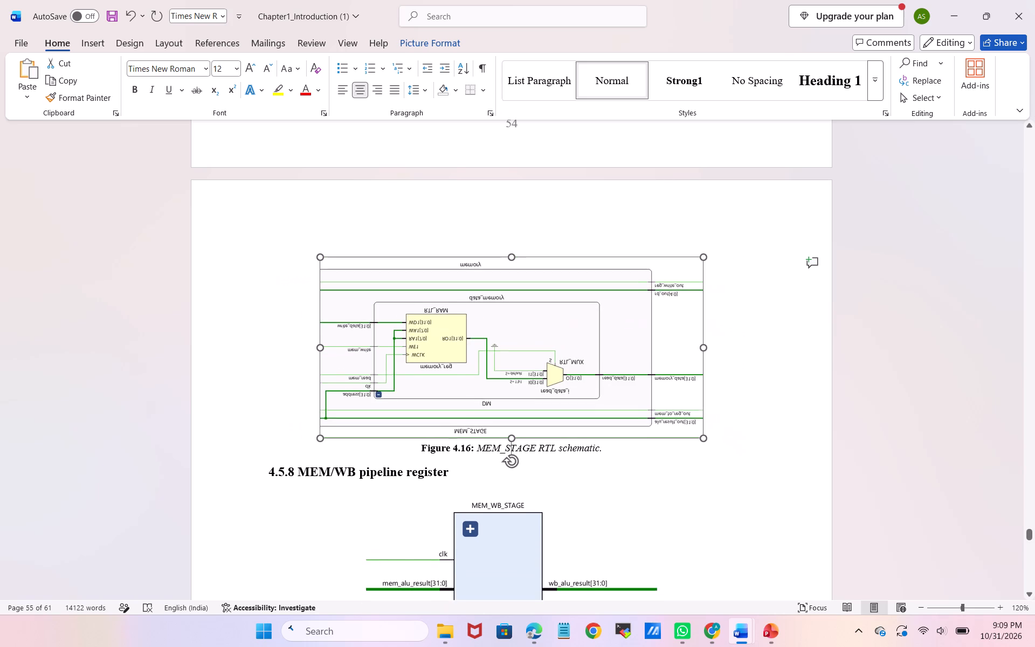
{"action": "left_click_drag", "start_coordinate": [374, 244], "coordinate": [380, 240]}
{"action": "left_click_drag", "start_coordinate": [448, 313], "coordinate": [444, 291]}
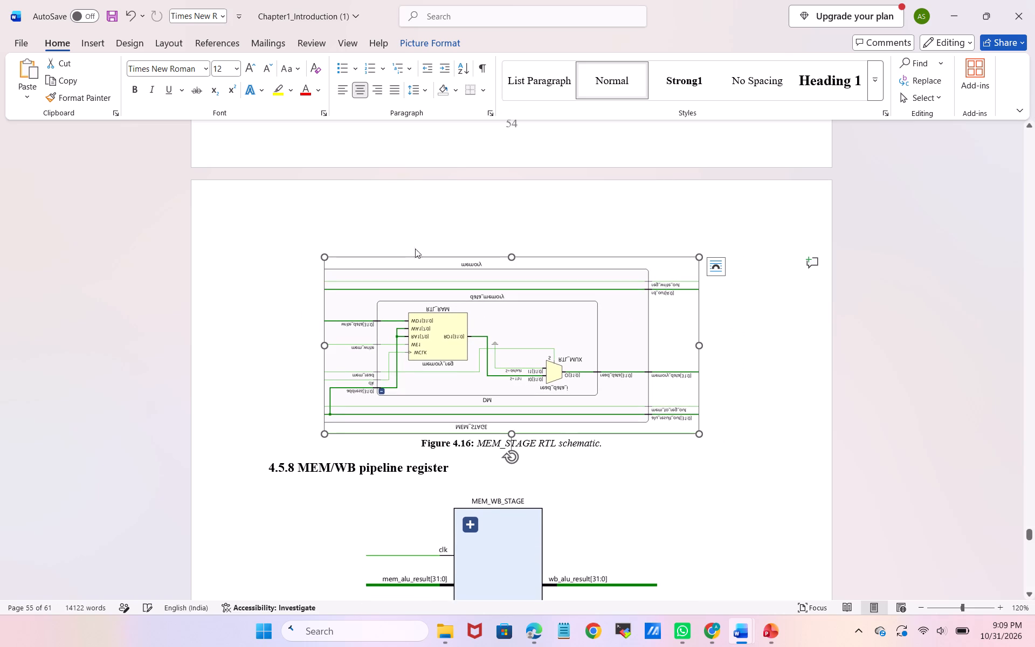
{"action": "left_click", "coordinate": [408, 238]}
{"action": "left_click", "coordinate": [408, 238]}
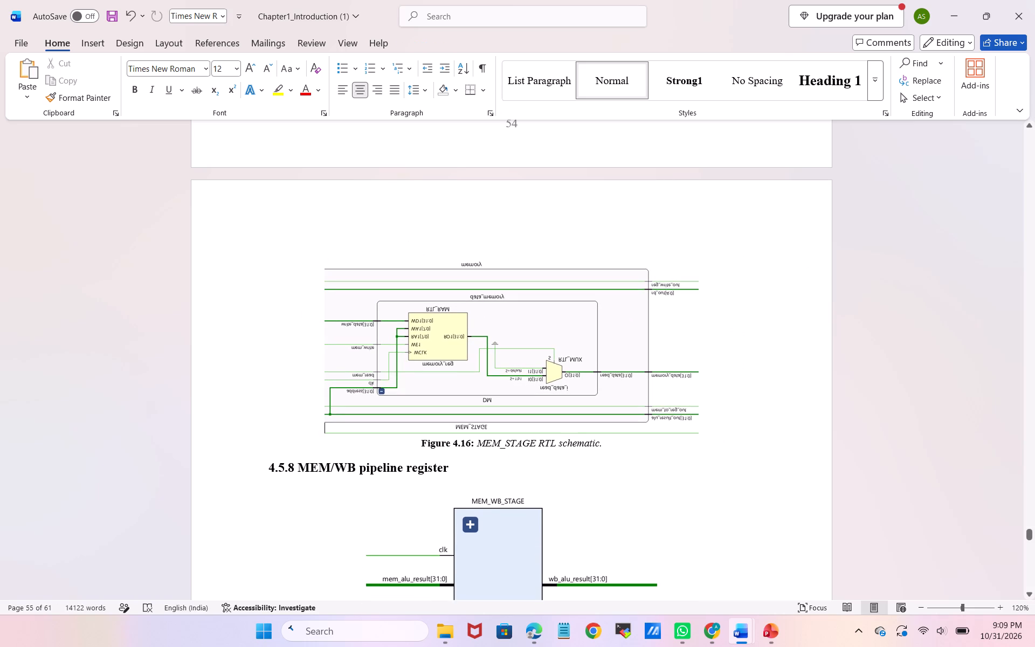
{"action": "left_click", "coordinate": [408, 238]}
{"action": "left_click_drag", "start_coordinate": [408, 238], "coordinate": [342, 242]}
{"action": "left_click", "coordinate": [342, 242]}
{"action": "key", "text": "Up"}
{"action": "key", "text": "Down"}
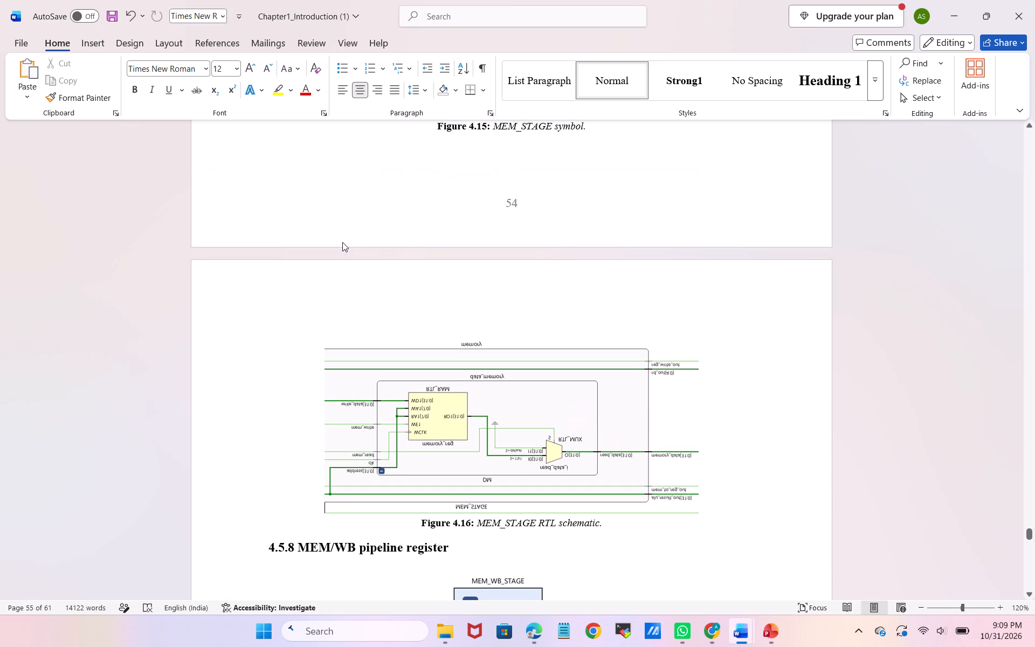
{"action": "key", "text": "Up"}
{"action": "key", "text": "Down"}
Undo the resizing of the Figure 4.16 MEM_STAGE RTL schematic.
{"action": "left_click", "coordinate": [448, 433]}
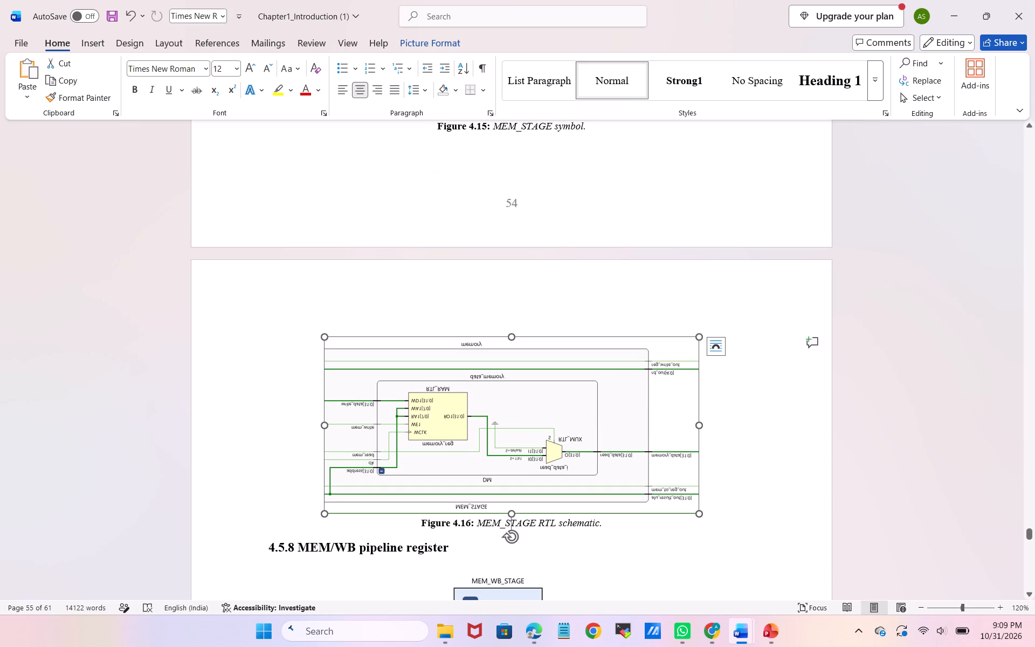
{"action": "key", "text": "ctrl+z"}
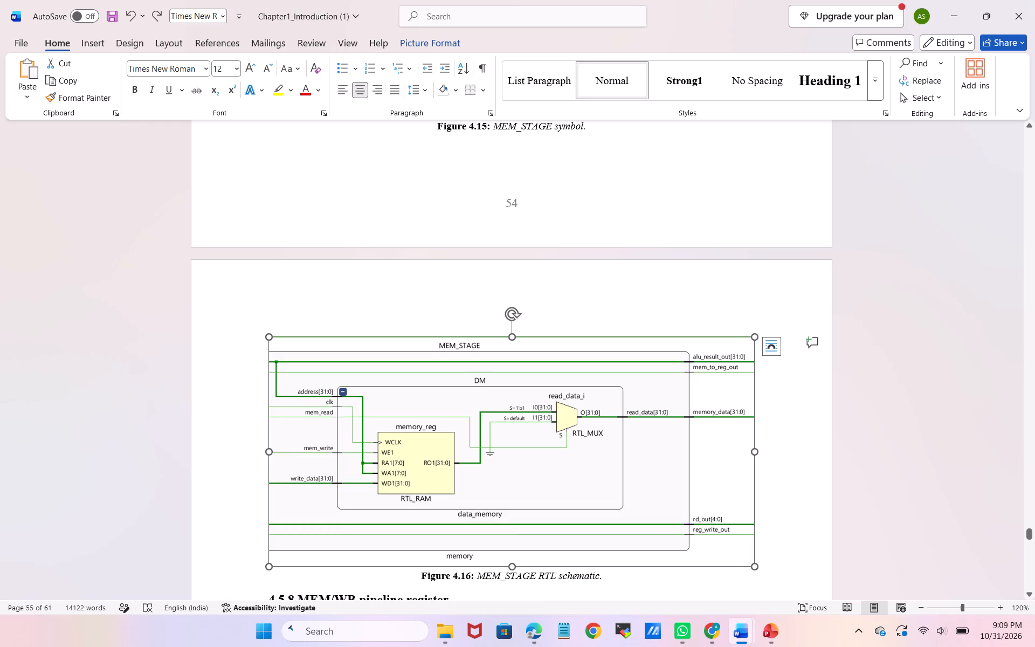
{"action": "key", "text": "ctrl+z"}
Look through the Results chapter from the BMCU figures back to its opening section, 4.1 Simulation Setup.
{"action": "scroll", "coordinate": [448, 433], "scroll_direction": "up", "scroll_amount": 4}
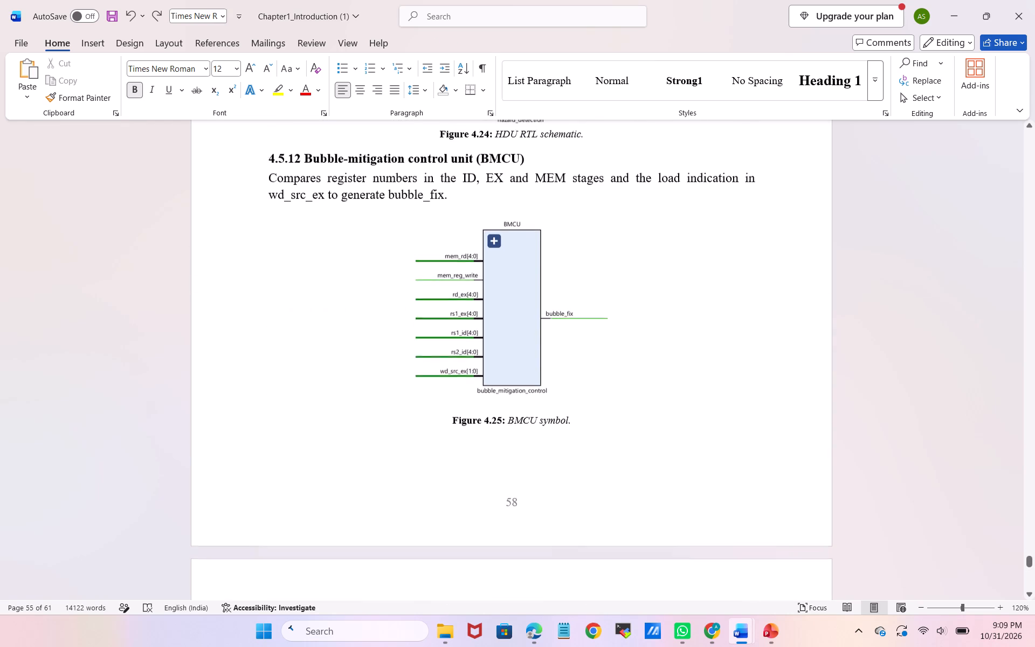
{"action": "scroll", "coordinate": [448, 433], "scroll_direction": "down", "scroll_amount": 3}
{"action": "left_click", "coordinate": [448, 433]}
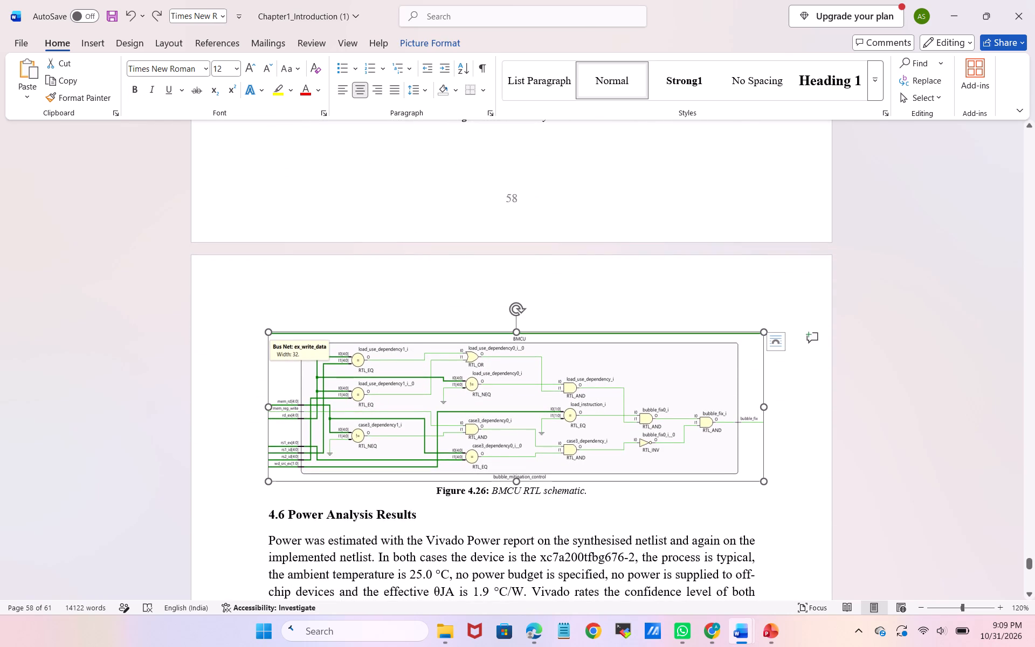
{"action": "scroll", "coordinate": [394, 423], "scroll_direction": "up", "scroll_amount": 5}
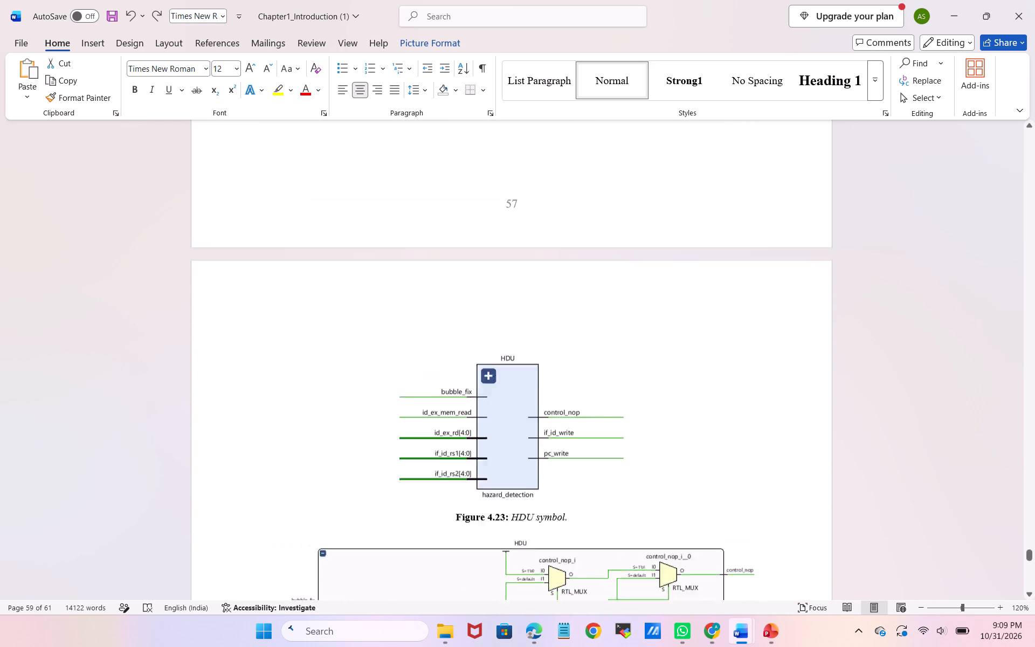
{"action": "scroll", "coordinate": [394, 423], "scroll_direction": "up", "scroll_amount": 1}
{"action": "scroll", "coordinate": [394, 423], "scroll_direction": "down", "scroll_amount": 2}
{"action": "scroll", "coordinate": [394, 423], "scroll_direction": "up", "scroll_amount": 2}
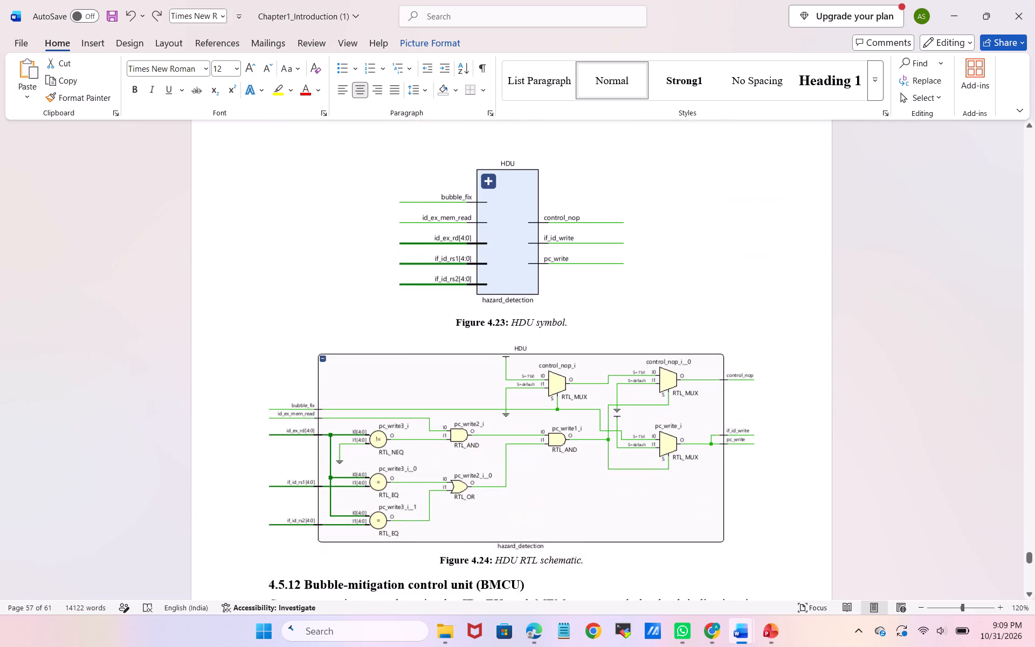
{"action": "scroll", "coordinate": [394, 423], "scroll_direction": "up", "scroll_amount": 4}
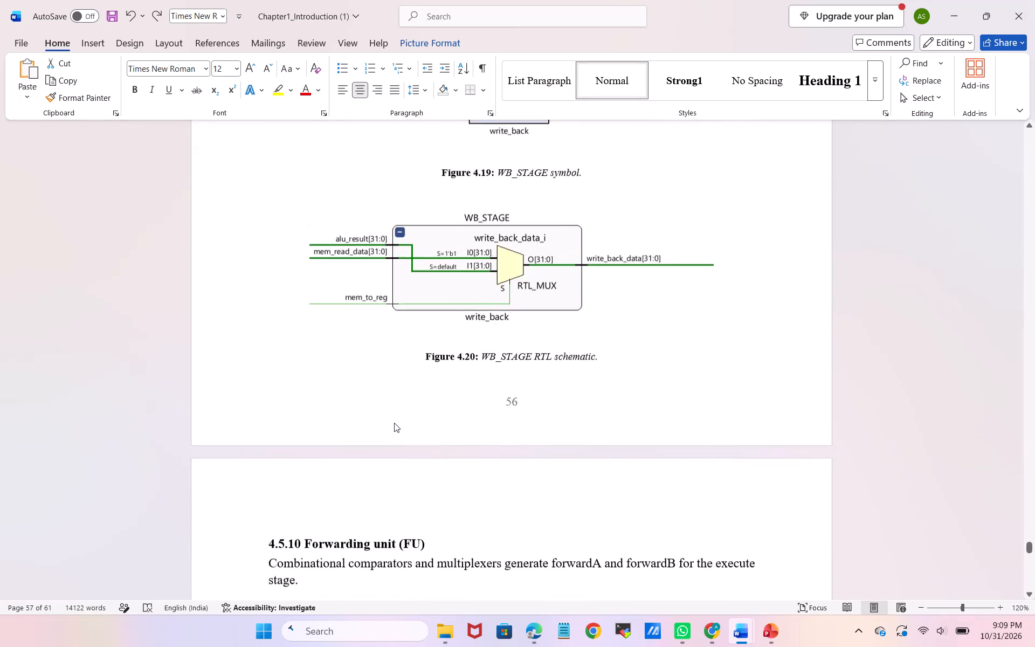
{"action": "scroll", "coordinate": [394, 423], "scroll_direction": "up", "scroll_amount": 6}
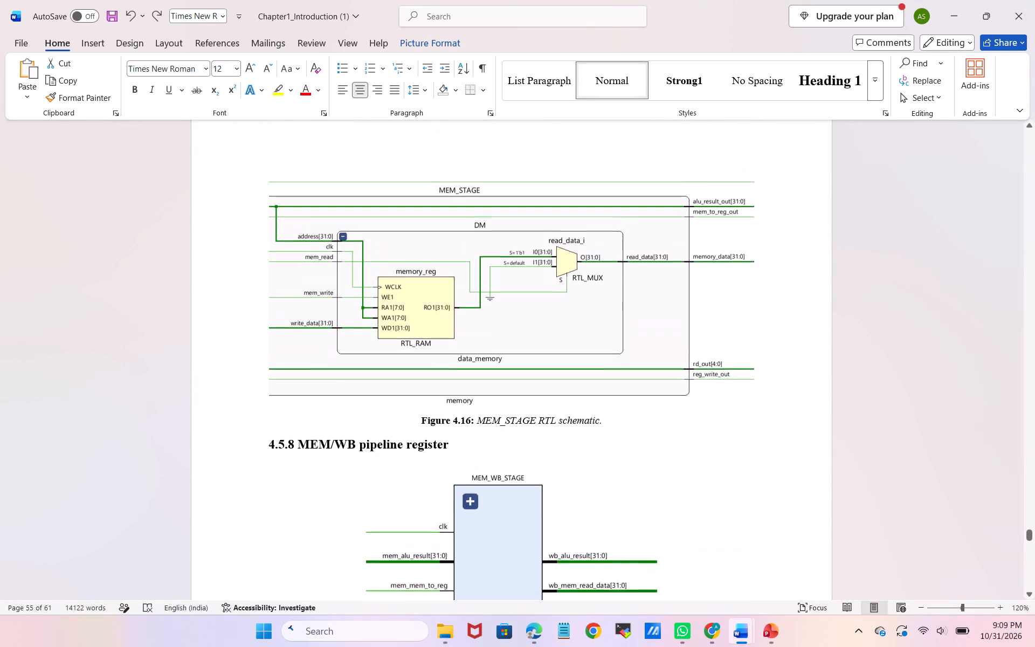
{"action": "scroll", "coordinate": [394, 423], "scroll_direction": "up", "scroll_amount": 10}
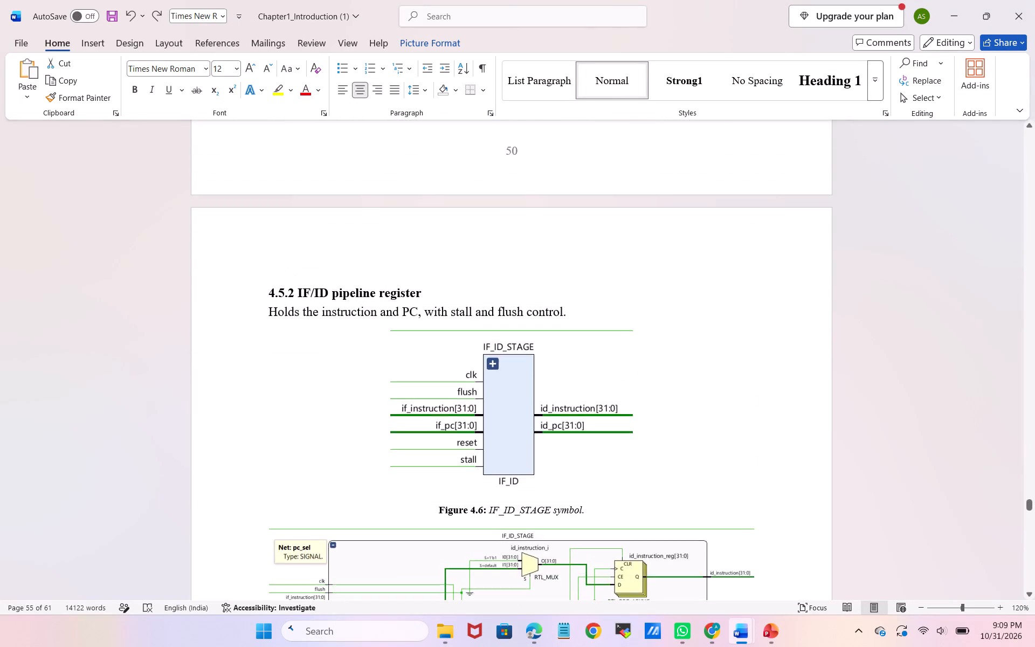
{"action": "scroll", "coordinate": [394, 423], "scroll_direction": "up", "scroll_amount": 9}
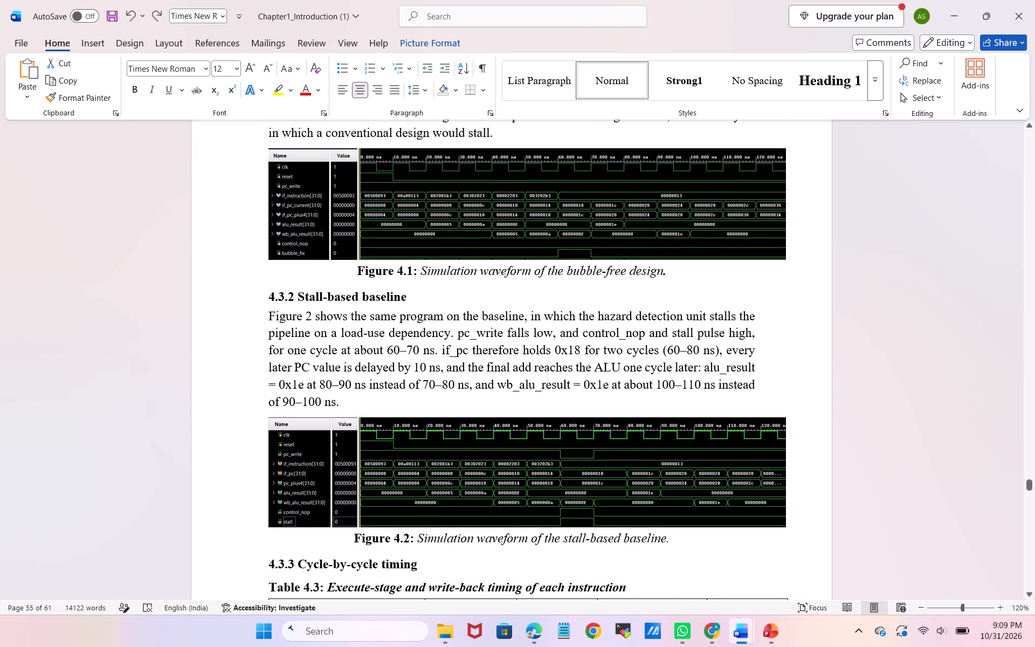
{"action": "scroll", "coordinate": [394, 423], "scroll_direction": "down", "scroll_amount": 2}
{"action": "scroll", "coordinate": [394, 423], "scroll_direction": "up", "scroll_amount": 5}
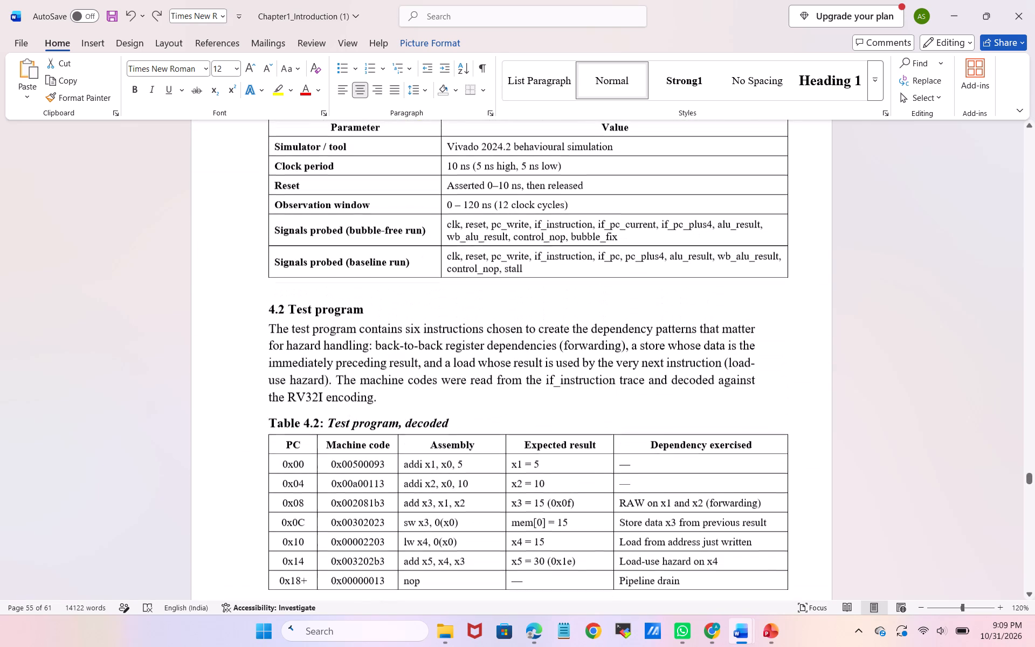
{"action": "scroll", "coordinate": [394, 423], "scroll_direction": "up", "scroll_amount": 2}
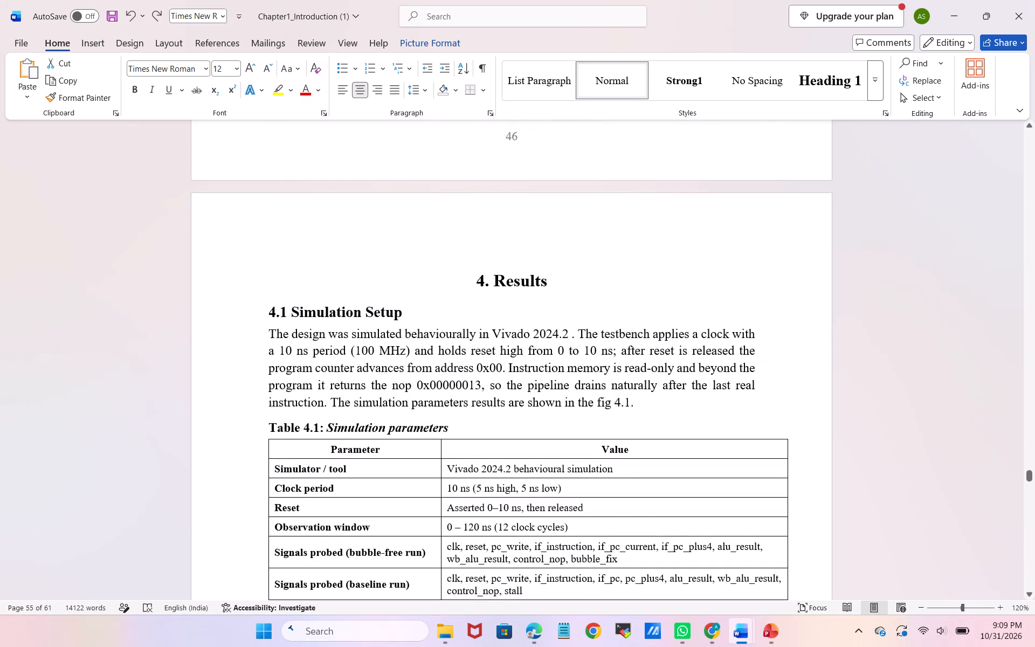
{"action": "scroll", "coordinate": [394, 423], "scroll_direction": "up", "scroll_amount": 1}
{"action": "scroll", "coordinate": [394, 423], "scroll_direction": "down", "scroll_amount": 1}
Add "Table 4.2 shown Test program" after a space at the end of the 4.2 Test program paragraph.
{"action": "scroll", "coordinate": [394, 423], "scroll_direction": "down", "scroll_amount": 2}
{"action": "scroll", "coordinate": [542, 470], "scroll_direction": "down", "scroll_amount": 1}
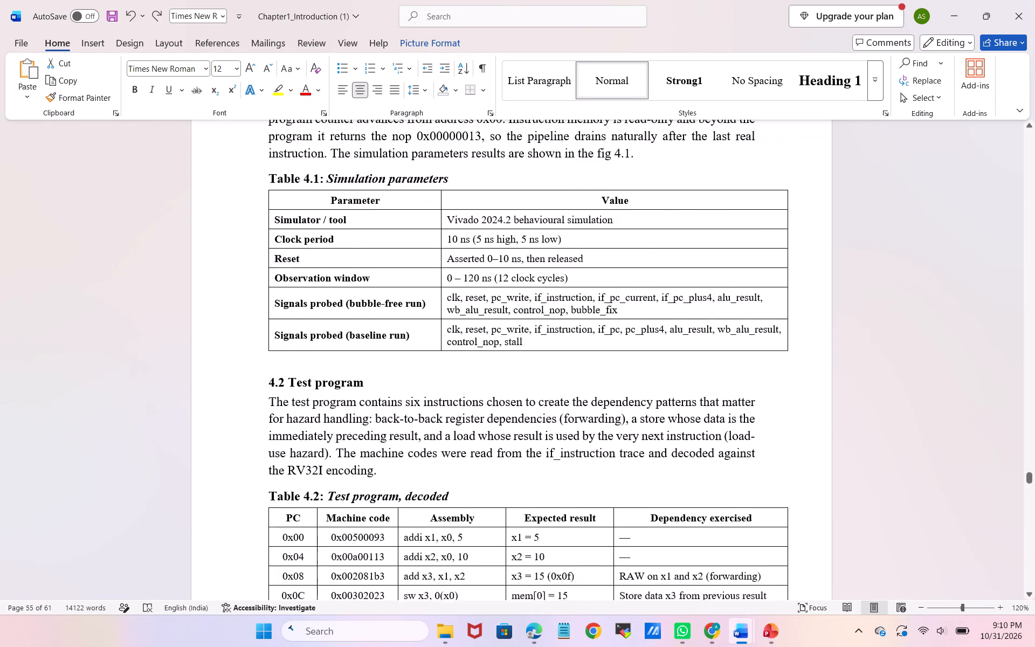
{"action": "scroll", "coordinate": [542, 470], "scroll_direction": "down", "scroll_amount": 1}
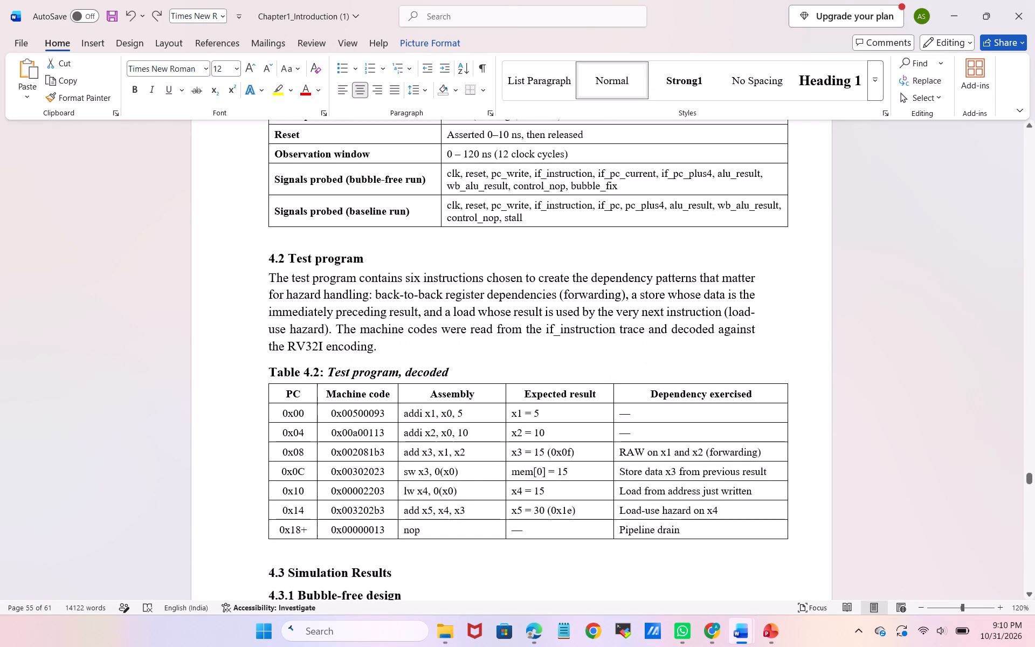
{"action": "left_click", "coordinate": [378, 348]}
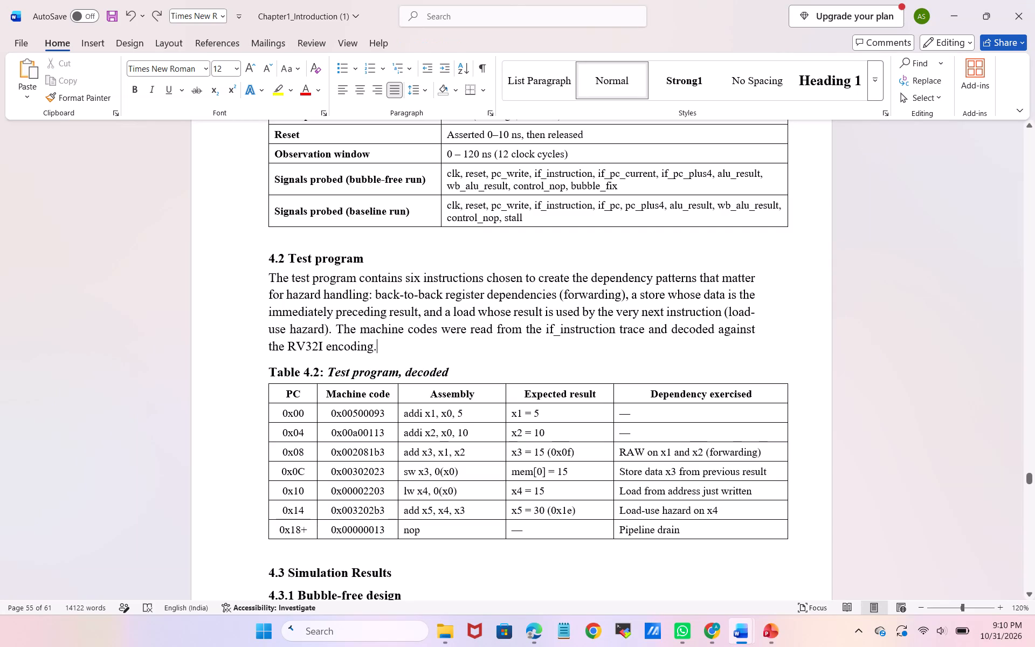
{"action": "key", "text": "shift+t"}
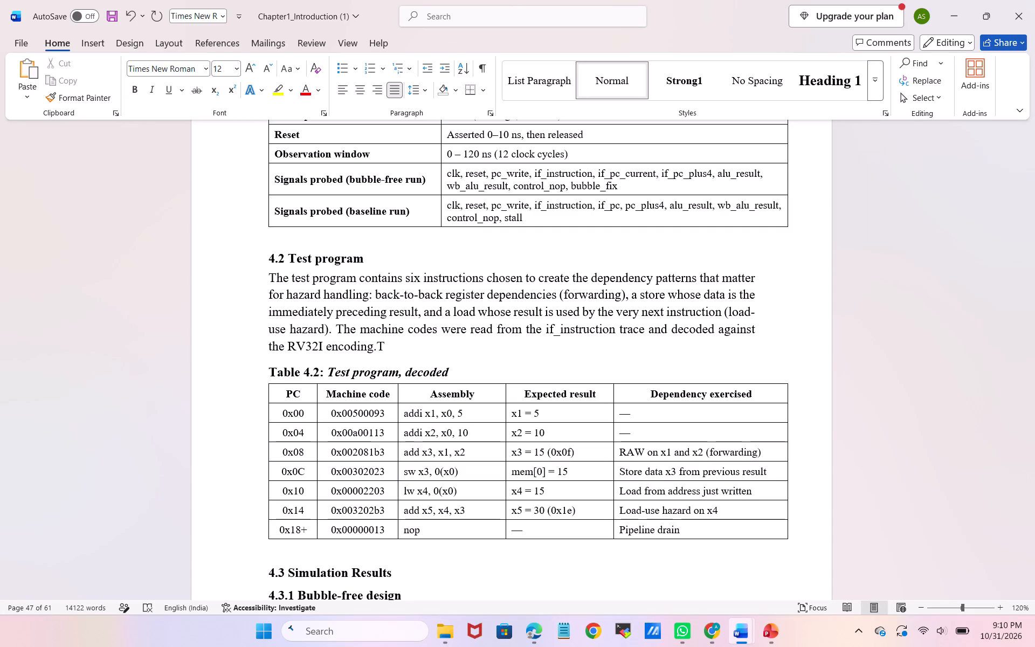
{"action": "type", "text": "able"}
{"action": "key", "text": "space"}
{"action": "type", "text": "4."}
{"action": "key", "text": "Left"}
{"action": "key", "text": "Left"}
{"action": "key", "text": "Left"}
{"action": "key", "text": "Left"}
{"action": "key", "text": "Left"}
{"action": "key", "text": "Left"}
{"action": "key", "text": "Left"}
{"action": "key", "text": "Left"}
{"action": "key", "text": "space"}
{"action": "key", "text": "Right"}
{"action": "key", "text": "Right"}
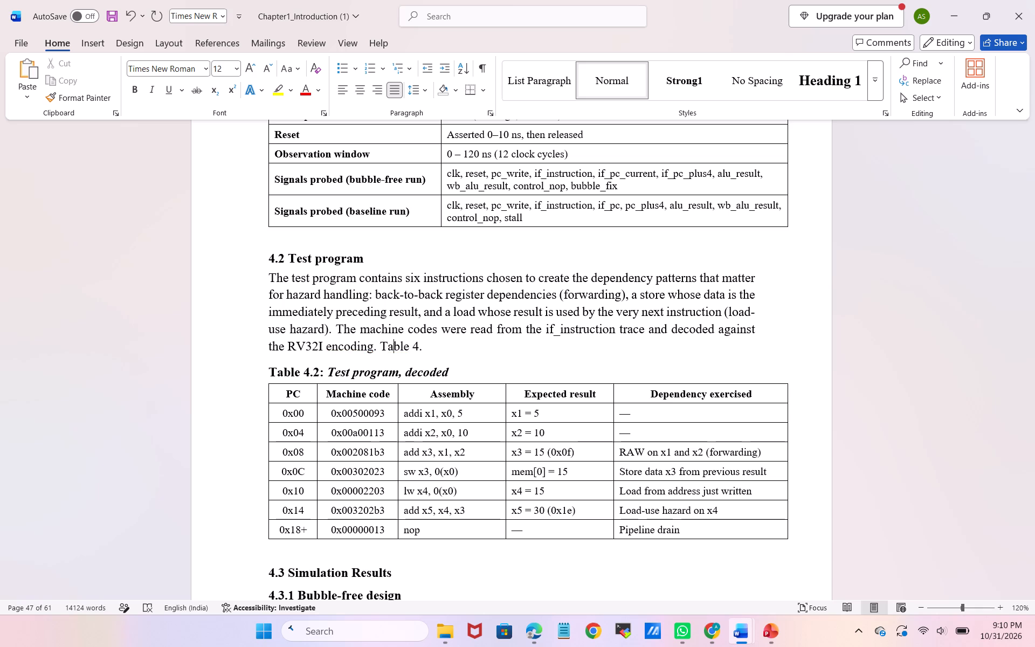
{"action": "key", "text": "Right"}
{"action": "key", "text": "Right"}
{"action": "key", "text": "Right"}
{"action": "key", "text": "Right"}
{"action": "key", "text": "Right"}
{"action": "key", "text": "Right"}
{"action": "type", "text": "2"}
{"action": "key", "text": "space"}
{"action": "type", "text": "shown"}
{"action": "key", "text": "space"}
{"action": "key", "text": "i"}
{"action": "key", "text": "BackSpace"}
{"action": "type", "text": "Test"}
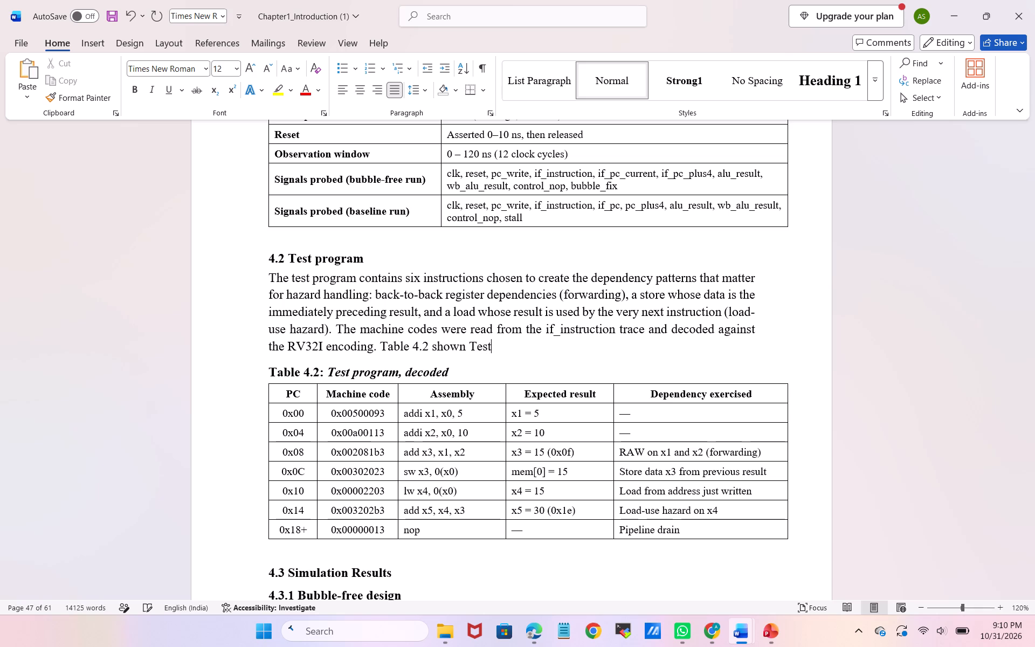
{"action": "key", "text": "space"}
{"action": "type", "text": "program"}
{"action": "key", "text": "space"}
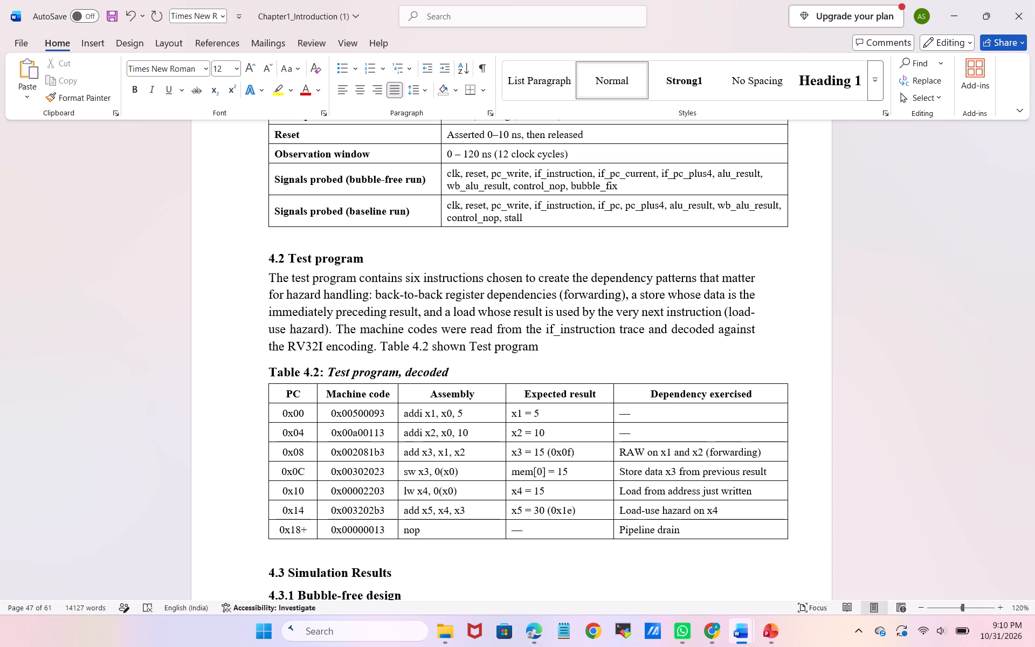
Shorten the Table 4.2 caption text to "Test program." by removing ", decoded" and adding a full stop.
{"action": "left_click", "coordinate": [448, 378]}
{"action": "key", "text": "BackSpace"}
{"action": "key", "text": "BackSpace"}
{"action": "key", "text": "BackSpace"}
{"action": "key", "text": "BackSpace"}
{"action": "key", "text": "BackSpace"}
{"action": "key", "text": "BackSpace"}
{"action": "key", "text": "BackSpace"}
{"action": "key", "text": "BackSpace"}
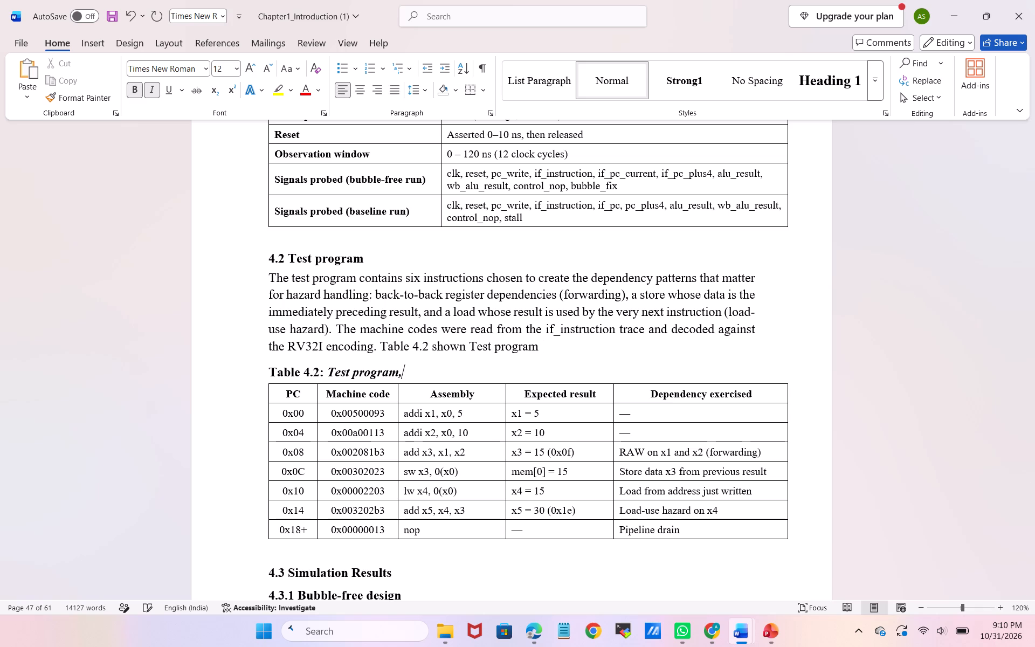
{"action": "key", "text": "BackSpace"}
{"action": "key", "text": "period"}
End the new Table 4.2 sentence in the 4.2 Test program paragraph with a full stop.
{"action": "left_click", "coordinate": [543, 353]}
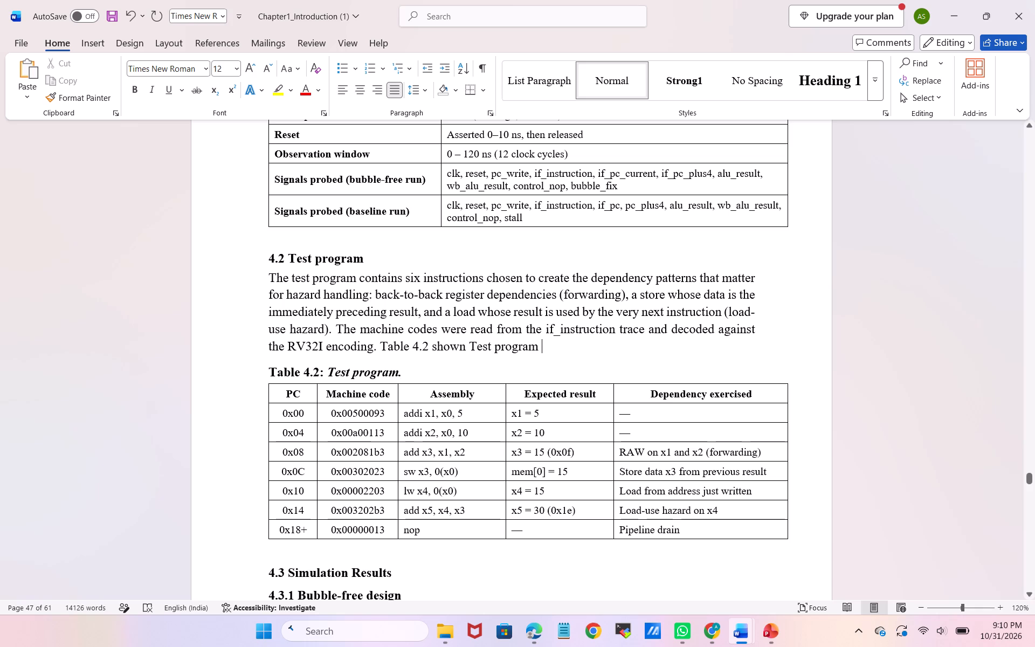
{"action": "key", "text": "Left"}
{"action": "key", "text": "period"}
Append "The output waveforms of the Bubble free RISC-V processor are show in the below figure 4.1." to the 4.3.1 Bubble-free design paragraph.
{"action": "scroll", "coordinate": [543, 353], "scroll_direction": "down", "scroll_amount": 2}
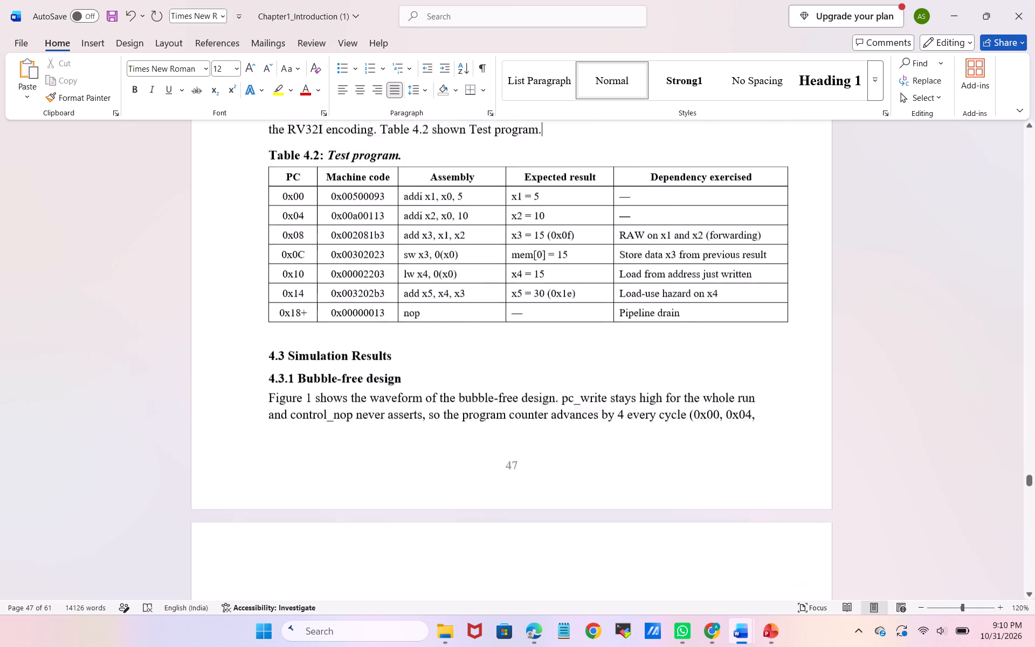
{"action": "scroll", "coordinate": [543, 353], "scroll_direction": "down", "scroll_amount": 3}
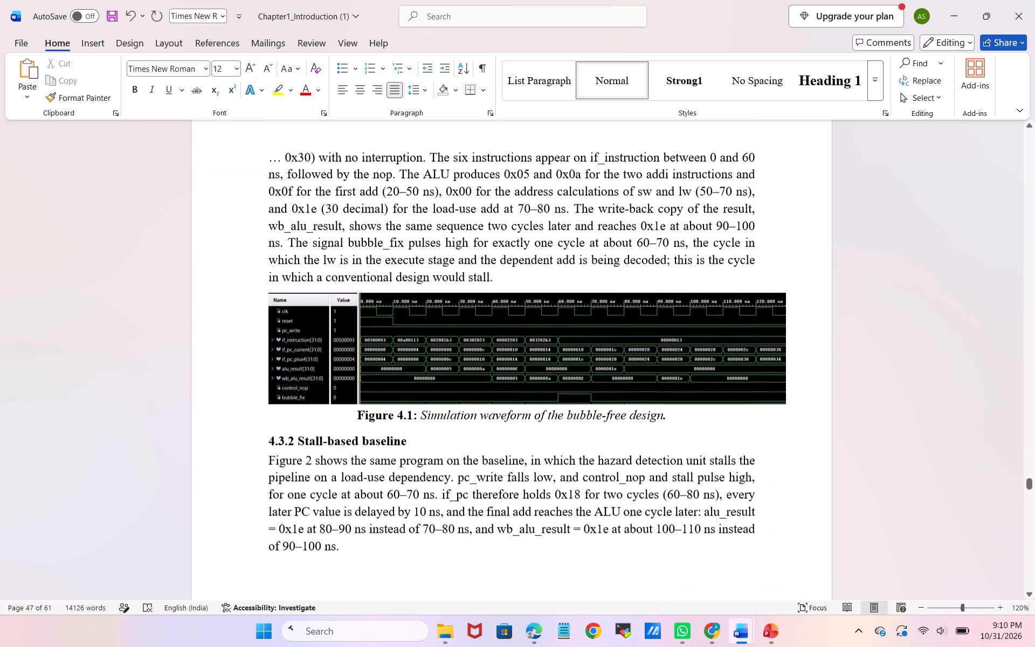
{"action": "left_click", "coordinate": [501, 267]}
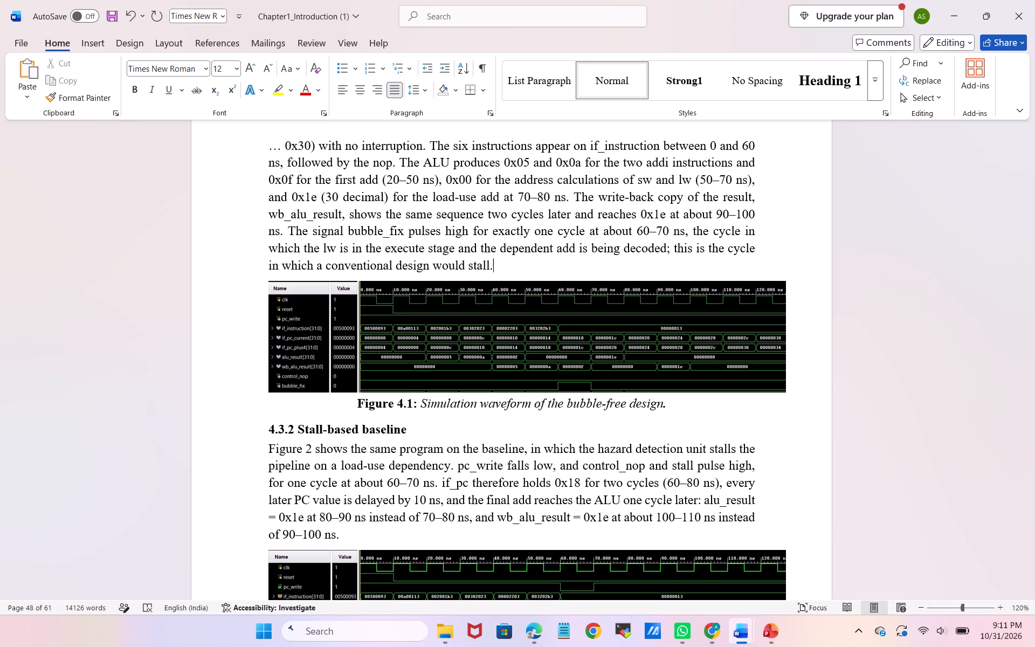
{"action": "type", "text": "The"}
{"action": "key", "text": "space"}
{"action": "key", "text": "Left"}
{"action": "key", "text": "Left"}
{"action": "key", "text": "Left"}
{"action": "key", "text": "Left"}
{"action": "key", "text": "space"}
{"action": "key", "text": "Right"}
{"action": "key", "text": "Right"}
{"action": "key", "text": "Right"}
{"action": "key", "text": "space"}
{"action": "type", "text": "output waveforma"}
{"action": "key", "text": "space"}
{"action": "type", "text": "are sh"}
{"action": "key", "text": "BackSpace"}
{"action": "key", "text": "BackSpace"}
{"action": "key", "text": "BackSpace"}
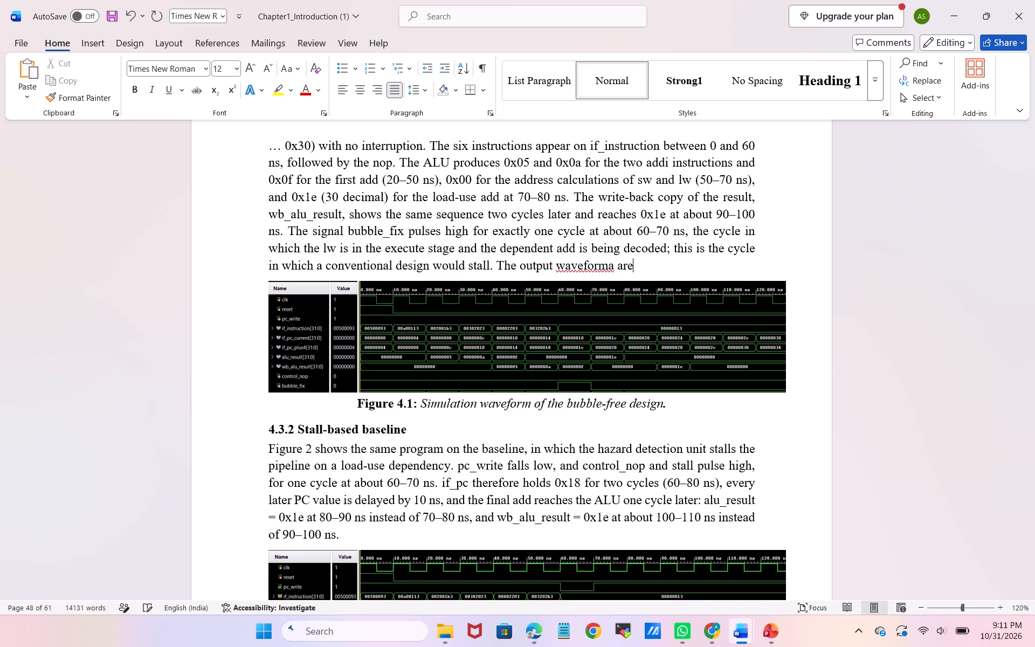
{"action": "key", "text": "BackSpace"}
{"action": "key", "text": "BackSpace"}
{"action": "key", "text": "BackSpace"}
{"action": "key", "text": "BackSpace"}
{"action": "key", "text": "BackSpace"}
{"action": "type", "text": "s"}
{"action": "key", "text": "space"}
{"action": "type", "text": "of the Bubble free"}
{"action": "key", "text": "space"}
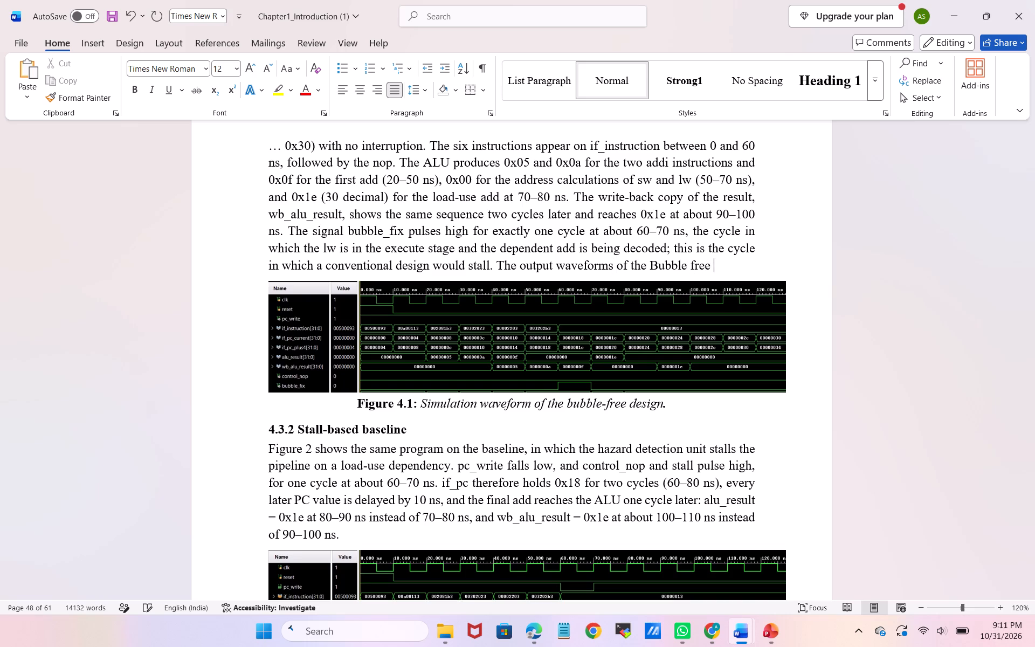
{"action": "type", "text": "RISC-V"}
{"action": "key", "text": "space"}
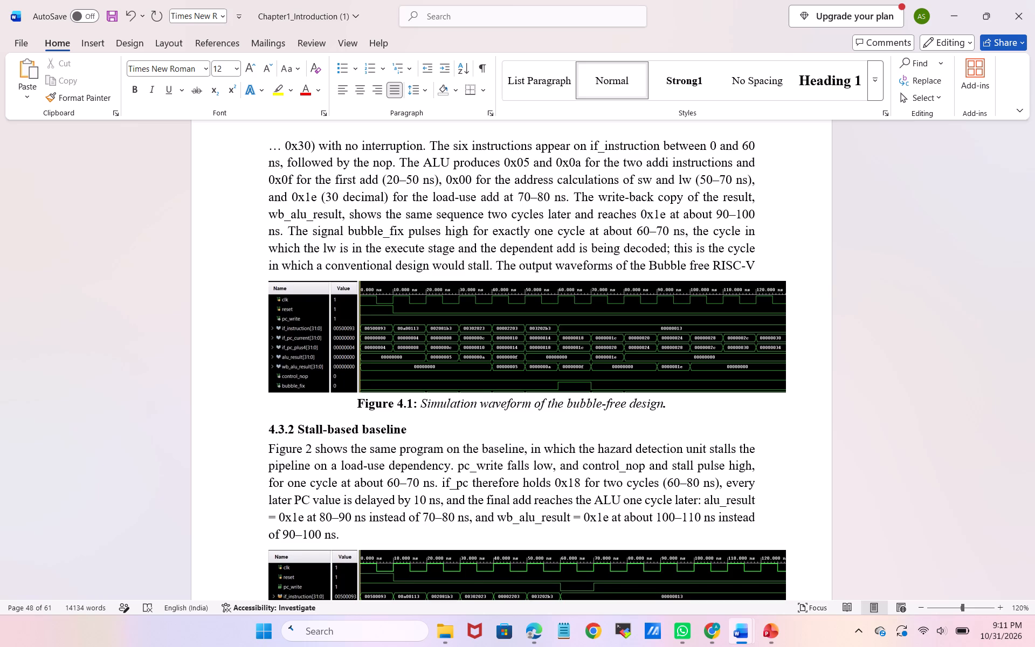
{"action": "type", "text": "processor are show in the belo"}
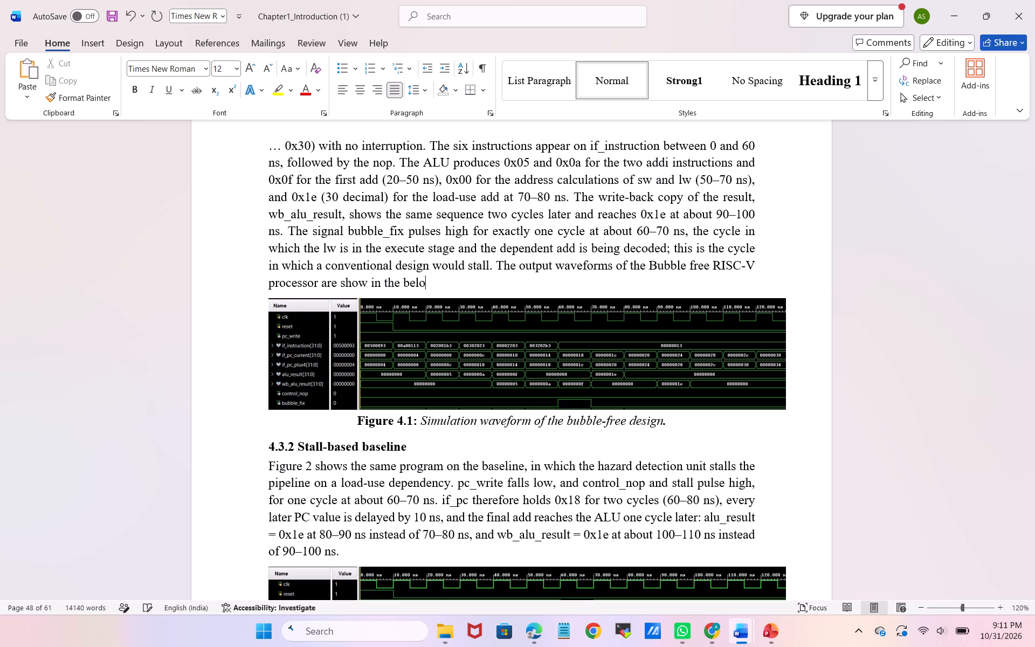
{"action": "type", "text": "w fo"}
{"action": "key", "text": "BackSpace"}
{"action": "type", "text": "ig"}
{"action": "type", "text": "ure"}
{"action": "key", "text": "space"}
{"action": "type", "text": "4.1"}
{"action": "key", "text": "period"}
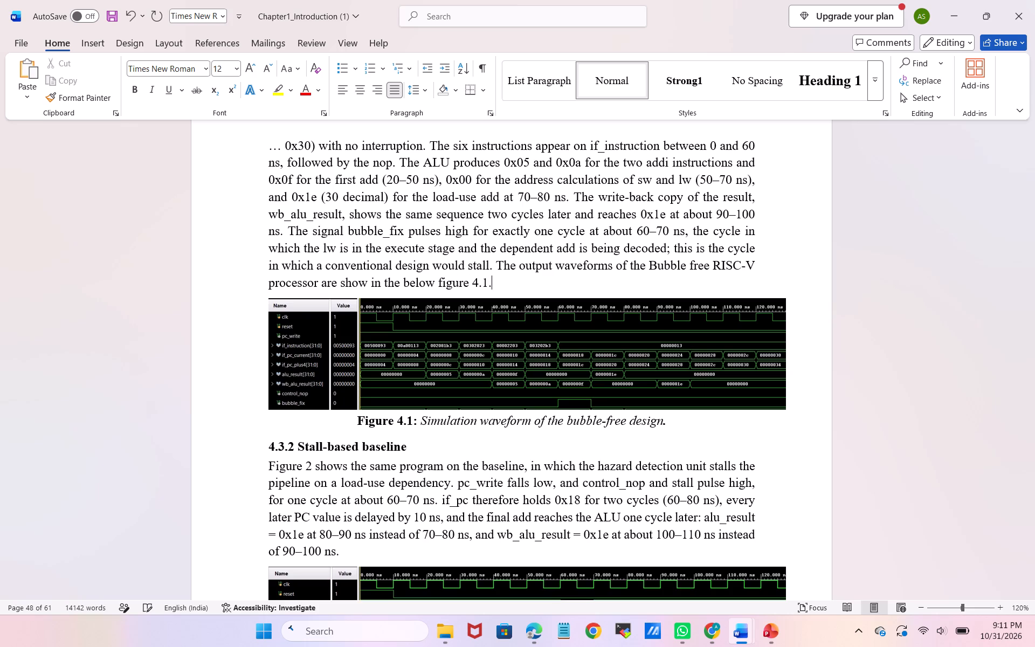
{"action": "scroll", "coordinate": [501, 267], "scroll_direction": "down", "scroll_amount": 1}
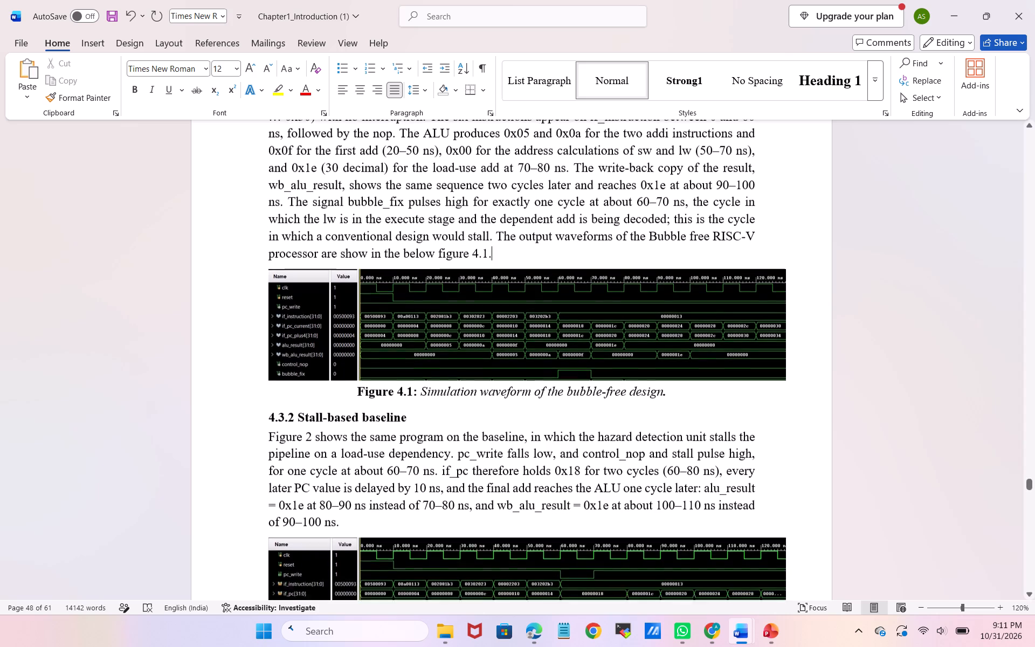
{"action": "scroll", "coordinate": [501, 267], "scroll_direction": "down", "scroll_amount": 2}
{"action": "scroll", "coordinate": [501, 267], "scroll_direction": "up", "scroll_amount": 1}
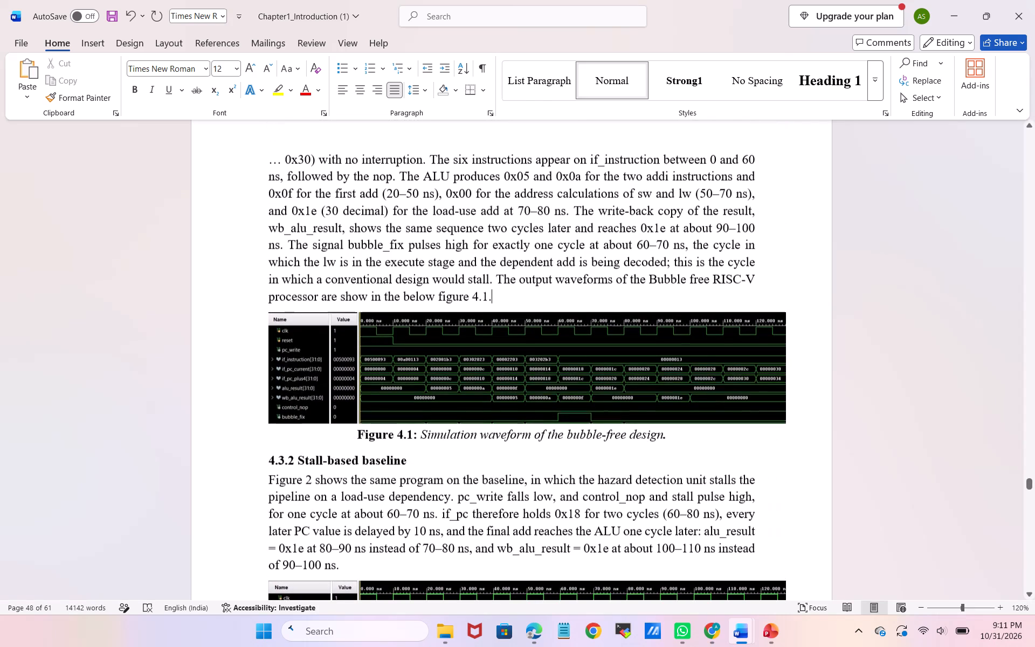
Copy the output waveforms sentence from the 4.3.1 Bubble-free design paragraph to the end of the 4.3.2 Stall-based baseline paragraph.
{"action": "left_click_drag", "start_coordinate": [497, 280], "coordinate": [500, 302]}
{"action": "key", "text": "ctrl+c"}
{"action": "left_click", "coordinate": [500, 302], "text": "ctrl"}
{"action": "scroll", "coordinate": [500, 302], "scroll_direction": "down", "scroll_amount": 1}
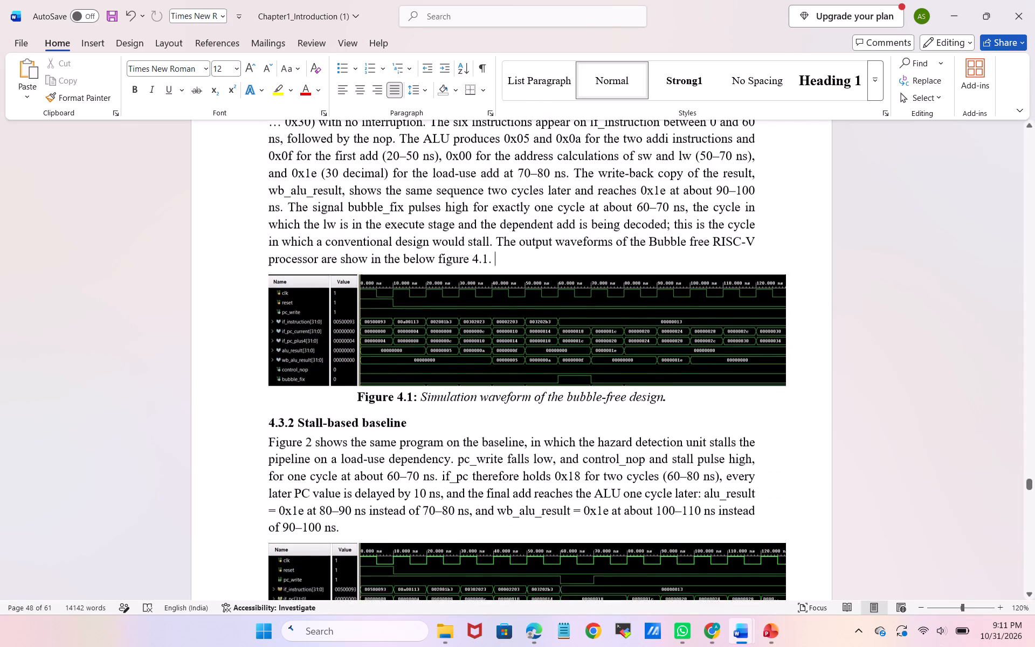
{"action": "scroll", "coordinate": [500, 302], "scroll_direction": "down", "scroll_amount": 2}
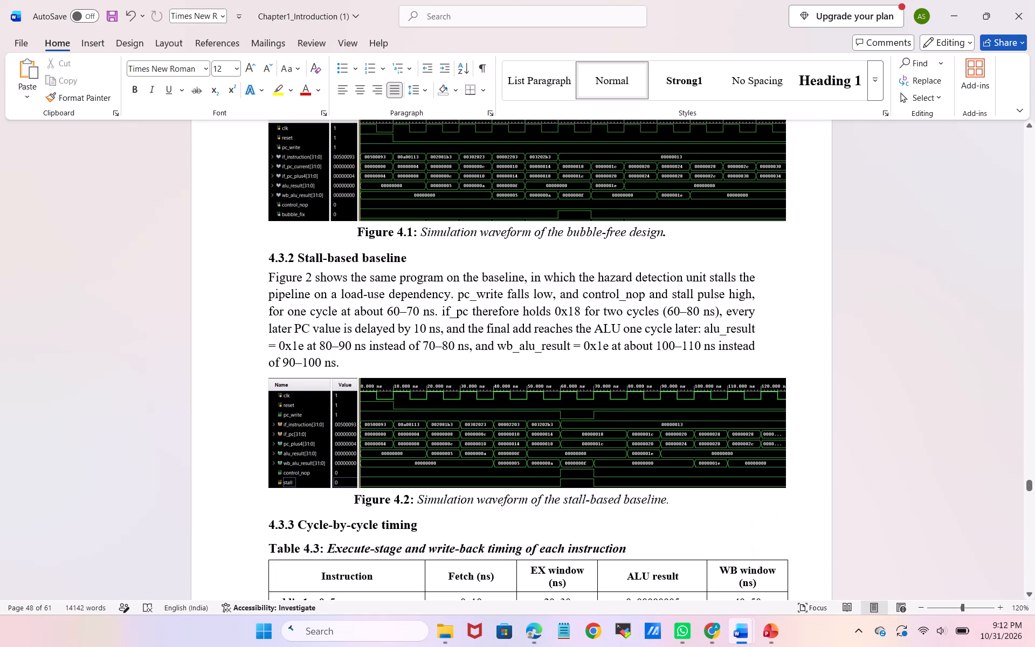
{"action": "left_click", "coordinate": [347, 362]}
{"action": "key", "text": "ctrl+v"}
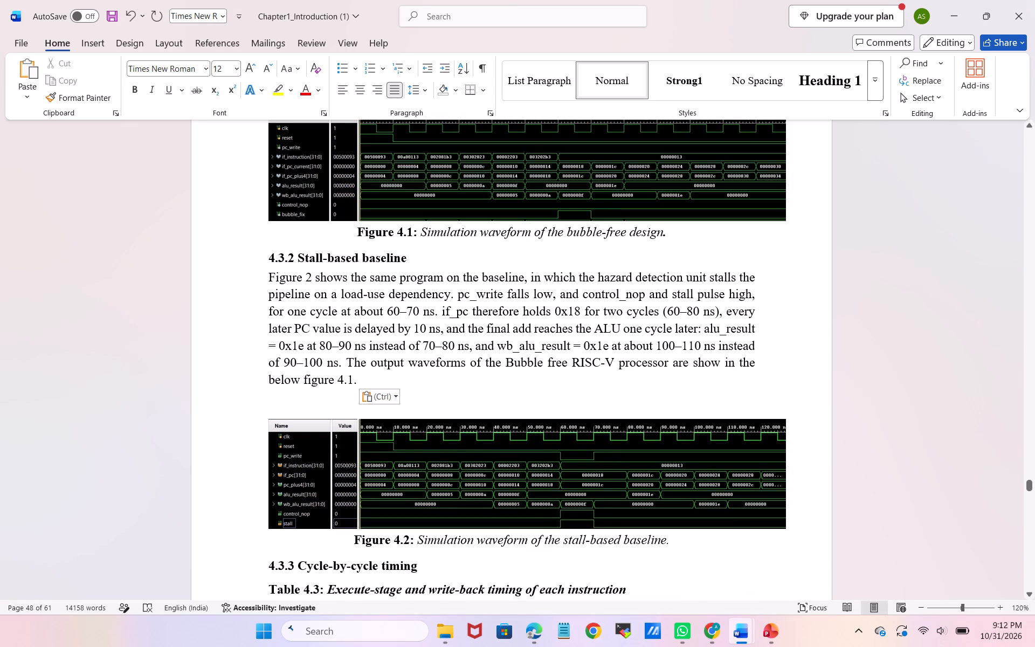
Insert "simulation" before "waveforms" in the last sentence of the 4.3.1 Bubble-free design paragraph.
{"action": "scroll", "coordinate": [541, 343], "scroll_direction": "up", "scroll_amount": 2}
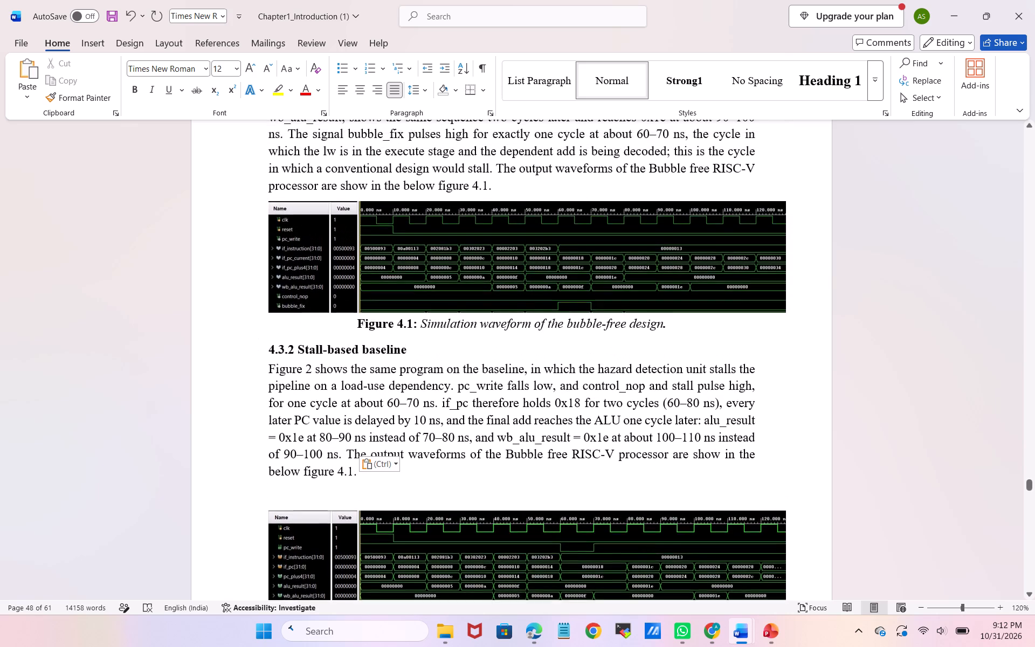
{"action": "scroll", "coordinate": [541, 343], "scroll_direction": "up", "scroll_amount": 1}
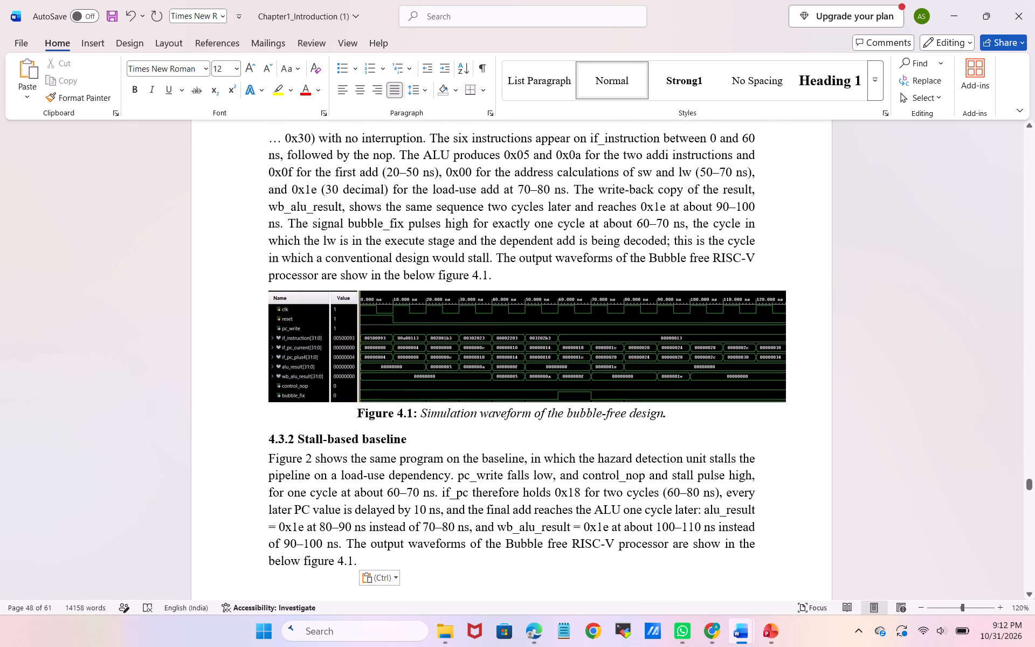
{"action": "left_click", "coordinate": [554, 258]}
{"action": "type", "text": "simulation"}
{"action": "key", "text": "space"}
Insert "simulation" before "waveforms" in the last sentence of the 4.3.2 Stall-based baseline paragraph.
{"action": "scroll", "coordinate": [554, 258], "scroll_direction": "down", "scroll_amount": 1}
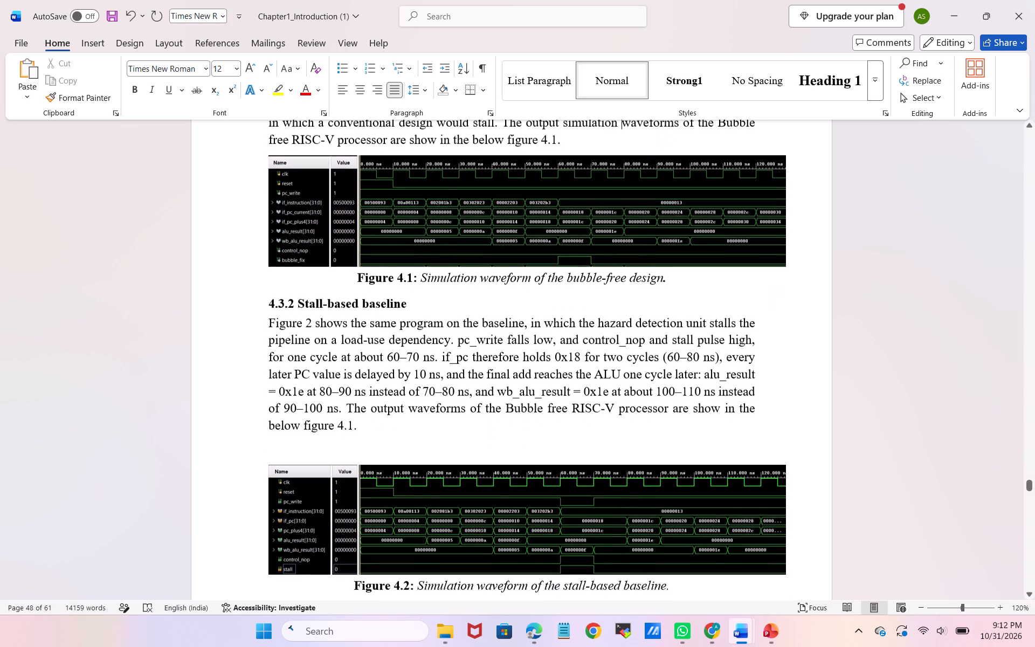
{"action": "left_click", "coordinate": [409, 407]}
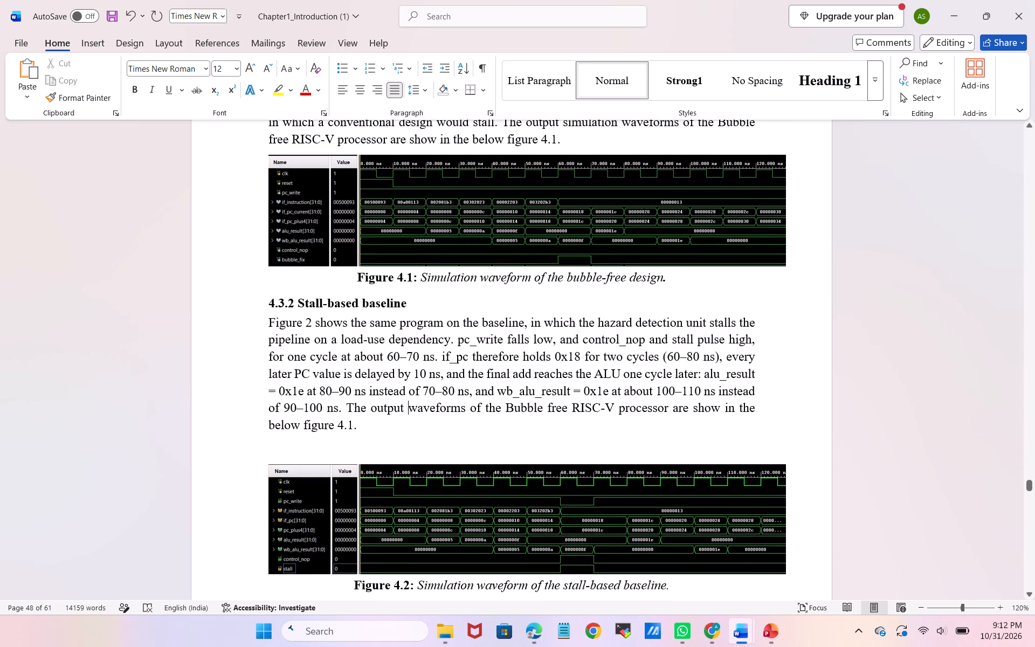
{"action": "type", "text": "simulation"}
{"action": "key", "text": "space"}
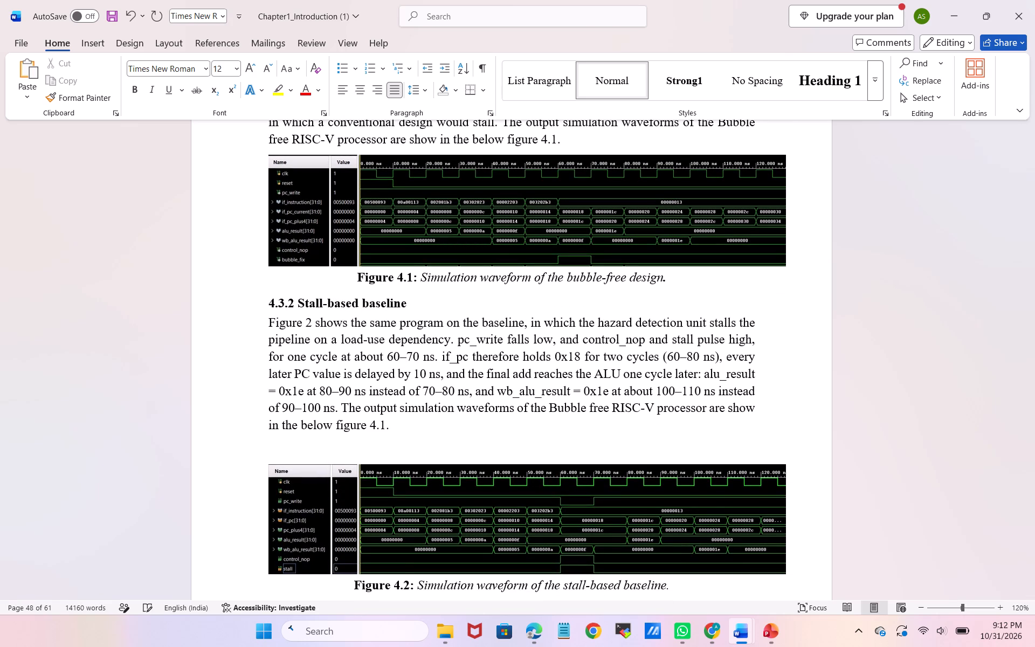
Replace "Bubble free" with "Tradational RISC-V" in the last sentence of the 4.3.2 Stall-based baseline paragraph.
{"action": "left_click", "coordinate": [583, 407]}
{"action": "left_click", "coordinate": [608, 409]}
{"action": "key", "text": "BackSpace"}
{"action": "key", "text": "BackSpace"}
{"action": "key", "text": "BackSpace"}
{"action": "key", "text": "BackSpace"}
{"action": "key", "text": "BackSpace"}
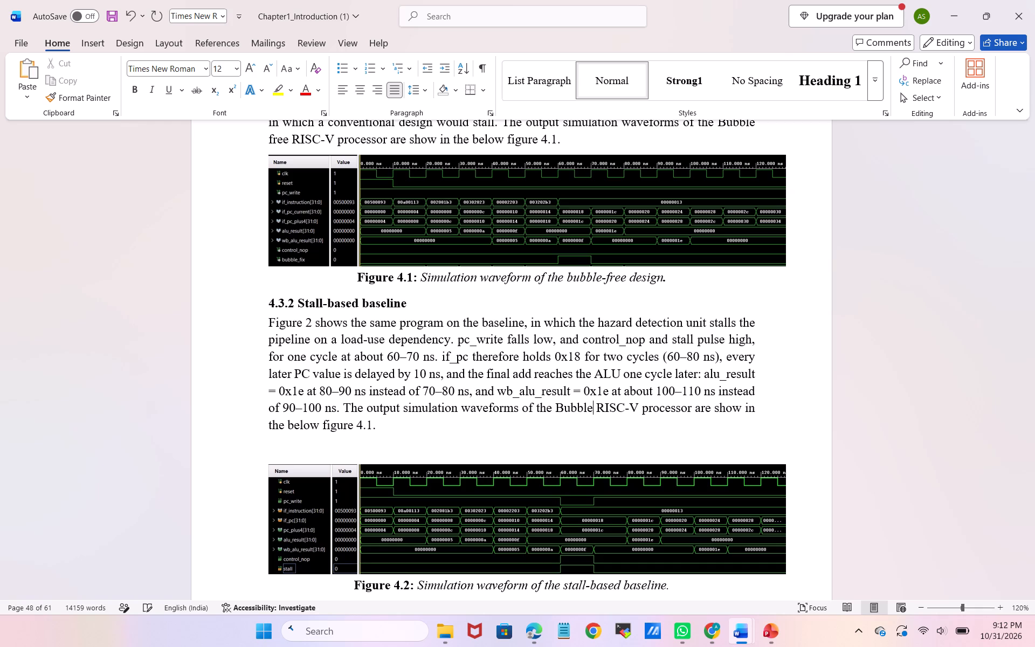
{"action": "key", "text": "BackSpace"}
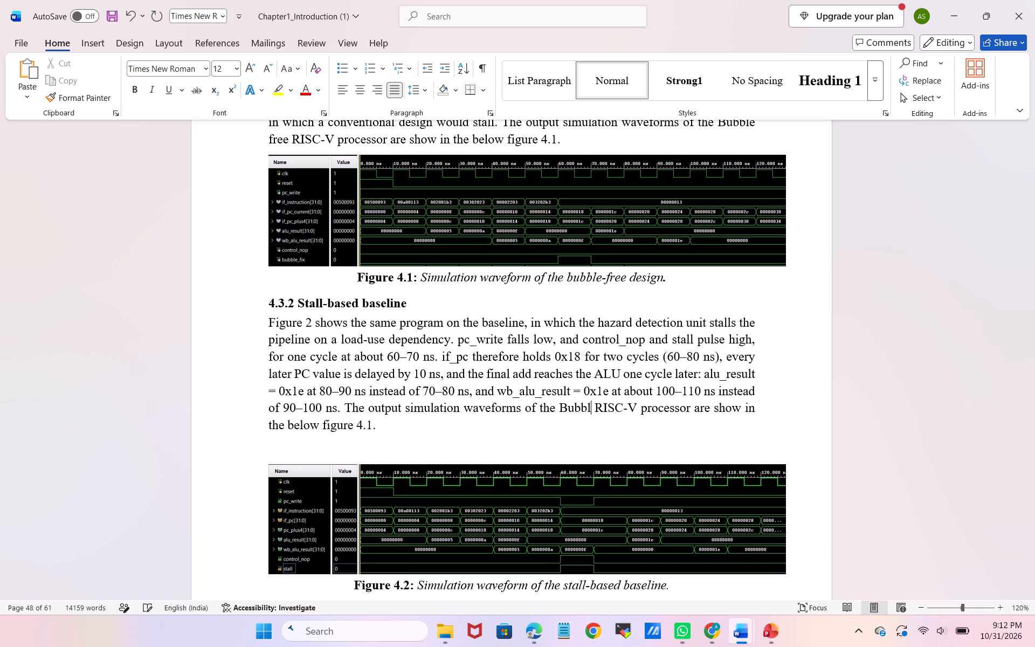
{"action": "key", "text": "BackSpace"}
{"action": "key", "text": "BackSpace"}
{"action": "key", "text": "BackSpace"}
{"action": "key", "text": "BackSpace"}
{"action": "key", "text": "BackSpace"}
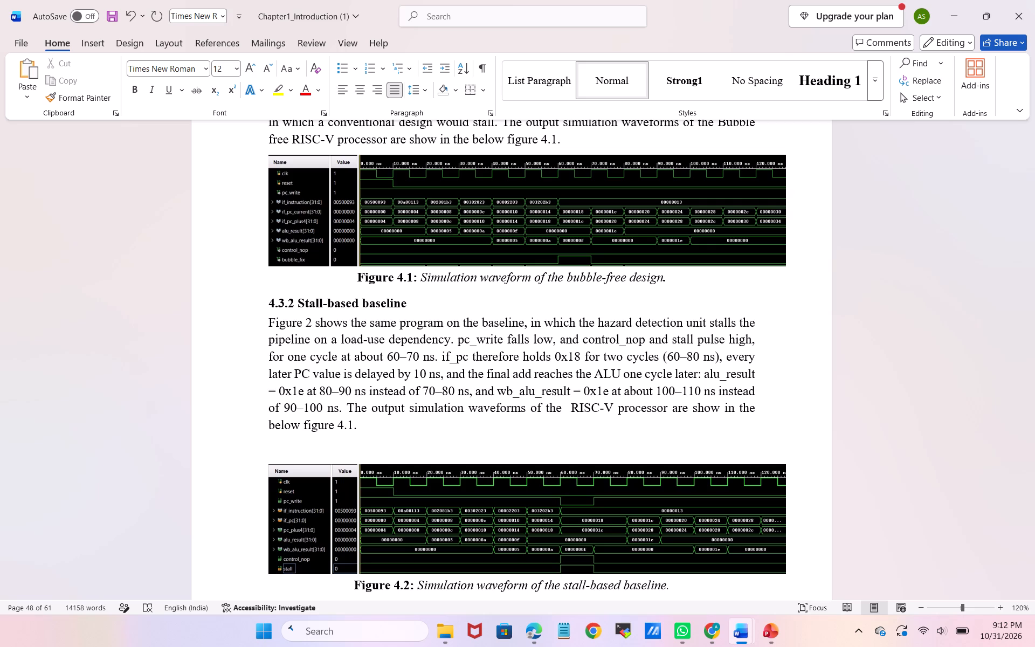
{"action": "type", "text": "Tradatiob"}
{"action": "key", "text": "BackSpace"}
{"action": "type", "text": "nal"}
{"action": "key", "text": "space"}
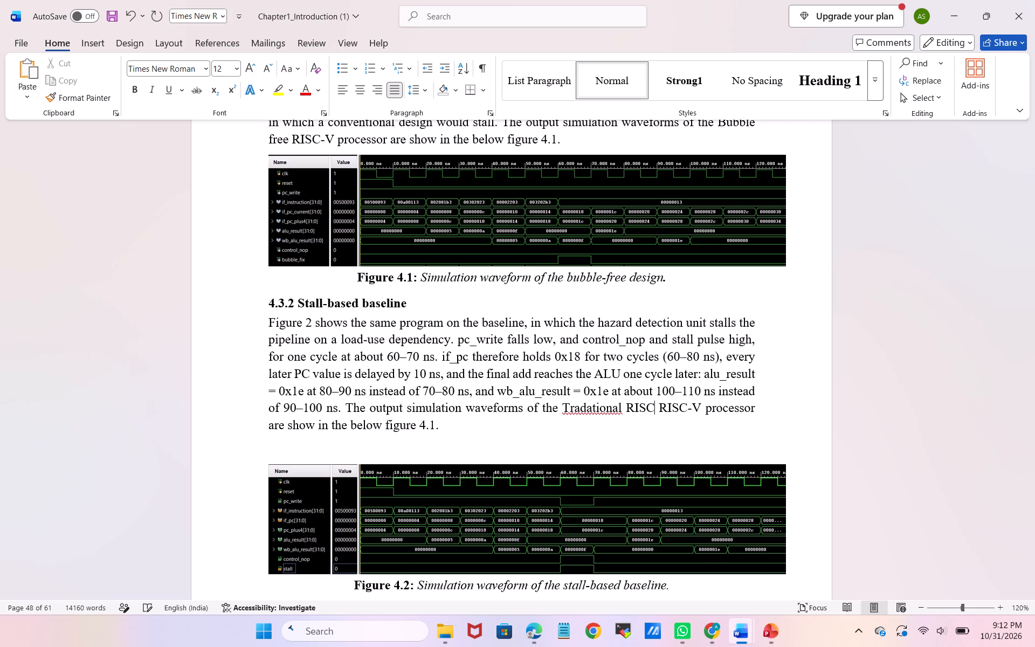
{"action": "key", "text": "v"}
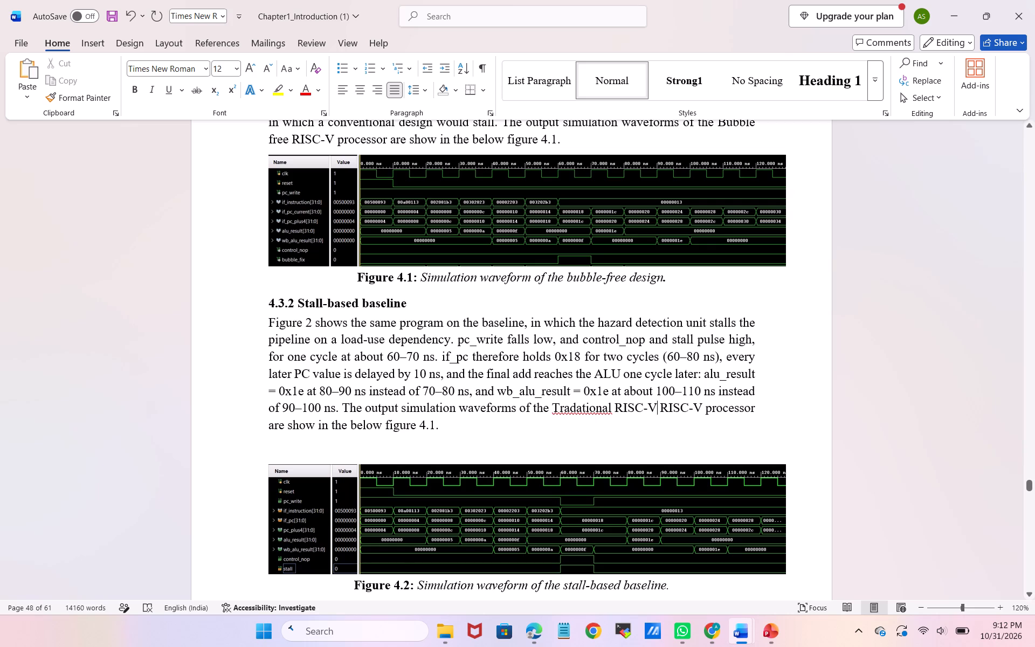
Correct the misspelled "Tradational" to "Traditional" in the last sentence of the 4.3.2 paragraph.
{"action": "key", "text": "Left"}
{"action": "key", "text": "Left"}
{"action": "key", "text": "Left"}
{"action": "key", "text": "Left"}
{"action": "key", "text": "Left"}
{"action": "key", "text": "Left"}
{"action": "key", "text": "Left"}
{"action": "key", "text": "Left"}
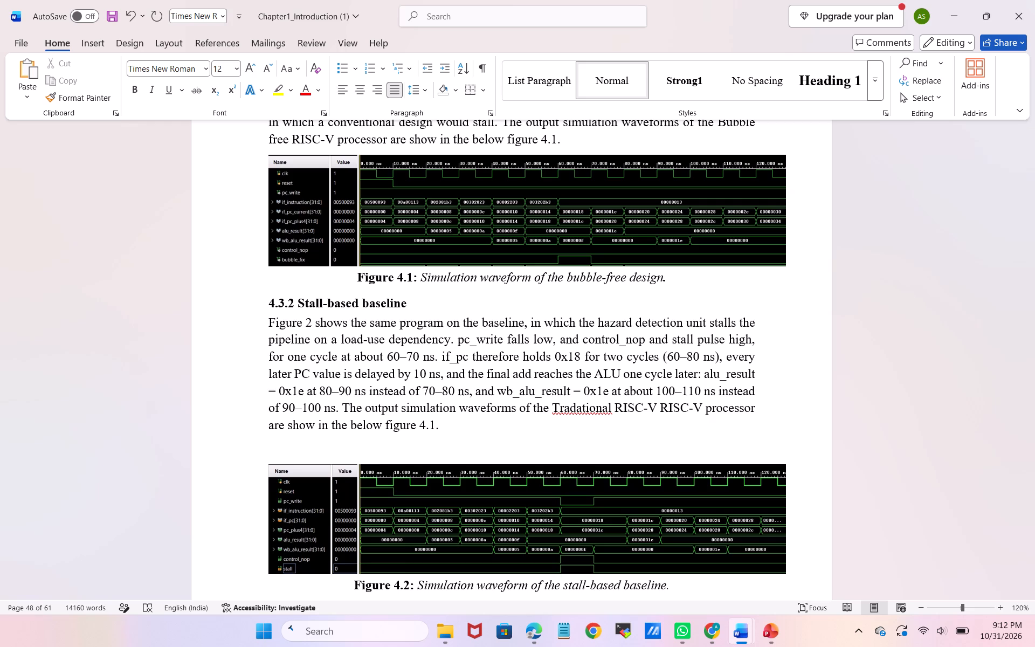
{"action": "right_click", "coordinate": [578, 410]}
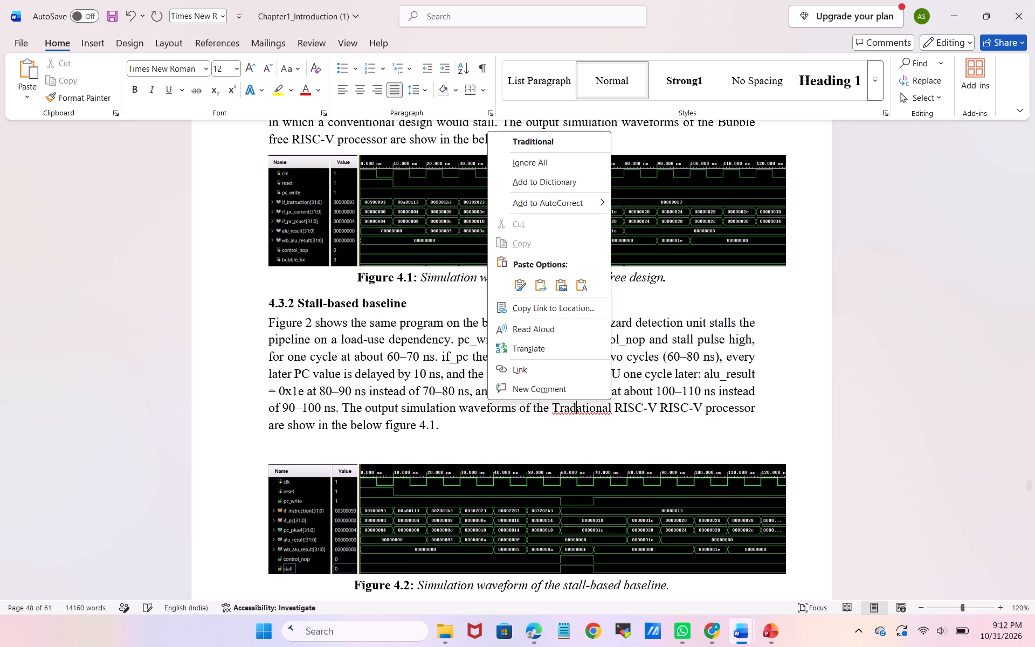
{"action": "left_click", "coordinate": [565, 160]}
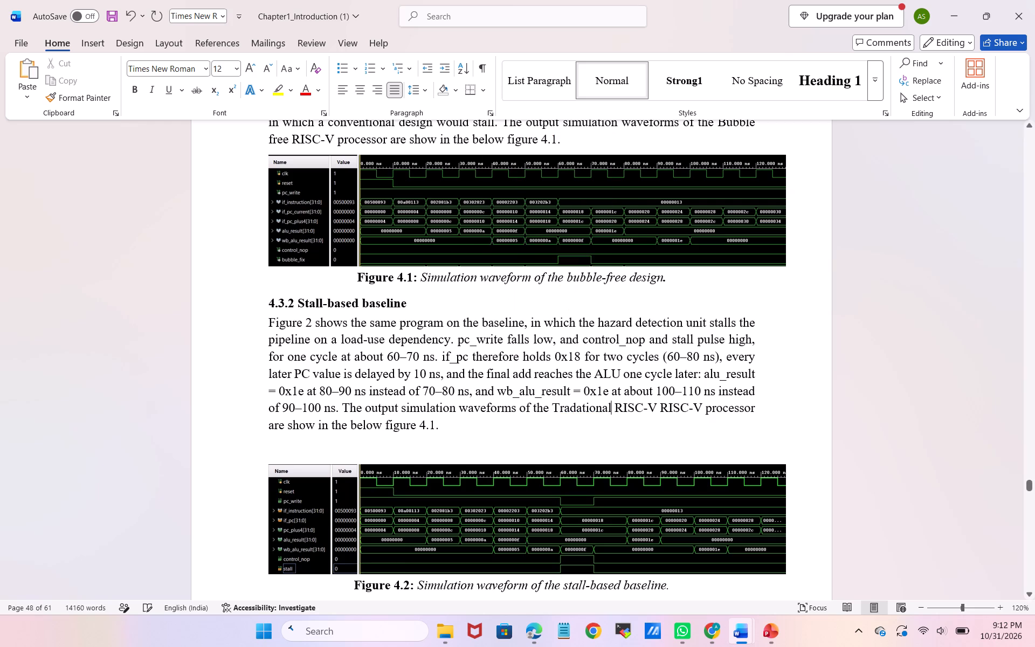
{"action": "left_click", "coordinate": [579, 407]}
{"action": "key", "text": "BackSpace"}
{"action": "key", "text": "i"}
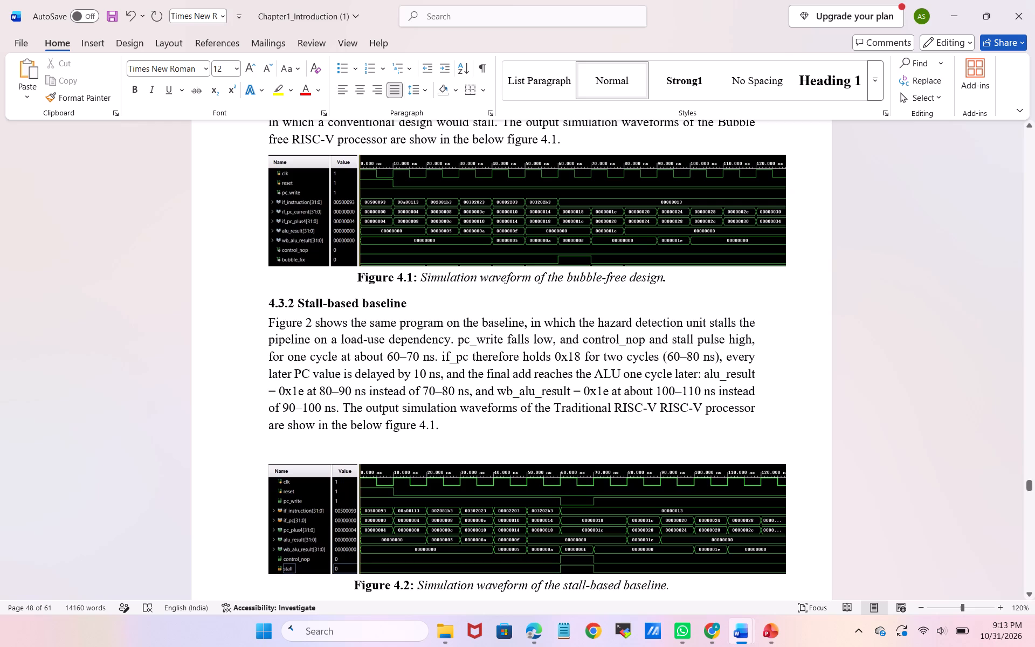
Delete the duplicated "RISC-V" after "Traditional" in the last sentence of the 4.3.2 paragraph.
{"action": "left_click", "coordinate": [663, 405]}
{"action": "key", "text": "BackSpace"}
{"action": "key", "text": "BackSpace"}
{"action": "key", "text": "BackSpace"}
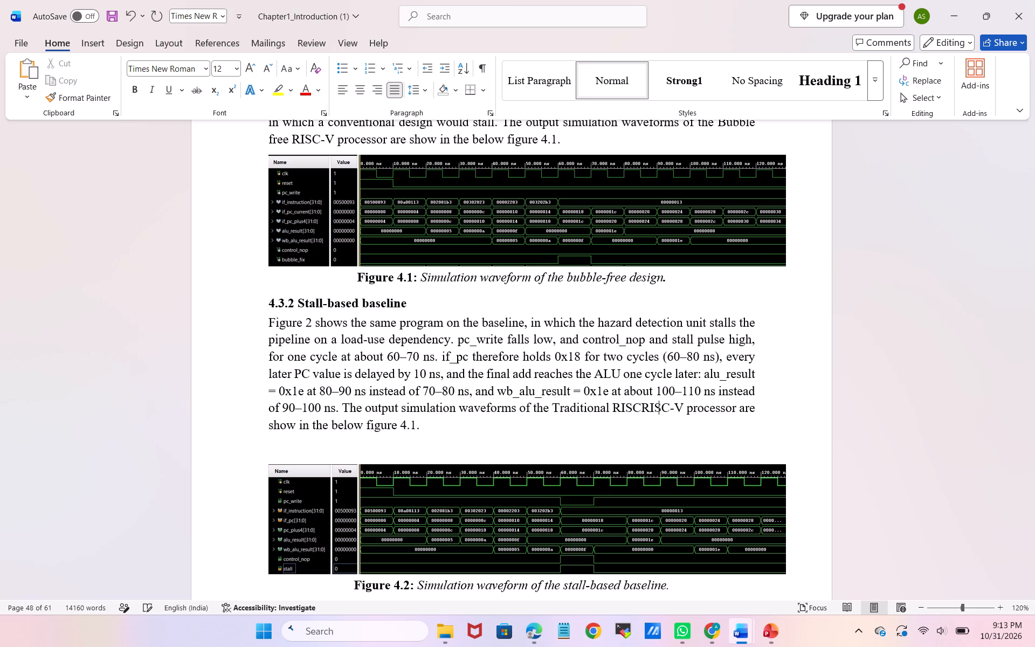
{"action": "key", "text": "BackSpace"}
{"action": "key", "text": "BackSpace"}
{"action": "key", "text": "BackSpace"}
{"action": "key", "text": "BackSpace"}
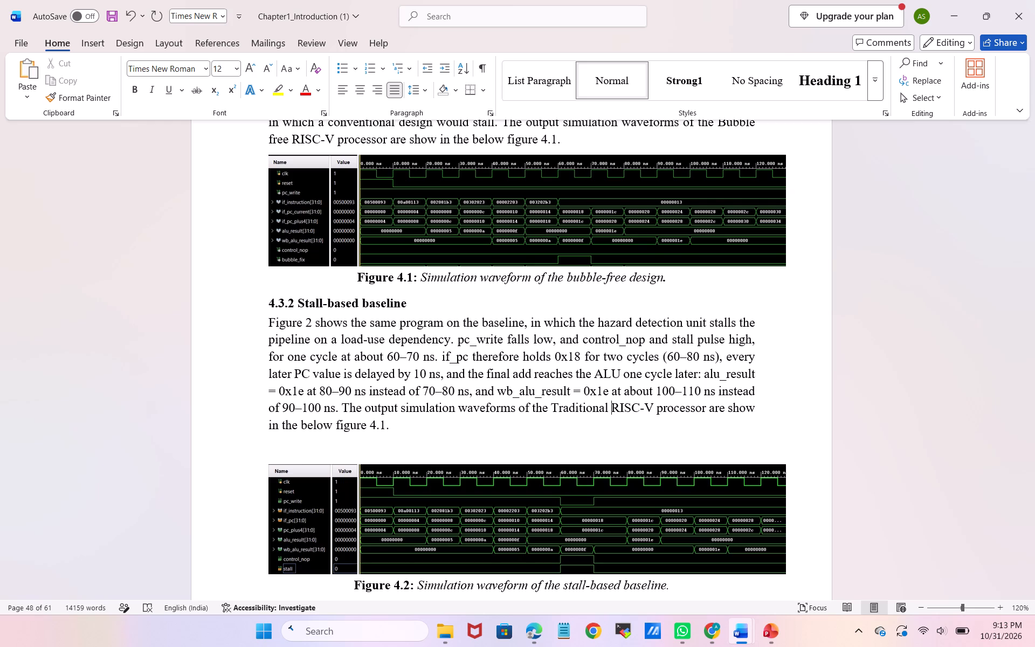
Change the figure reference at the end of the 4.3.2 Stall-based baseline paragraph to figure 4.2.
{"action": "scroll", "coordinate": [663, 405], "scroll_direction": "down", "scroll_amount": 3}
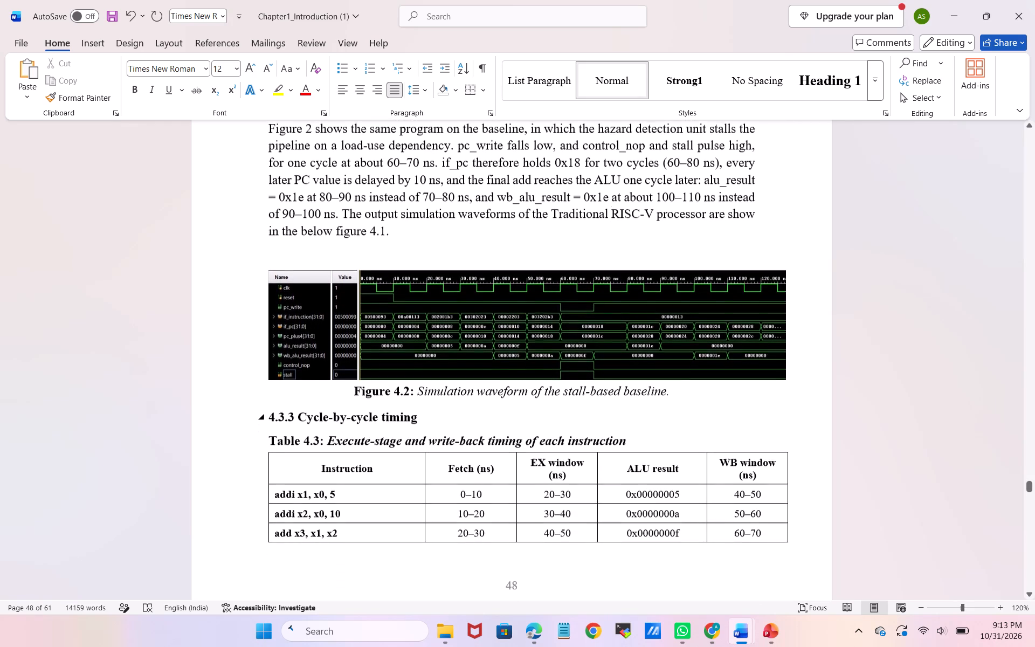
{"action": "scroll", "coordinate": [663, 405], "scroll_direction": "down", "scroll_amount": 2}
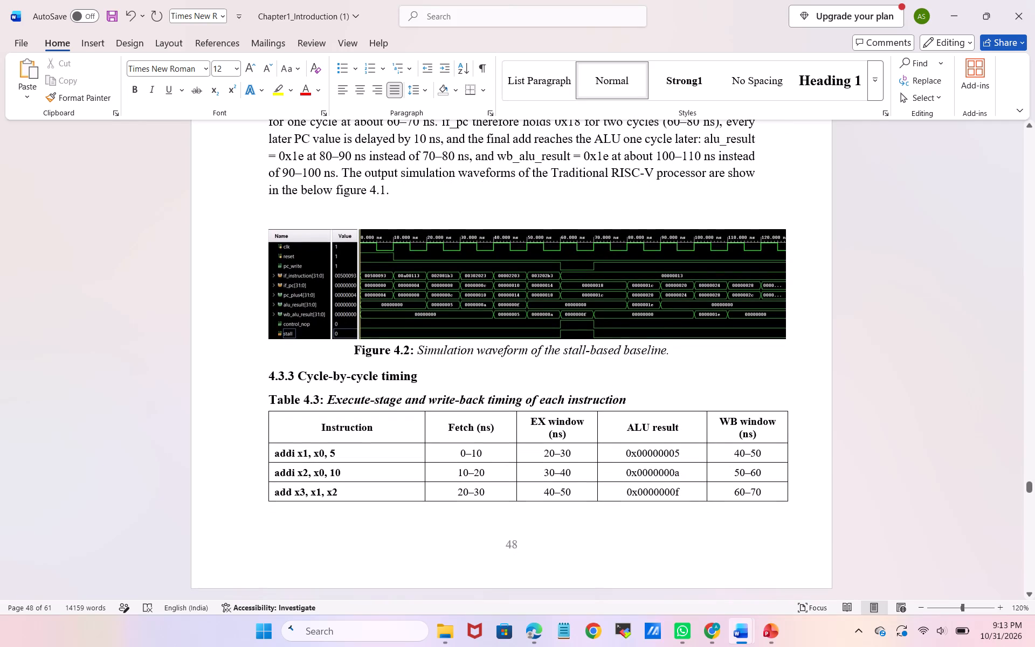
{"action": "left_click", "coordinate": [384, 192]}
{"action": "key", "text": "BackSpace"}
{"action": "key", "text": "2"}
Review the figures, tables and captions from section 4.3.1 through 4.4.1 for missing reference sentences and spacing.
{"action": "scroll", "coordinate": [384, 192], "scroll_direction": "down", "scroll_amount": 4}
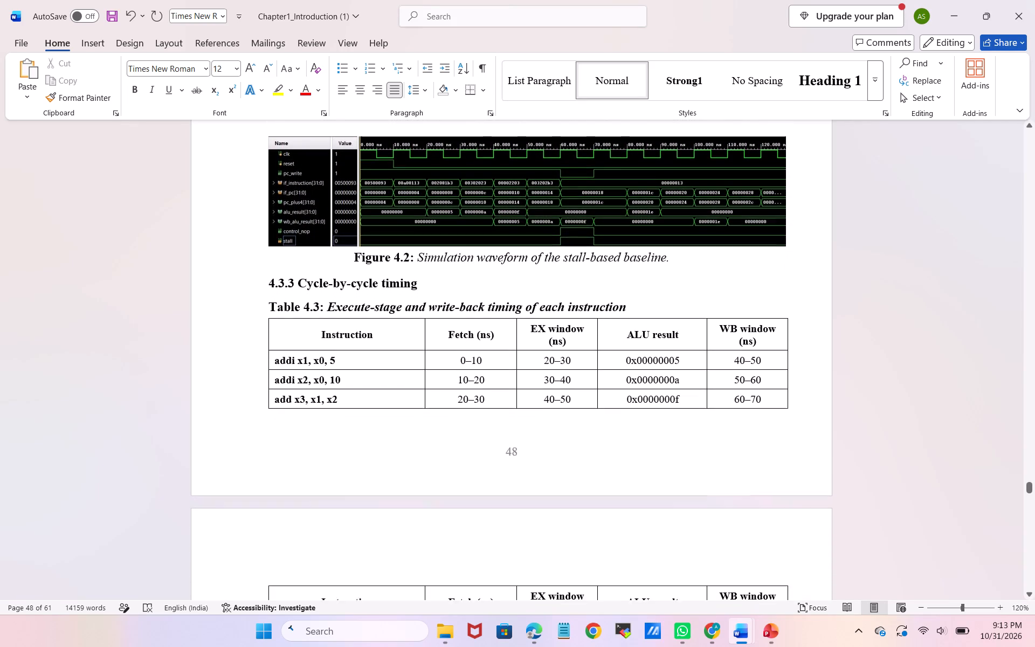
{"action": "scroll", "coordinate": [384, 192], "scroll_direction": "down", "scroll_amount": 3}
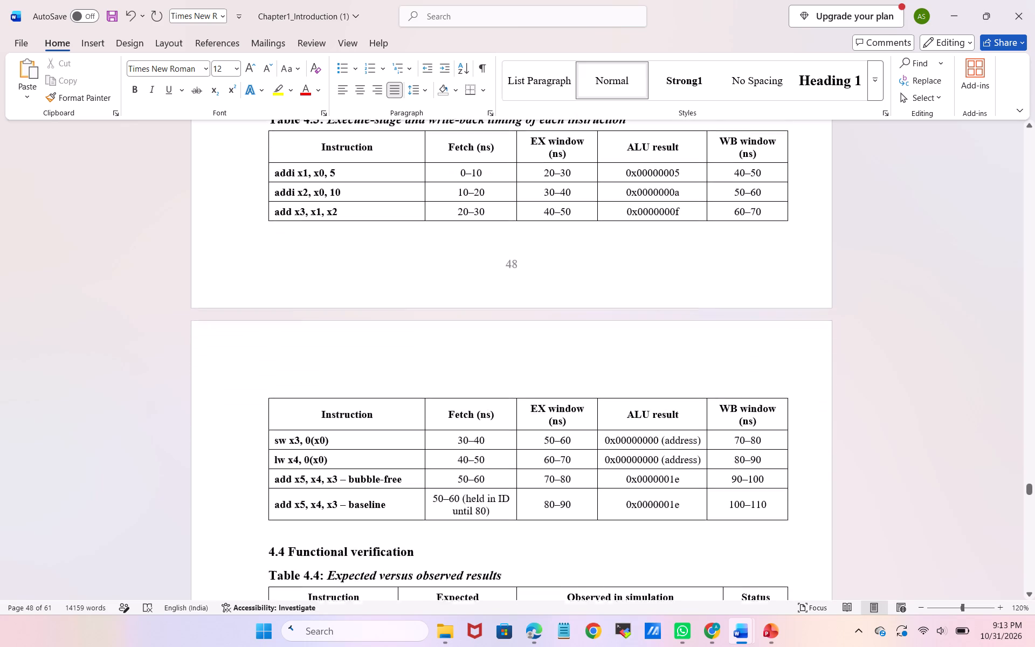
{"action": "scroll", "coordinate": [384, 192], "scroll_direction": "down", "scroll_amount": 2}
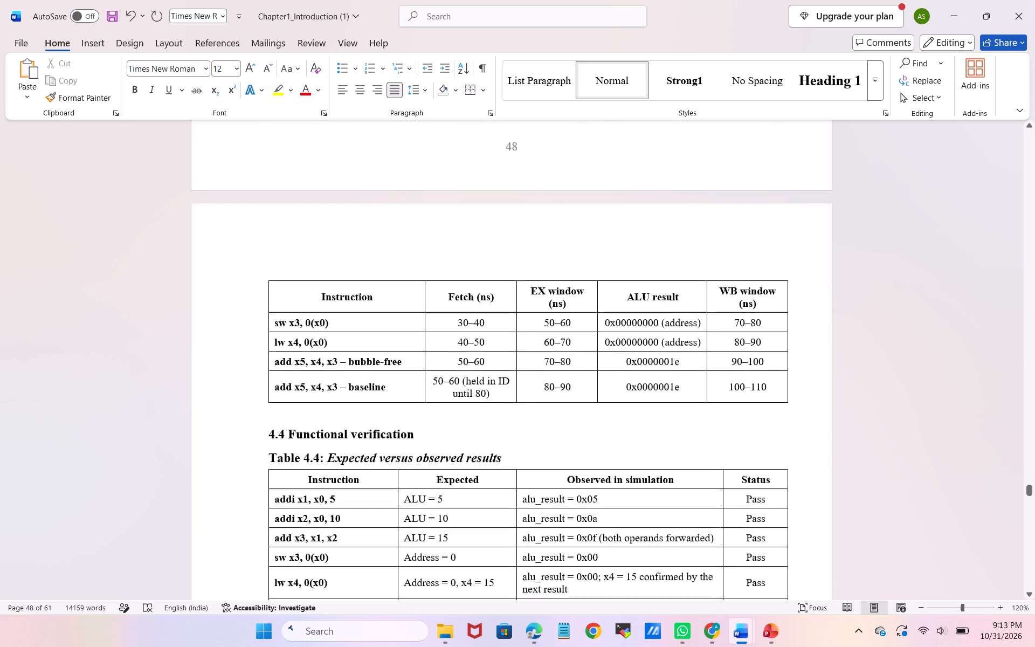
{"action": "scroll", "coordinate": [384, 192], "scroll_direction": "down", "scroll_amount": 2}
{"action": "scroll", "coordinate": [384, 192], "scroll_direction": "up", "scroll_amount": 1}
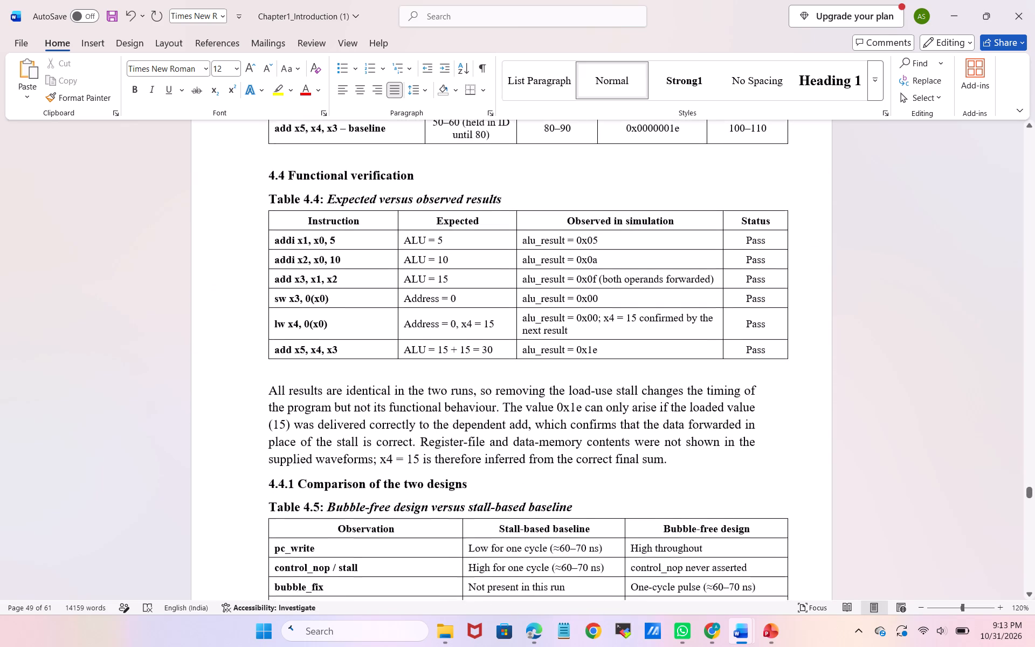
{"action": "scroll", "coordinate": [384, 192], "scroll_direction": "up", "scroll_amount": 2}
{"action": "scroll", "coordinate": [384, 192], "scroll_direction": "down", "scroll_amount": 2}
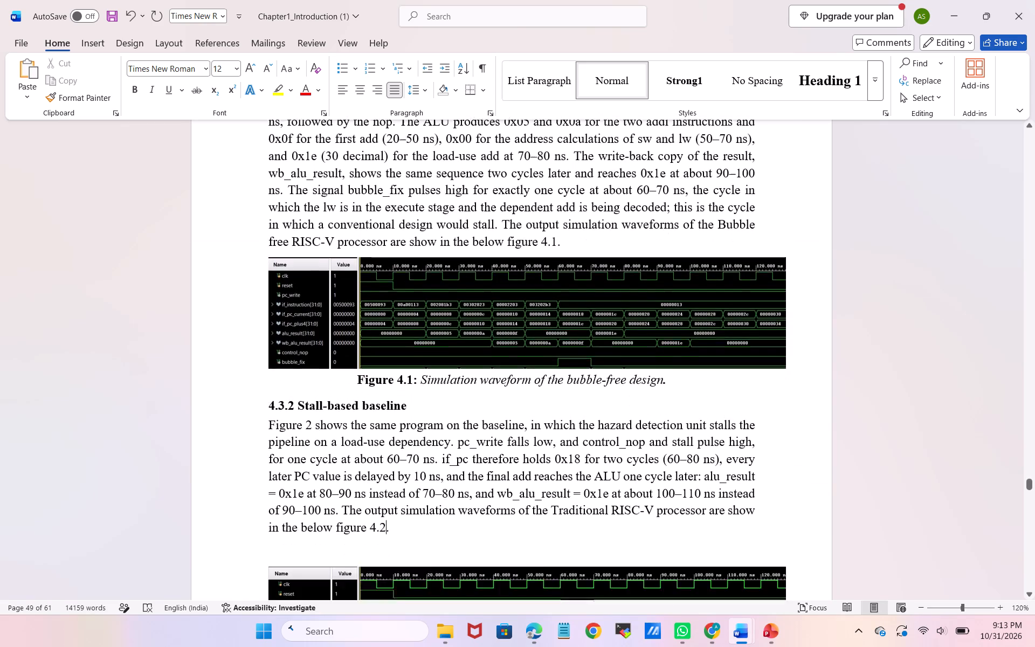
{"action": "scroll", "coordinate": [384, 192], "scroll_direction": "down", "scroll_amount": 3}
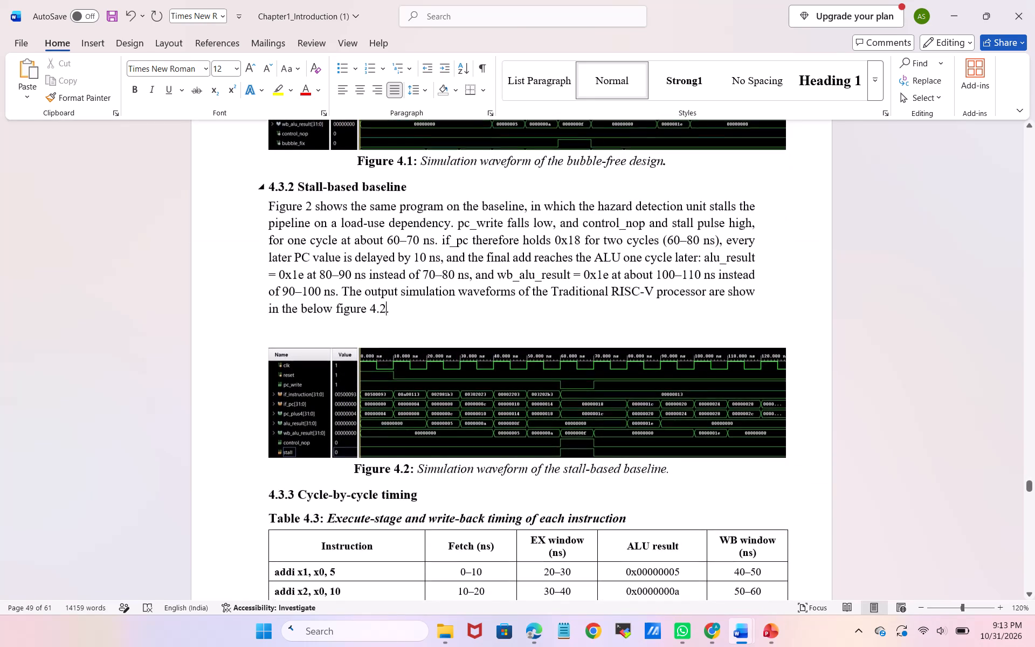
{"action": "scroll", "coordinate": [384, 192], "scroll_direction": "down", "scroll_amount": 1}
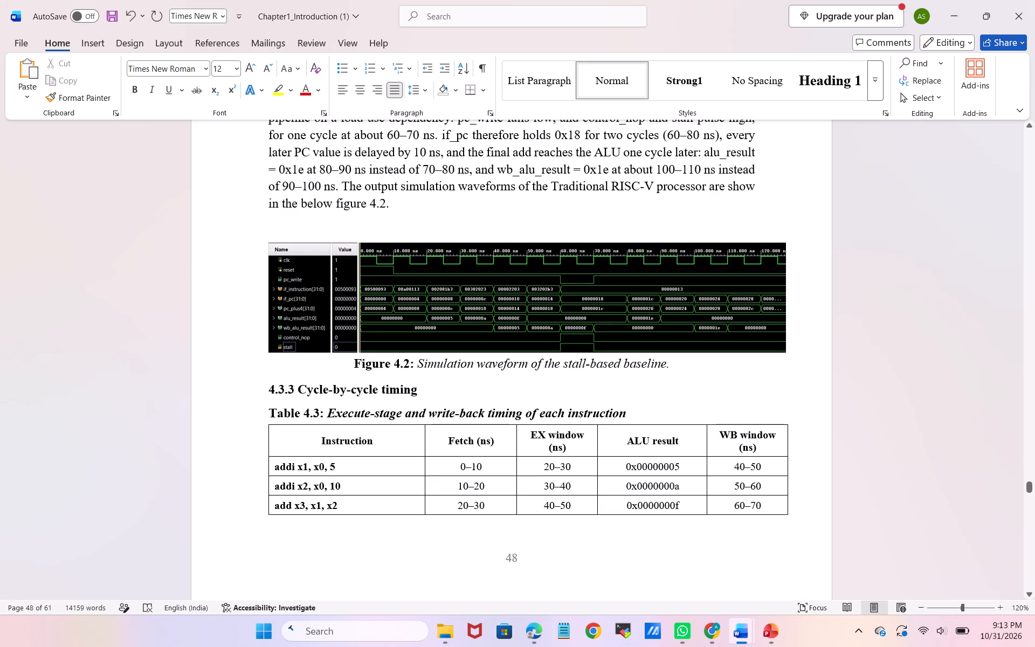
Continue the last sentence of the 4.3.2 paragraph after "figure 4.2." with "and" plus a copy of the Table 4.3 caption text.
{"action": "key", "text": "Right"}
{"action": "type", "text": "and"}
{"action": "key", "text": "space"}
{"action": "left_click_drag", "start_coordinate": [630, 412], "coordinate": [345, 405]}
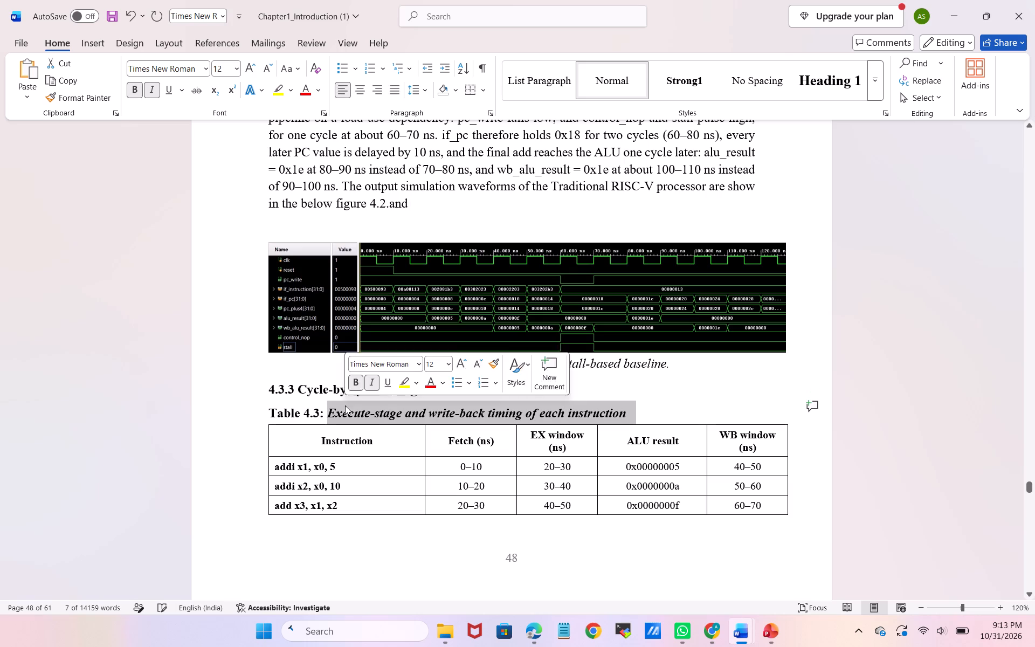
{"action": "key", "text": "ctrl+c"}
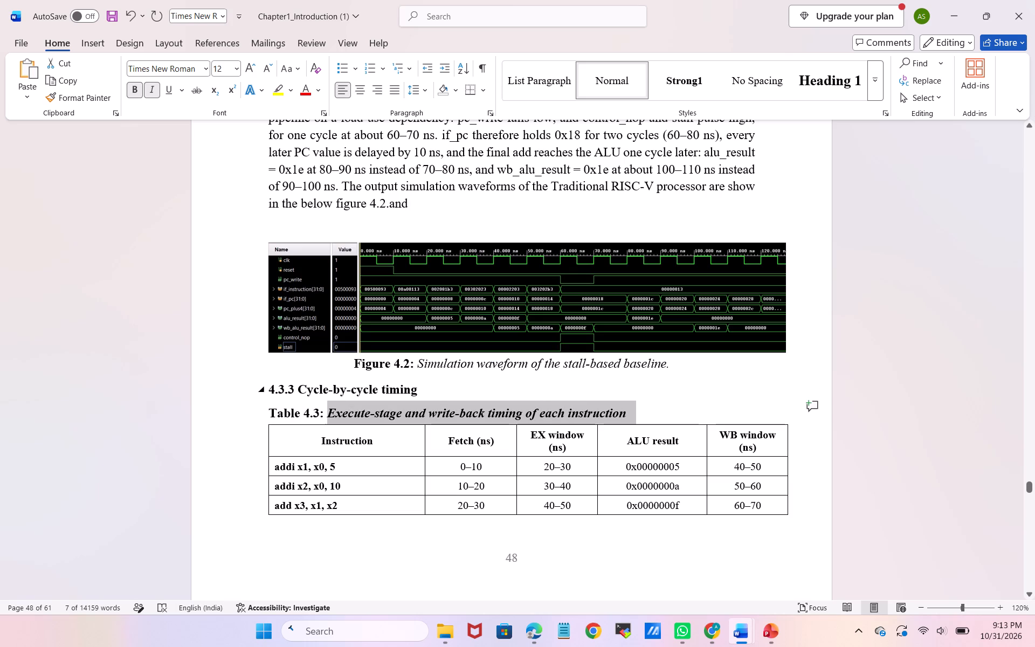
{"action": "left_click", "coordinate": [415, 208]}
{"action": "key", "text": "Left"}
{"action": "key", "text": "Left"}
{"action": "key", "text": "Left"}
{"action": "key", "text": "Left"}
{"action": "key", "text": "Left"}
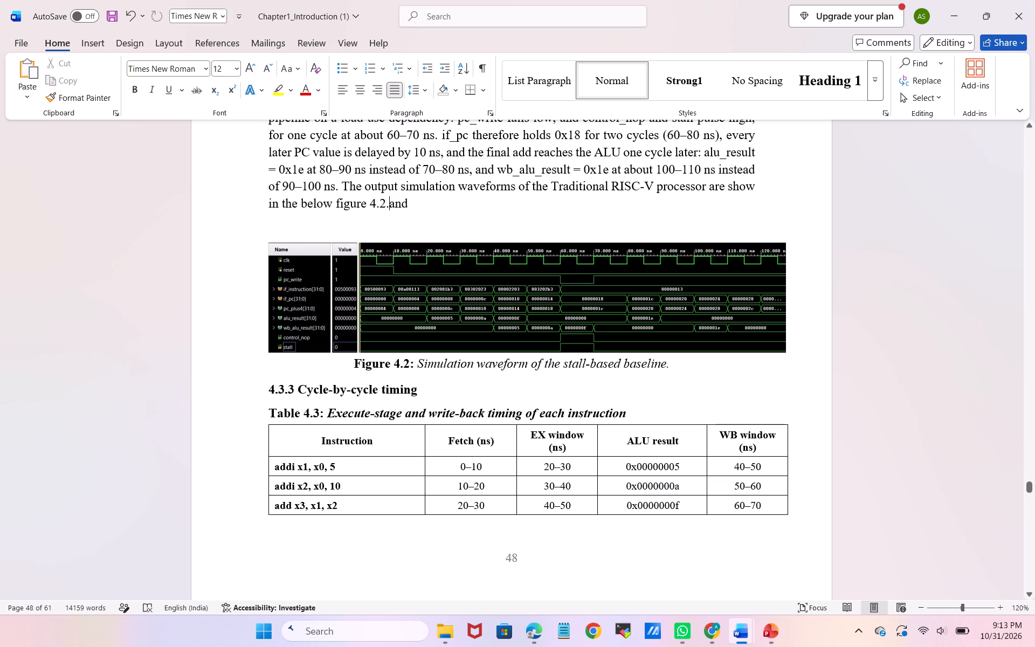
{"action": "key", "text": "space"}
{"action": "key", "text": "Right"}
{"action": "key", "text": "Right"}
{"action": "key", "text": "Right"}
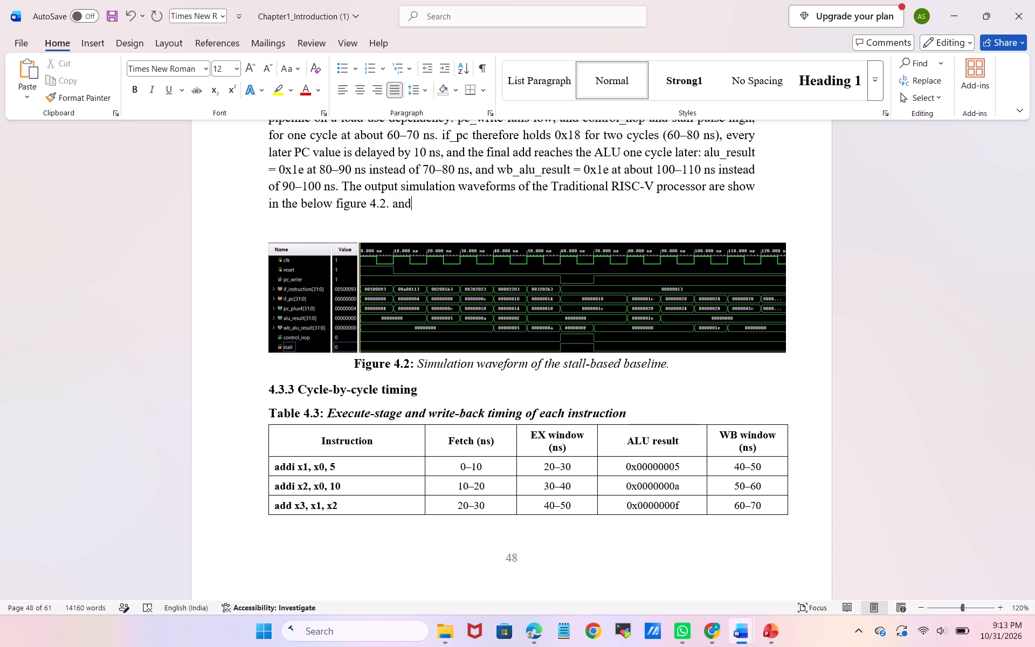
{"action": "key", "text": "space"}
{"action": "key", "text": "ctrl+v"}
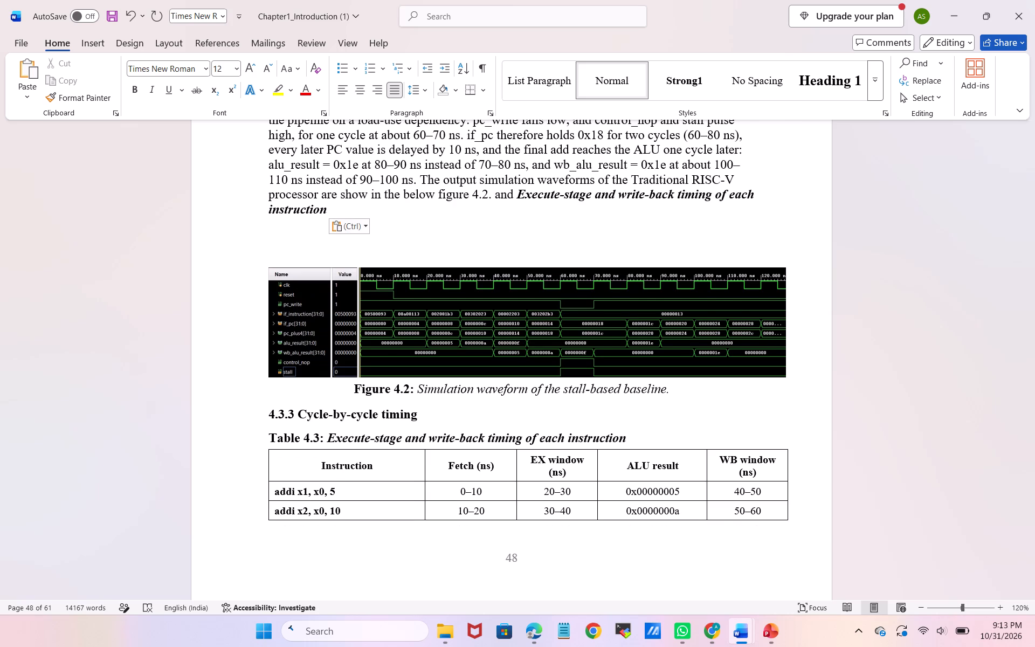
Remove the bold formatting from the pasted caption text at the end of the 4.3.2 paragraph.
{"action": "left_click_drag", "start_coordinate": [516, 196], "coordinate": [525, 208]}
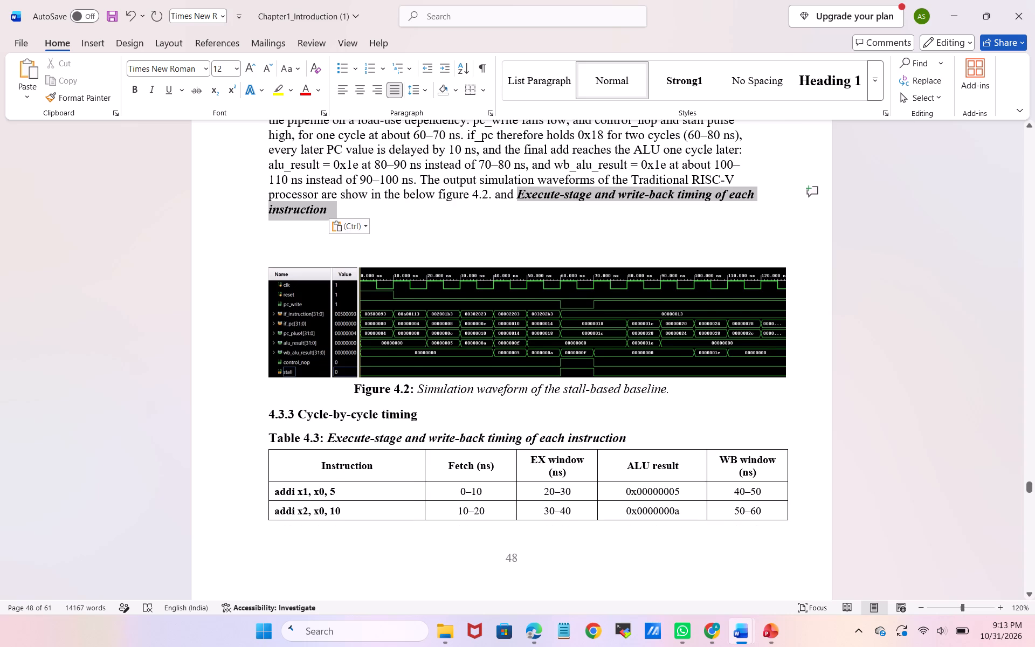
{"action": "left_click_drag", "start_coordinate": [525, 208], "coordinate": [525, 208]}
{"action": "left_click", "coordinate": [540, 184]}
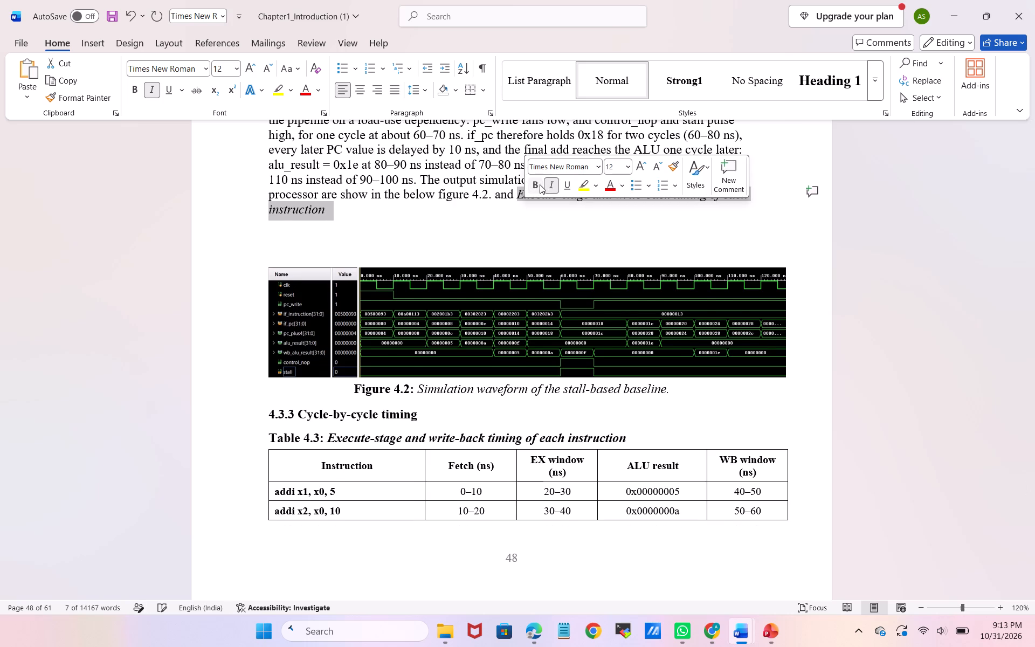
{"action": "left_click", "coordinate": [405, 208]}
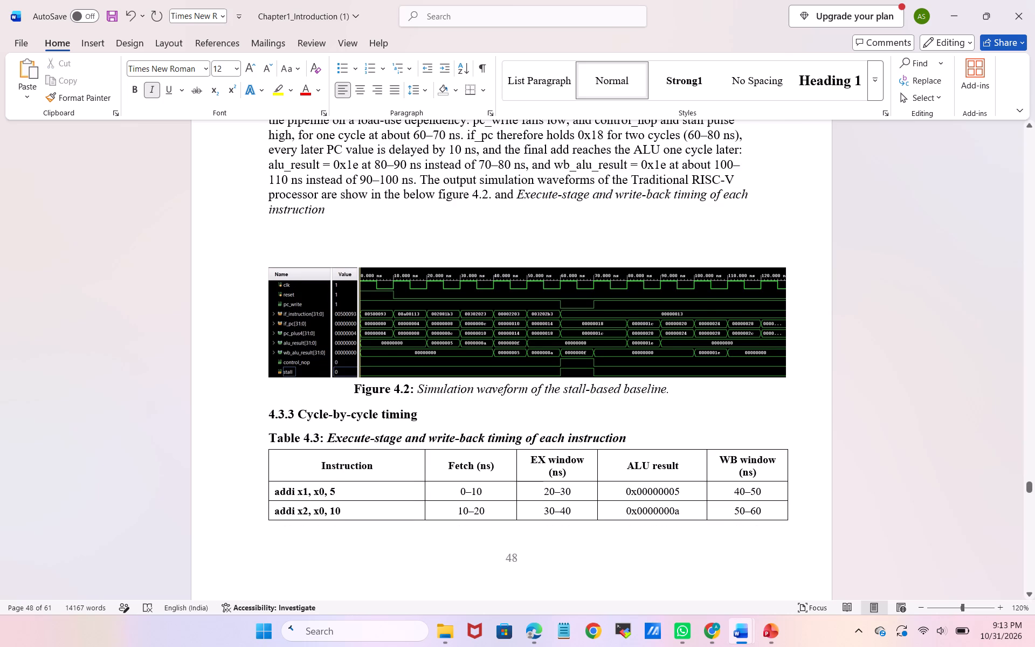
Replace the pasted italic text with plain "and Execute-stage and write-back timing of each instruction shown in the Table 4.3.".
{"action": "left_click", "coordinate": [339, 208]}
{"action": "key", "text": "BackSpace"}
{"action": "key", "text": "BackSpace"}
{"action": "key", "text": "BackSpace"}
{"action": "key", "text": "BackSpace"}
{"action": "key", "text": "BackSpace"}
{"action": "key", "text": "BackSpace"}
{"action": "key", "text": "BackSpace"}
{"action": "key", "text": "BackSpace"}
{"action": "key", "text": "BackSpace"}
{"action": "key", "text": "BackSpace"}
{"action": "key", "text": "BackSpace"}
{"action": "key", "text": "BackSpace"}
{"action": "key", "text": "BackSpace"}
{"action": "key", "text": "BackSpace"}
{"action": "key", "text": "BackSpace"}
{"action": "key", "text": "BackSpace"}
{"action": "key", "text": "BackSpace"}
{"action": "key", "text": "BackSpace"}
{"action": "key", "text": "BackSpace"}
{"action": "key", "text": "BackSpace"}
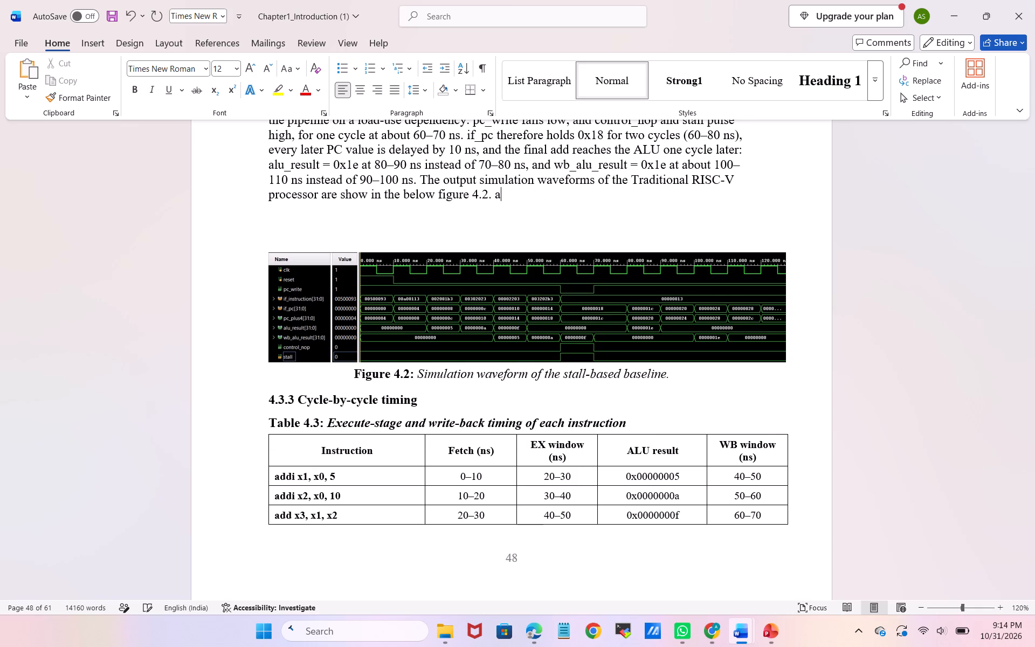
{"action": "type", "text": "nd"}
{"action": "key", "text": "space"}
{"action": "key", "text": "x"}
{"action": "type", "text": "ecute"}
{"action": "type", "text": "-stage"}
{"action": "key", "text": "space"}
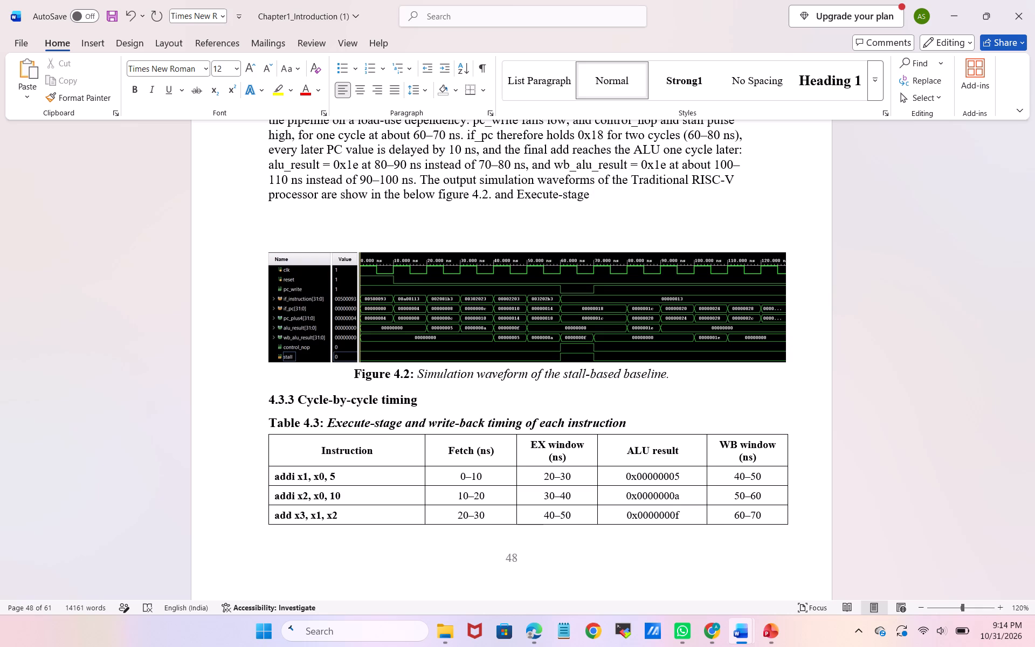
{"action": "type", "text": "and write"}
{"action": "type", "text": "-back"}
{"action": "key", "text": "space"}
{"action": "type", "text": "timing"}
{"action": "key", "text": "space"}
{"action": "type", "text": "of each in"}
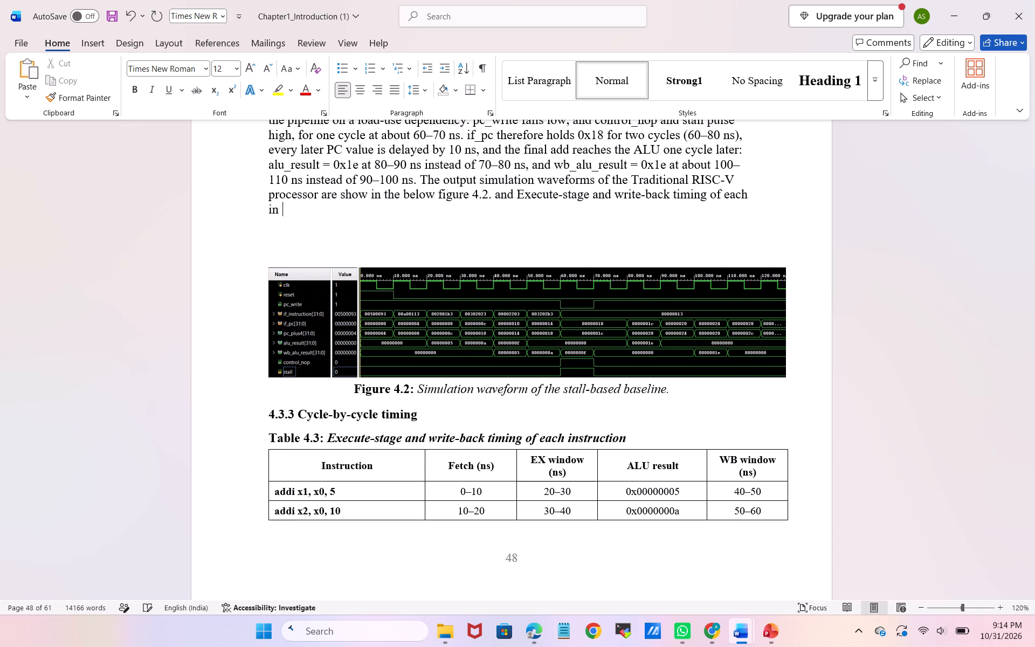
{"action": "key", "text": "s"}
{"action": "type", "text": "truction"}
{"action": "key", "text": "space"}
{"action": "type", "text": "sho"}
{"action": "type", "text": "wn"}
{"action": "key", "text": "space"}
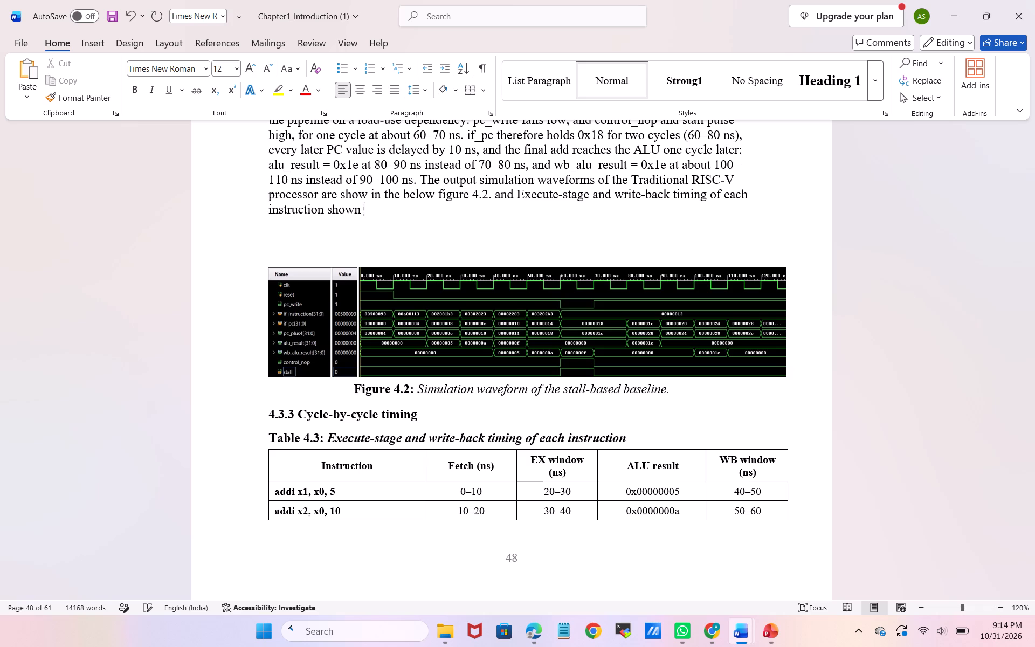
{"action": "type", "text": "in the"}
{"action": "key", "text": "space"}
{"action": "type", "text": "Table 4."}
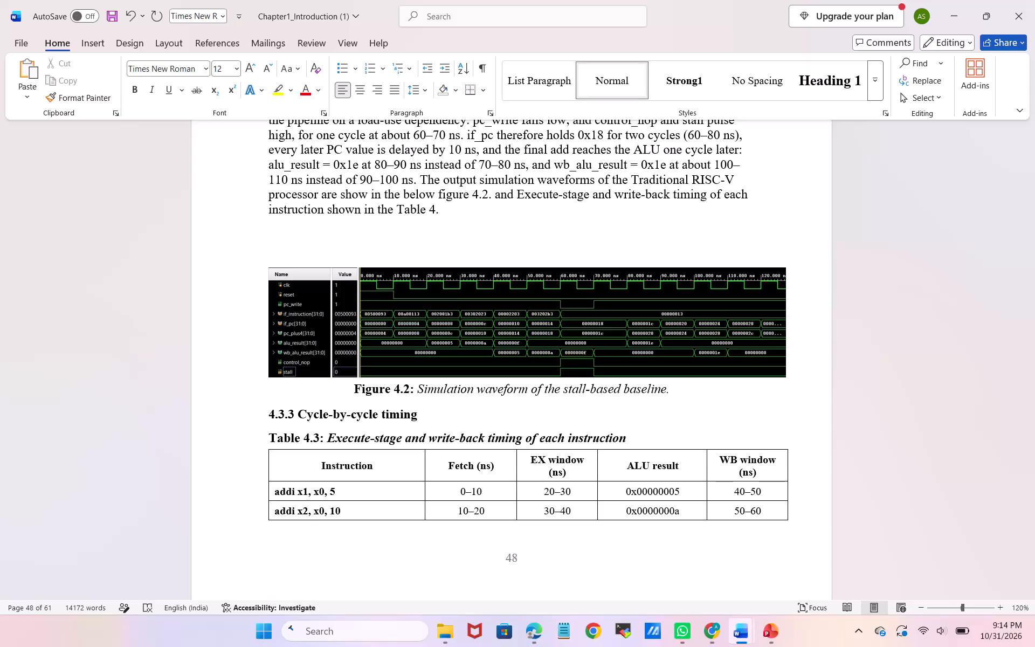
{"action": "key", "text": "3"}
{"action": "key", "text": "period"}
Delete the blank lines between the 4.3.2 paragraph and the Figure 4.2 waveform image.
{"action": "left_click", "coordinate": [339, 243]}
{"action": "key", "text": "Down"}
{"action": "key", "text": "BackSpace"}
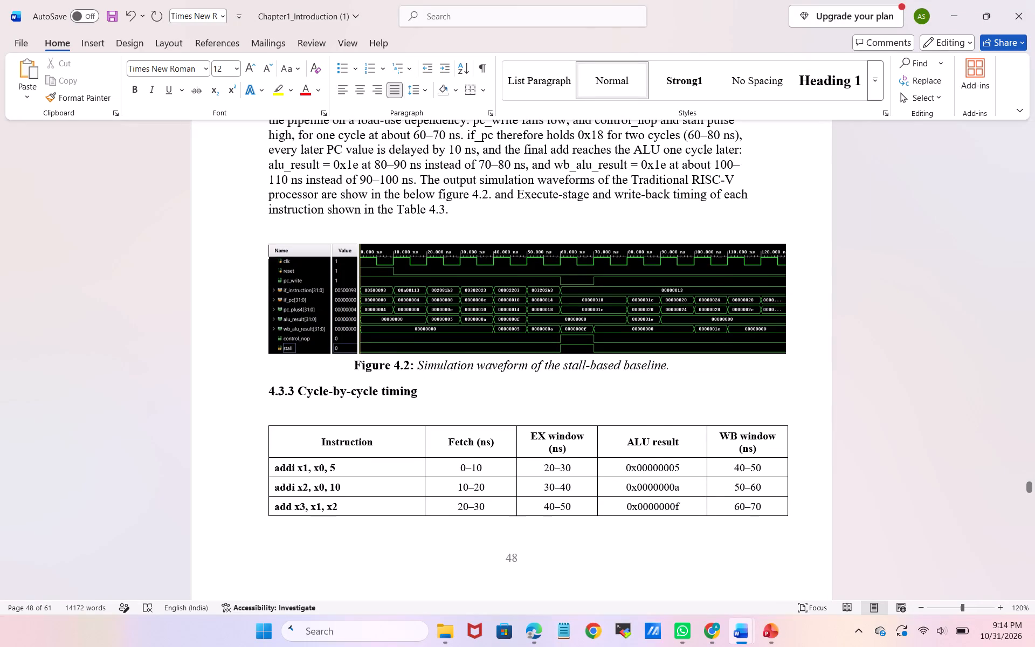
{"action": "key", "text": "BackSpace"}
{"action": "key", "text": "BackSpace"}
{"action": "key", "text": "BackSpace"}
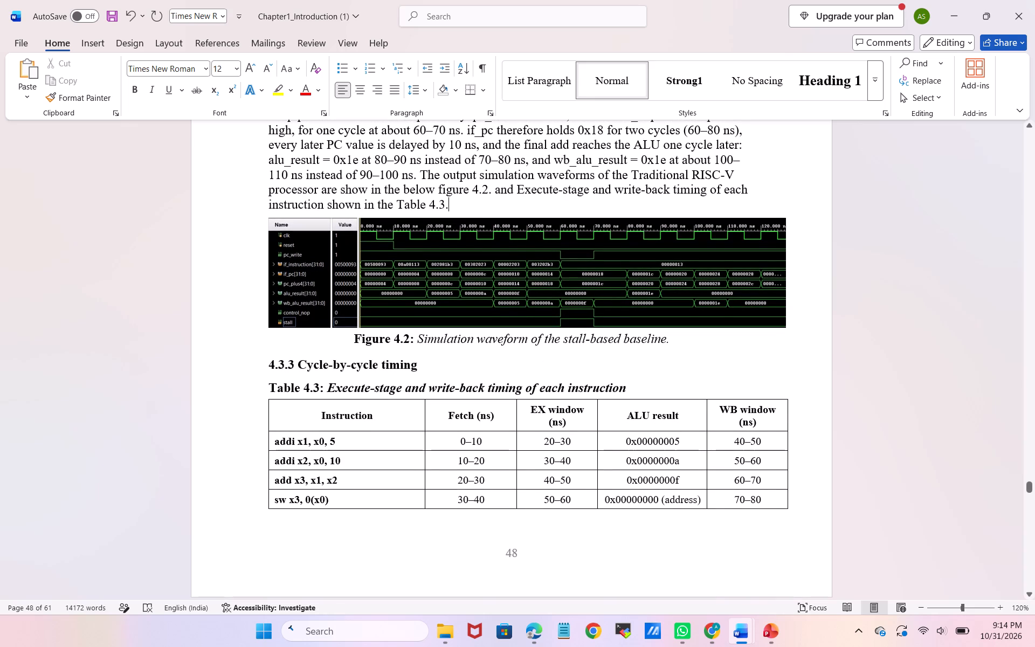
Review Tables 4.3 to 4.5 and the surrounding text through section 4.4.1 for missing table references and spacing.
{"action": "scroll", "coordinate": [339, 243], "scroll_direction": "down", "scroll_amount": 2}
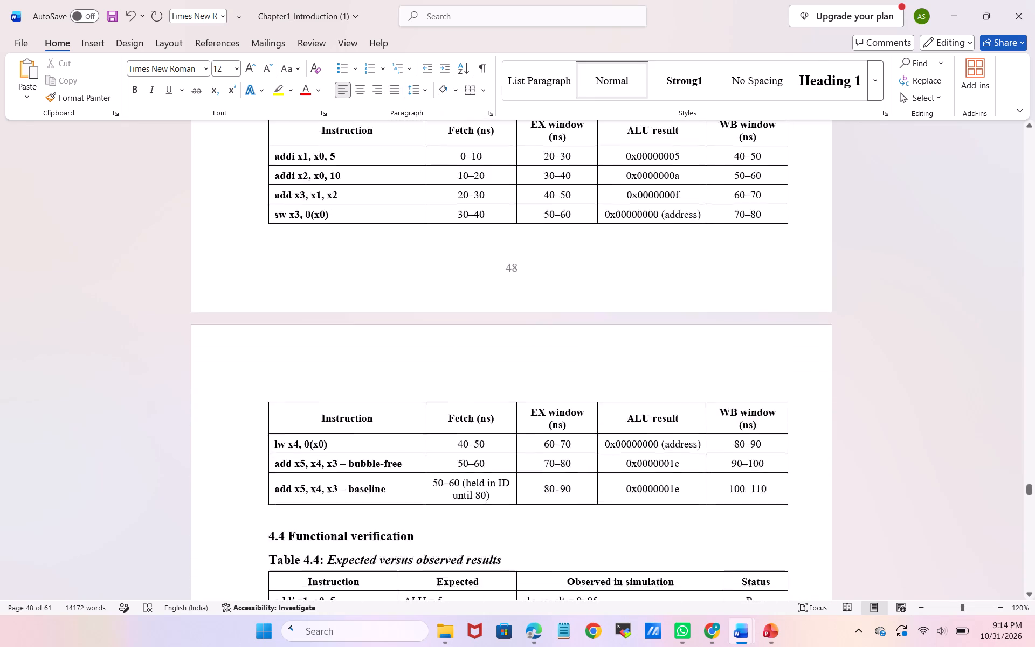
{"action": "scroll", "coordinate": [339, 243], "scroll_direction": "down", "scroll_amount": 5}
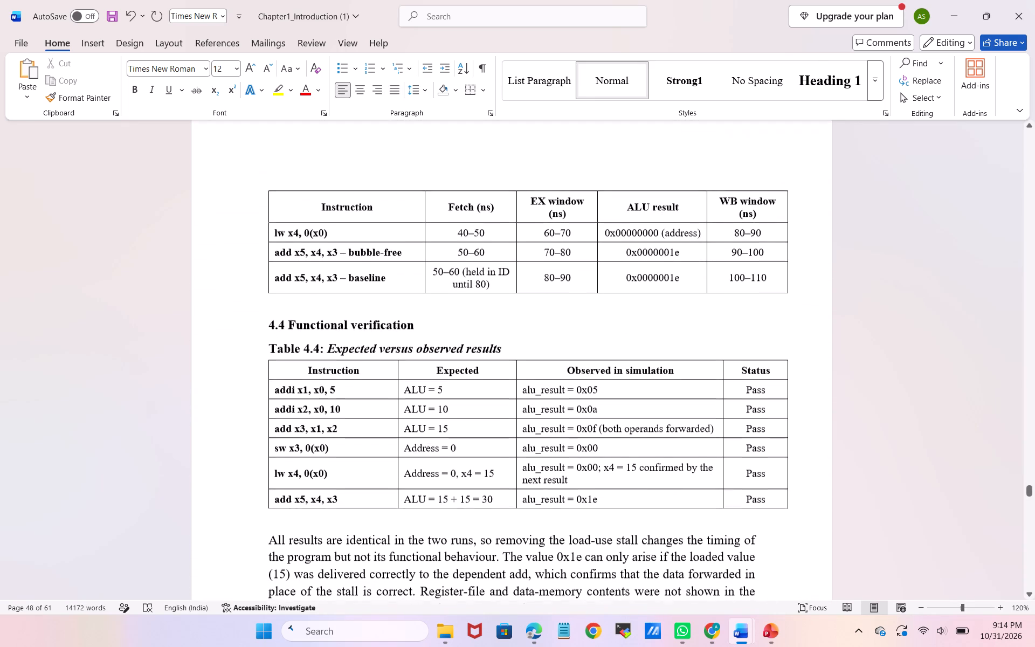
{"action": "scroll", "coordinate": [339, 243], "scroll_direction": "down", "scroll_amount": 3}
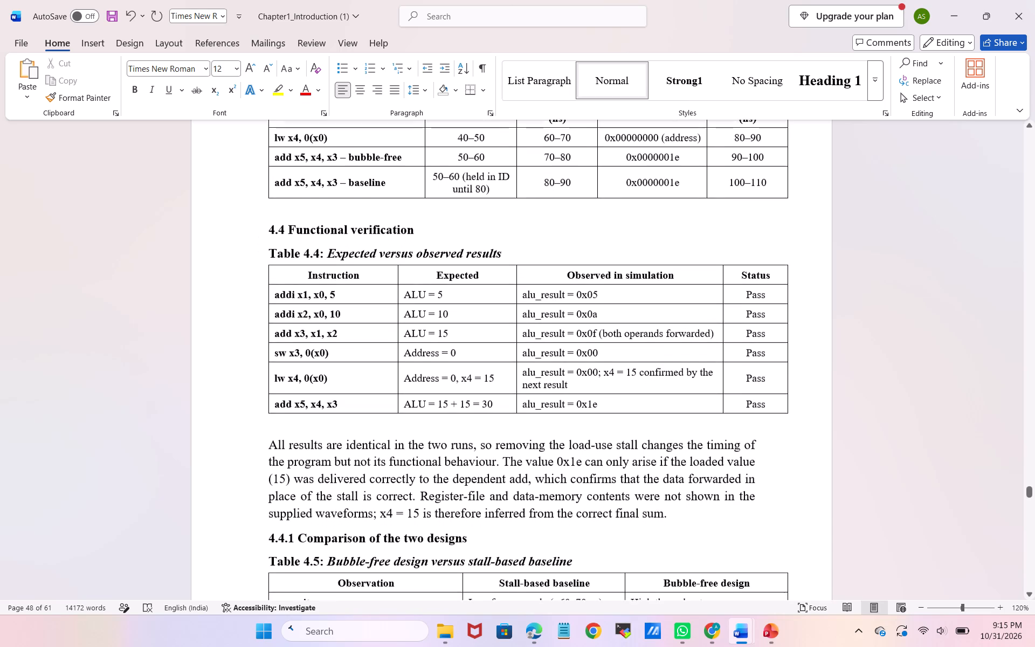
{"action": "scroll", "coordinate": [339, 243], "scroll_direction": "down", "scroll_amount": 2}
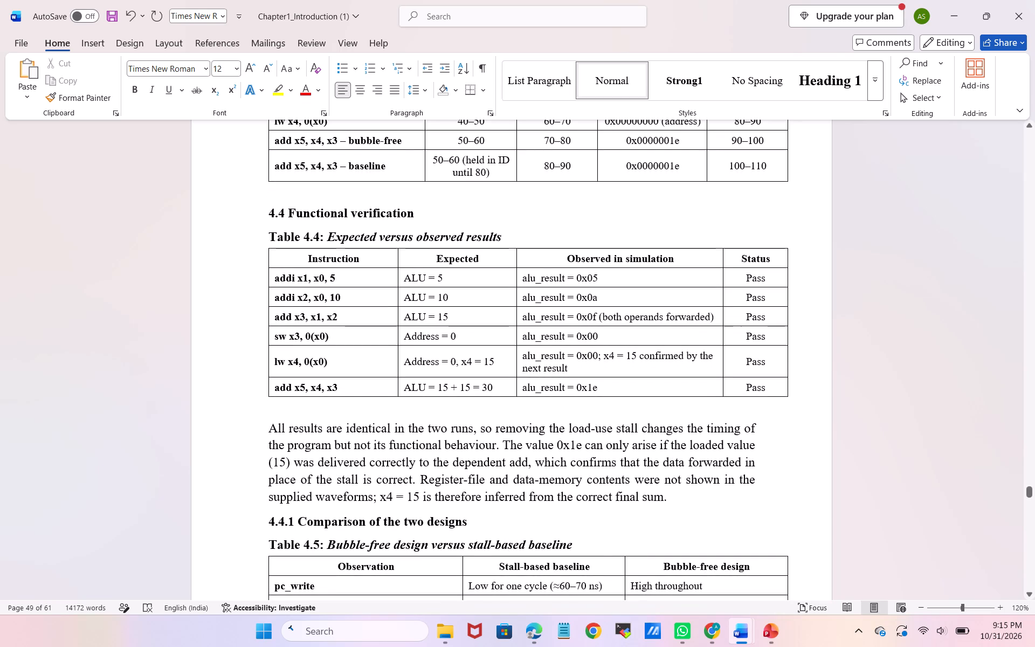
{"action": "scroll", "coordinate": [339, 243], "scroll_direction": "down", "scroll_amount": 2}
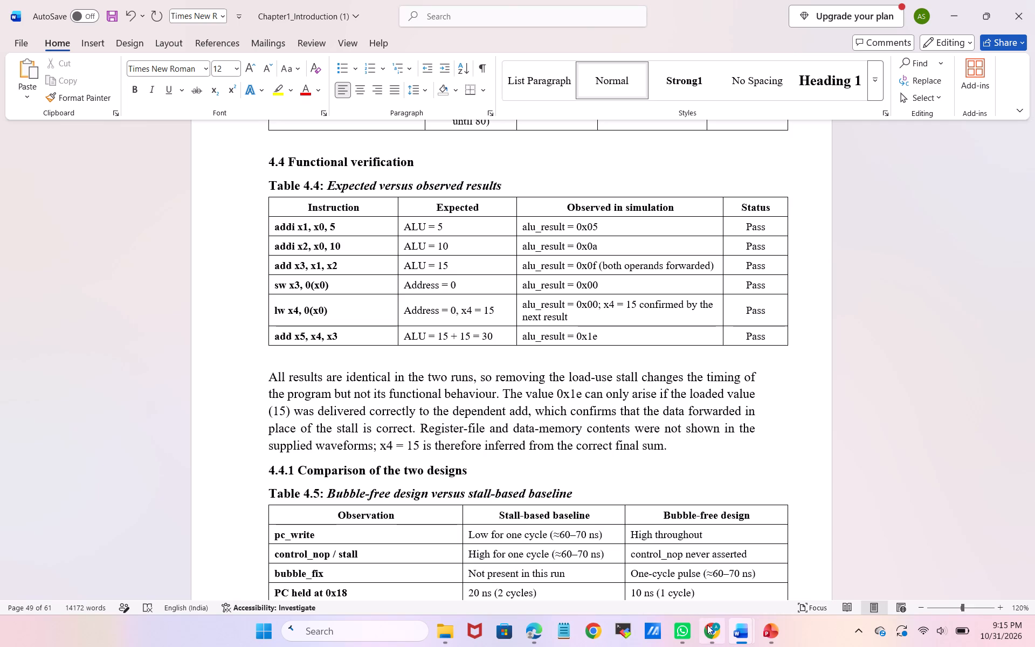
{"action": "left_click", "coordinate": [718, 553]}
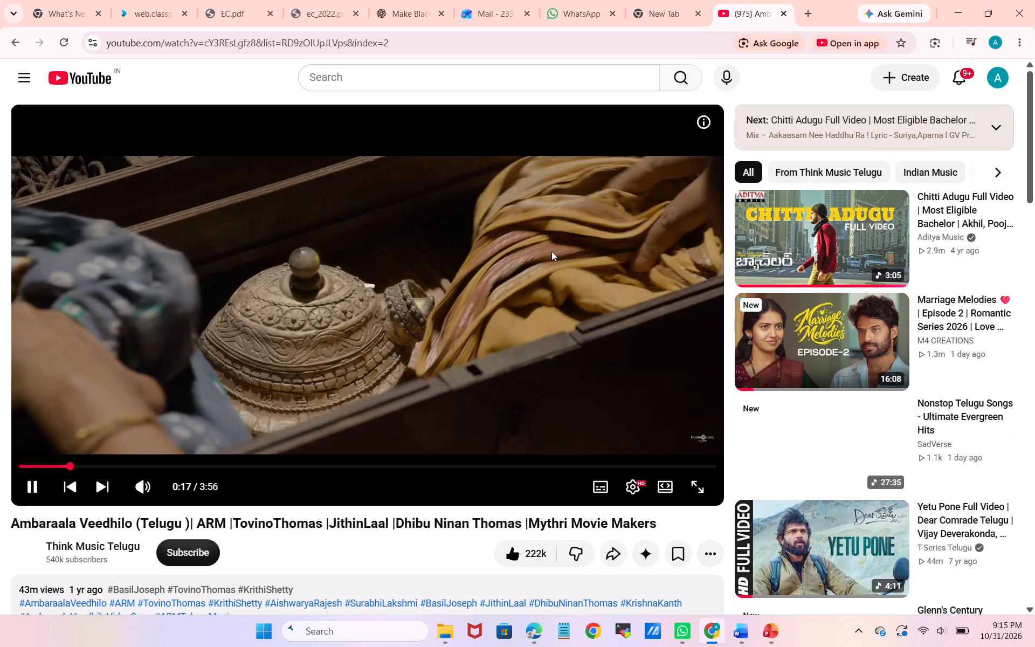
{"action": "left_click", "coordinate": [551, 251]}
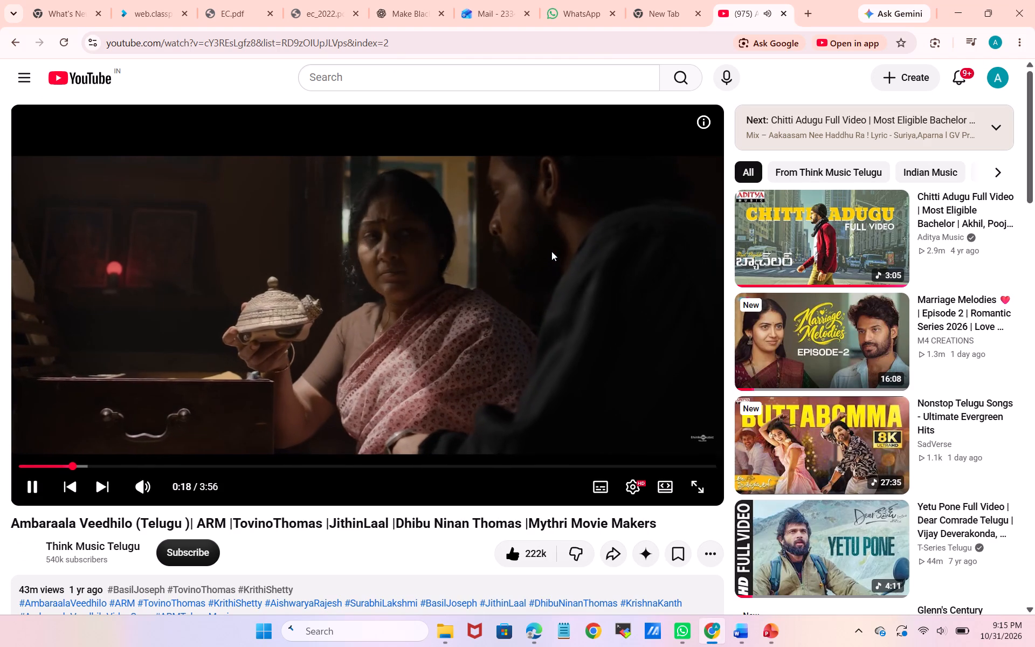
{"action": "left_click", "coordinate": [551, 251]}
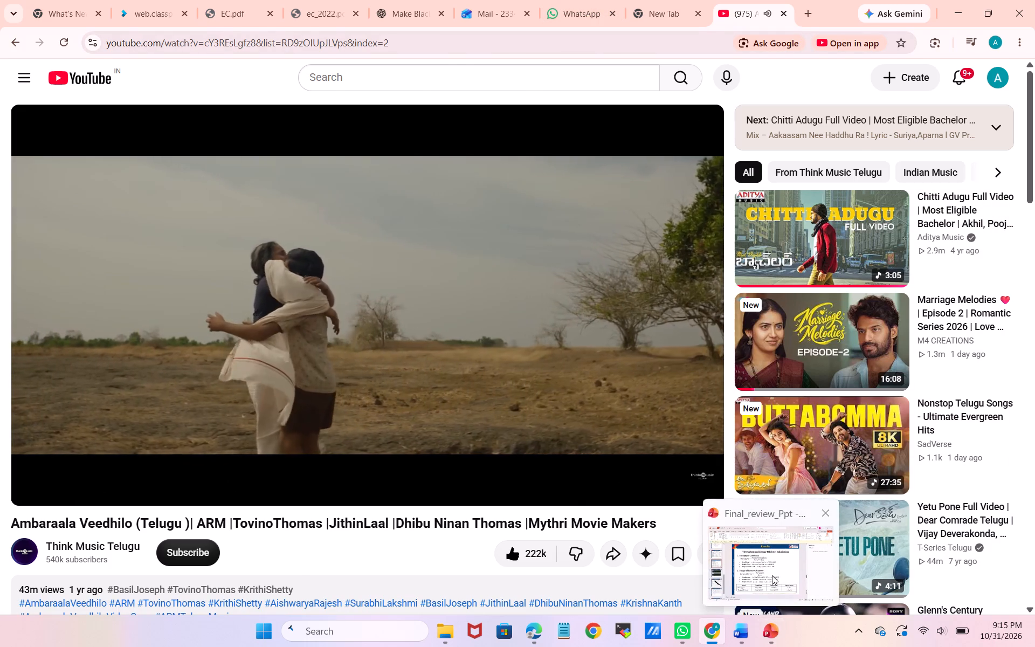
Switch back to the Word report and review the 4.3.2 paragraph, Table 4.3 and Table 4.4 for missing table references.
{"action": "left_click", "coordinate": [772, 575]}
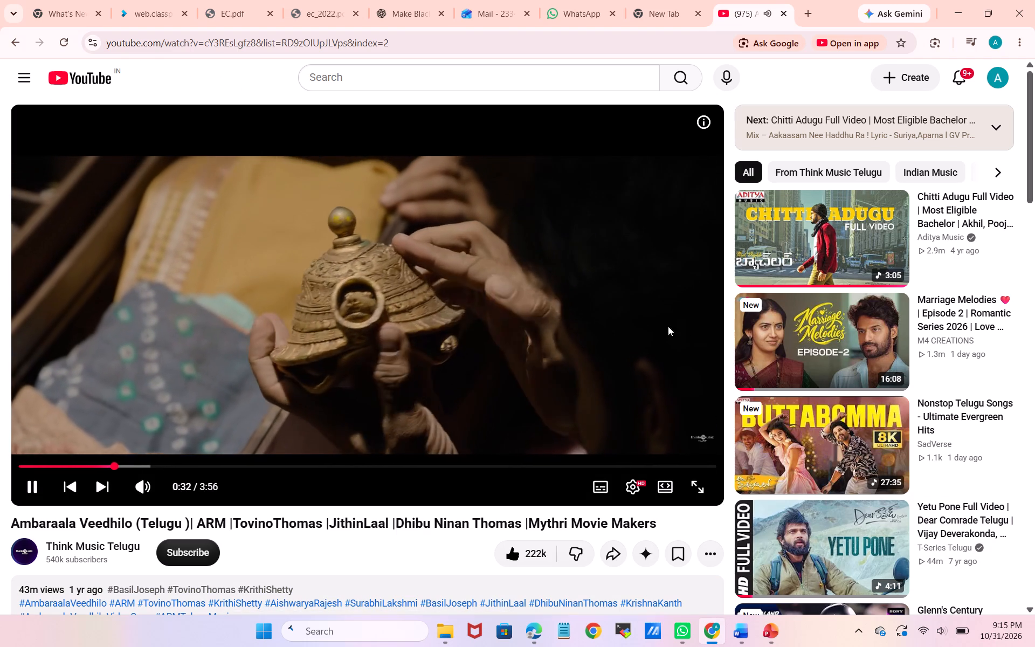
{"action": "left_click", "coordinate": [737, 634]}
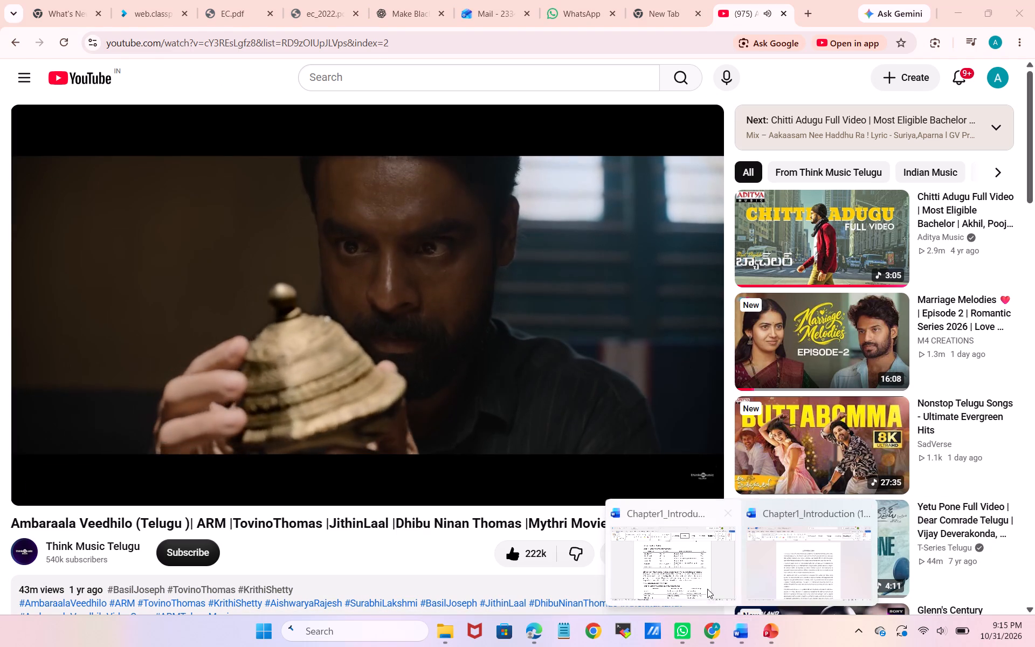
{"action": "left_click", "coordinate": [675, 571]}
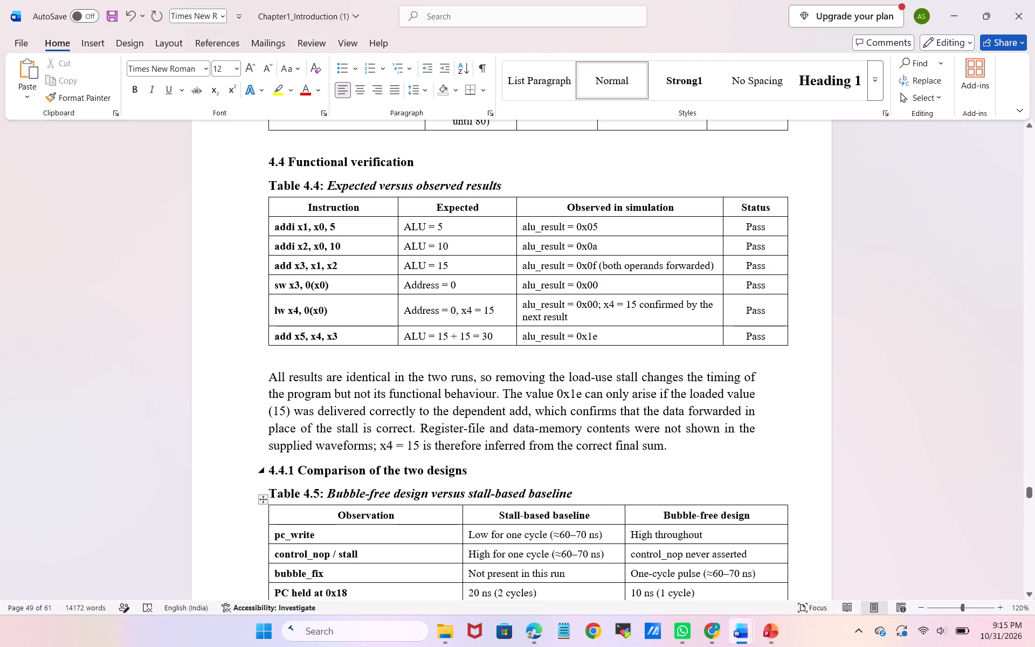
{"action": "left_click", "coordinate": [669, 449]}
{"action": "scroll", "coordinate": [669, 449], "scroll_direction": "up", "scroll_amount": 4}
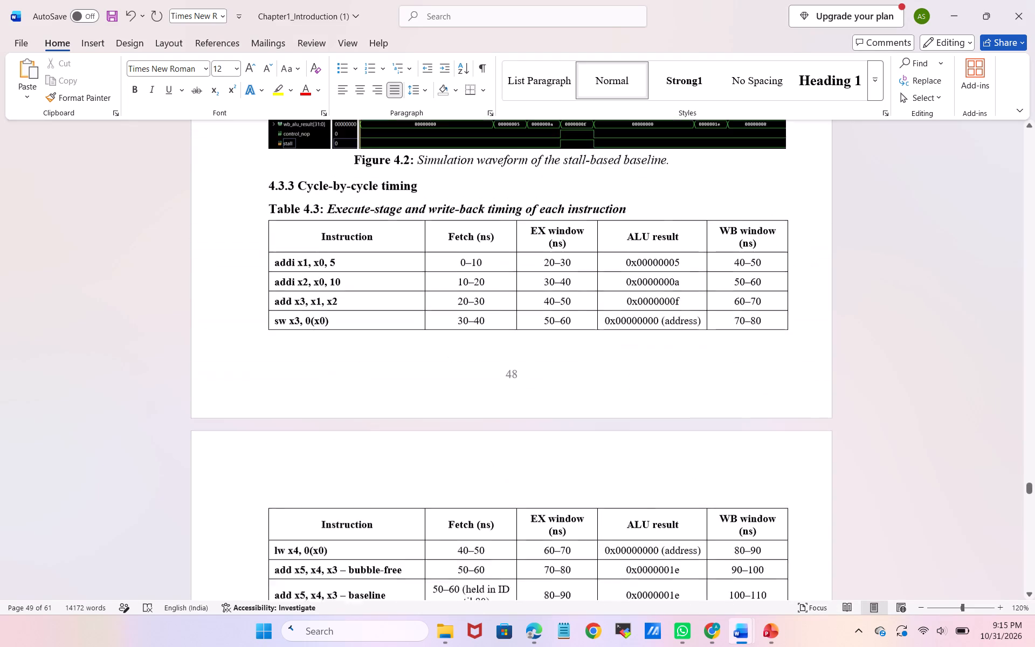
{"action": "scroll", "coordinate": [669, 449], "scroll_direction": "up", "scroll_amount": 2}
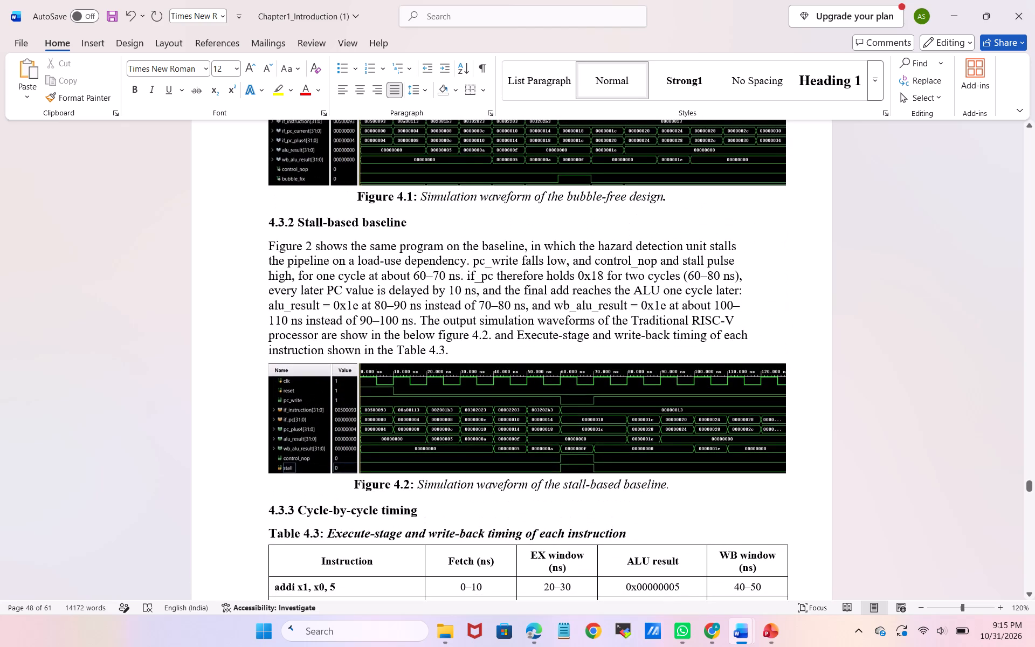
{"action": "scroll", "coordinate": [671, 437], "scroll_direction": "down", "scroll_amount": 1}
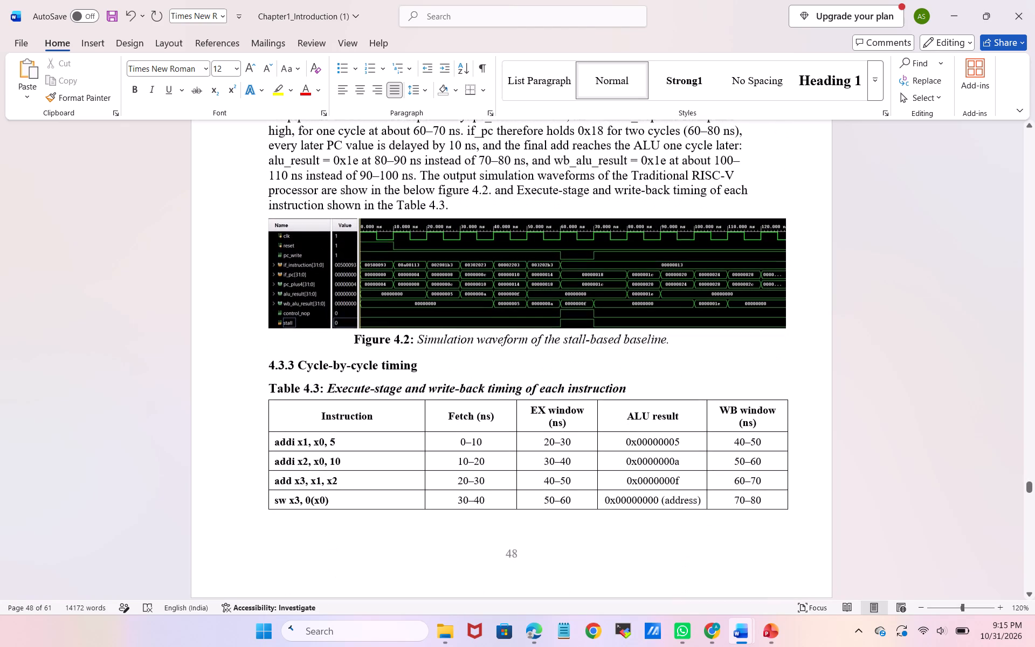
{"action": "scroll", "coordinate": [671, 437], "scroll_direction": "down", "scroll_amount": 1}
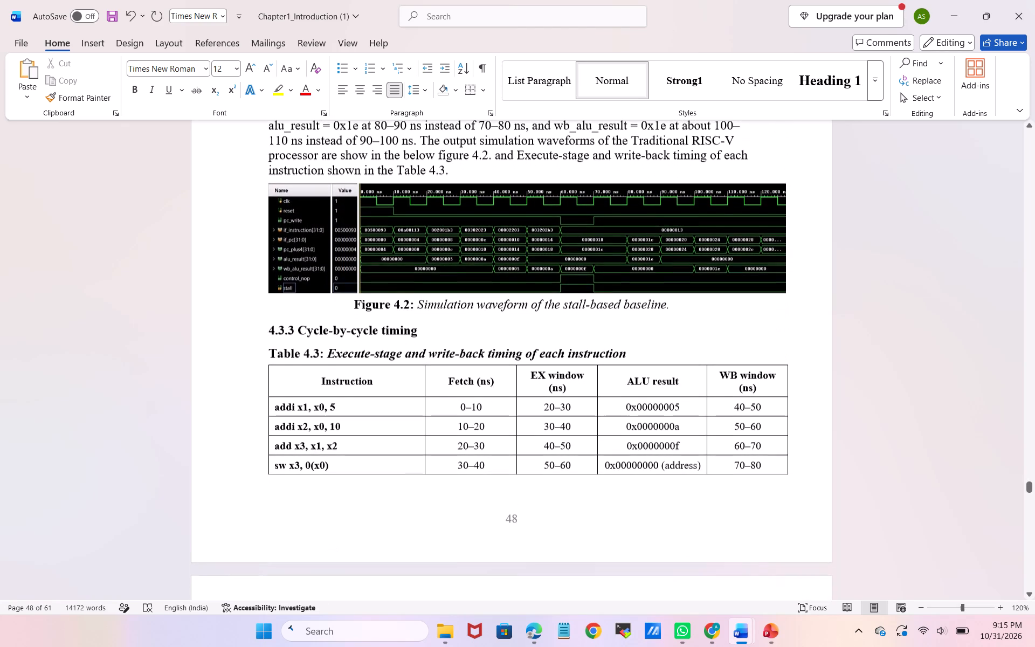
{"action": "scroll", "coordinate": [671, 437], "scroll_direction": "down", "scroll_amount": 3}
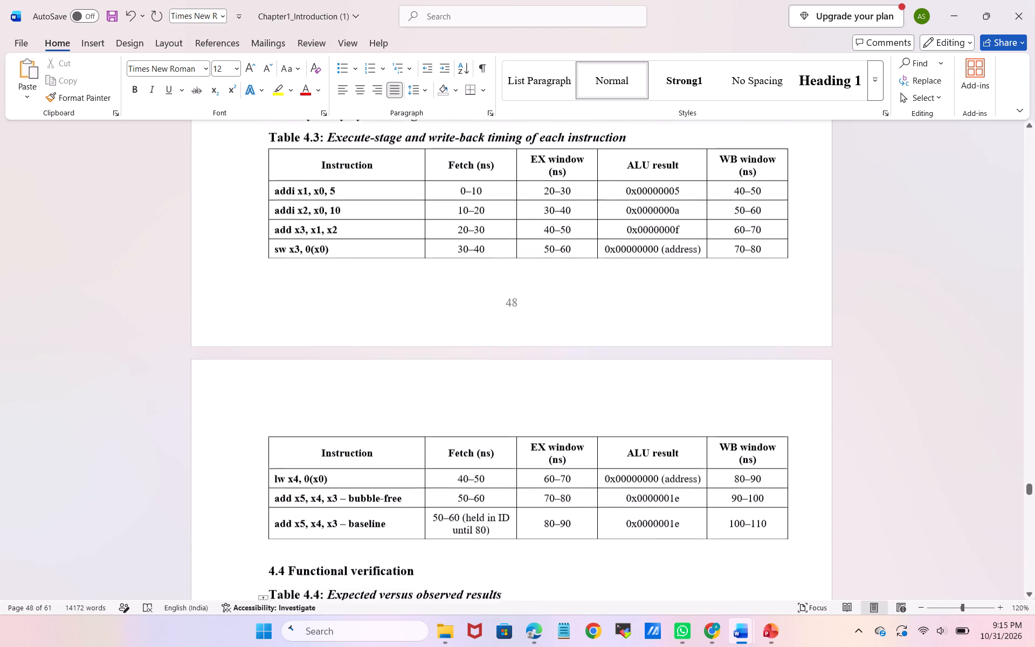
{"action": "scroll", "coordinate": [671, 437], "scroll_direction": "down", "scroll_amount": 2}
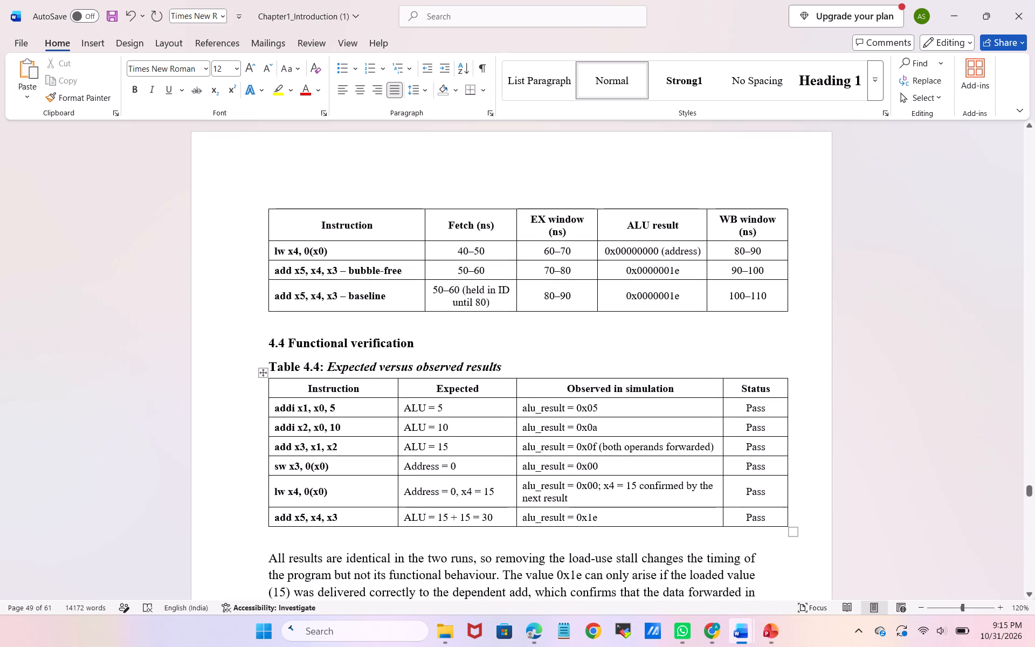
{"action": "scroll", "coordinate": [671, 437], "scroll_direction": "right", "scroll_amount": 1}
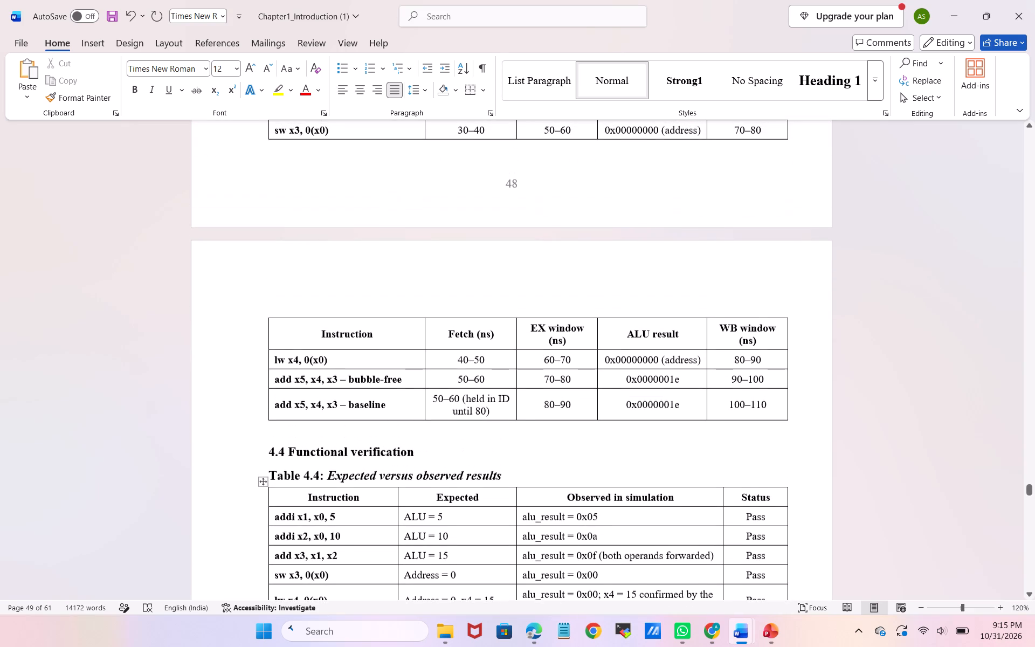
Return to the Word report and examine section 4.4, including the Table 4.4 caption, the paragraph below it and Table 4.5.
{"action": "left_click", "coordinate": [712, 624]}
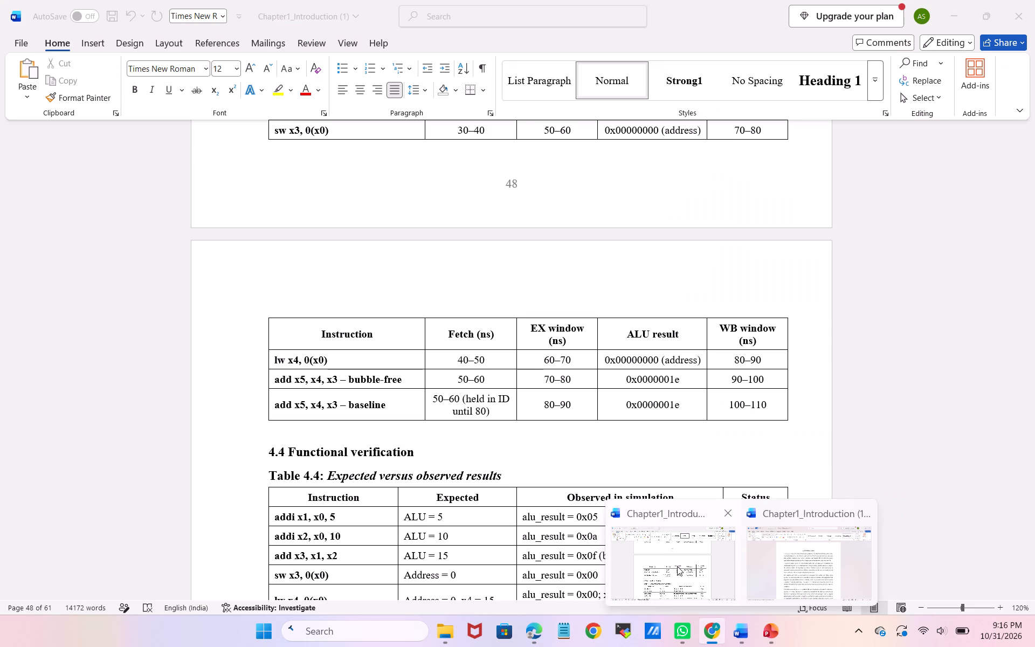
{"action": "left_click", "coordinate": [677, 566]}
{"action": "scroll", "coordinate": [632, 428], "scroll_direction": "up", "scroll_amount": 1}
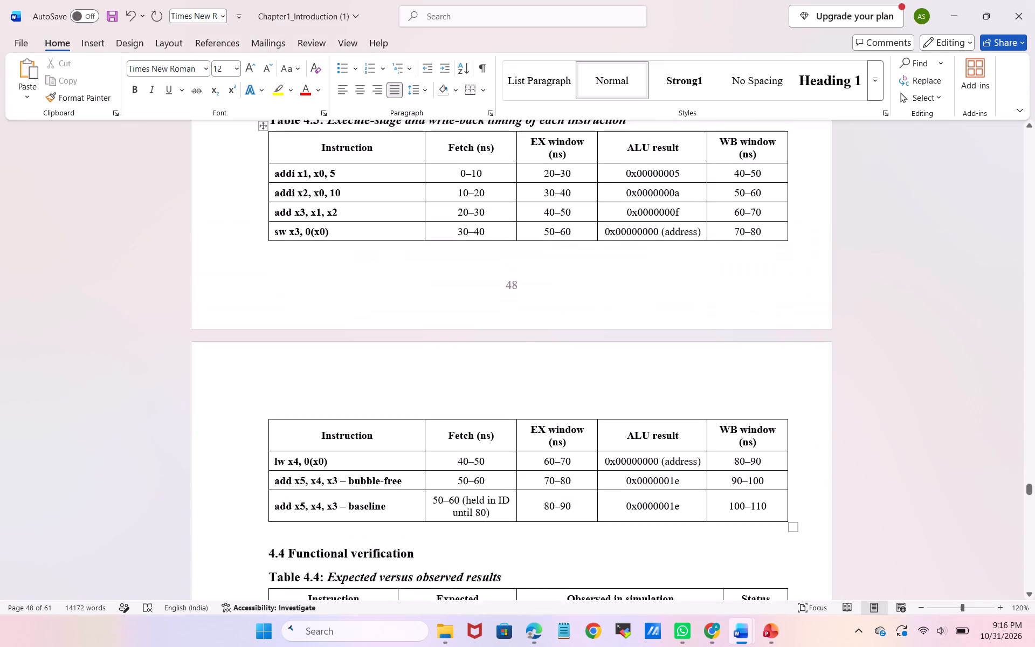
{"action": "scroll", "coordinate": [632, 428], "scroll_direction": "down", "scroll_amount": 2}
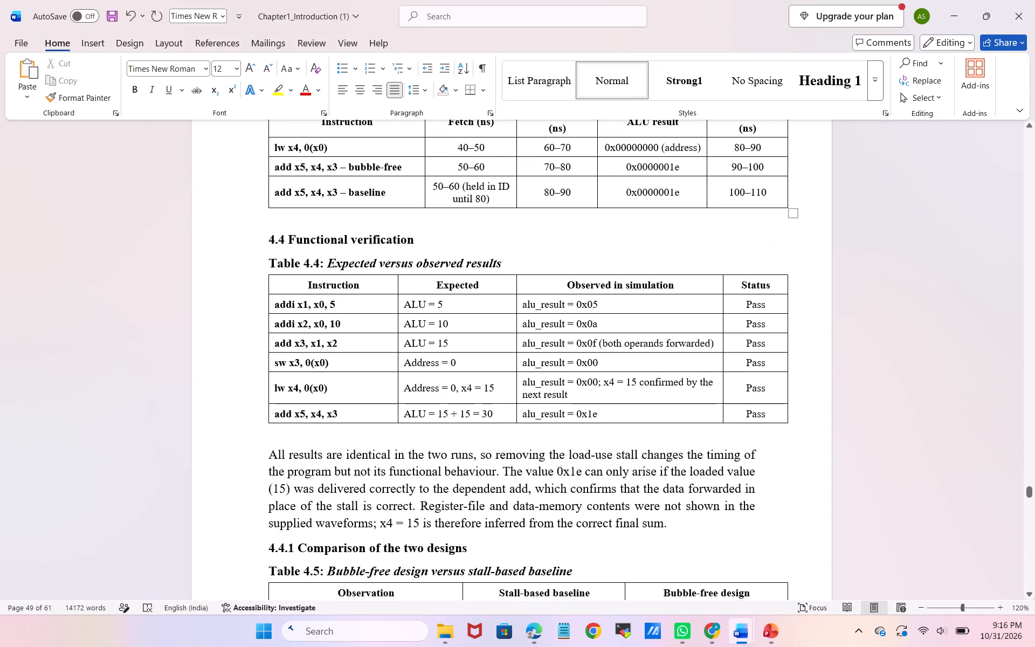
{"action": "scroll", "coordinate": [632, 428], "scroll_direction": "down", "scroll_amount": 2}
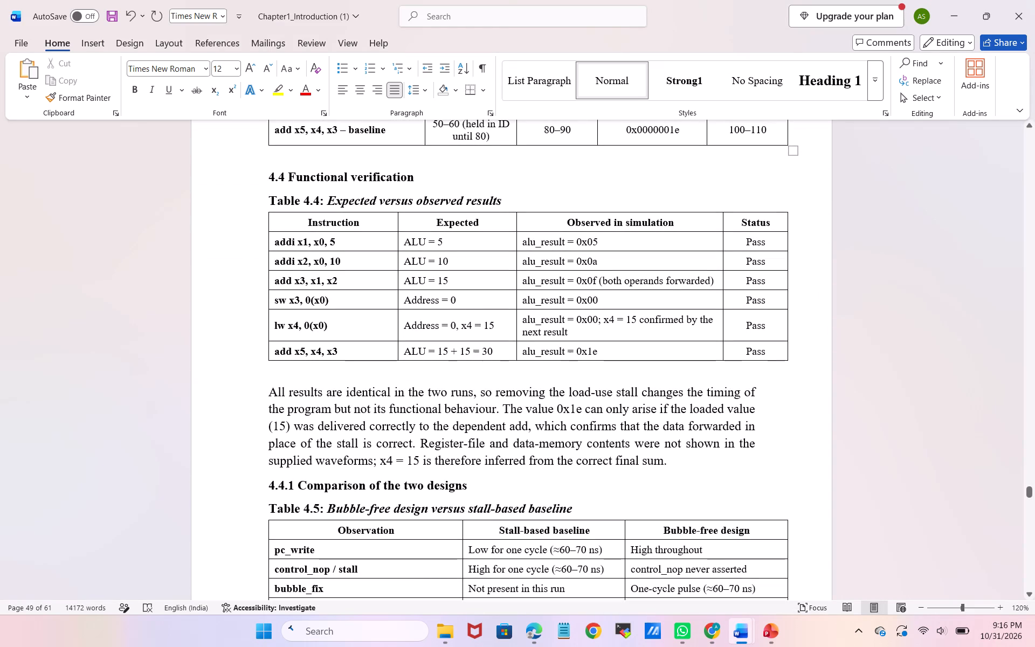
{"action": "scroll", "coordinate": [632, 428], "scroll_direction": "down", "scroll_amount": 2}
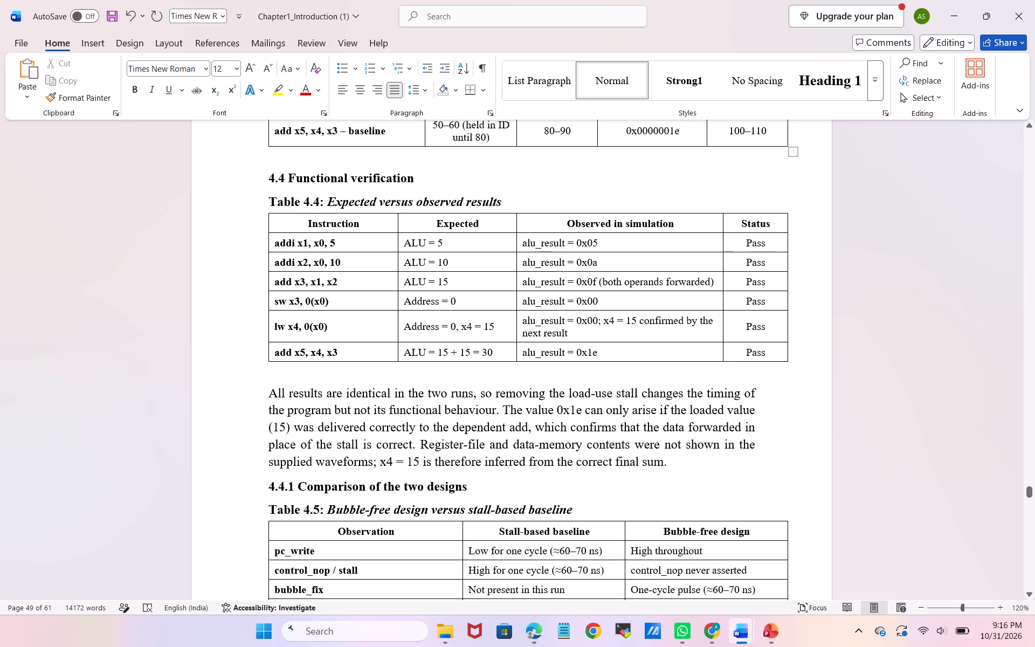
{"action": "scroll", "coordinate": [632, 428], "scroll_direction": "down", "scroll_amount": 1}
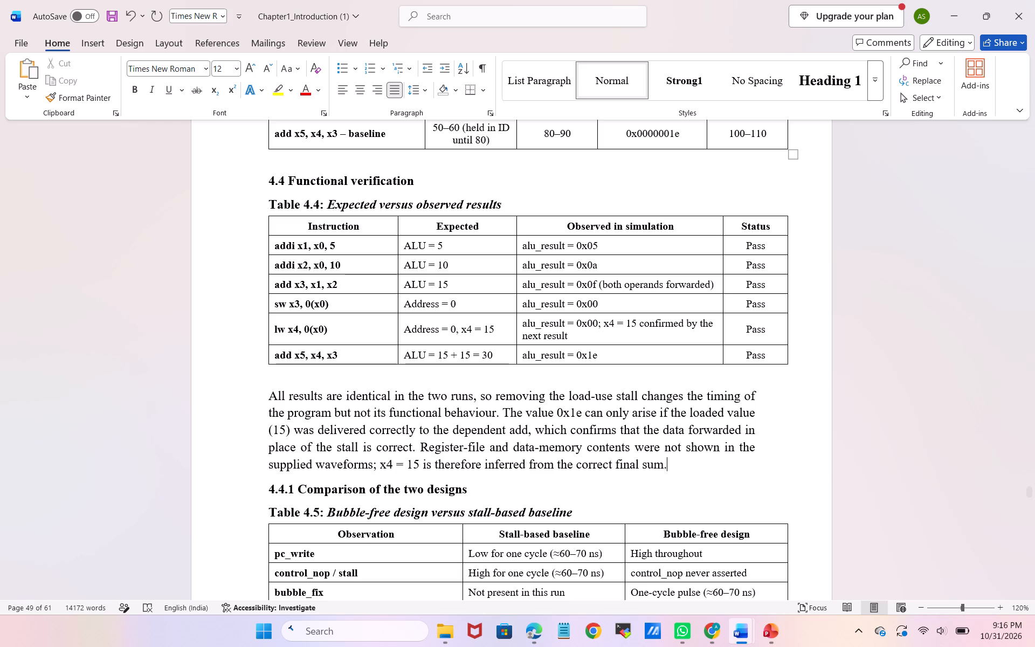
Delete the word "and" before "Execute-stage and write-back timing" in the 4.3.2 paragraph.
{"action": "scroll", "coordinate": [632, 428], "scroll_direction": "up", "scroll_amount": 4}
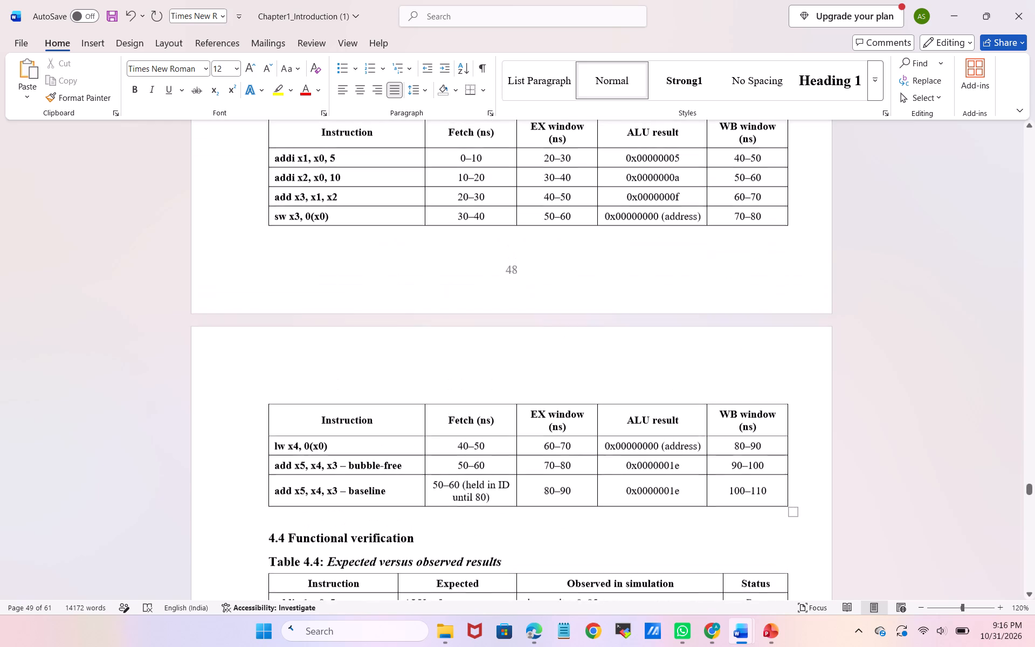
{"action": "scroll", "coordinate": [634, 469], "scroll_direction": "up", "scroll_amount": 1}
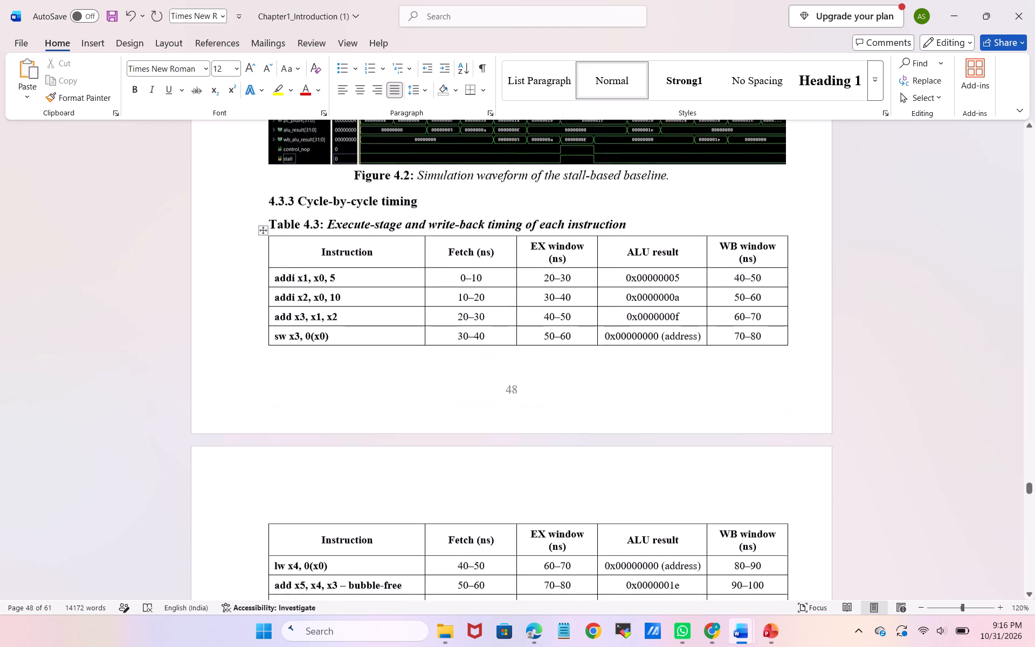
{"action": "scroll", "coordinate": [634, 469], "scroll_direction": "up", "scroll_amount": 2}
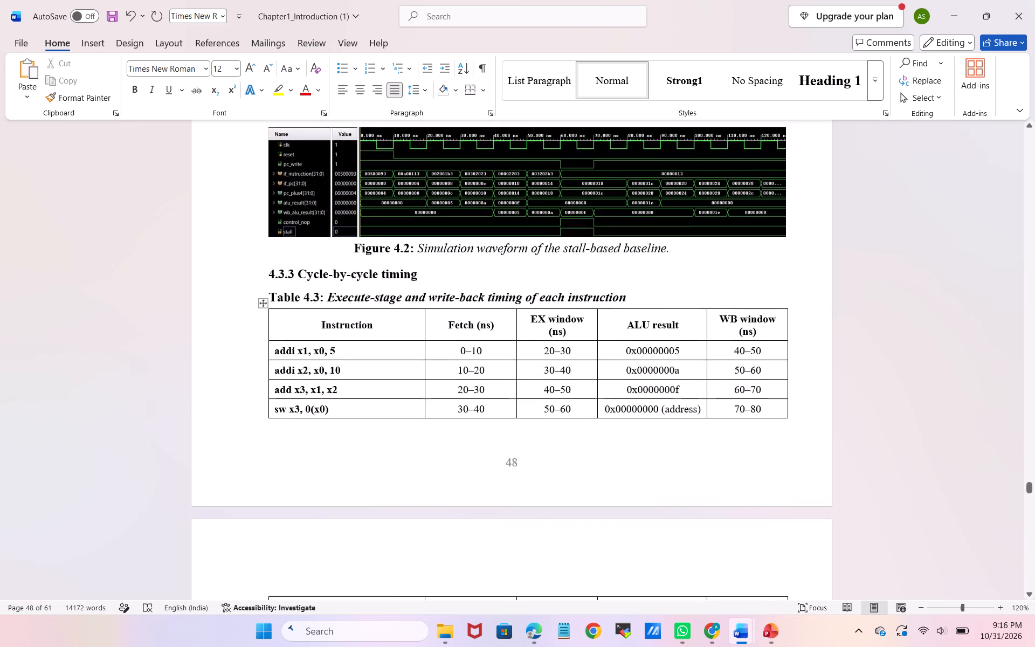
{"action": "scroll", "coordinate": [634, 469], "scroll_direction": "up", "scroll_amount": 1}
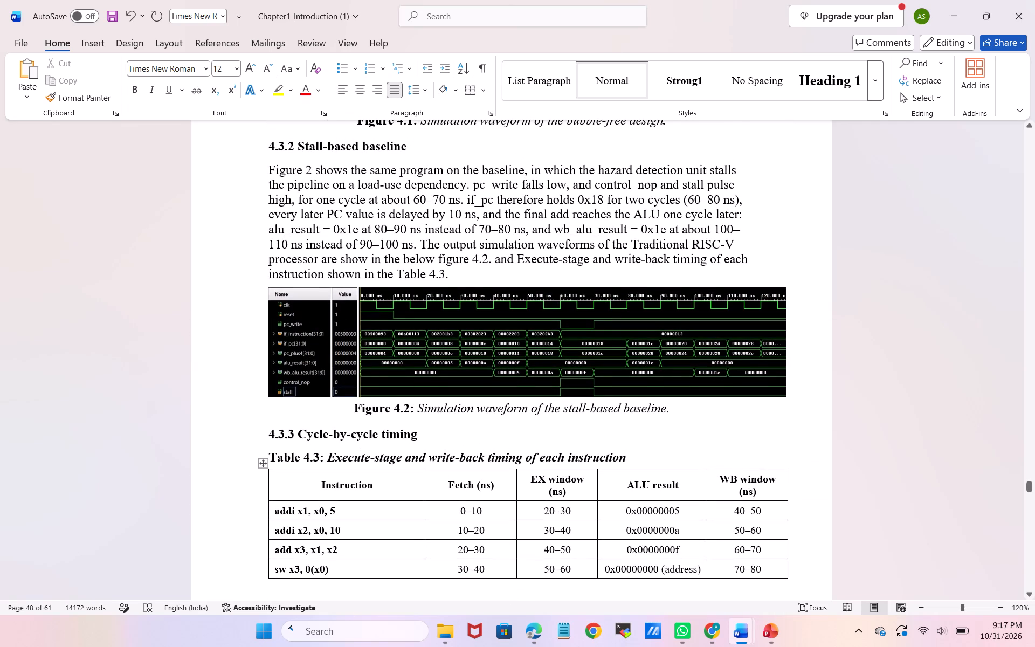
{"action": "left_click", "coordinate": [515, 257]}
{"action": "key", "text": "BackSpace"}
{"action": "key", "text": "BackSpace"}
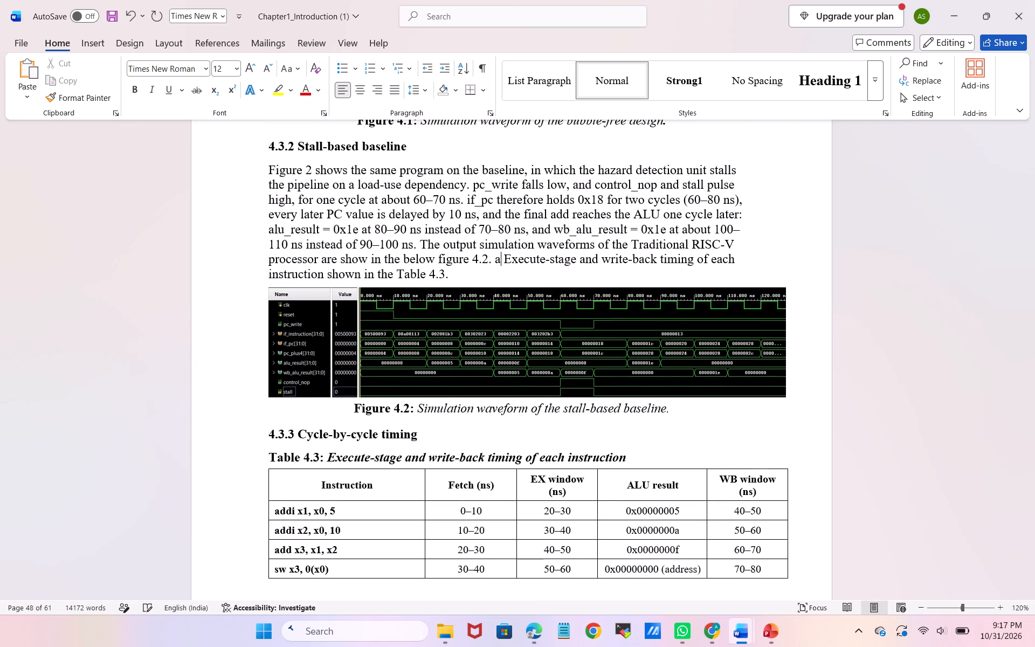
{"action": "key", "text": "BackSpace"}
{"action": "key", "text": "BackSpace"}
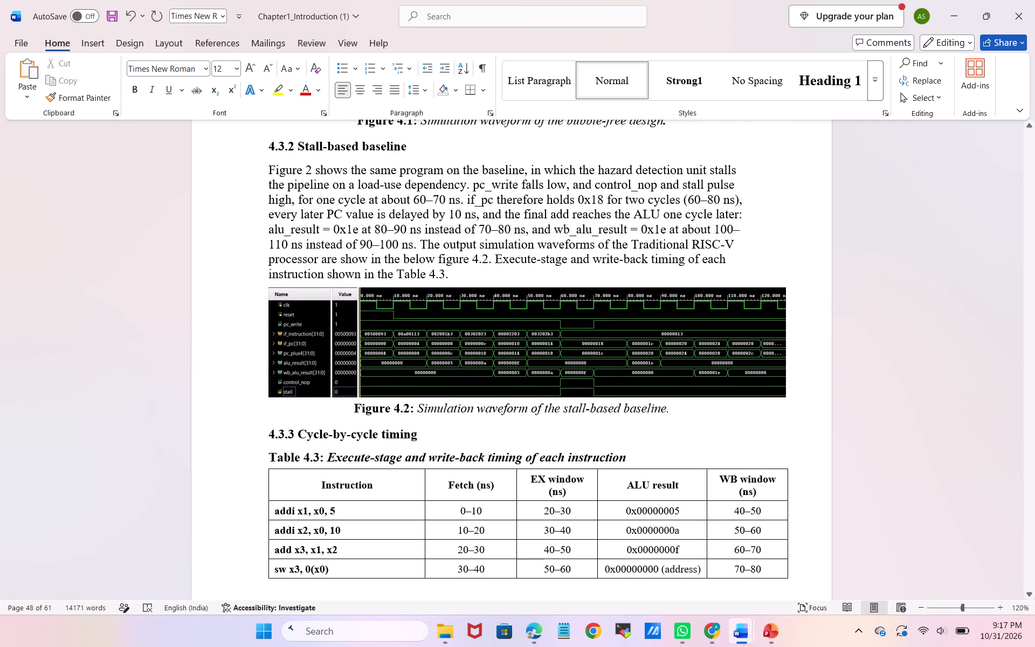
Begin a reference to the expected-versus-observed results at the end of the 4.3.2 paragraph with the words "and Excepted".
{"action": "left_click", "coordinate": [453, 278]}
{"action": "key", "text": "space"}
{"action": "type", "text": "and"}
{"action": "key", "text": "space"}
{"action": "scroll", "coordinate": [453, 278], "scroll_direction": "down", "scroll_amount": 2}
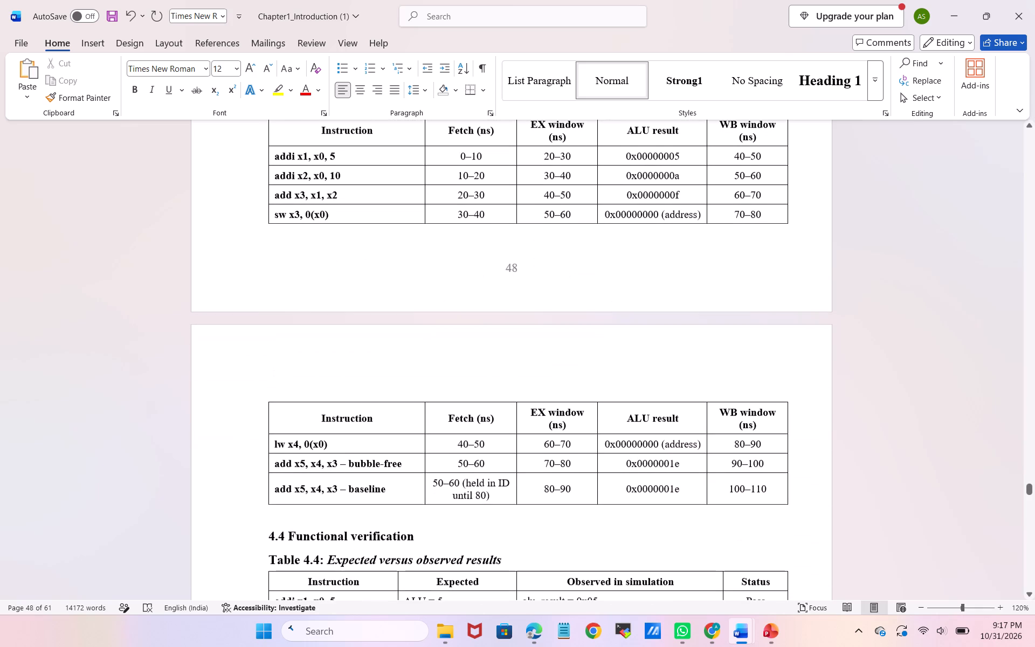
{"action": "scroll", "coordinate": [453, 278], "scroll_direction": "down", "scroll_amount": 1}
{"action": "scroll", "coordinate": [453, 278], "scroll_direction": "up", "scroll_amount": 2}
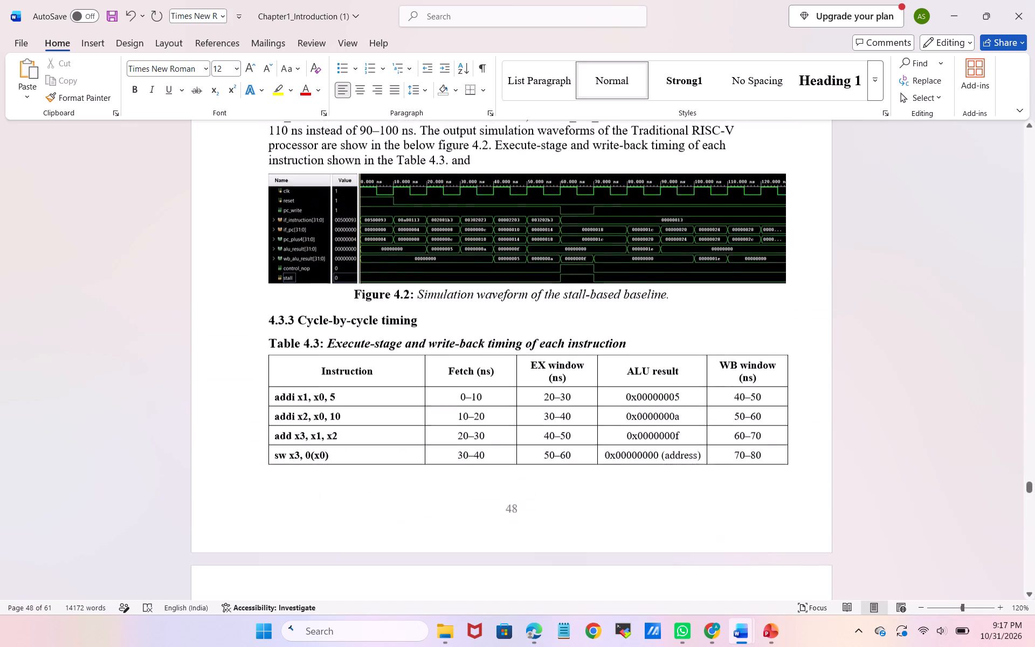
{"action": "scroll", "coordinate": [453, 278], "scroll_direction": "up", "scroll_amount": 1}
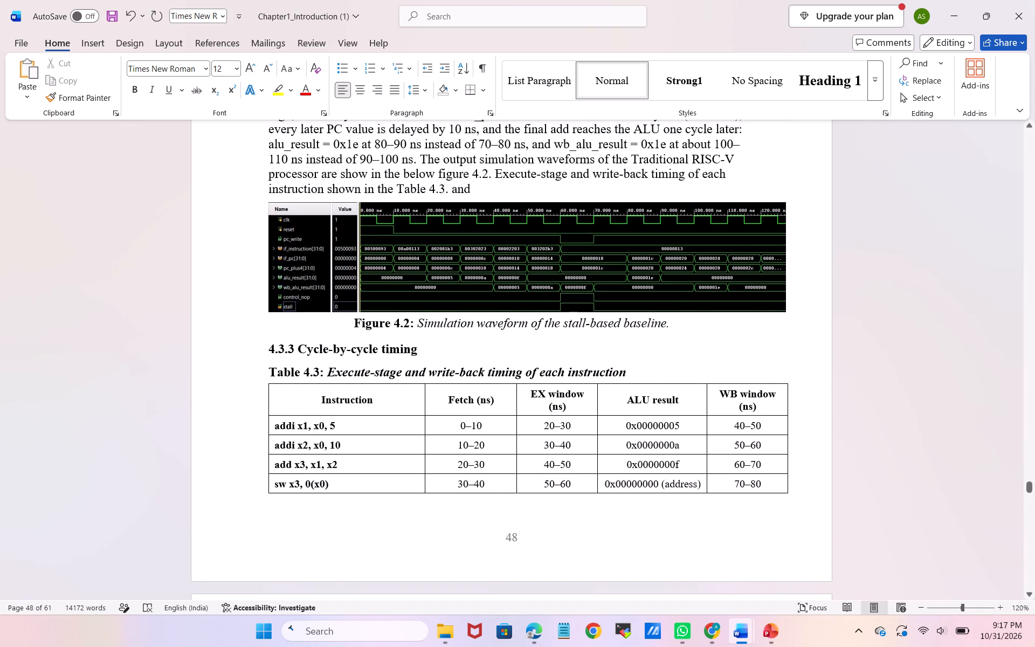
{"action": "key", "text": "shift+e"}
{"action": "type", "text": "xcep"}
{"action": "type", "text": "ted"}
{"action": "key", "text": "space"}
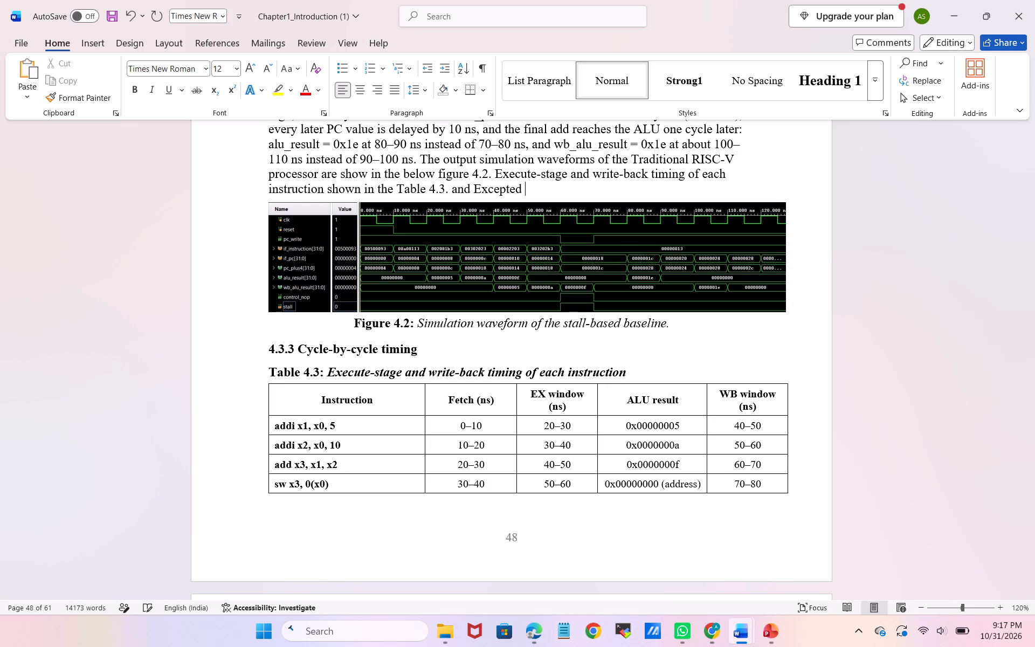
Continue the 4.3.2 paragraph with "versus observed results", following the wording of the Table 4.4 caption.
{"action": "scroll", "coordinate": [453, 278], "scroll_direction": "down", "scroll_amount": 2}
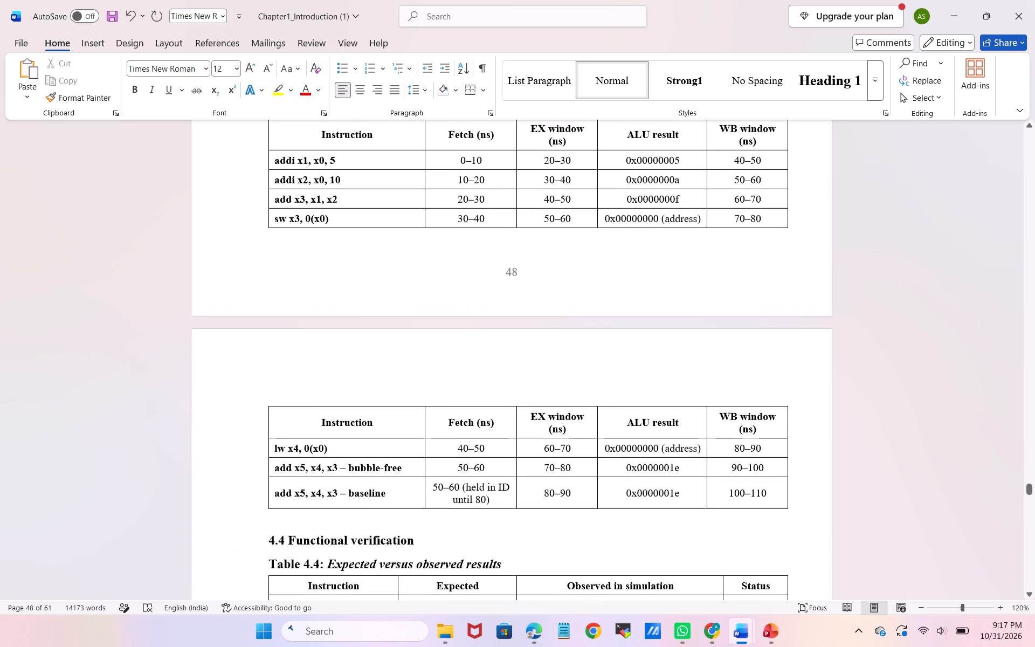
{"action": "scroll", "coordinate": [453, 278], "scroll_direction": "down", "scroll_amount": 1}
{"action": "type", "text": "versus"}
{"action": "scroll", "coordinate": [453, 278], "scroll_direction": "down", "scroll_amount": 3}
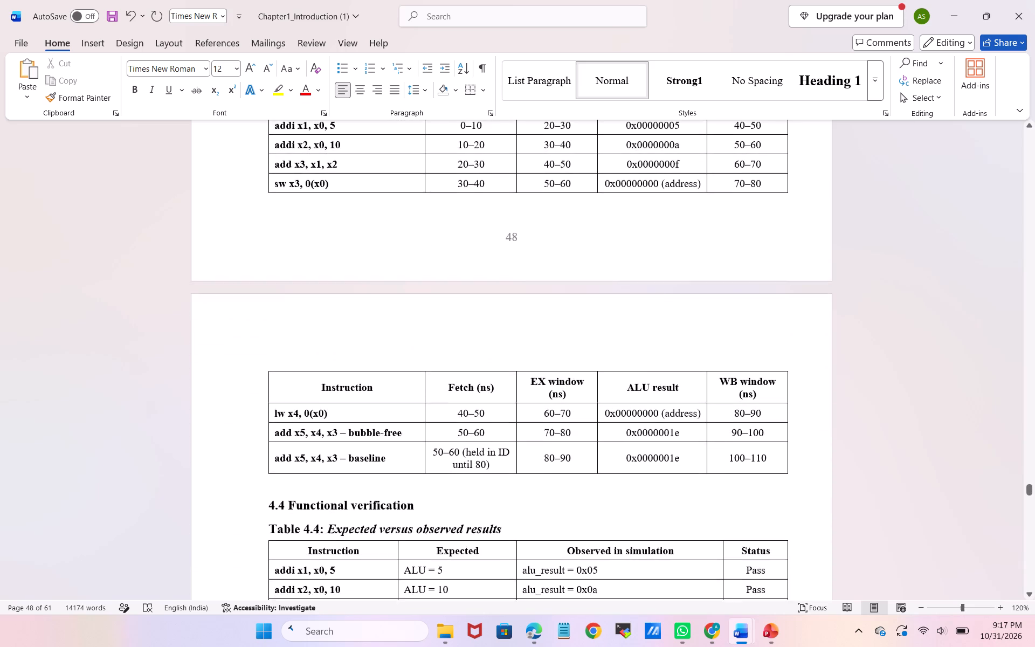
{"action": "scroll", "coordinate": [453, 278], "scroll_direction": "up", "scroll_amount": 1}
{"action": "key", "text": "space"}
{"action": "type", "text": "observed"}
{"action": "key", "text": "space"}
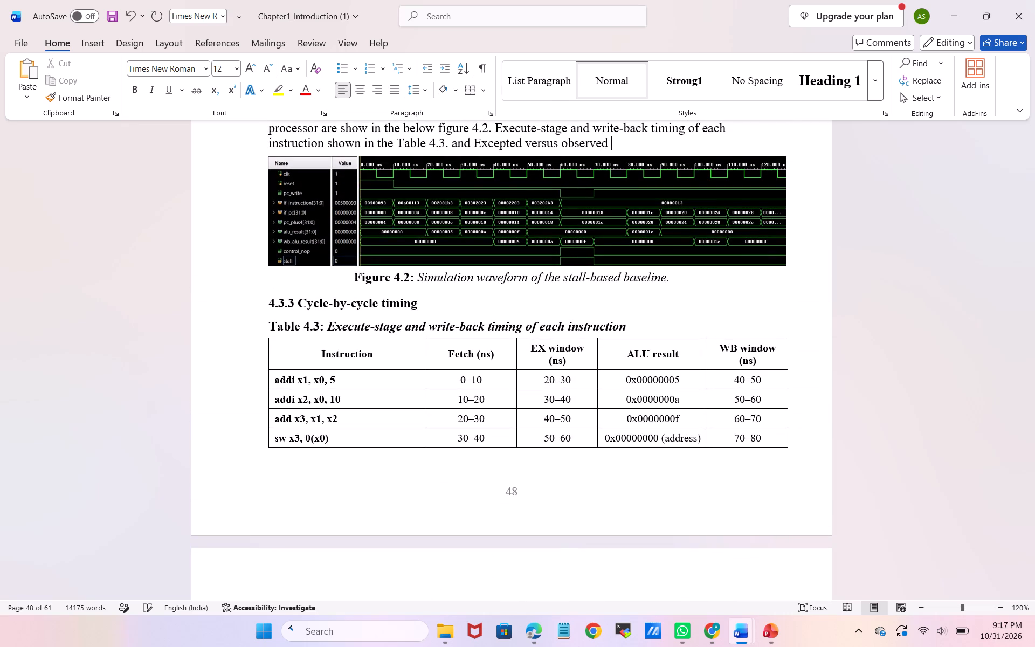
{"action": "scroll", "coordinate": [453, 278], "scroll_direction": "down", "scroll_amount": 2}
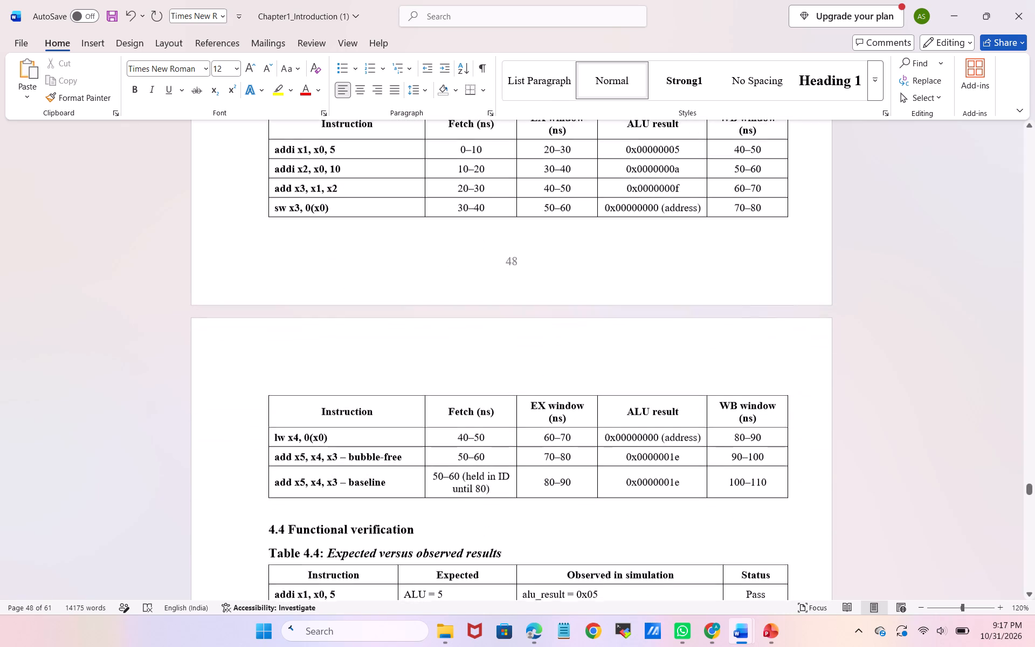
{"action": "scroll", "coordinate": [453, 278], "scroll_direction": "down", "scroll_amount": 1}
{"action": "type", "text": "results"}
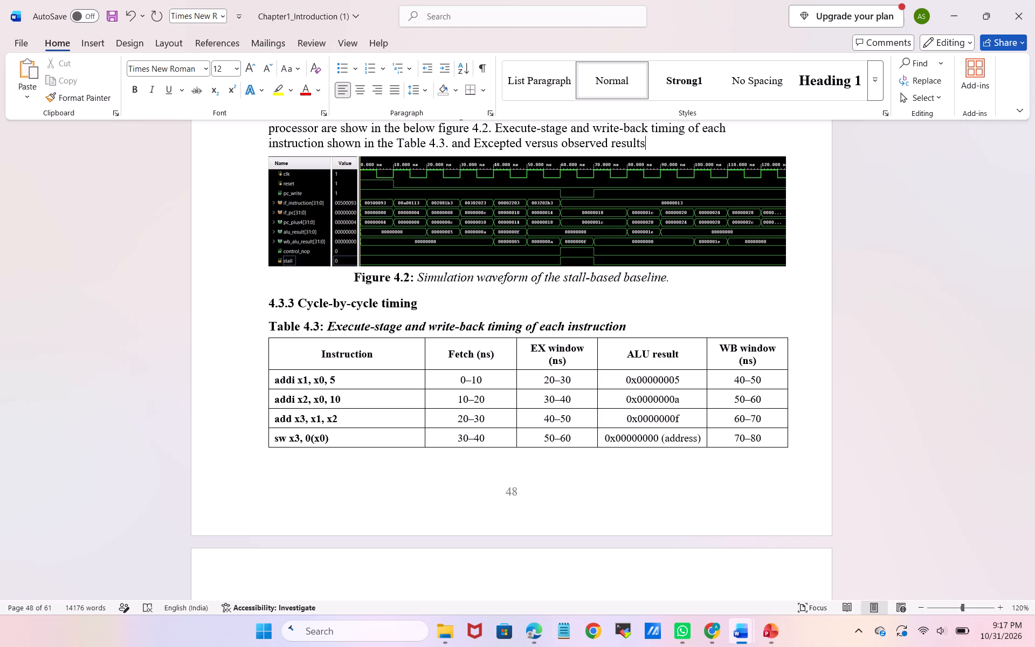
{"action": "key", "text": "period"}
{"action": "key", "text": "BackSpace"}
{"action": "key", "text": "space"}
Complete the sentence in the 4.3.2 paragraph with "are shown in the table 4.4.".
{"action": "type", "text": "are shown in the"}
{"action": "key", "text": "space"}
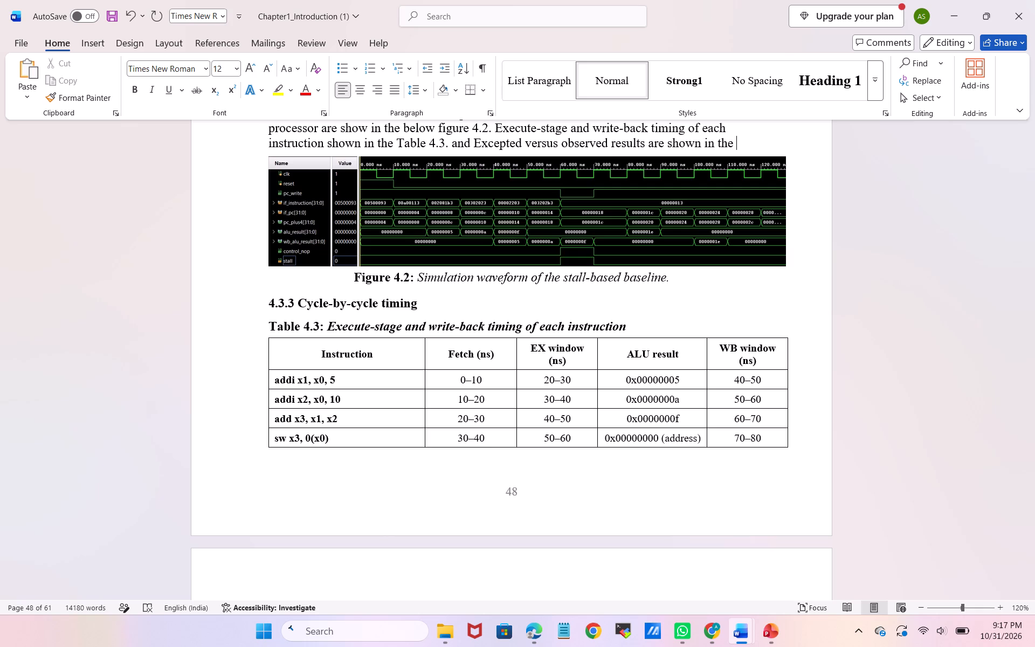
{"action": "type", "text": "table"}
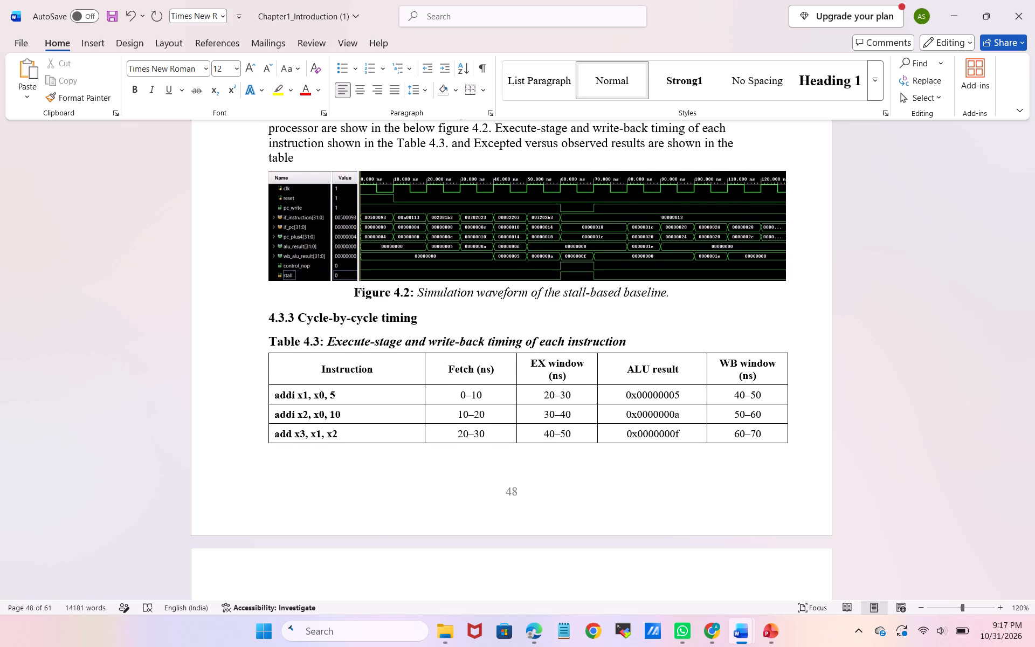
{"action": "key", "text": "space"}
{"action": "scroll", "coordinate": [453, 278], "scroll_direction": "down", "scroll_amount": 1}
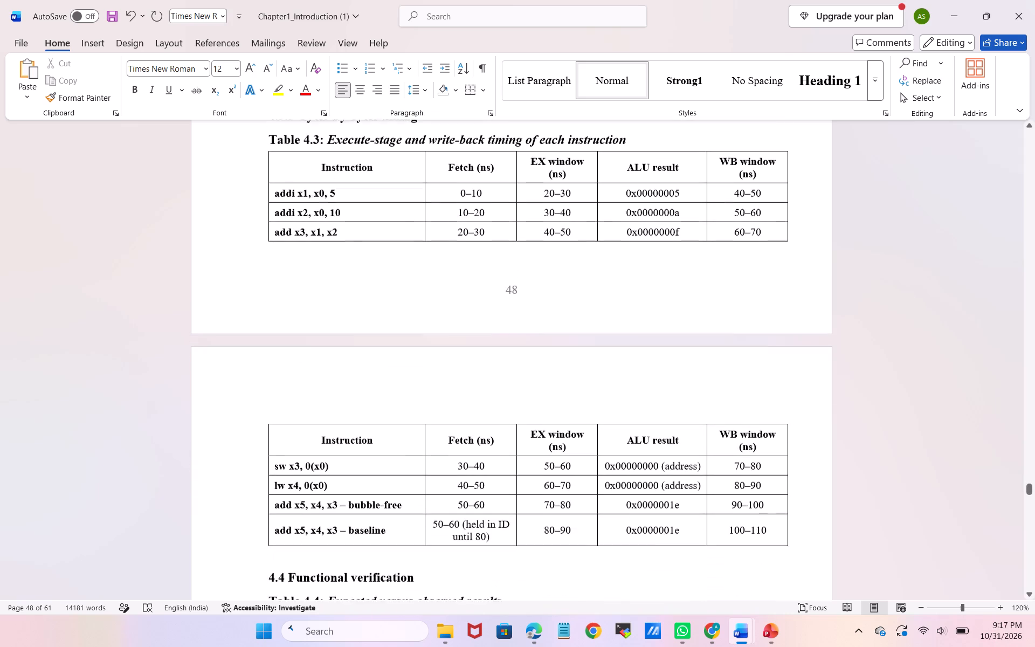
{"action": "scroll", "coordinate": [453, 278], "scroll_direction": "down", "scroll_amount": 2}
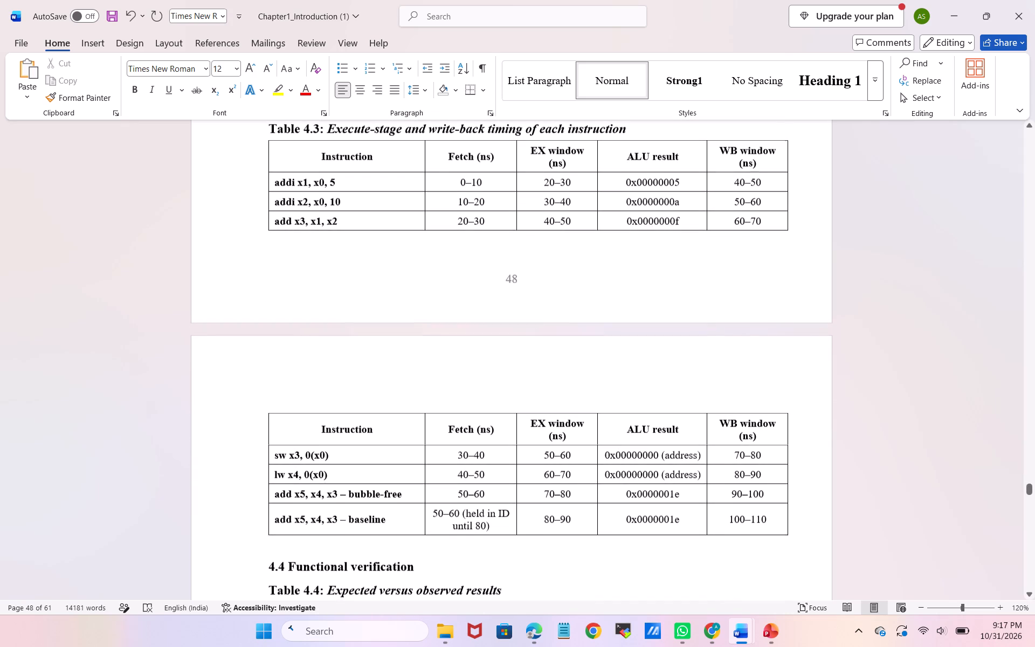
{"action": "type", "text": "4.4."}
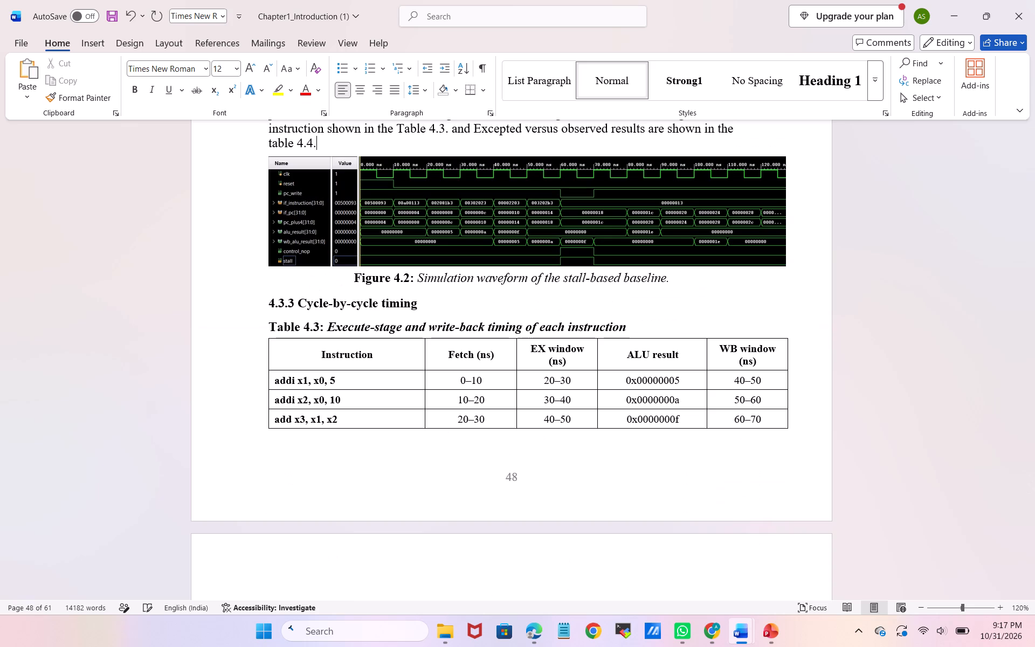
Review the 4.3.2 paragraph, Tables 4.3 to 4.5 and the text of sections 4.4 and 4.4.1 for missing table references.
{"action": "scroll", "coordinate": [453, 278], "scroll_direction": "up", "scroll_amount": 1}
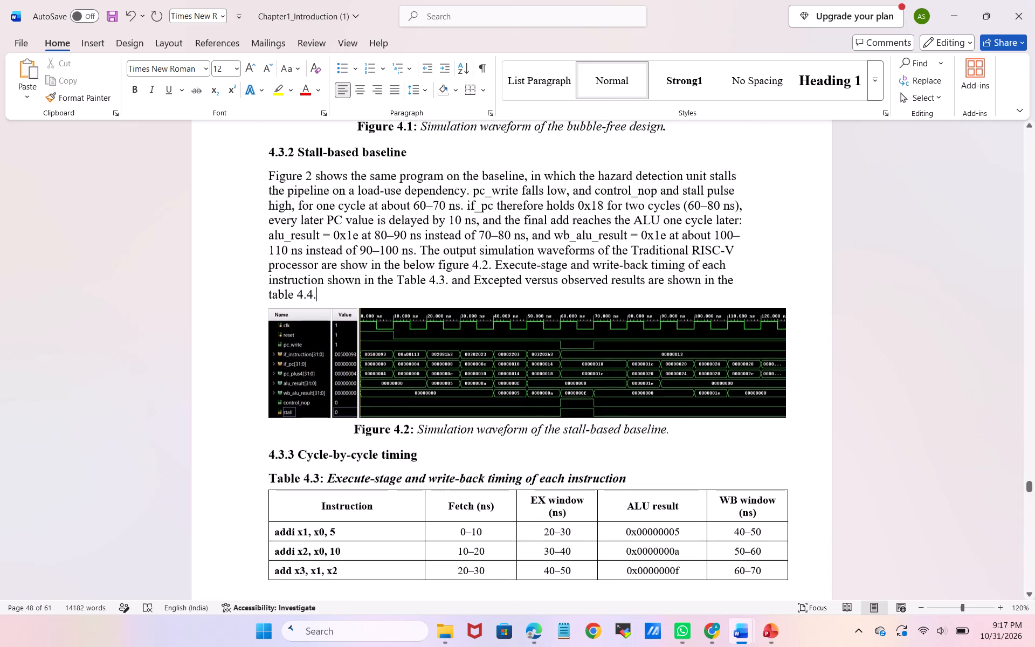
{"action": "scroll", "coordinate": [481, 230], "scroll_direction": "down", "scroll_amount": 1}
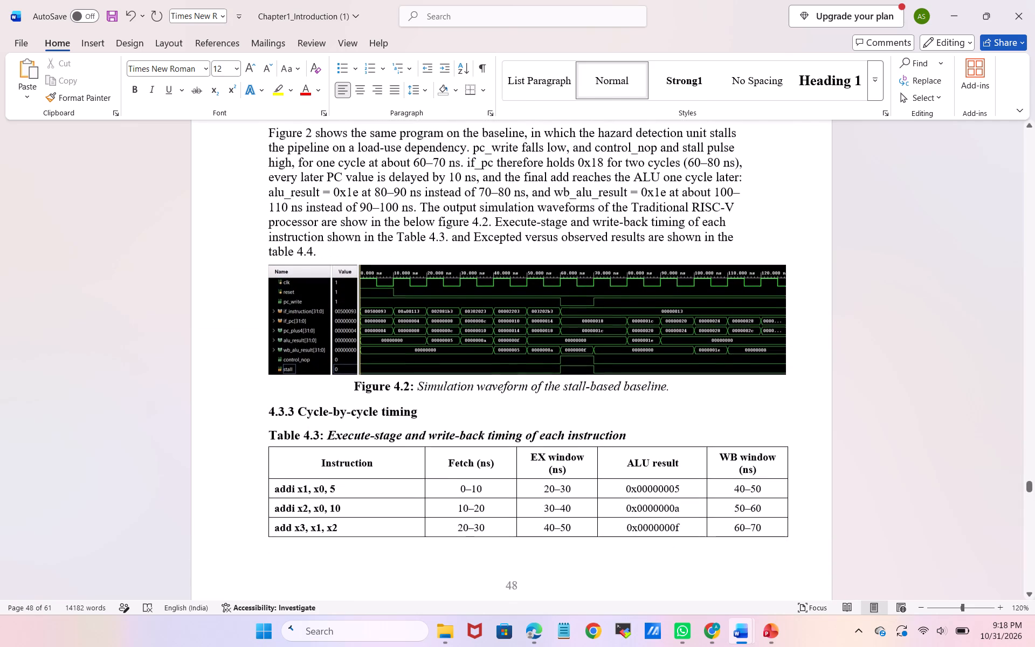
{"action": "scroll", "coordinate": [481, 230], "scroll_direction": "down", "scroll_amount": 4}
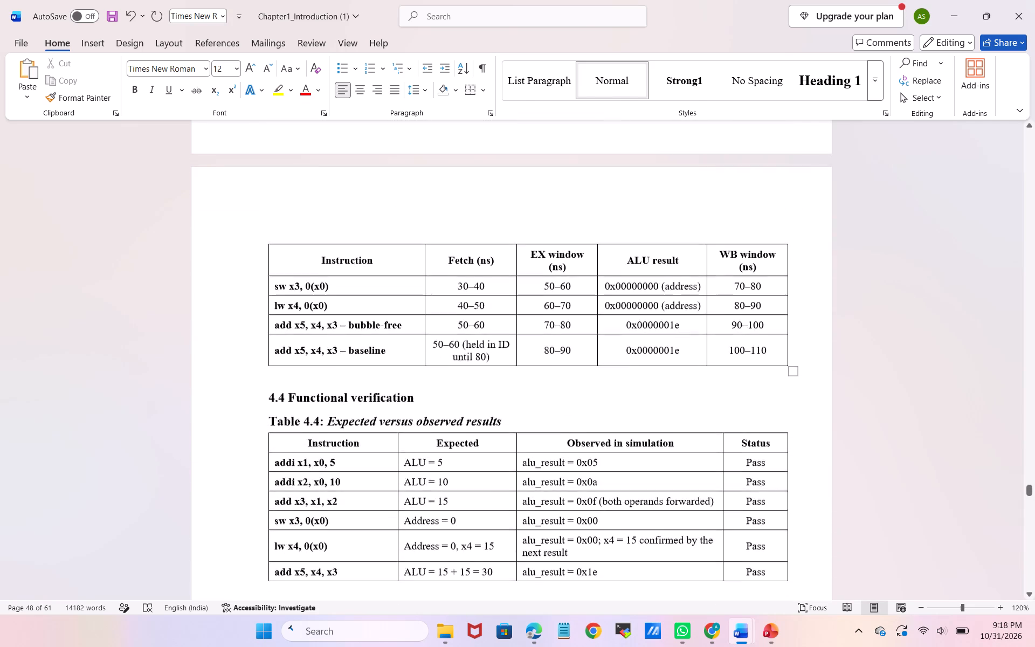
{"action": "scroll", "coordinate": [481, 230], "scroll_direction": "down", "scroll_amount": 4}
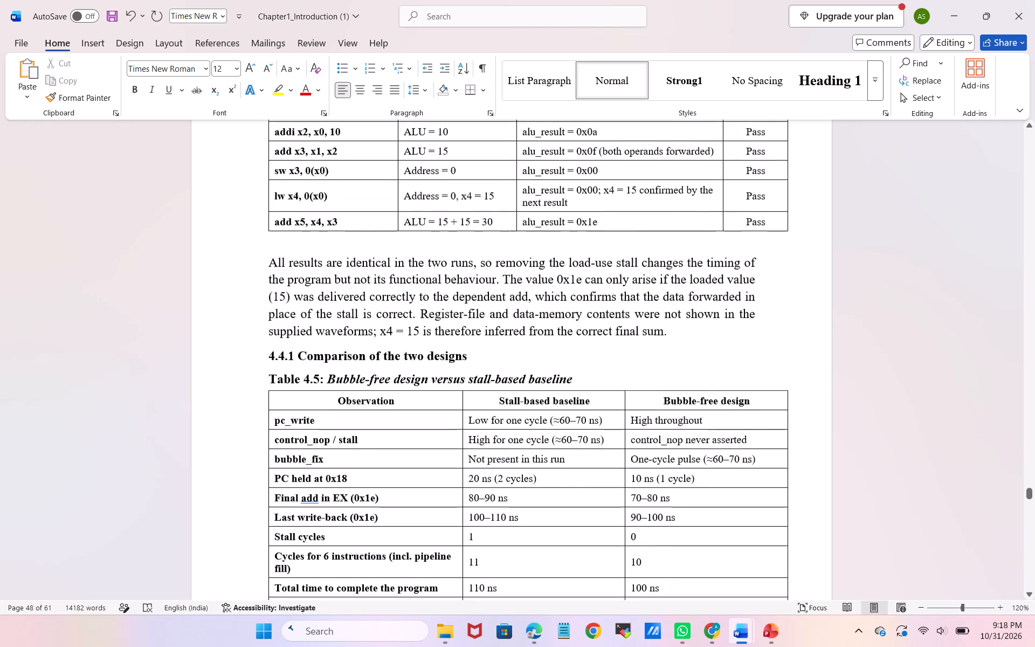
{"action": "scroll", "coordinate": [481, 230], "scroll_direction": "down", "scroll_amount": 5}
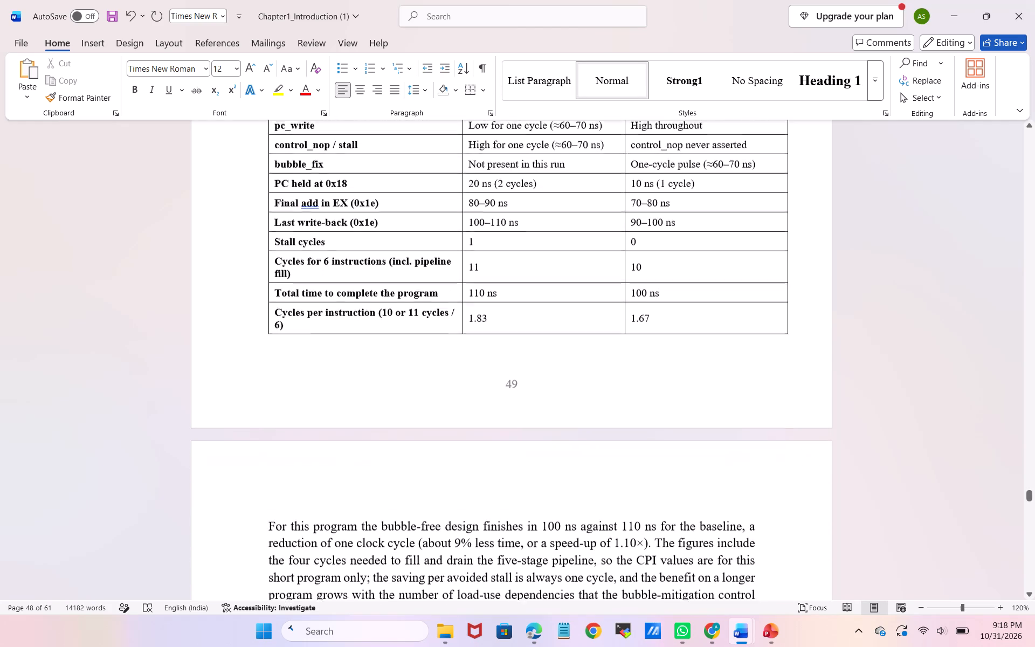
{"action": "scroll", "coordinate": [481, 230], "scroll_direction": "down", "scroll_amount": 2}
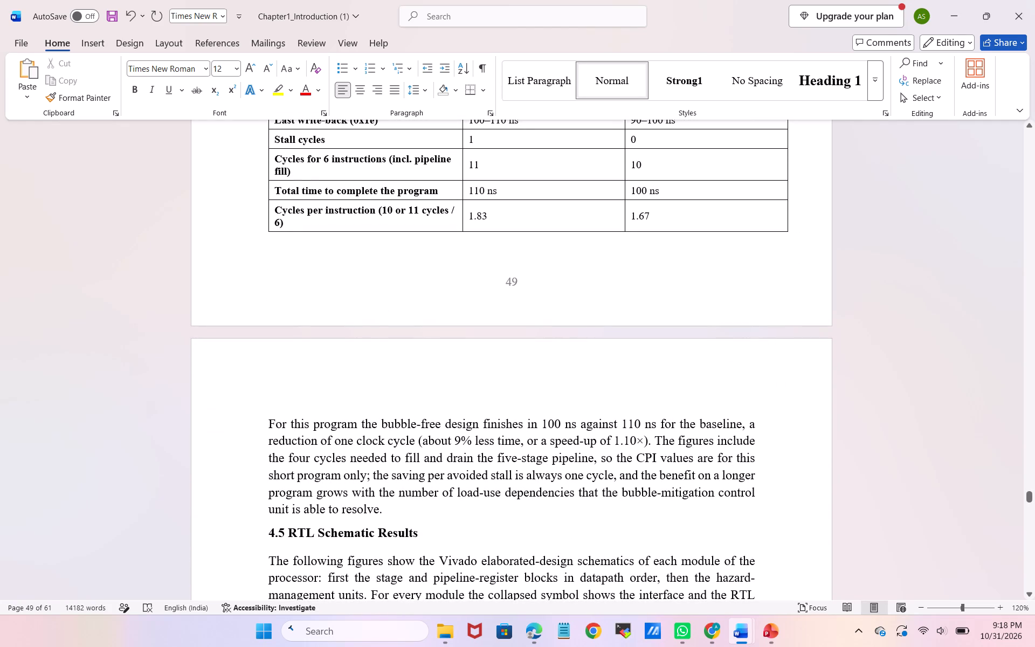
{"action": "scroll", "coordinate": [501, 483], "scroll_direction": "up", "scroll_amount": 1}
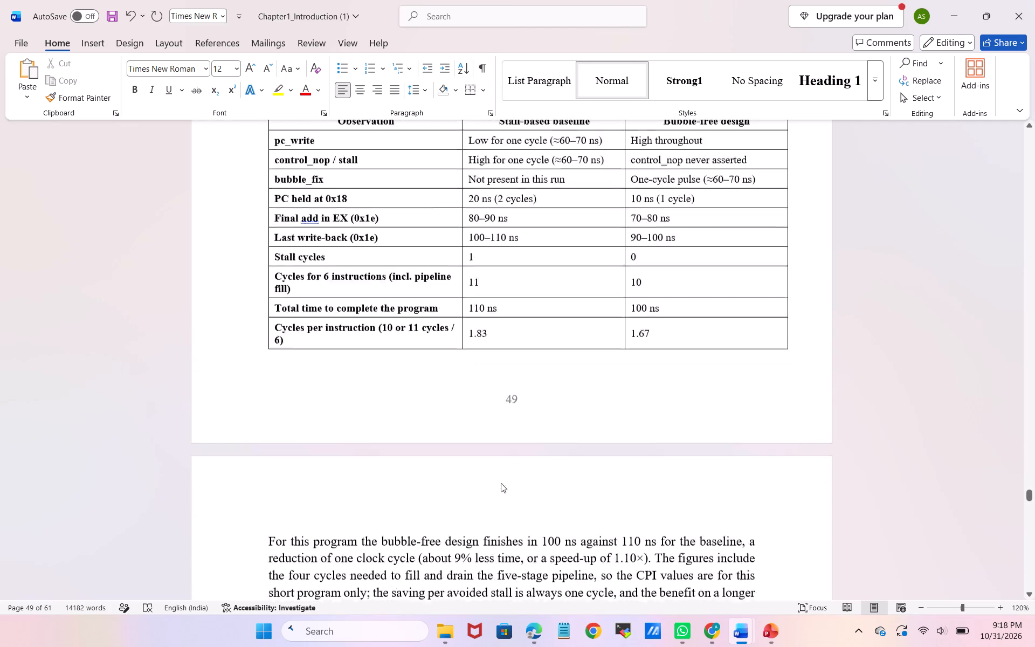
{"action": "scroll", "coordinate": [501, 483], "scroll_direction": "up", "scroll_amount": 1}
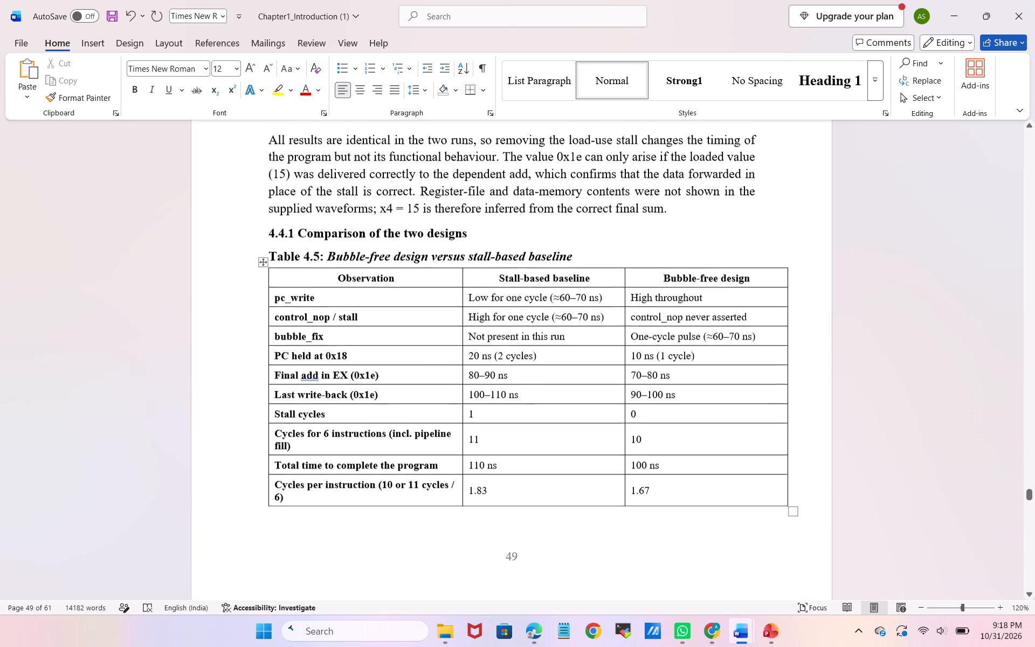
{"action": "scroll", "coordinate": [501, 483], "scroll_direction": "up", "scroll_amount": 1}
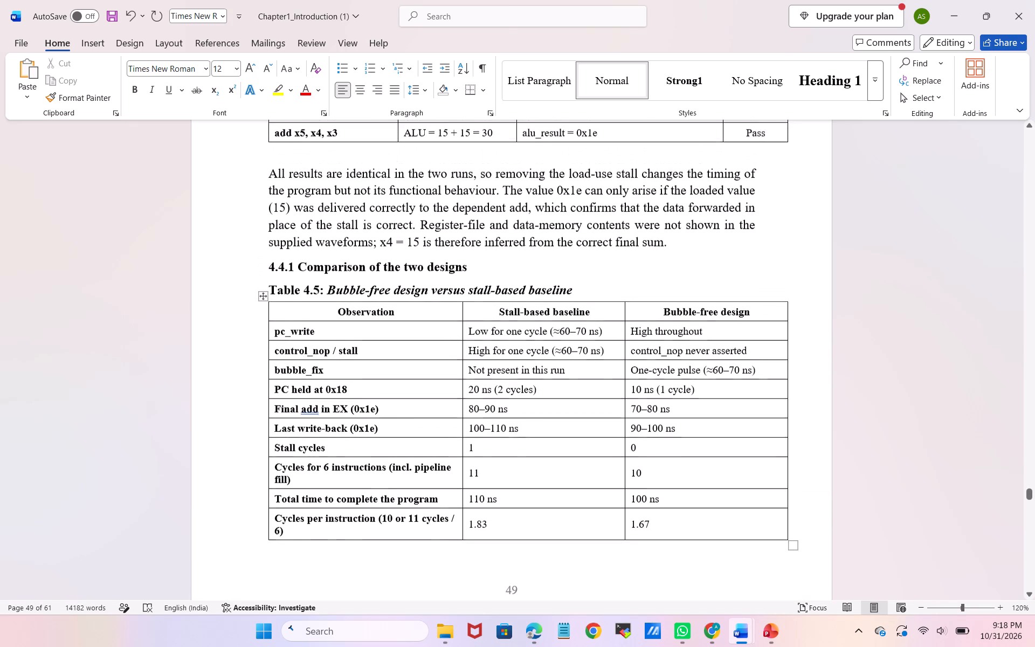
{"action": "scroll", "coordinate": [501, 483], "scroll_direction": "up", "scroll_amount": 1}
{"action": "left_click", "coordinate": [673, 290]}
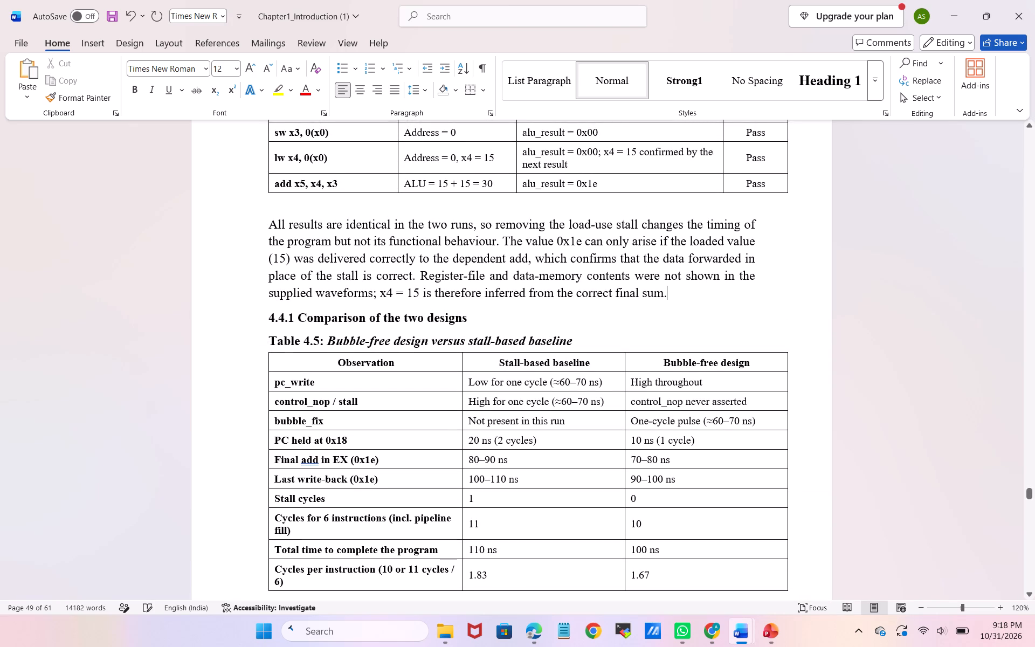
Delete the word "and" before "Excepted versus observed results" in the 4.3.2 paragraph.
{"action": "scroll", "coordinate": [673, 290], "scroll_direction": "up", "scroll_amount": 1}
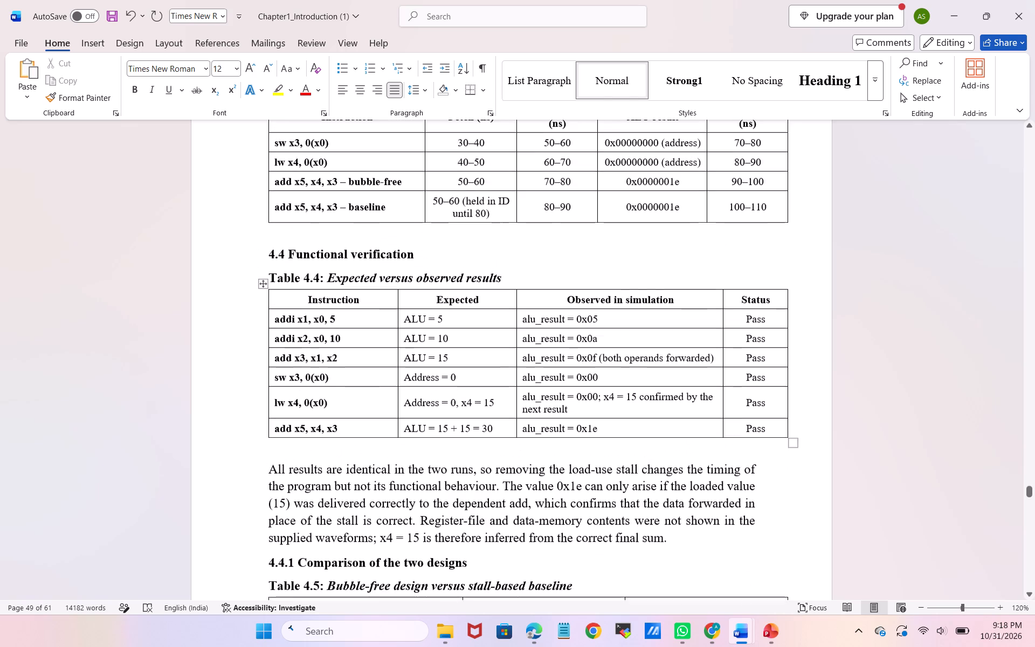
{"action": "scroll", "coordinate": [673, 290], "scroll_direction": "up", "scroll_amount": 2}
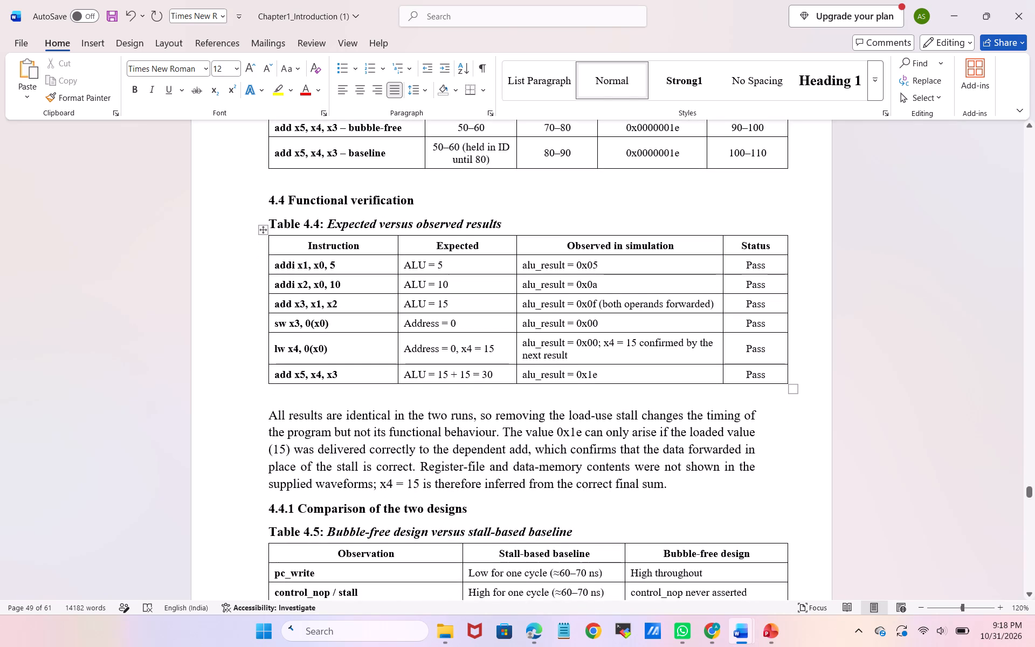
{"action": "scroll", "coordinate": [673, 290], "scroll_direction": "up", "scroll_amount": 2}
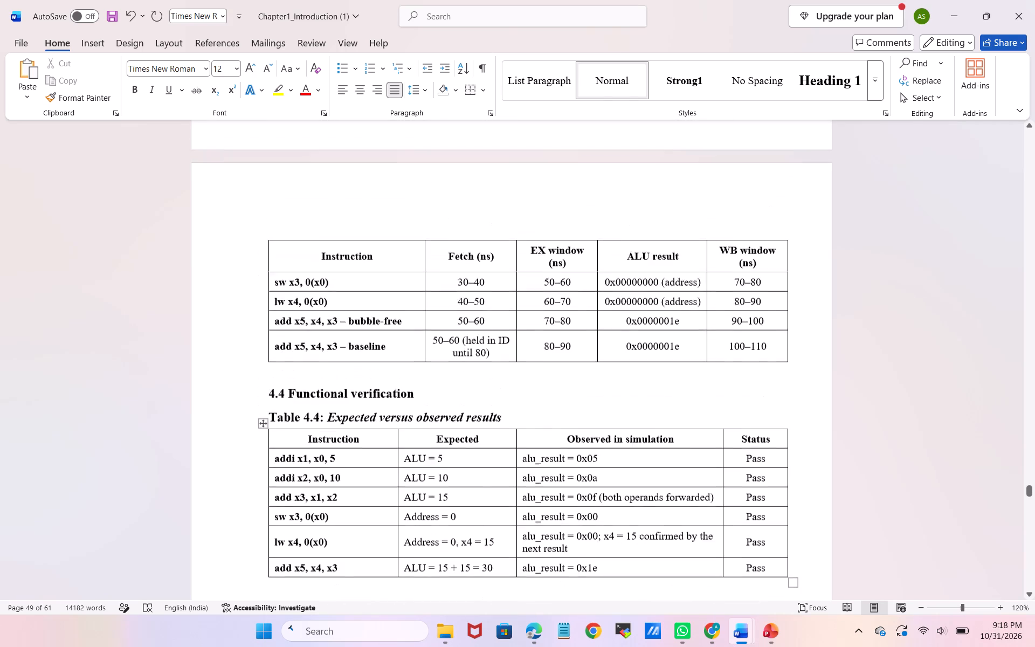
{"action": "scroll", "coordinate": [673, 290], "scroll_direction": "up", "scroll_amount": 1}
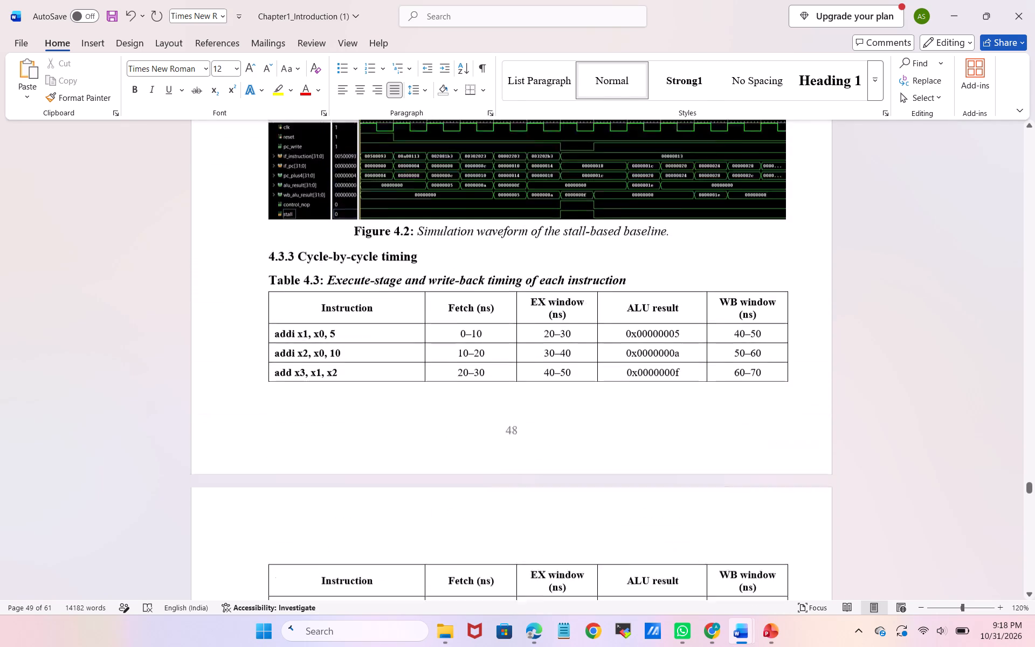
{"action": "scroll", "coordinate": [673, 290], "scroll_direction": "up", "scroll_amount": 3}
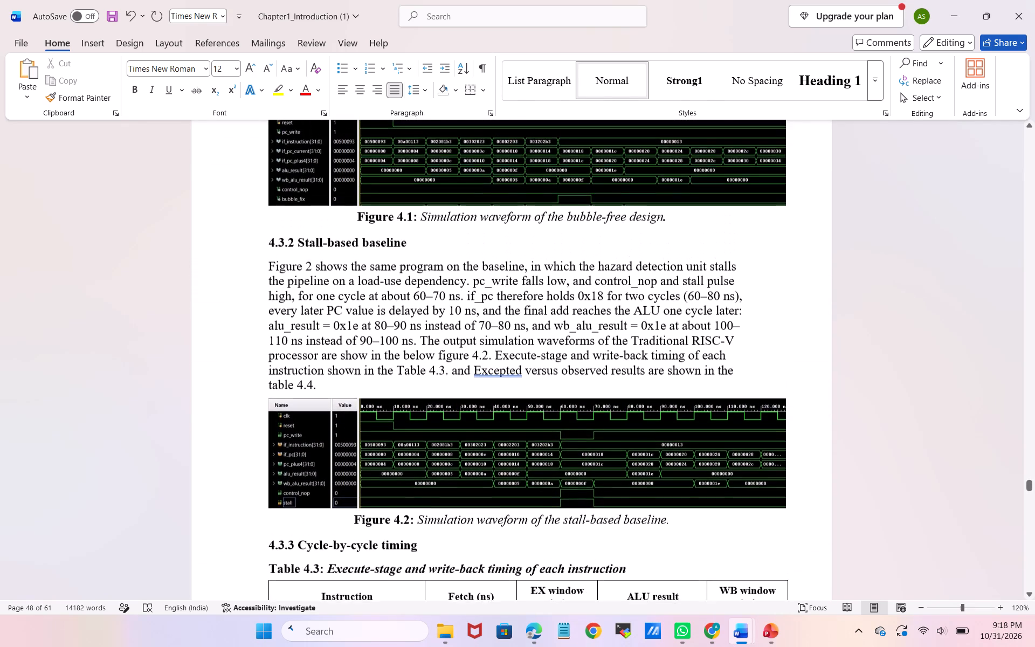
{"action": "scroll", "coordinate": [673, 290], "scroll_direction": "up", "scroll_amount": 1}
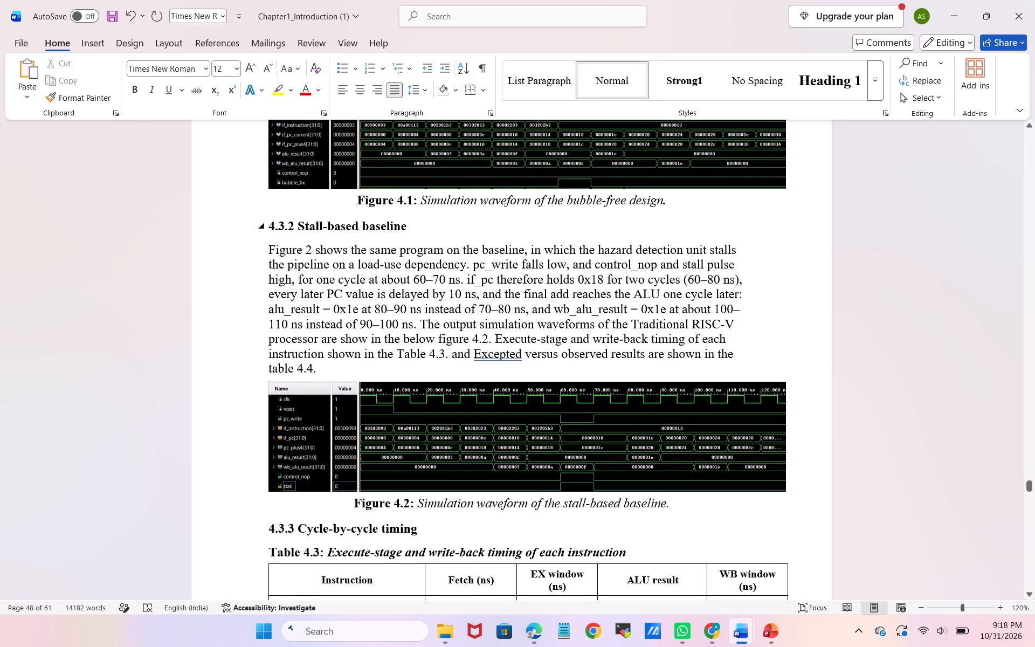
{"action": "left_click", "coordinate": [471, 353]}
{"action": "key", "text": "BackSpace"}
{"action": "key", "text": "BackSpace"}
{"action": "key", "text": "BackSpace"}
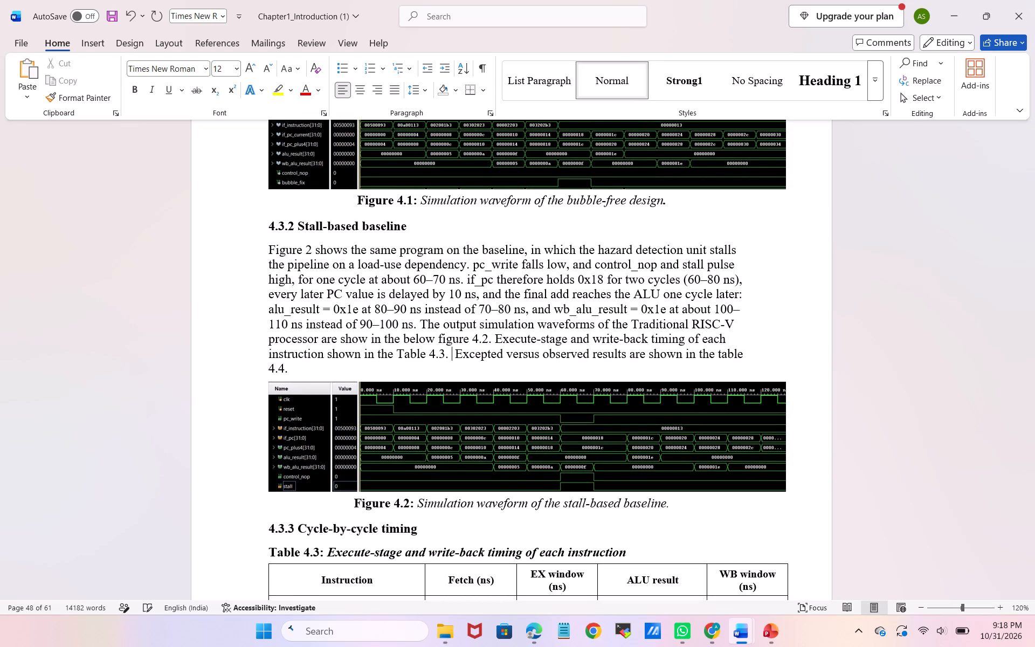
Insert the word "and" before "Execute-stage and write-back timing" in the 4.3.2 paragraph.
{"action": "left_click", "coordinate": [493, 336]}
{"action": "type", "text": "and"}
{"action": "key", "text": "space"}
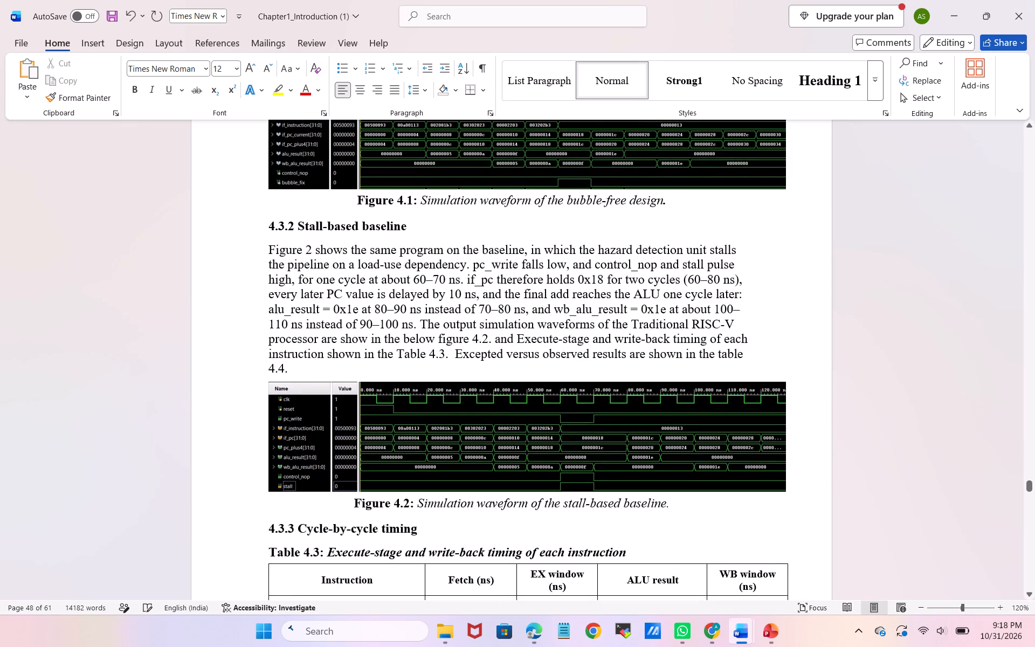
Move the sentence "Excepted versus observed results are shown in the table 4.4." from section 4.3.2 to the end of the paragraph below Table 4.4.
{"action": "left_click_drag", "start_coordinate": [454, 350], "coordinate": [455, 373]}
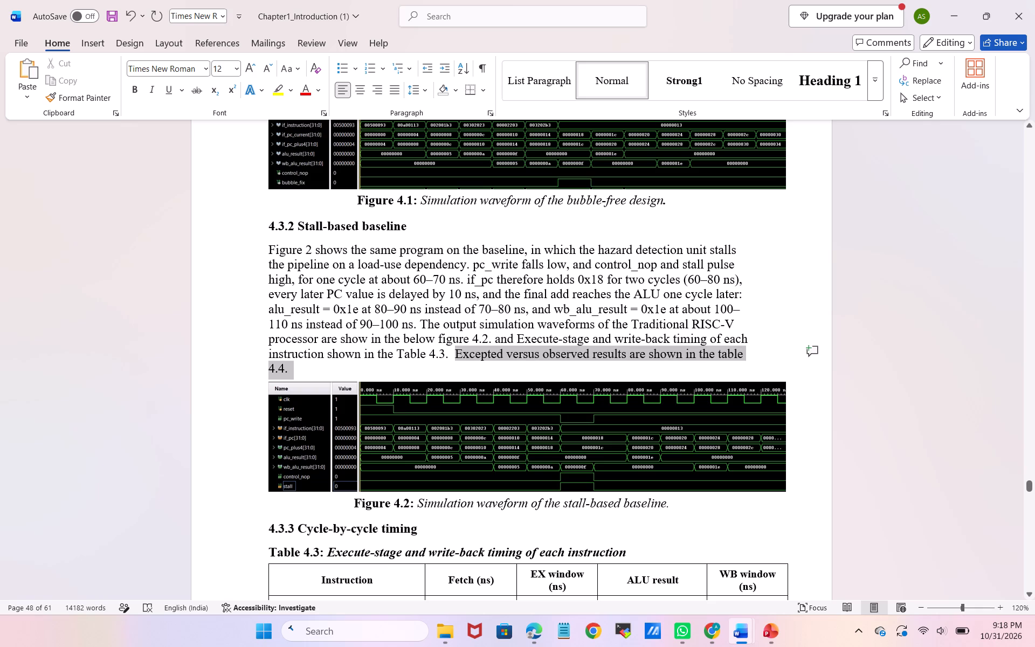
{"action": "left_click_drag", "start_coordinate": [455, 373], "coordinate": [454, 373]}
{"action": "key", "text": "ctrl+x"}
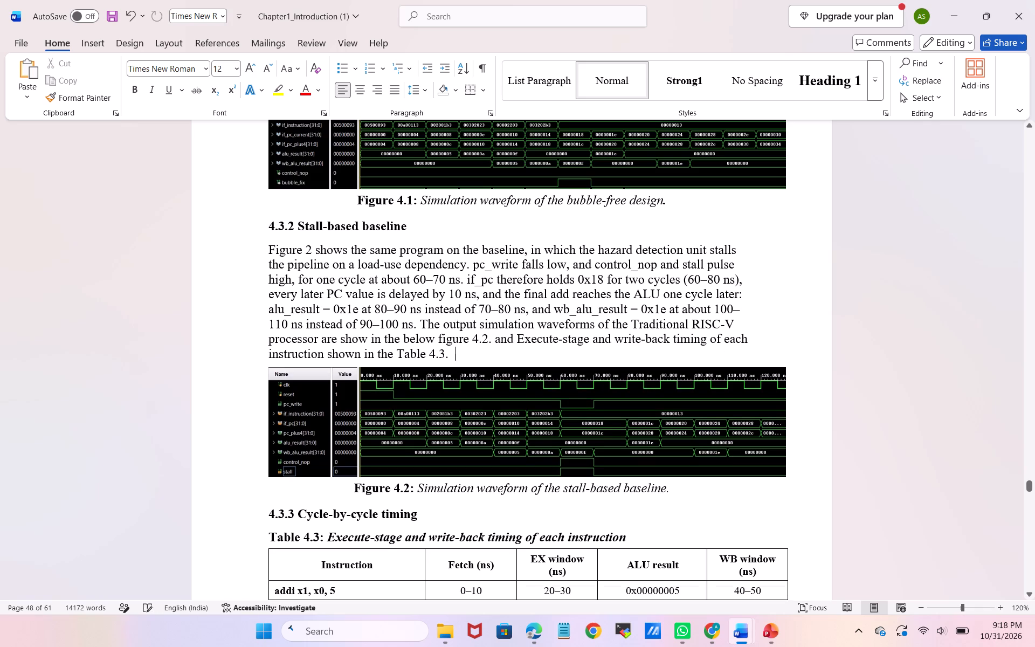
{"action": "key", "text": "BackSpace"}
{"action": "scroll", "coordinate": [454, 373], "scroll_direction": "down", "scroll_amount": 2}
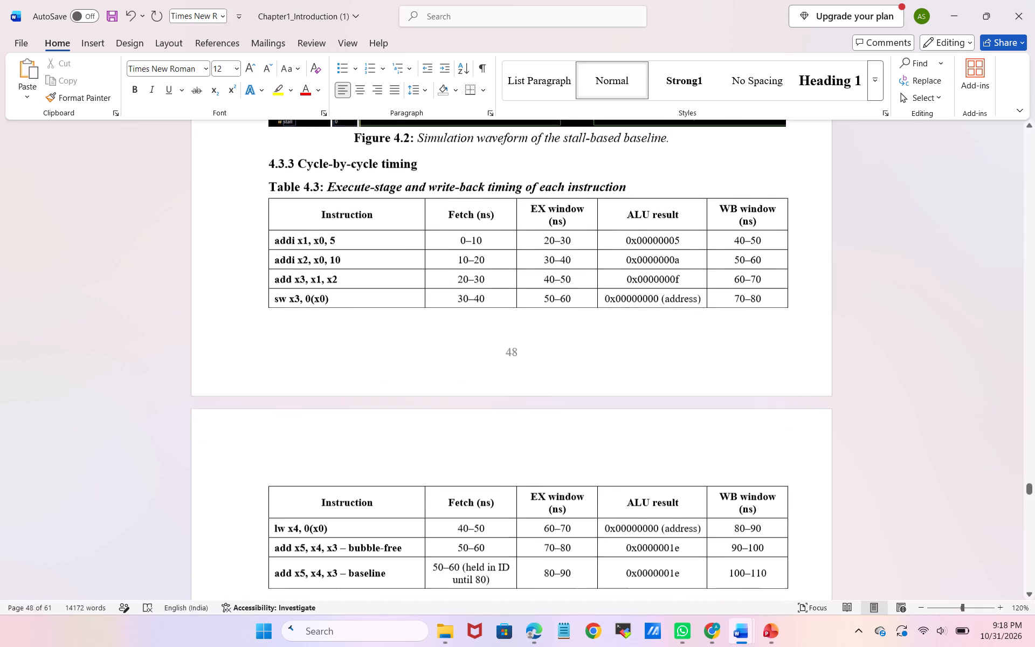
{"action": "scroll", "coordinate": [454, 373], "scroll_direction": "down", "scroll_amount": 4}
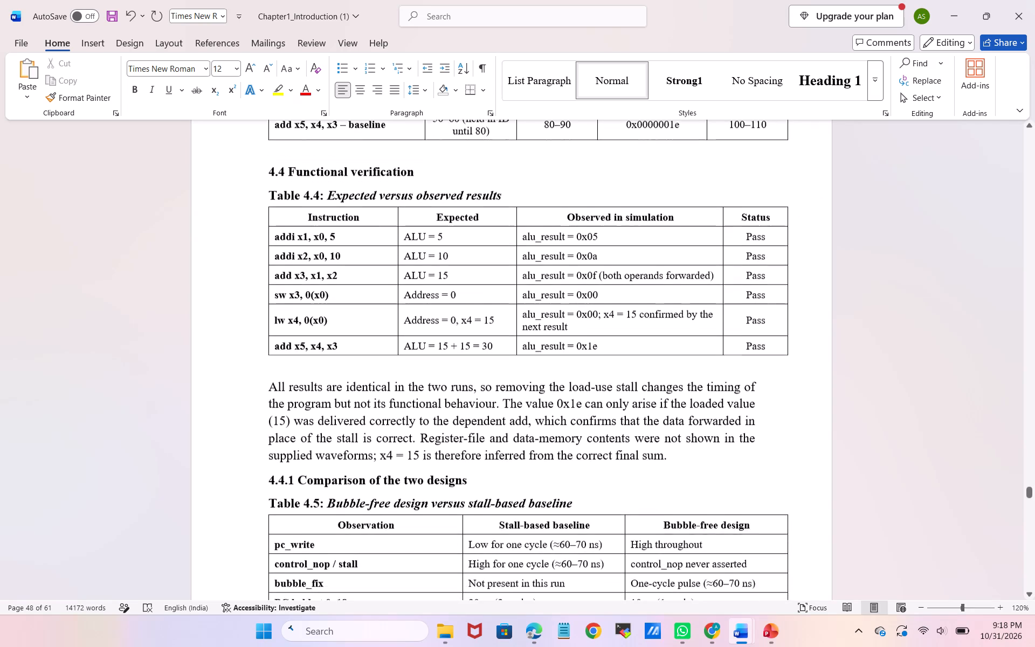
{"action": "scroll", "coordinate": [454, 373], "scroll_direction": "down", "scroll_amount": 1}
{"action": "left_click", "coordinate": [672, 442]}
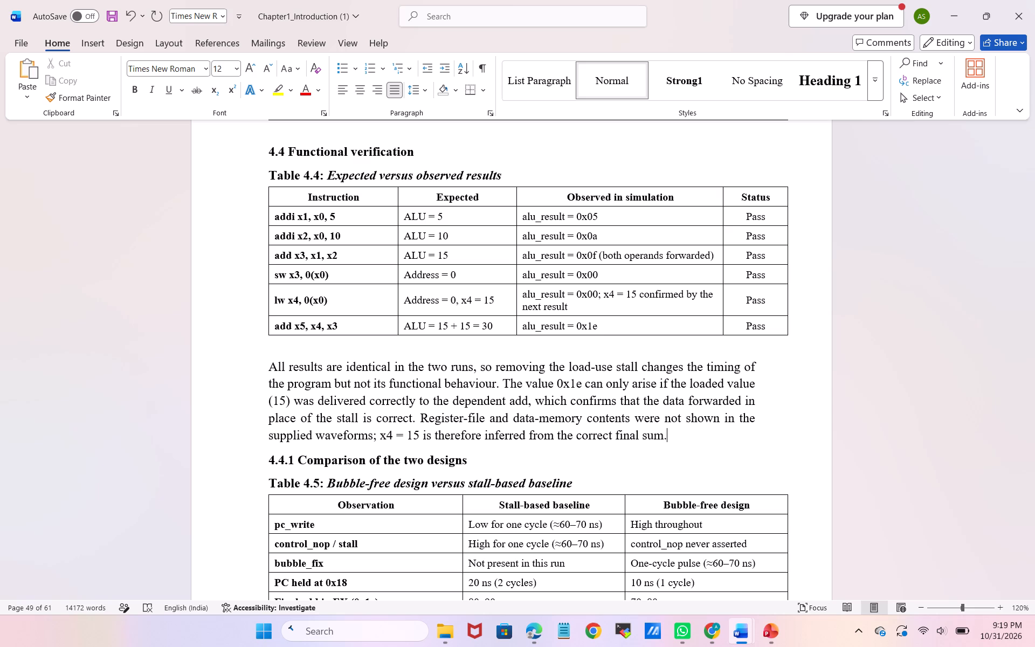
{"action": "key", "text": "ctrl+v"}
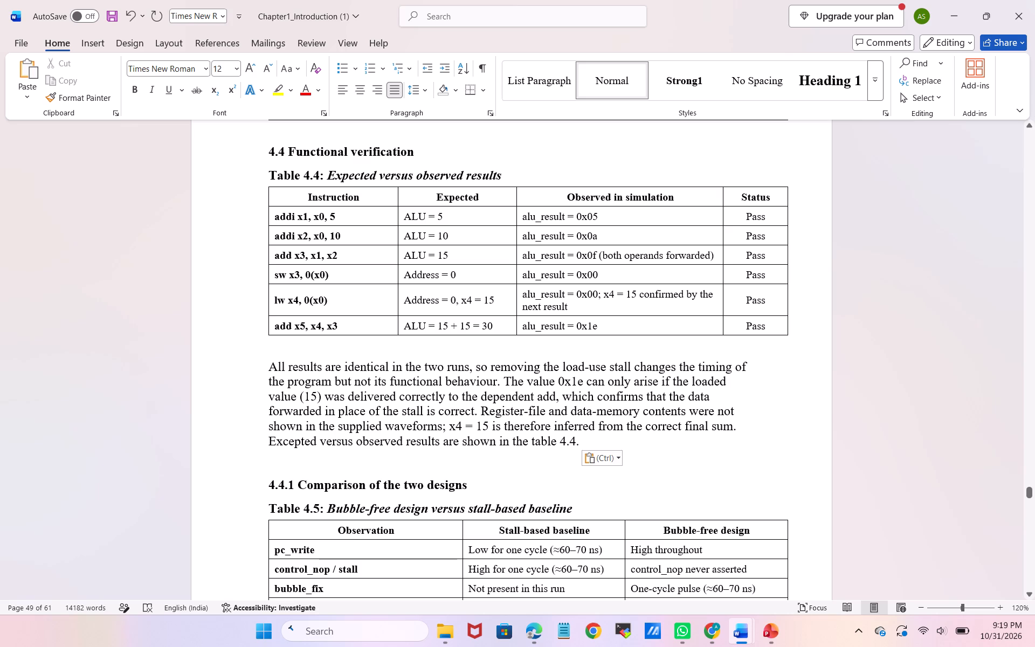
Continue the paragraph below Table 4.4 with "and Bubble-free design versus", following the wording of the Table 4.5 caption.
{"action": "left_click", "coordinate": [580, 440]}
{"action": "key", "text": "space"}
{"action": "type", "text": "and"}
{"action": "key", "text": "space"}
{"action": "type", "text": "Bubble"}
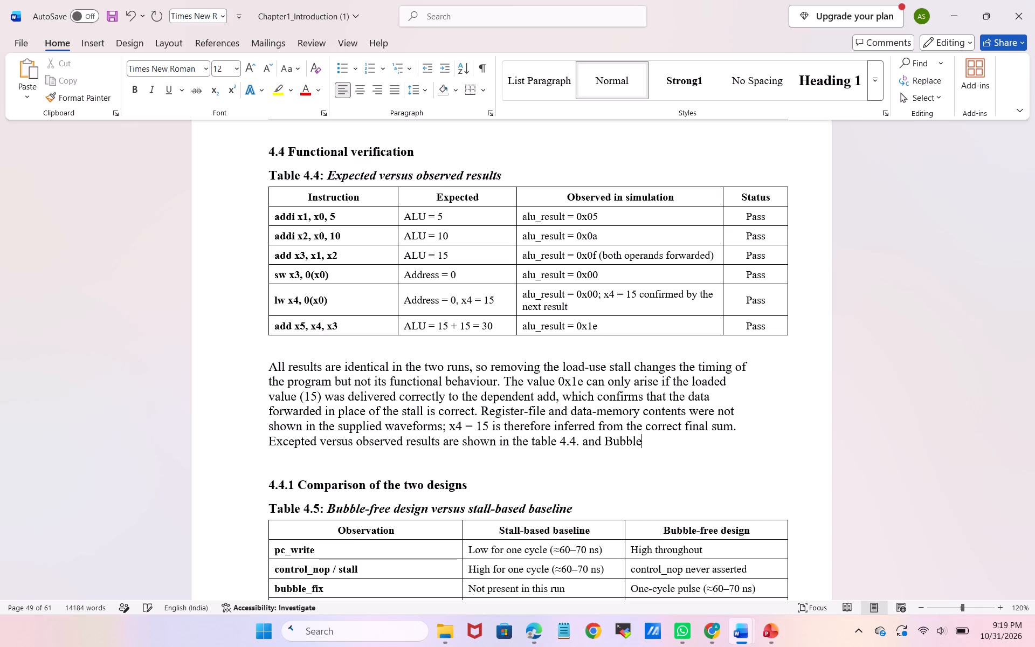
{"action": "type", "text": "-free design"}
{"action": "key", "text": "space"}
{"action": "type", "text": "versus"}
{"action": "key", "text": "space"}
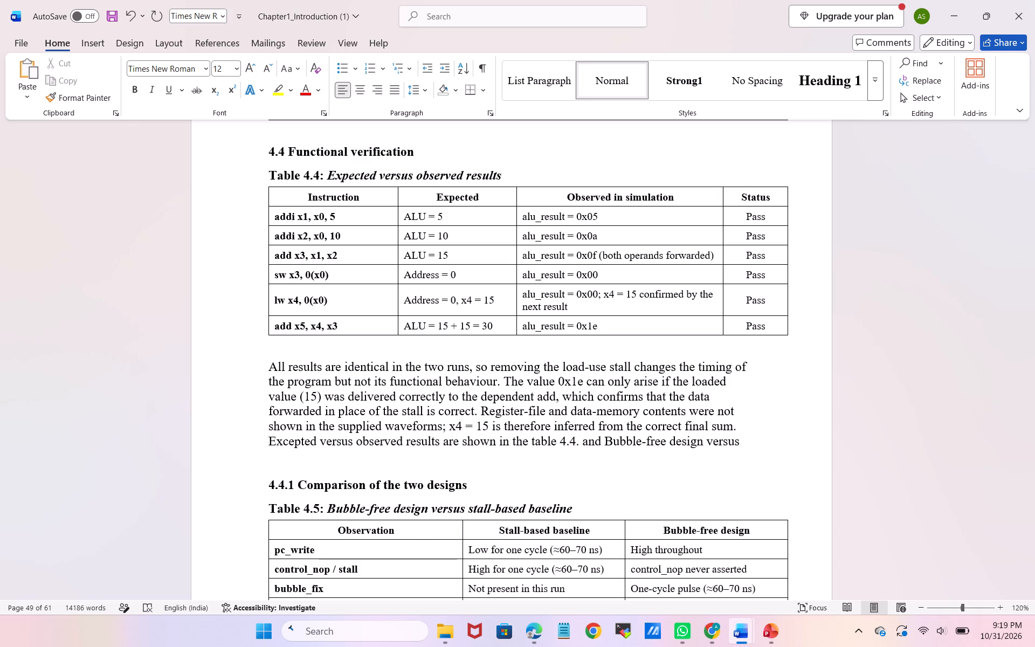
Continue the last sentence of the paragraph below Table 4.4 with "stall based" after "Bubble-free design versus".
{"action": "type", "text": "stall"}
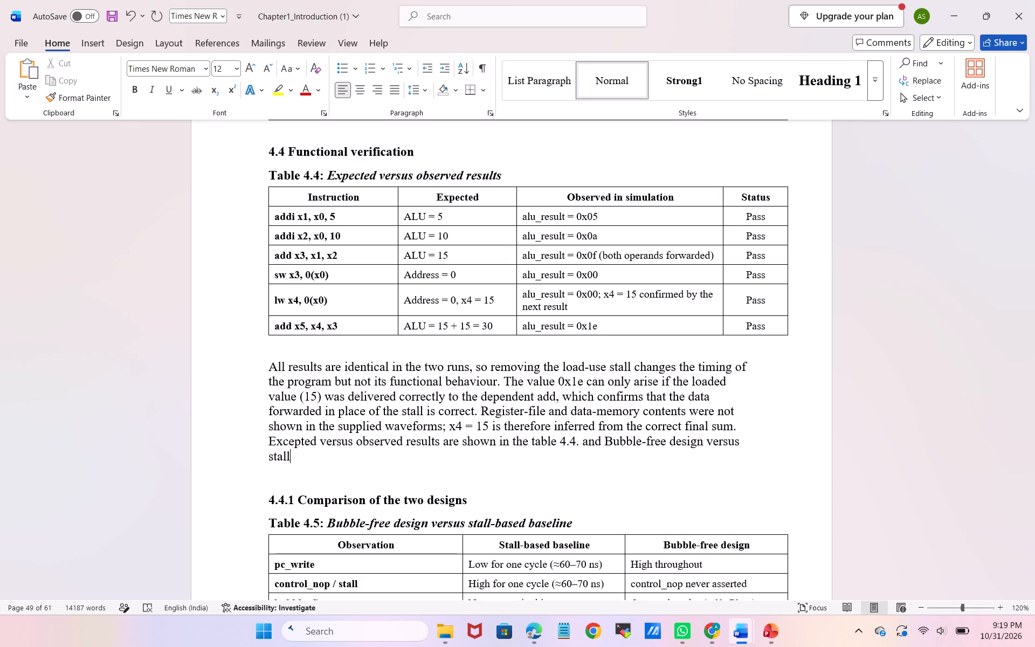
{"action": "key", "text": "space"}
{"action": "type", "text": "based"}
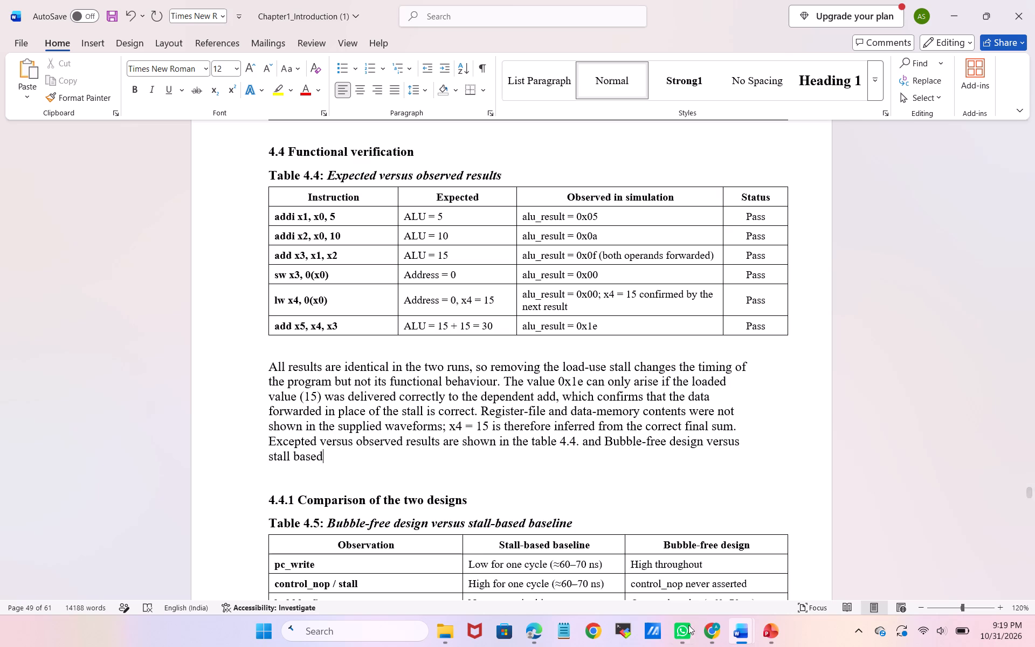
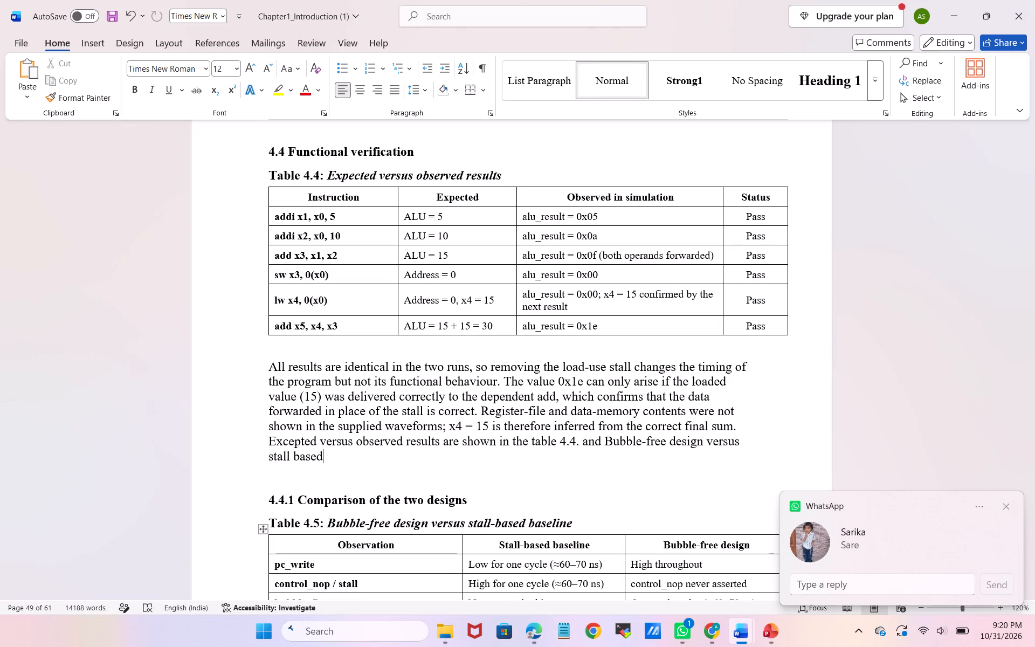
Complete the sentence below Table 4.4, after "stall based", with "baseline shown in the table 4.5.".
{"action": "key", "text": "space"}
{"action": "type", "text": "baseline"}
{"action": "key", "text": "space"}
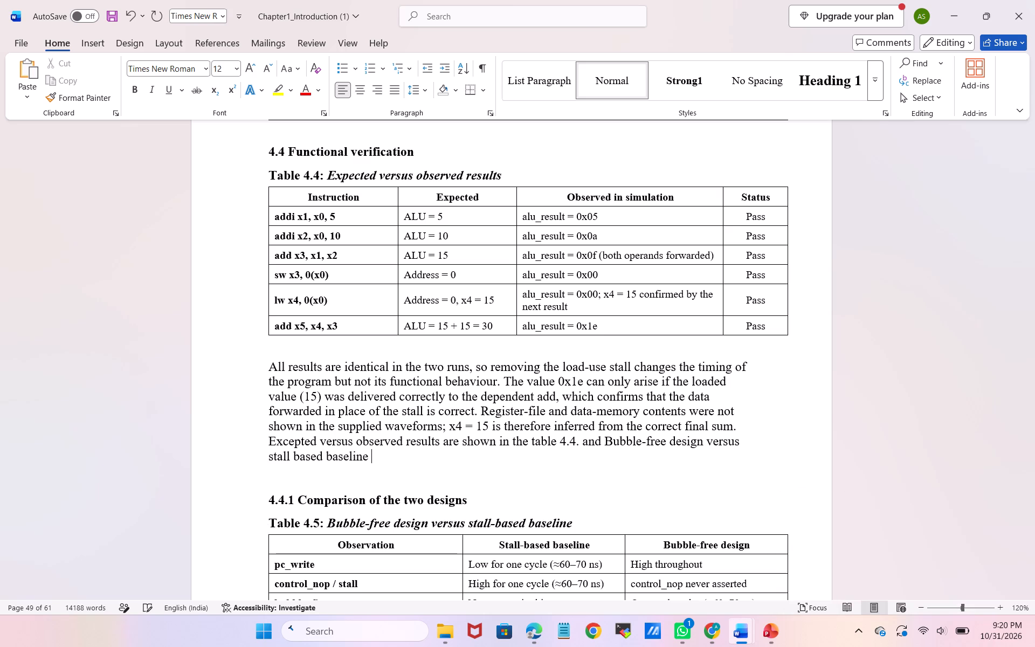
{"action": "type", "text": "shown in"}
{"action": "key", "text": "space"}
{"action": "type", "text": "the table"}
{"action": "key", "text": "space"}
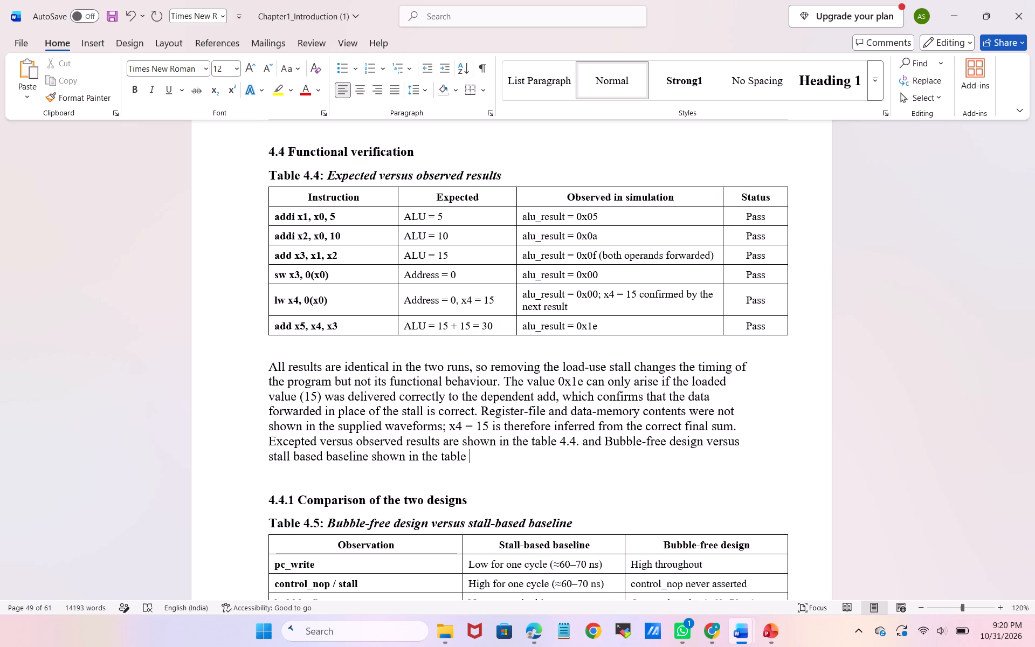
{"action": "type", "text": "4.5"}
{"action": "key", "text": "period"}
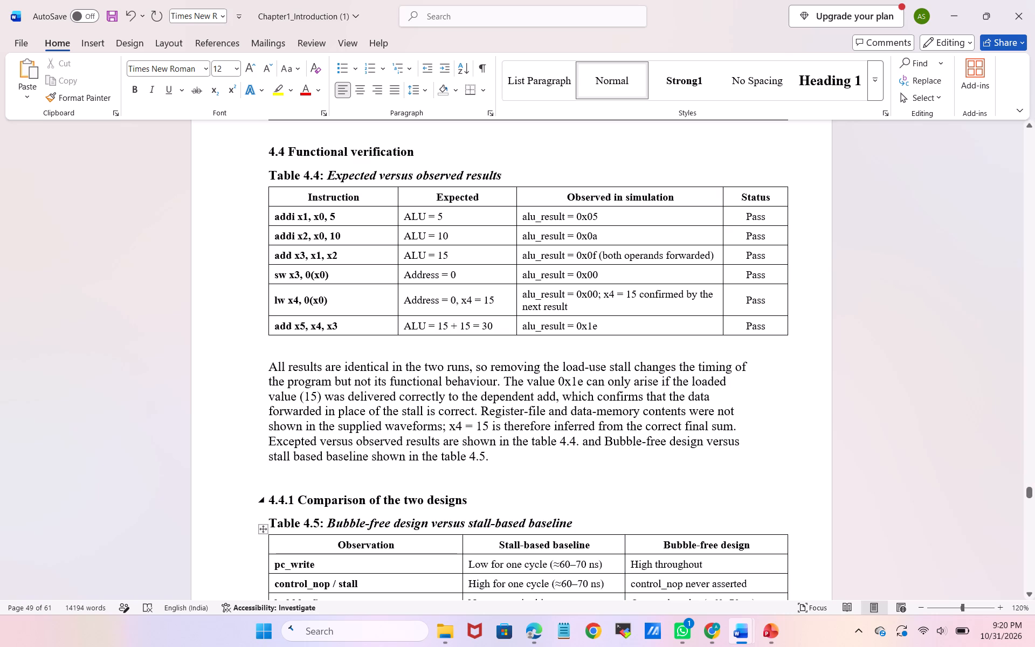
Delete the blank line above the heading "4.4.1 Comparison of the two designs".
{"action": "left_click", "coordinate": [383, 486]}
{"action": "key", "text": "BackSpace"}
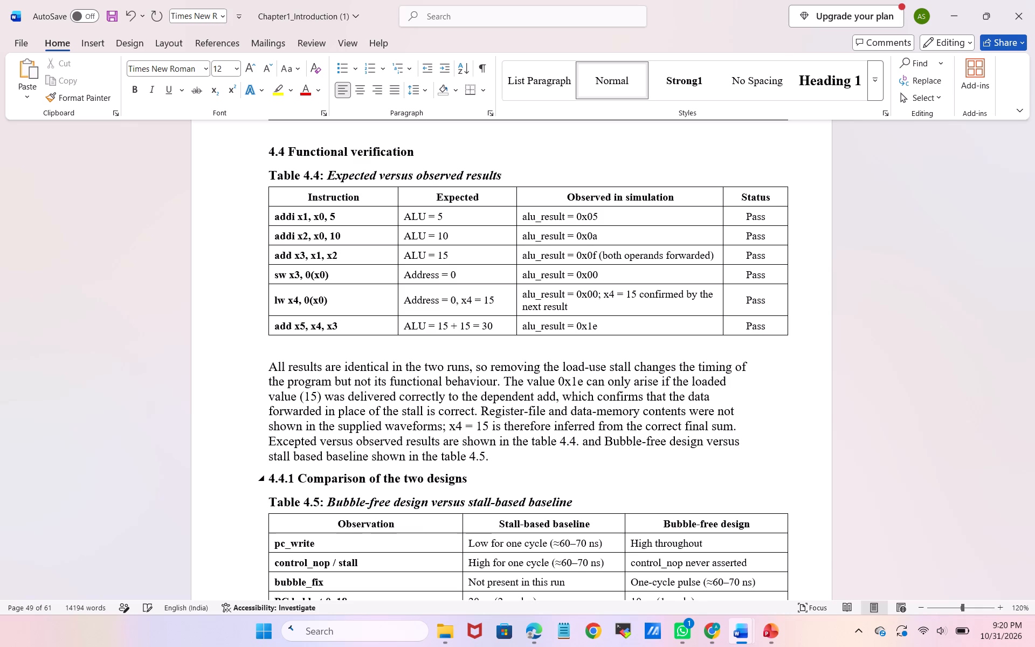
Ignore the grammar suggestion on "stall based" in the paragraph below Table 4.4.
{"action": "scroll", "coordinate": [383, 486], "scroll_direction": "down", "scroll_amount": 2}
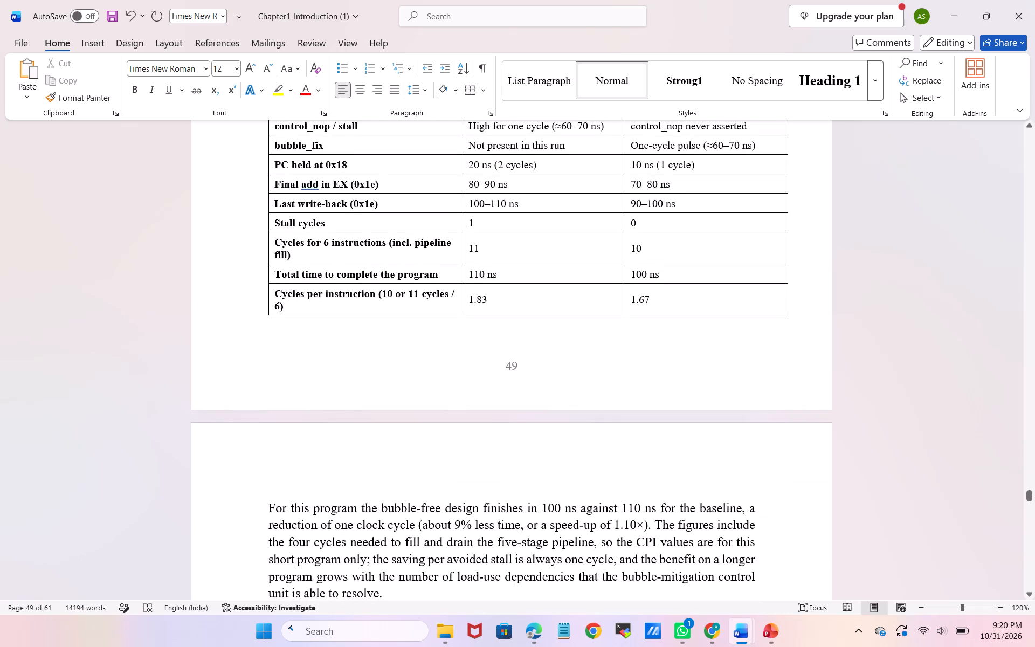
{"action": "scroll", "coordinate": [383, 486], "scroll_direction": "up", "scroll_amount": 1}
{"action": "left_click", "coordinate": [383, 486]}
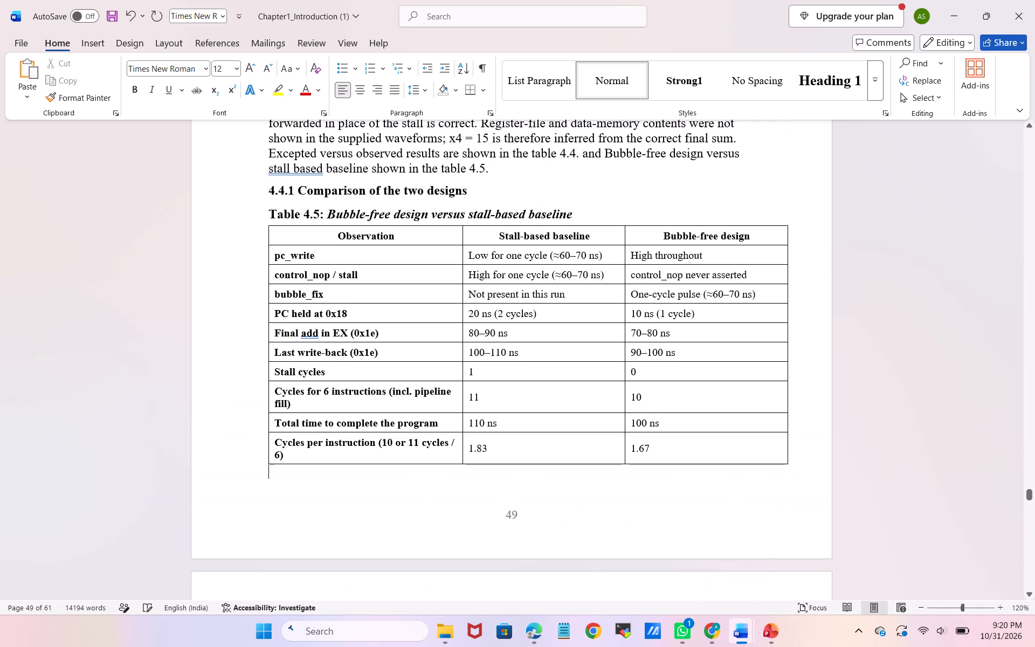
{"action": "scroll", "coordinate": [385, 410], "scroll_direction": "down", "scroll_amount": 1}
{"action": "scroll", "coordinate": [385, 410], "scroll_direction": "up", "scroll_amount": 1}
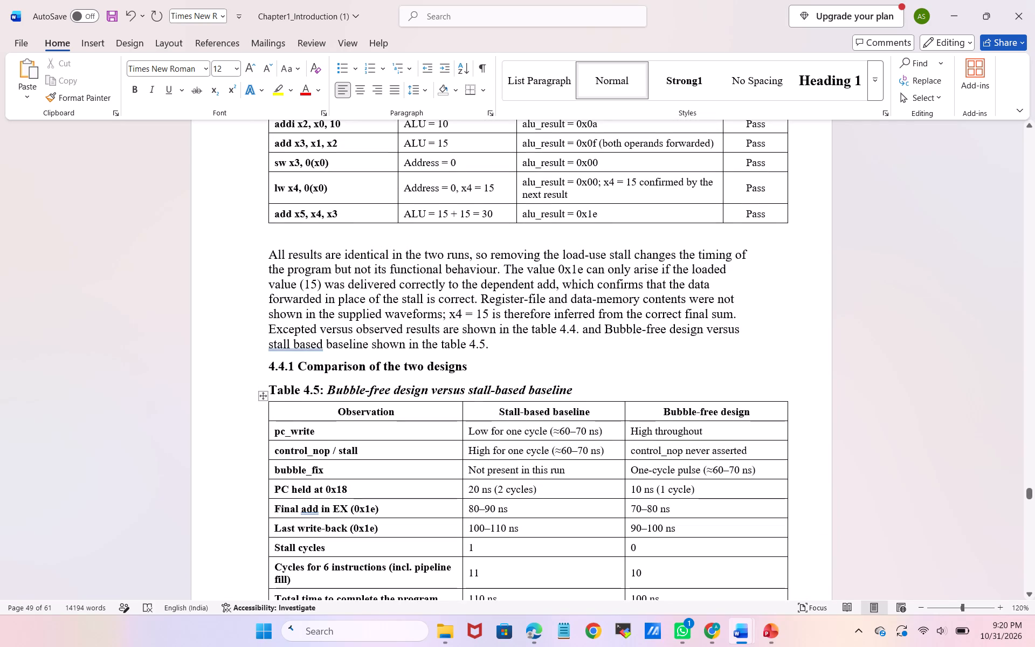
{"action": "left_click", "coordinate": [288, 338]}
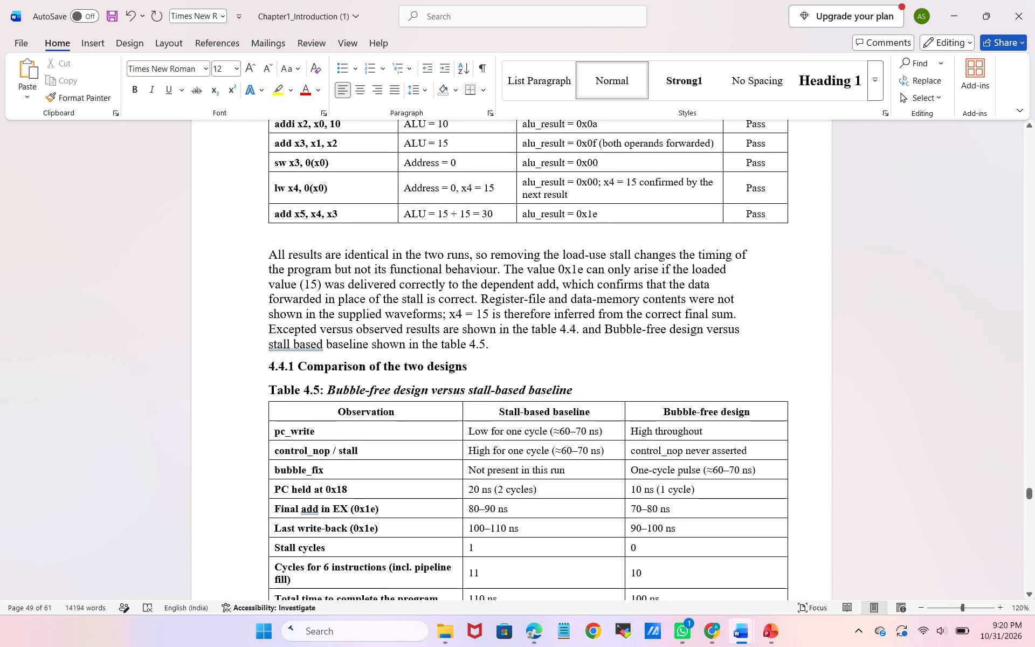
{"action": "right_click", "coordinate": [288, 338]}
{"action": "left_click", "coordinate": [207, 387]}
Review the paragraph below Table 4.4, Table 4.5 and the text that follows it up to section 4.5.
{"action": "scroll", "coordinate": [354, 375], "scroll_direction": "down", "scroll_amount": 3}
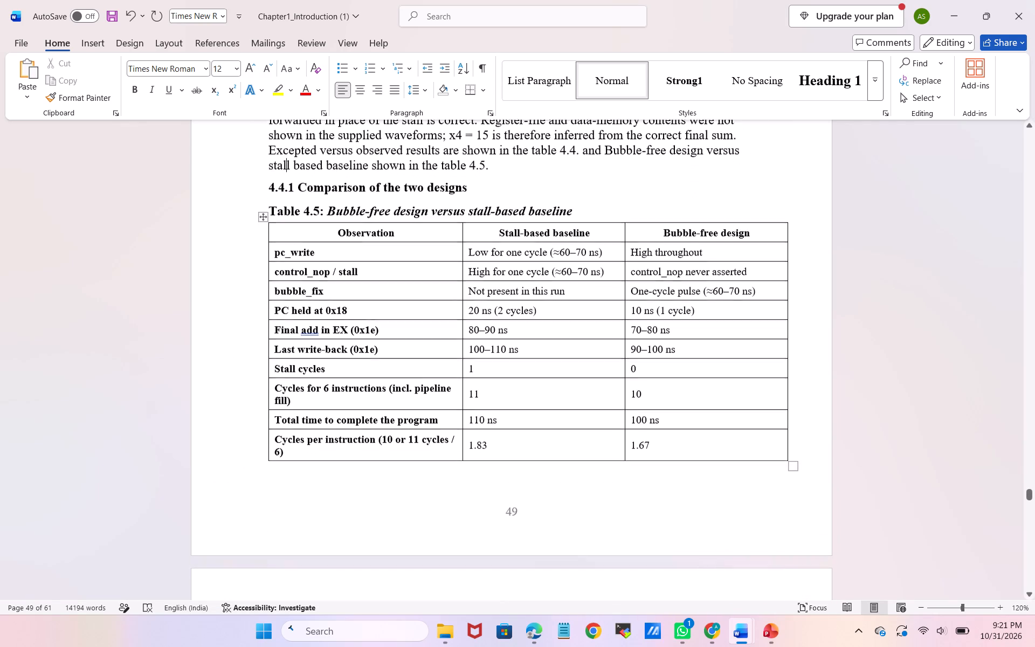
{"action": "scroll", "coordinate": [354, 375], "scroll_direction": "down", "scroll_amount": 1}
{"action": "scroll", "coordinate": [354, 375], "scroll_direction": "up", "scroll_amount": 1}
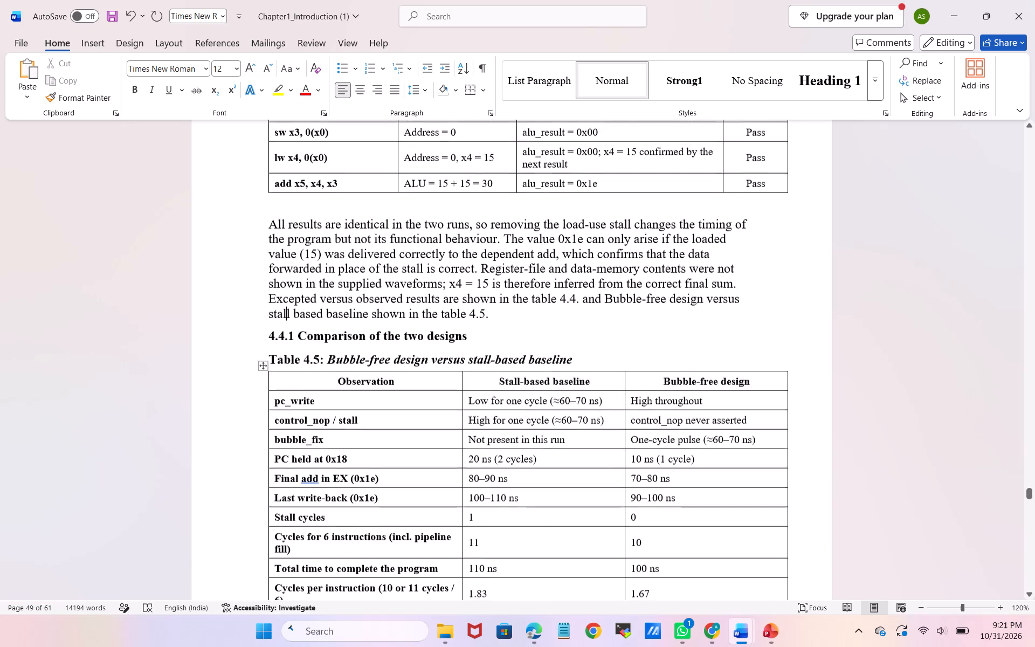
{"action": "scroll", "coordinate": [354, 375], "scroll_direction": "up", "scroll_amount": 2}
{"action": "scroll", "coordinate": [354, 375], "scroll_direction": "down", "scroll_amount": 1}
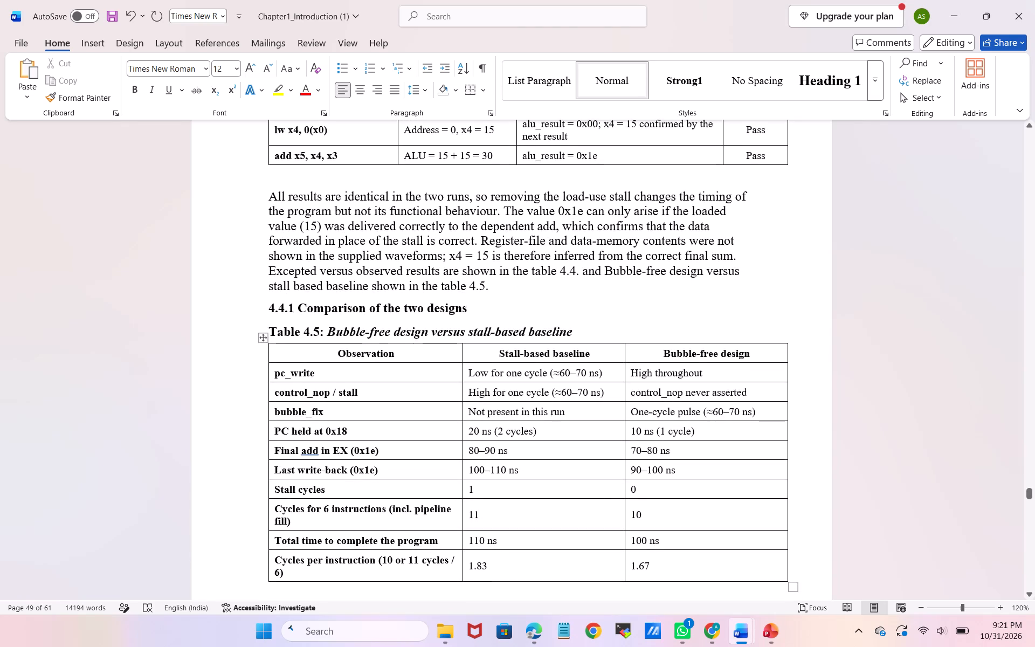
{"action": "scroll", "coordinate": [354, 375], "scroll_direction": "down", "scroll_amount": 1}
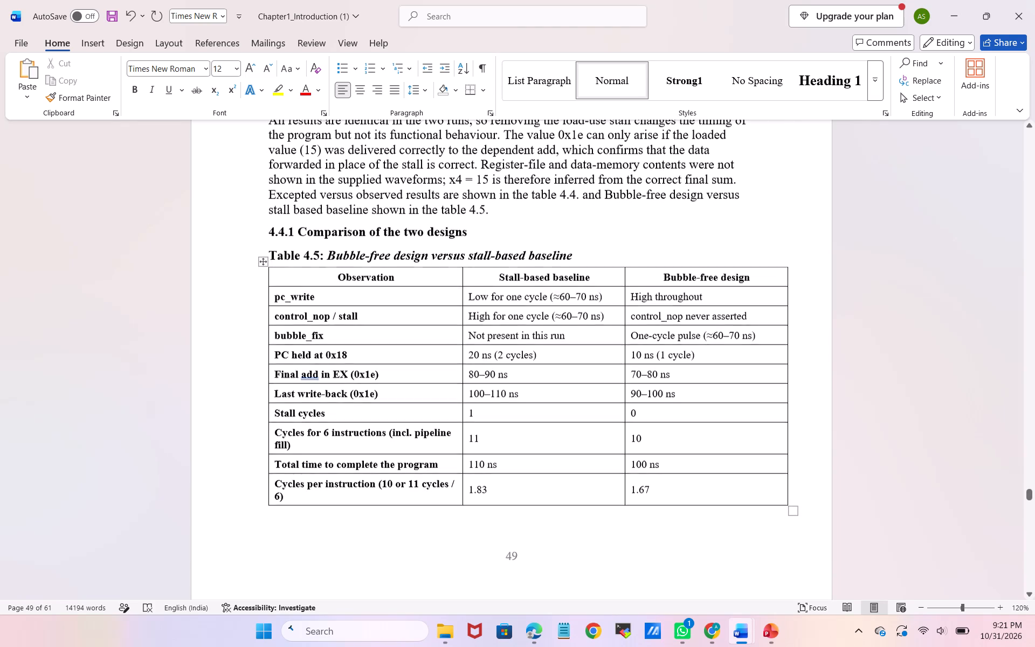
{"action": "scroll", "coordinate": [354, 375], "scroll_direction": "down", "scroll_amount": 2}
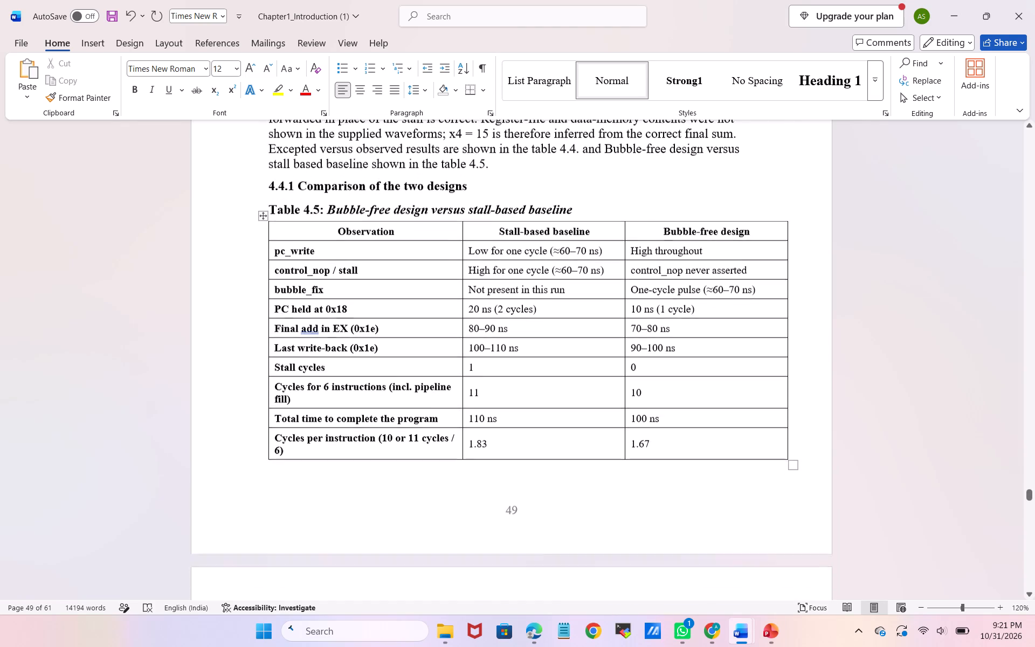
{"action": "scroll", "coordinate": [354, 375], "scroll_direction": "down", "scroll_amount": 2}
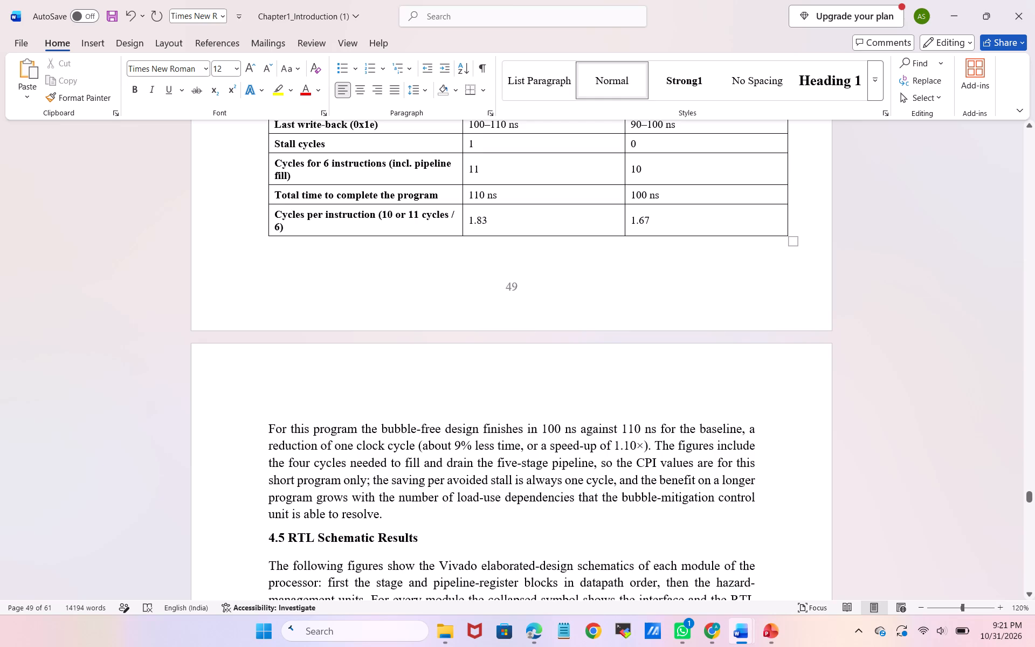
{"action": "left_click", "coordinate": [390, 520]}
{"action": "scroll", "coordinate": [390, 520], "scroll_direction": "up", "scroll_amount": 1}
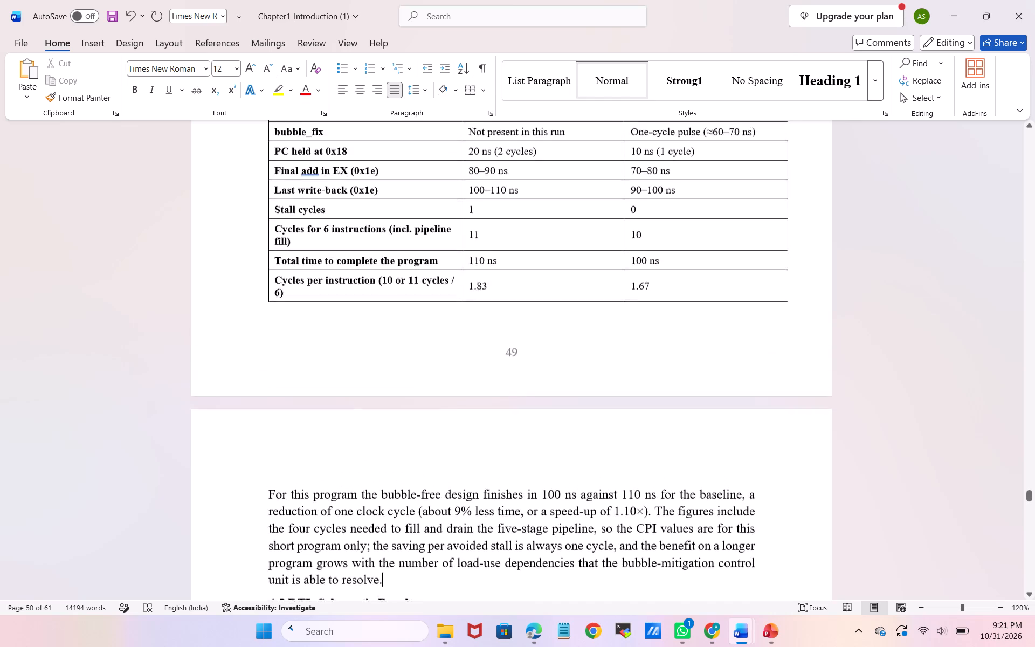
{"action": "scroll", "coordinate": [390, 520], "scroll_direction": "up", "scroll_amount": 2}
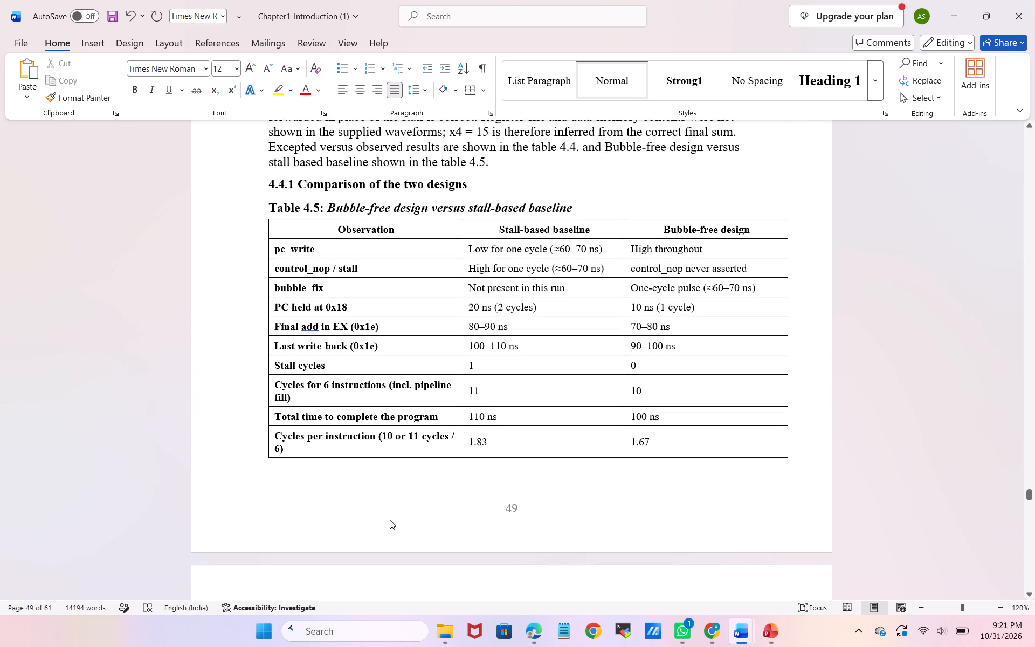
{"action": "scroll", "coordinate": [390, 520], "scroll_direction": "up", "scroll_amount": 1}
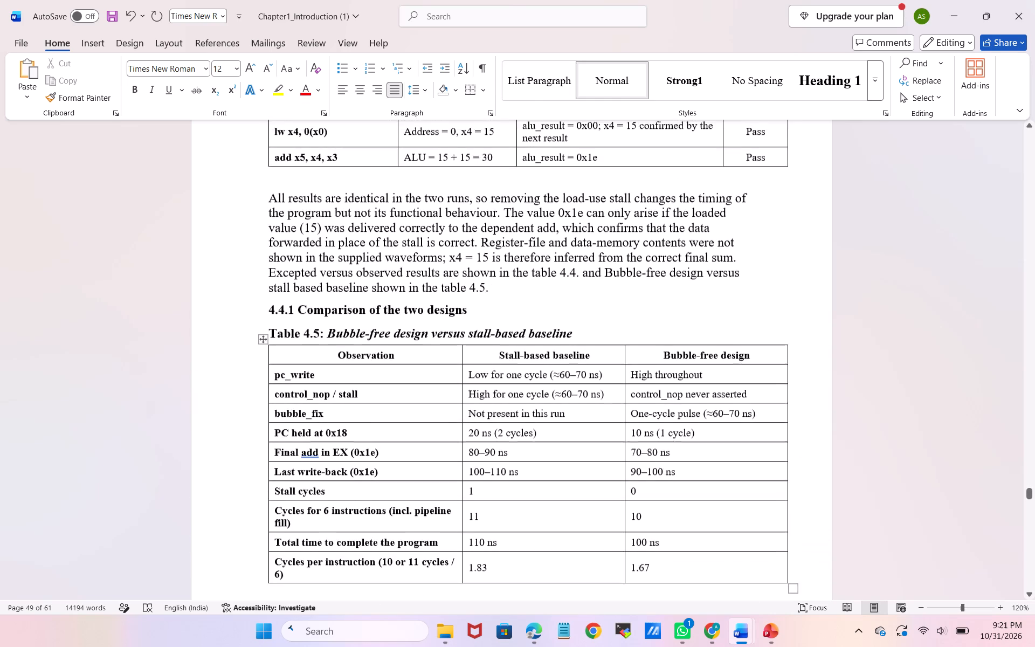
{"action": "scroll", "coordinate": [390, 520], "scroll_direction": "down", "scroll_amount": 6}
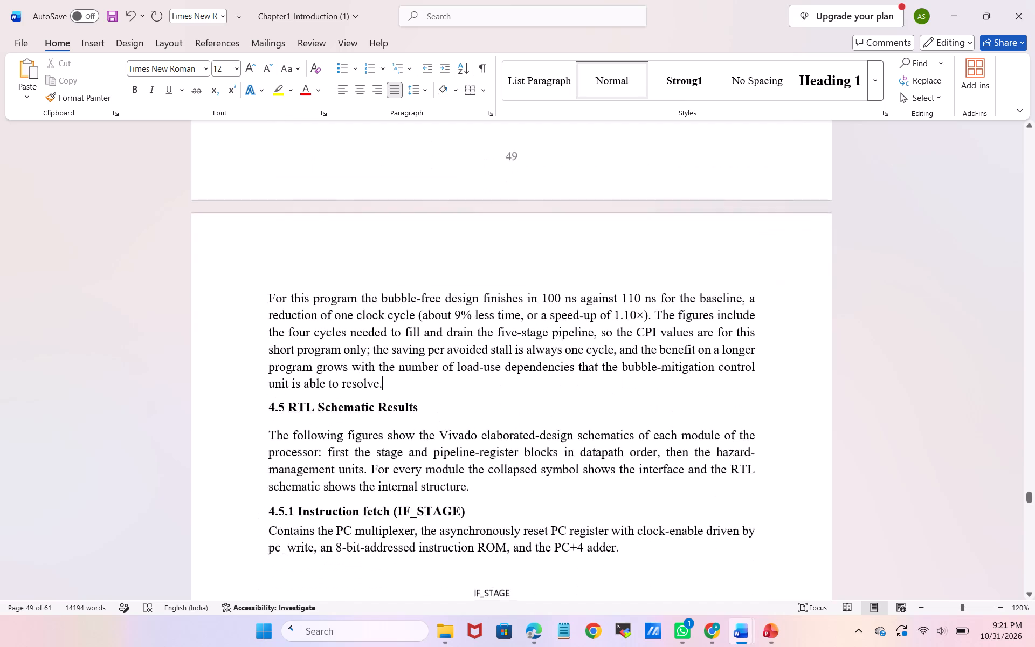
Replace the word "symbol" with "block diagram" in the Figure 4.3 caption in section 4.5.1.
{"action": "scroll", "coordinate": [390, 520], "scroll_direction": "down", "scroll_amount": 2}
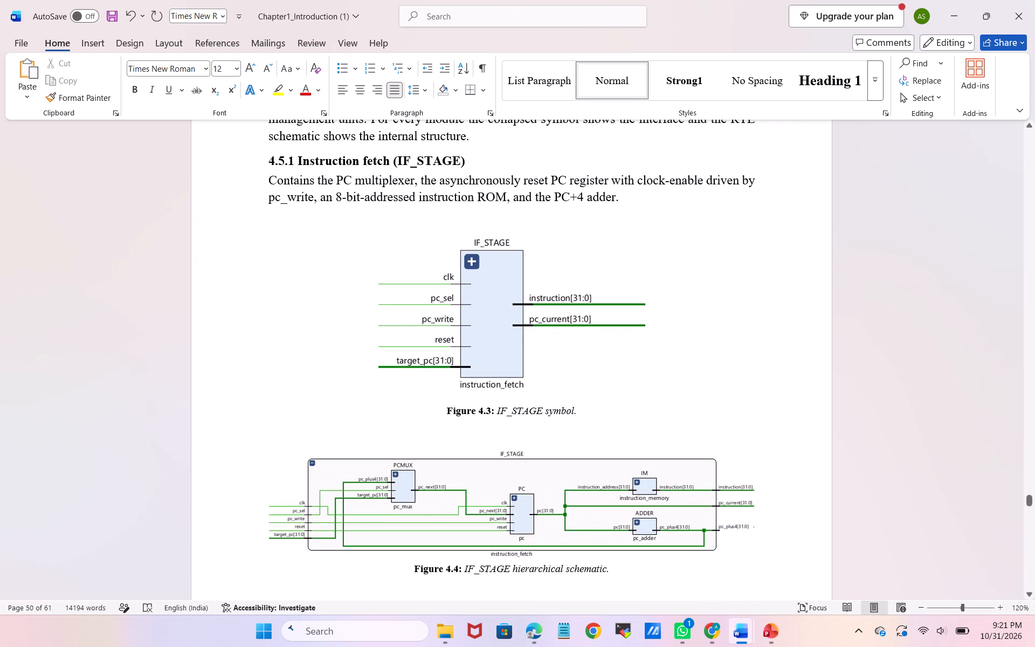
{"action": "left_click", "coordinate": [624, 191]}
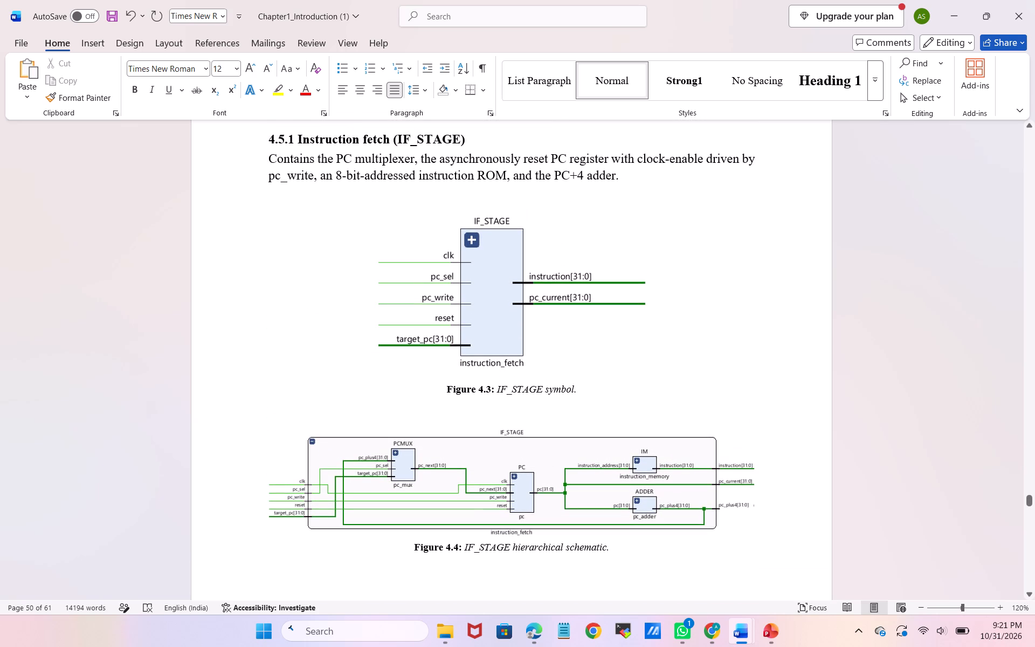
{"action": "left_click", "coordinate": [578, 388]}
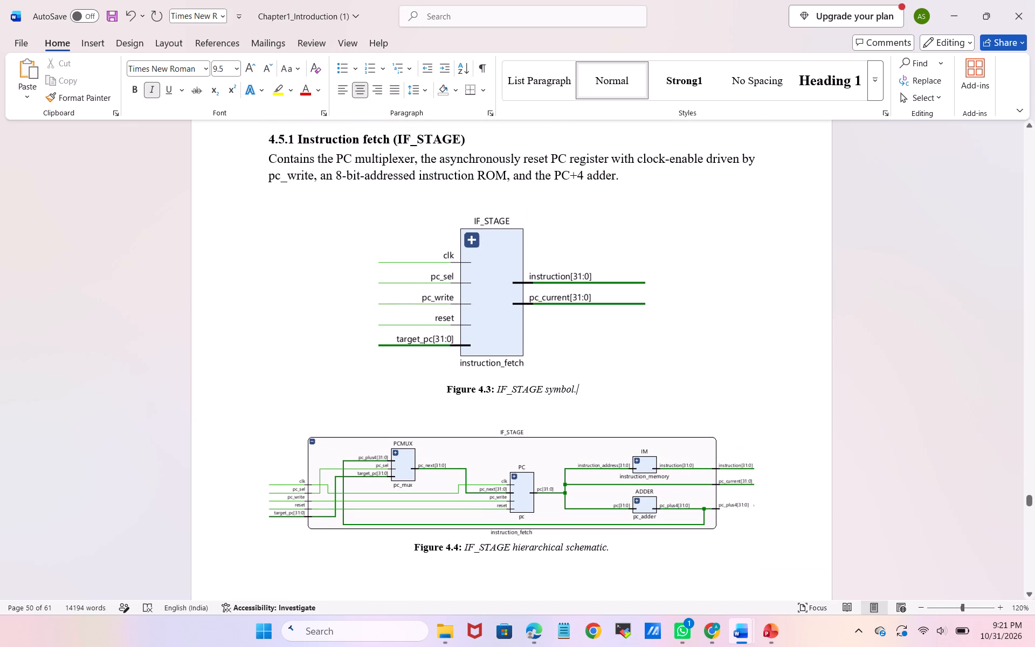
{"action": "left_click", "coordinate": [574, 388]}
{"action": "key", "text": "BackSpace"}
{"action": "key", "text": "BackSpace"}
{"action": "key", "text": "BackSpace"}
{"action": "key", "text": "BackSpace"}
{"action": "key", "text": "BackSpace"}
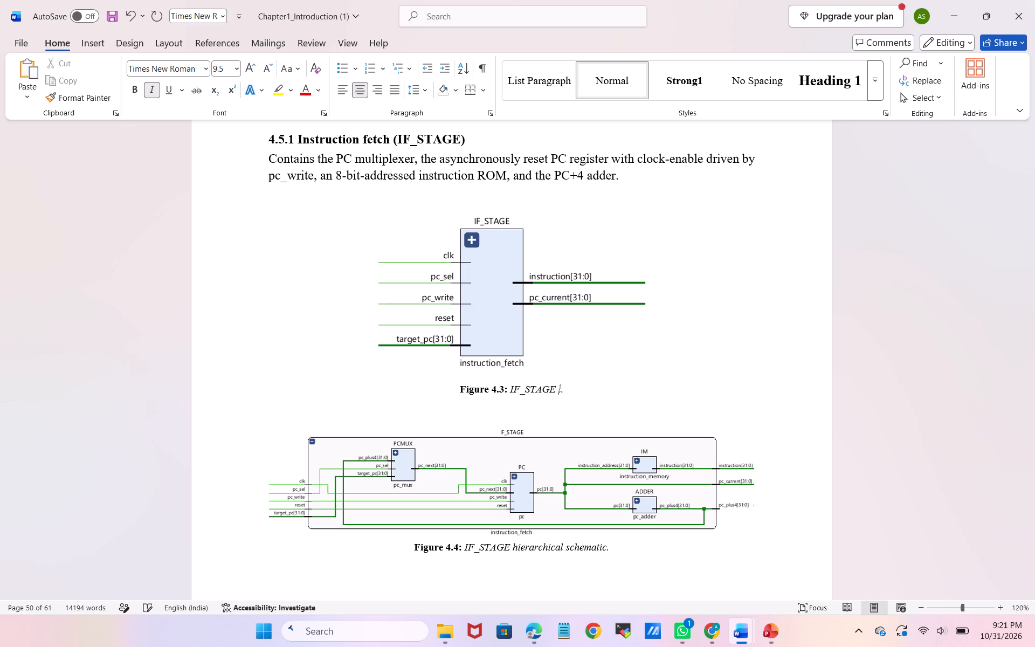
{"action": "key", "text": "b"}
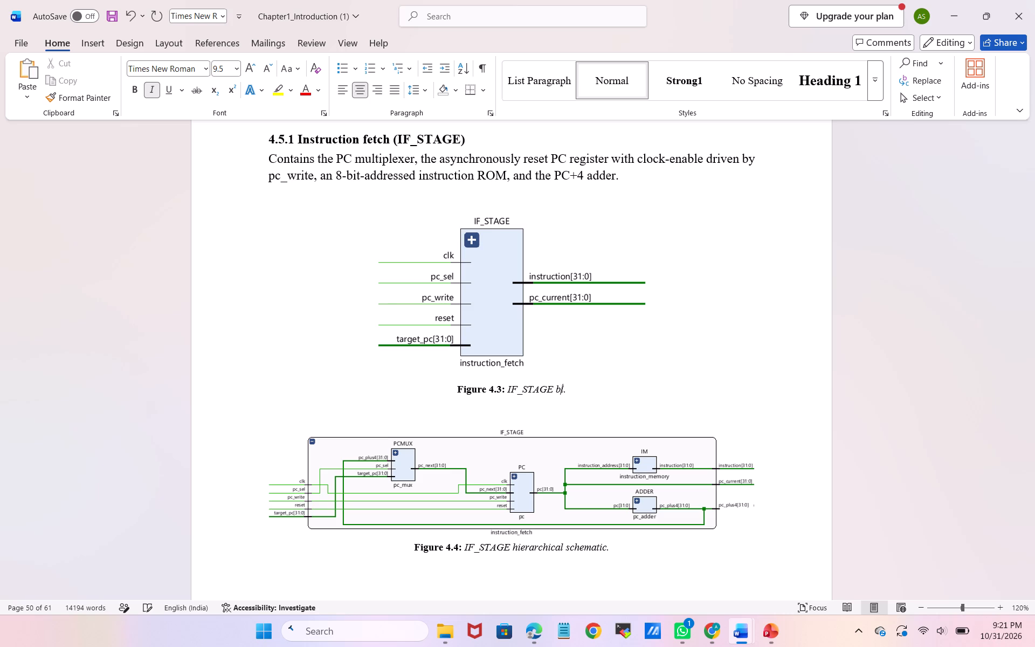
{"action": "type", "text": "lock"}
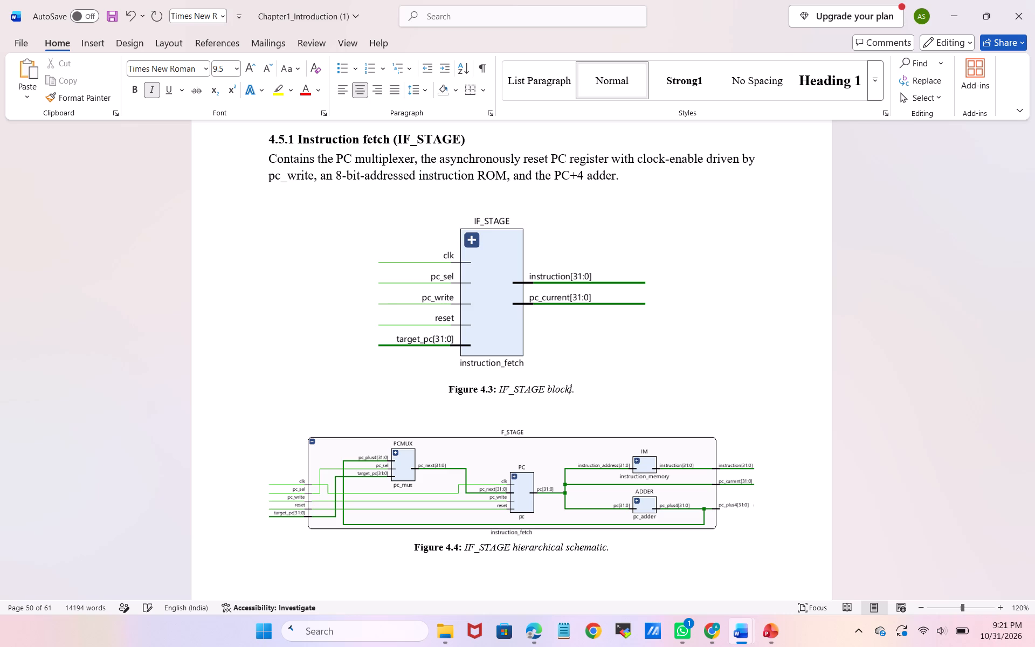
{"action": "key", "text": "space"}
{"action": "type", "text": "diagram"}
Delete the word "hierarchical" from the Figure 4.4 caption, leaving "IF_STAGE schematic".
{"action": "scroll", "coordinate": [574, 388], "scroll_direction": "down", "scroll_amount": 1}
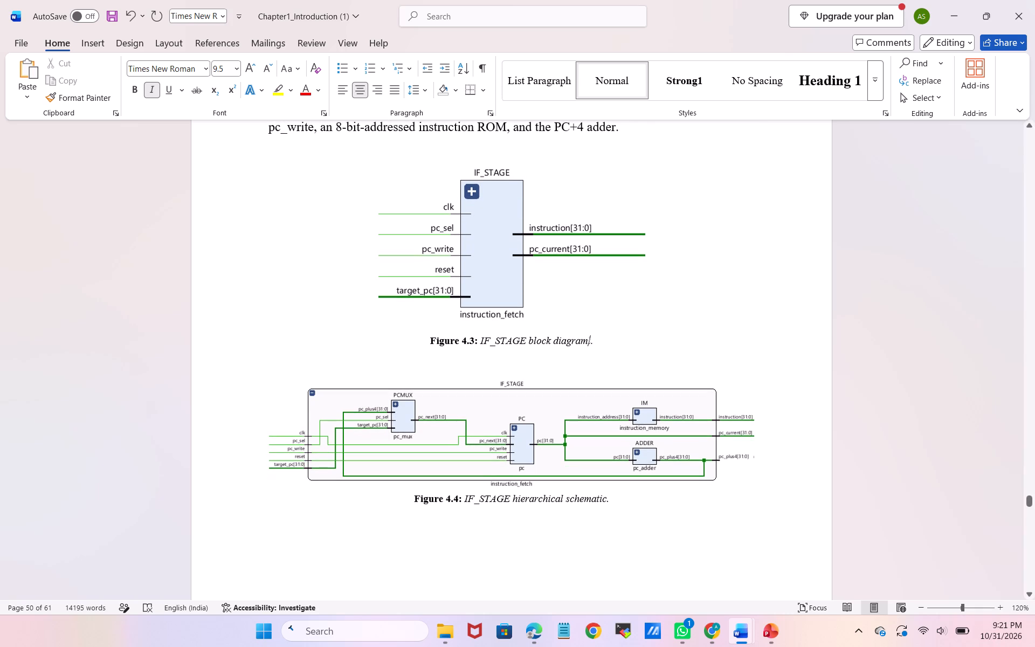
{"action": "left_click", "coordinate": [565, 497]}
{"action": "key", "text": "BackSpace"}
{"action": "key", "text": "BackSpace"}
{"action": "key", "text": "BackSpace"}
{"action": "key", "text": "BackSpace"}
{"action": "key", "text": "BackSpace"}
{"action": "key", "text": "BackSpace"}
{"action": "key", "text": "BackSpace"}
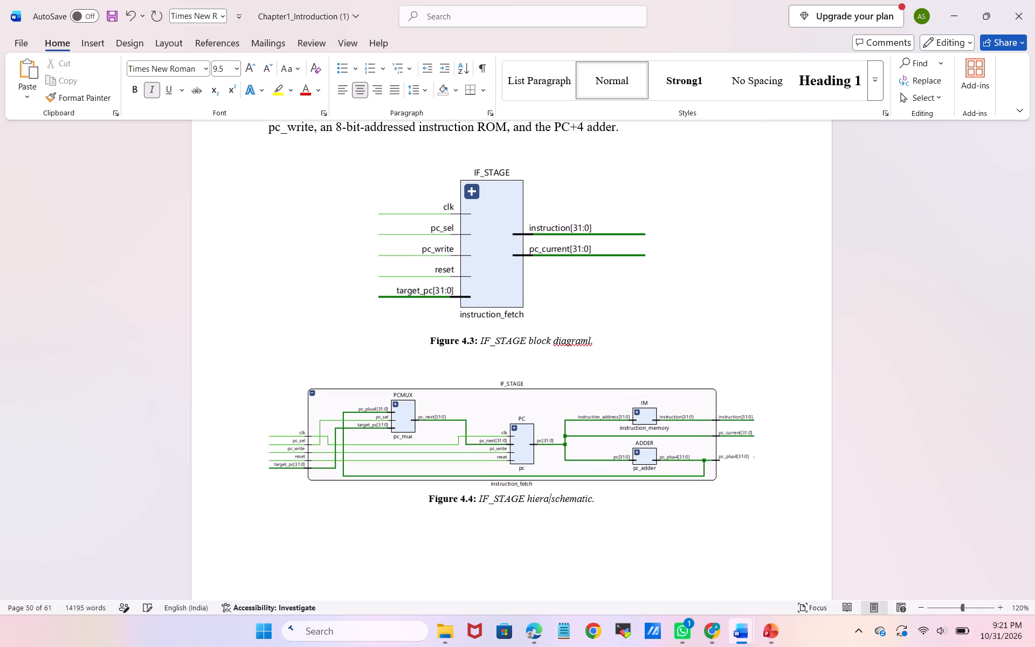
{"action": "key", "text": "BackSpace"}
{"action": "key", "text": "BackSpace"}
{"action": "key", "text": "BackSpace"}
{"action": "key", "text": "BackSpace"}
{"action": "key", "text": "BackSpace"}
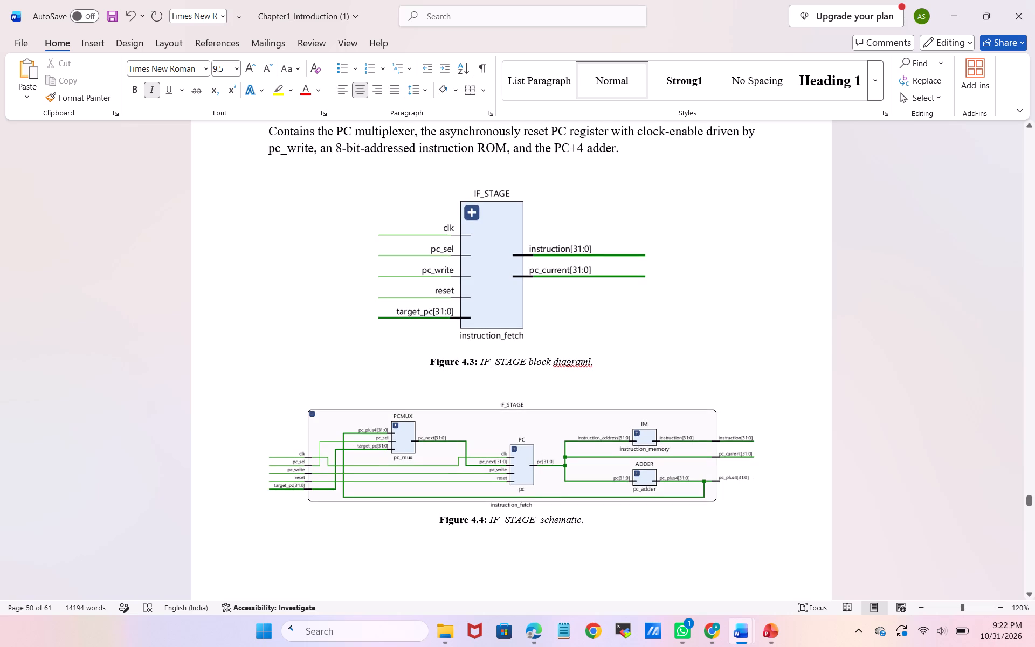
Remove the stray "l" after "diagram" in the Figure 4.3 caption so it ends with "diagram.".
{"action": "left_click", "coordinate": [594, 366]}
{"action": "key", "text": "BackSpace"}
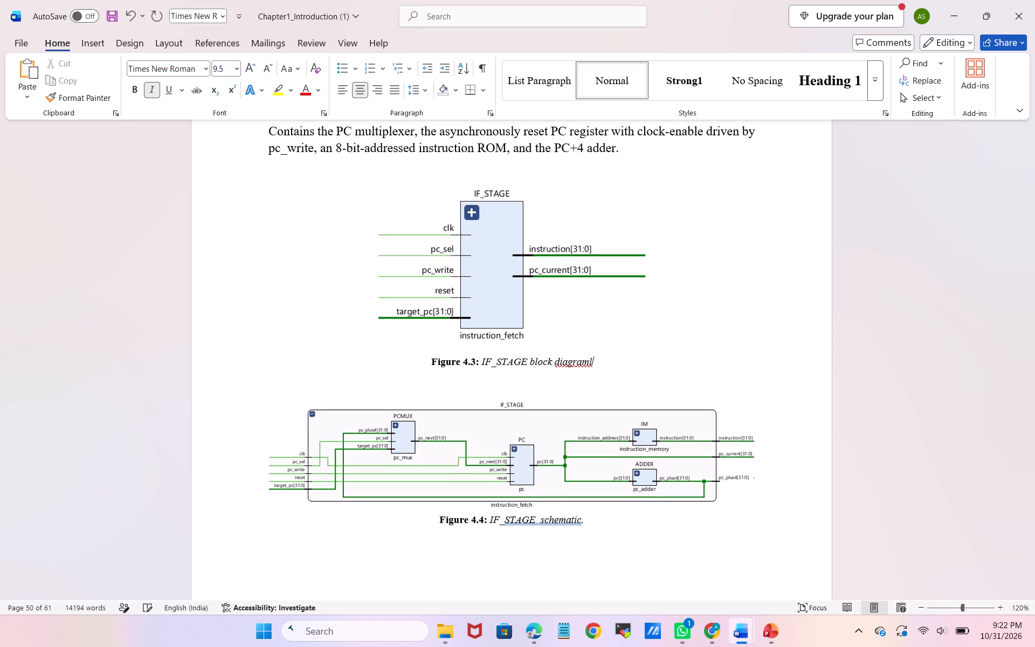
{"action": "key", "text": "BackSpace"}
{"action": "key", "text": "period"}
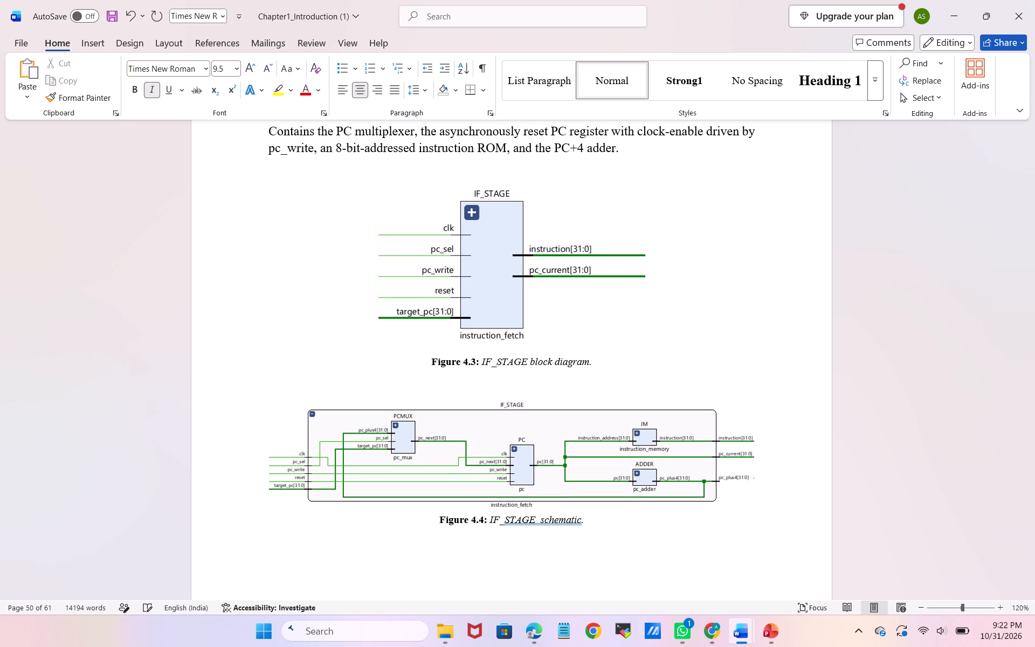
Look over the section 4.5 introduction, the 4.5.1 text with Figures 4.3 and 4.4, and the start of the following page.
{"action": "scroll", "coordinate": [594, 366], "scroll_direction": "up", "scroll_amount": 1}
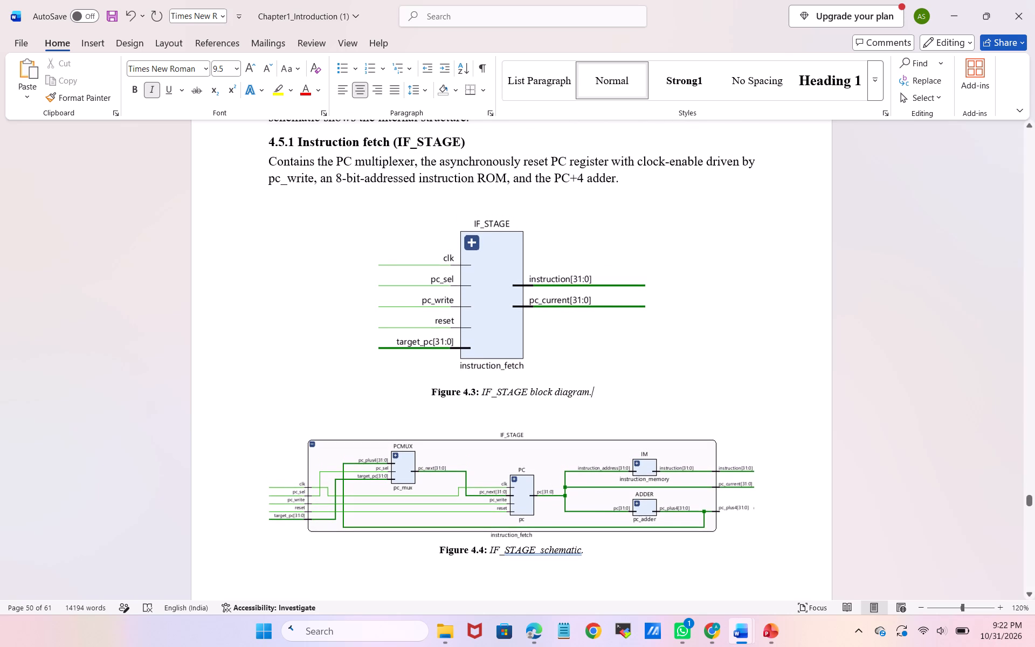
{"action": "scroll", "coordinate": [594, 366], "scroll_direction": "up", "scroll_amount": 1}
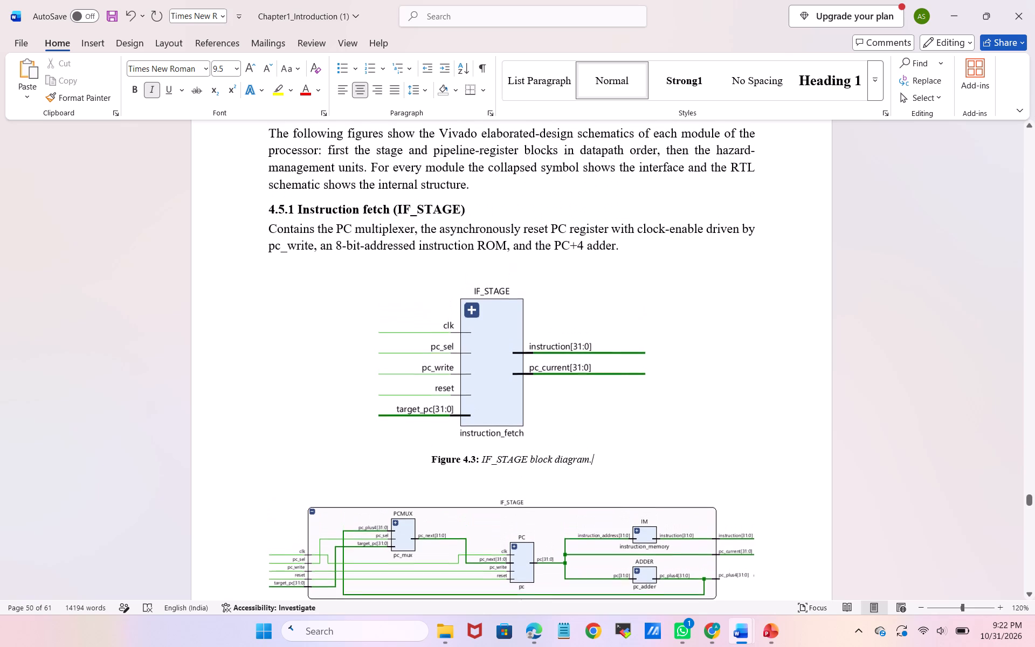
{"action": "scroll", "coordinate": [594, 366], "scroll_direction": "up", "scroll_amount": 3}
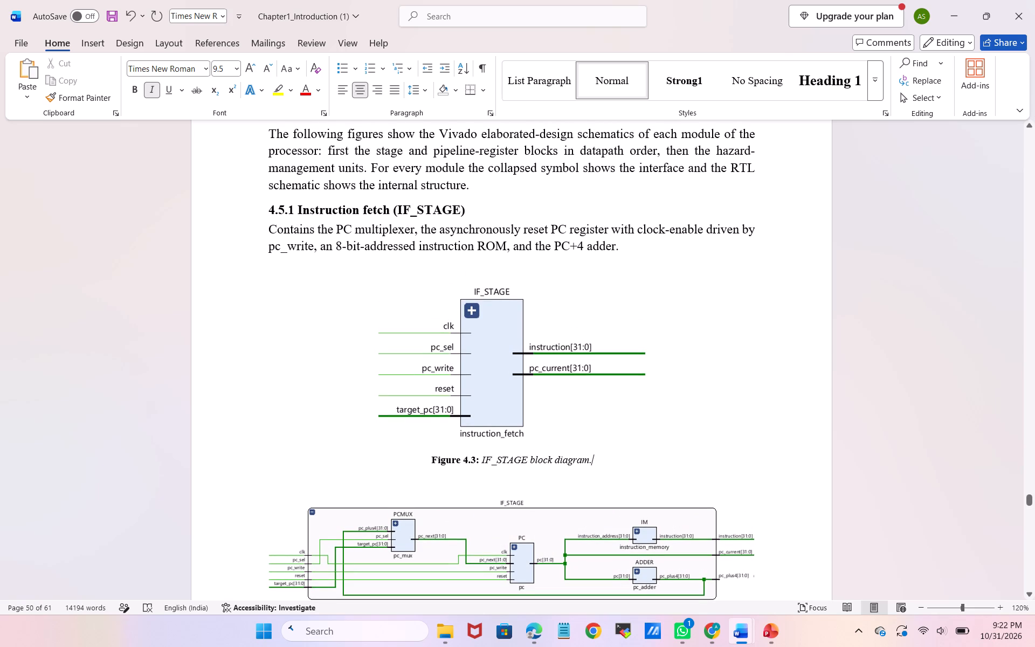
{"action": "scroll", "coordinate": [594, 366], "scroll_direction": "up", "scroll_amount": 1}
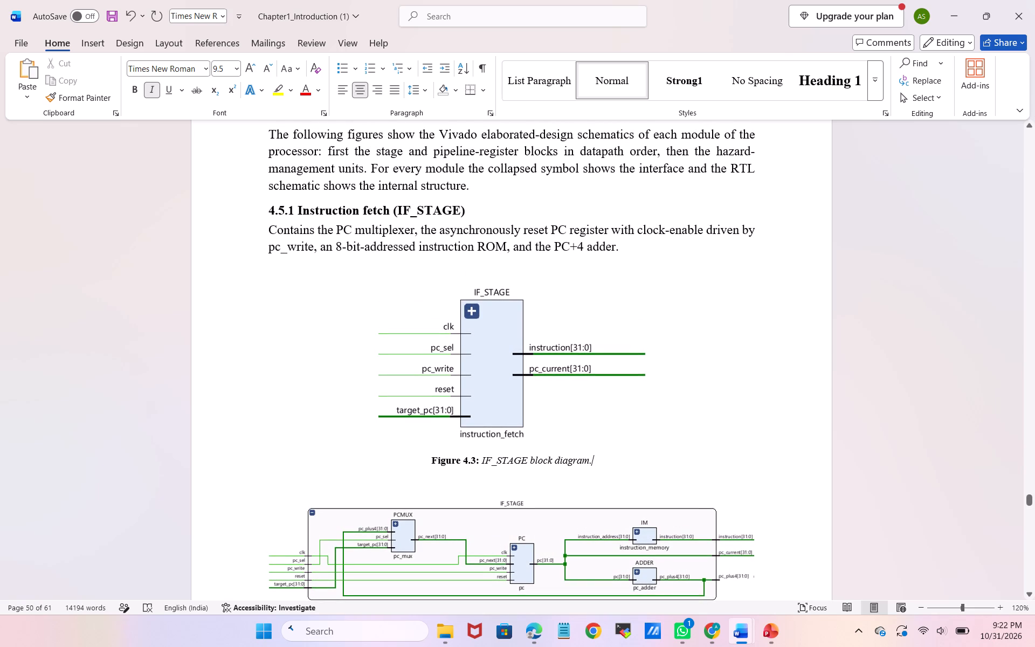
{"action": "scroll", "coordinate": [594, 366], "scroll_direction": "down", "scroll_amount": 1}
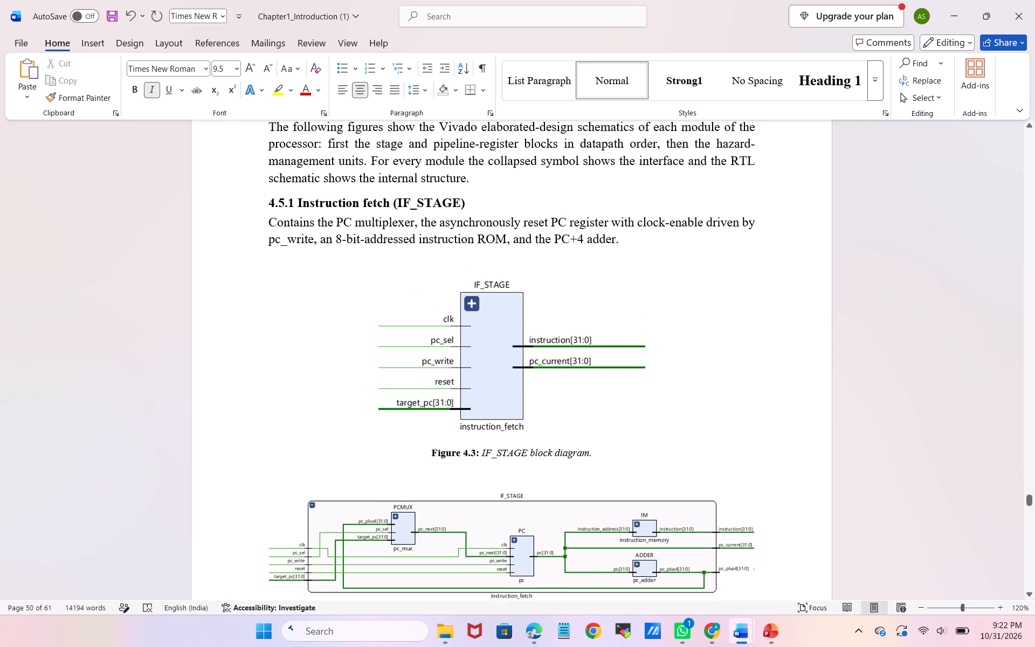
{"action": "scroll", "coordinate": [594, 366], "scroll_direction": "down", "scroll_amount": 4}
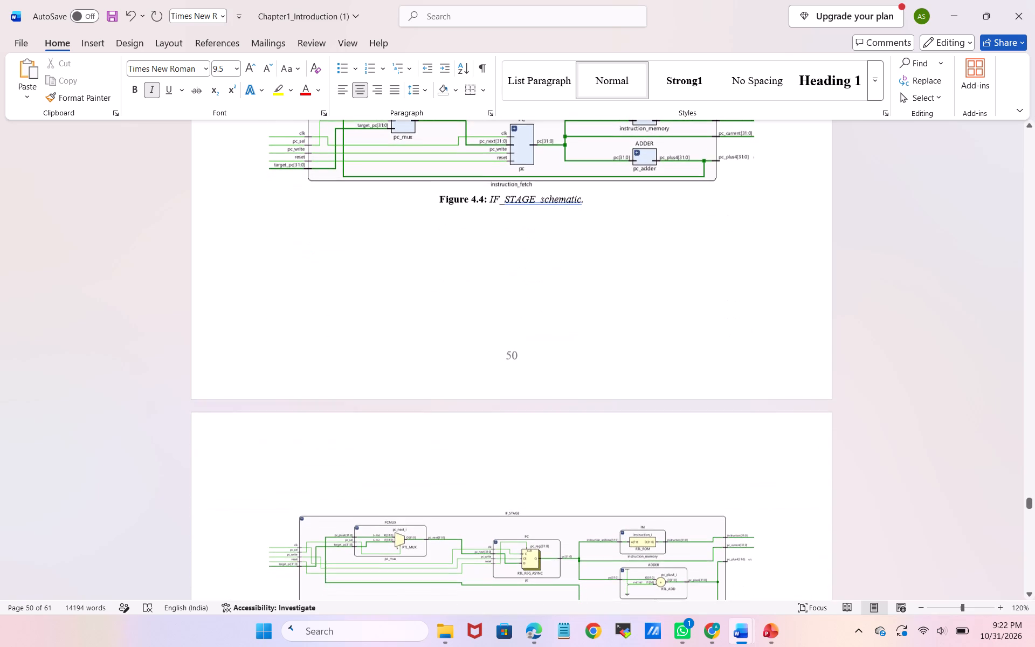
{"action": "scroll", "coordinate": [594, 366], "scroll_direction": "up", "scroll_amount": 1}
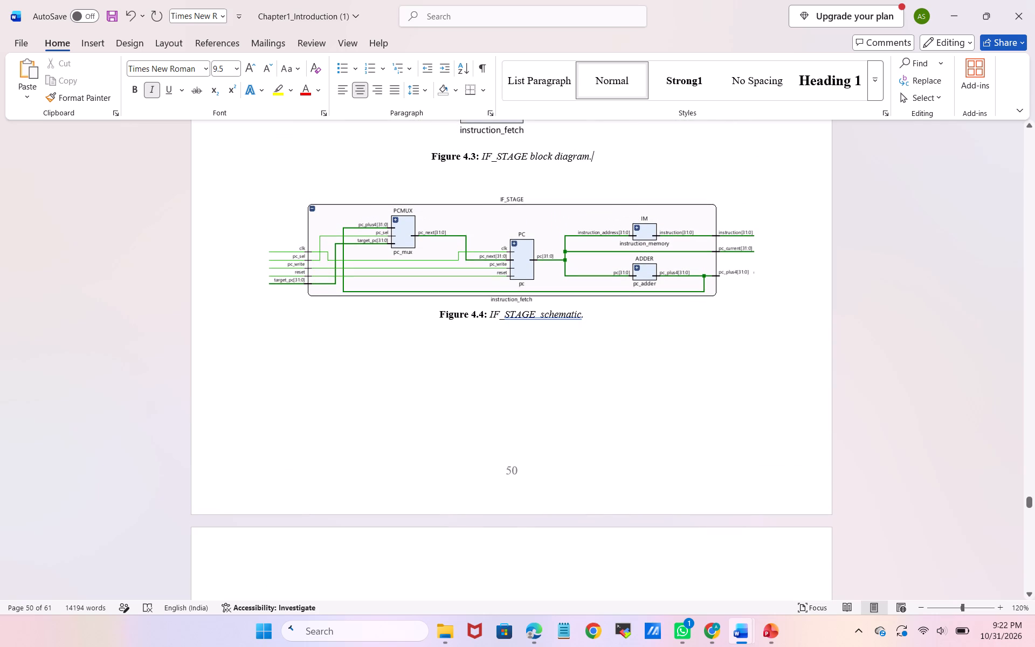
Add the word "diagram" to the end of the Figure 4.4 caption, after "schematic" and before the full stop.
{"action": "left_click", "coordinate": [582, 314]}
{"action": "key", "text": "space"}
{"action": "type", "text": "diagram"}
Compare the IF_STAGE schematics of Figures 4.4 and 4.5 across the page break, along with the Figure 4.3 block diagram.
{"action": "scroll", "coordinate": [582, 314], "scroll_direction": "down", "scroll_amount": 1}
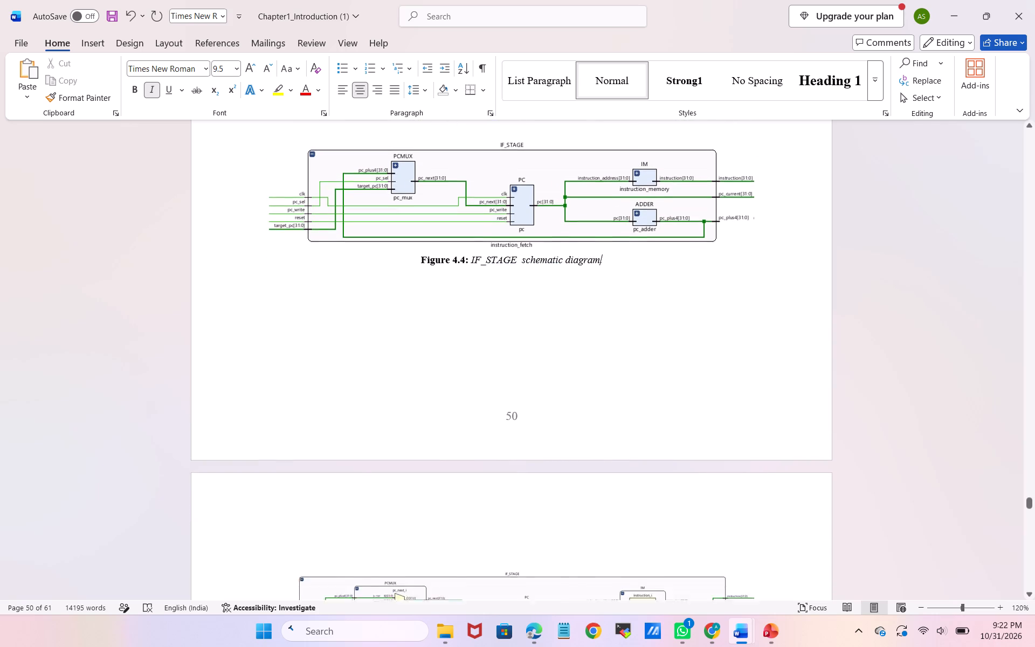
{"action": "scroll", "coordinate": [582, 314], "scroll_direction": "down", "scroll_amount": 1}
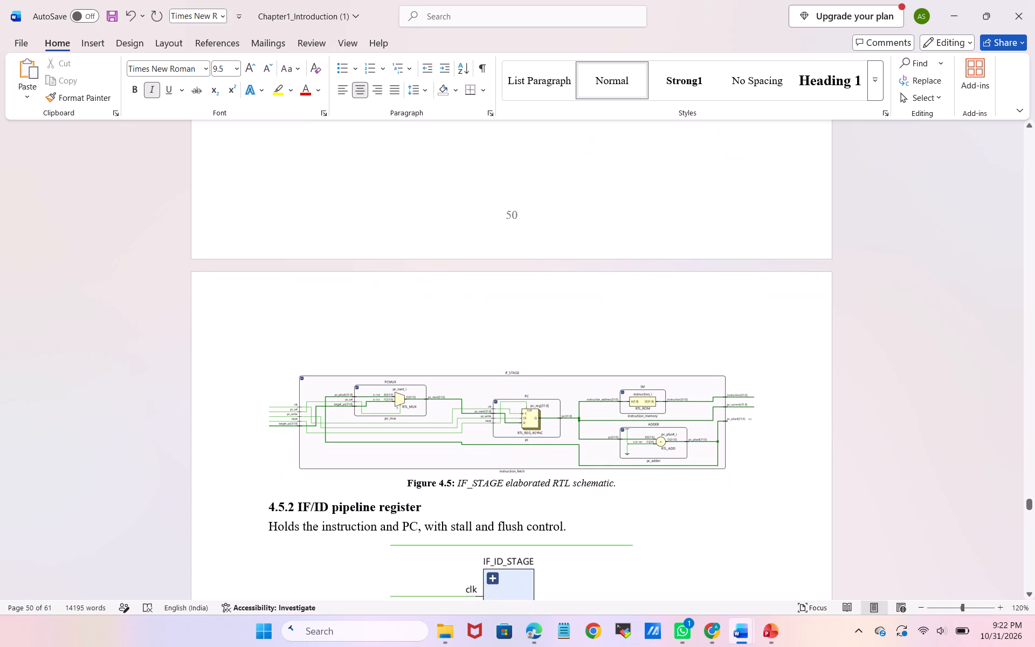
{"action": "scroll", "coordinate": [582, 314], "scroll_direction": "up", "scroll_amount": 1}
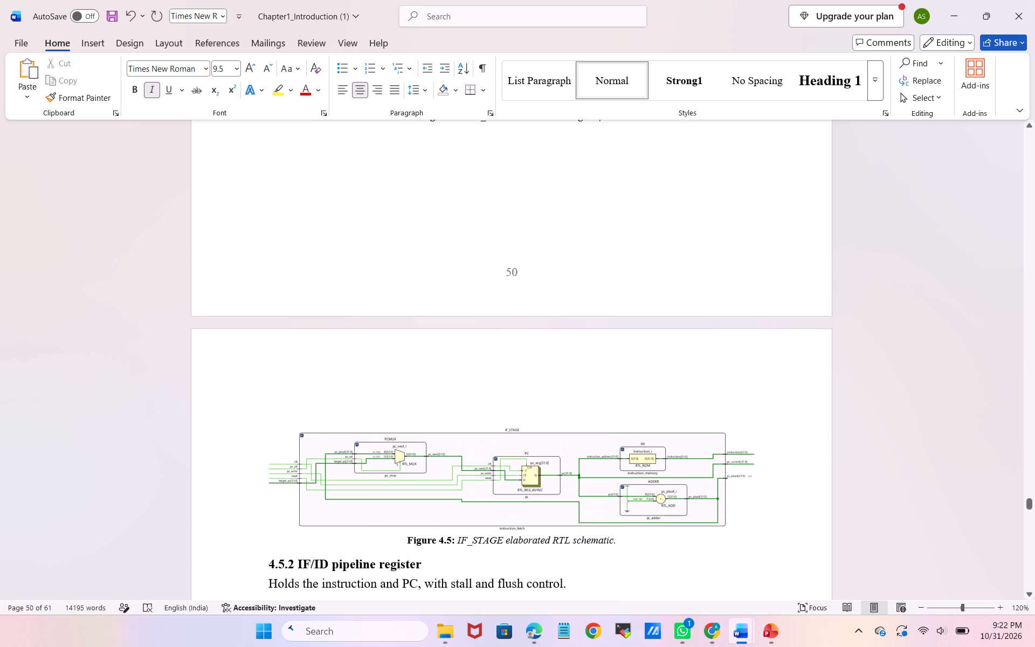
{"action": "scroll", "coordinate": [582, 314], "scroll_direction": "up", "scroll_amount": 1}
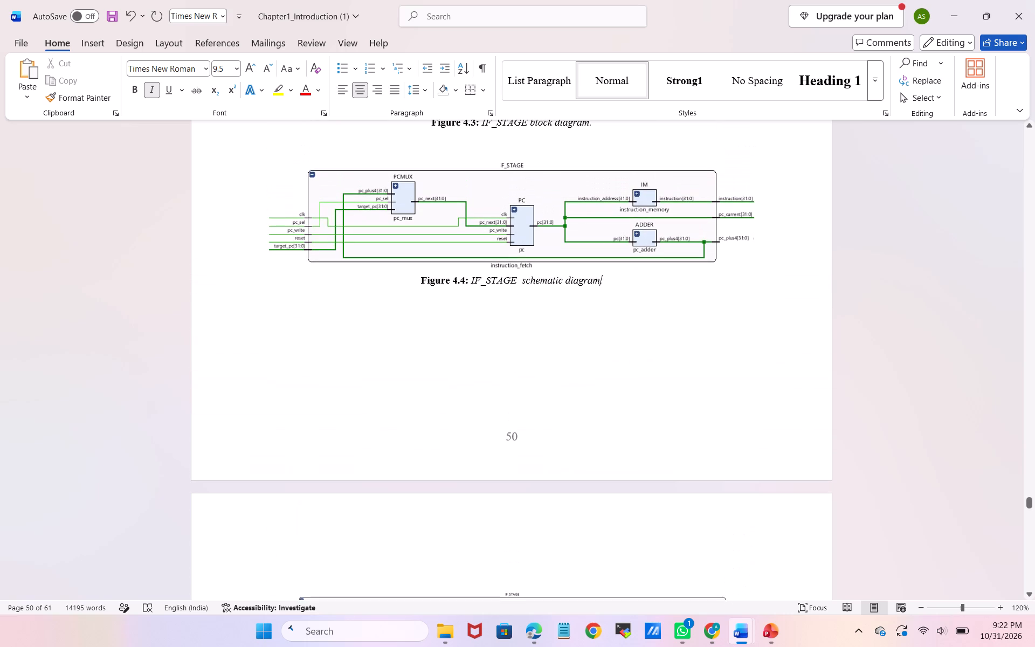
{"action": "scroll", "coordinate": [582, 314], "scroll_direction": "up", "scroll_amount": 3}
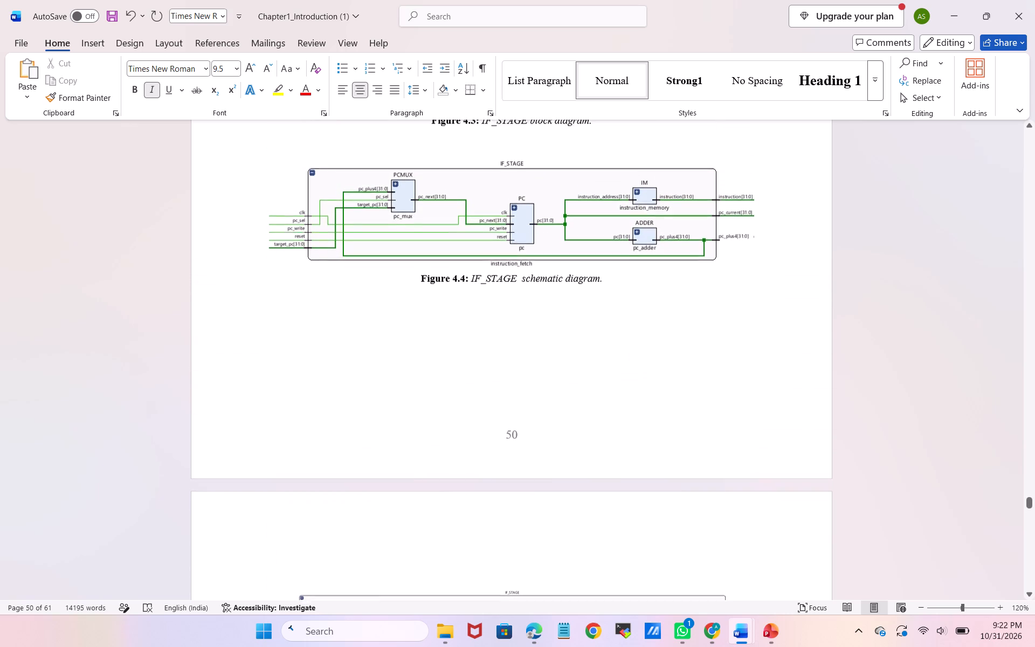
{"action": "scroll", "coordinate": [582, 314], "scroll_direction": "up", "scroll_amount": 1}
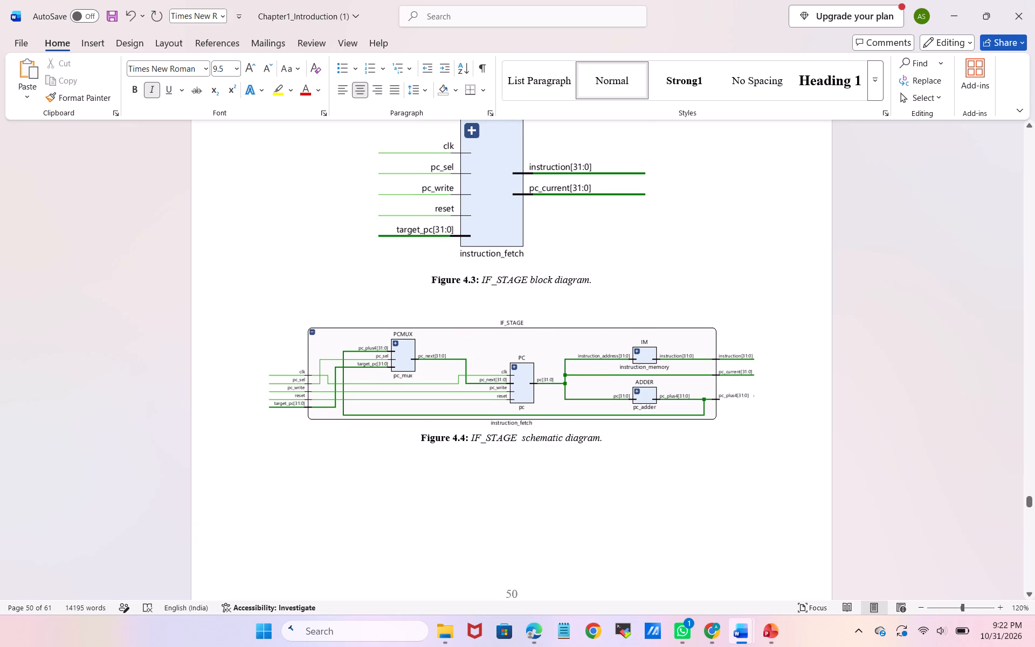
{"action": "scroll", "coordinate": [582, 314], "scroll_direction": "up", "scroll_amount": 1}
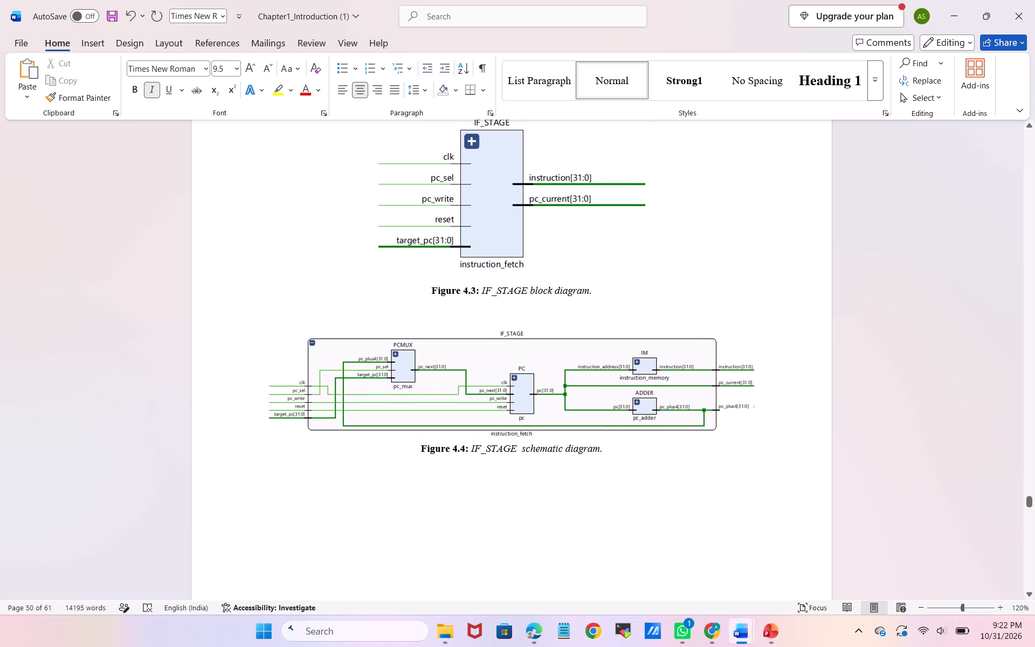
{"action": "scroll", "coordinate": [582, 314], "scroll_direction": "up", "scroll_amount": 2}
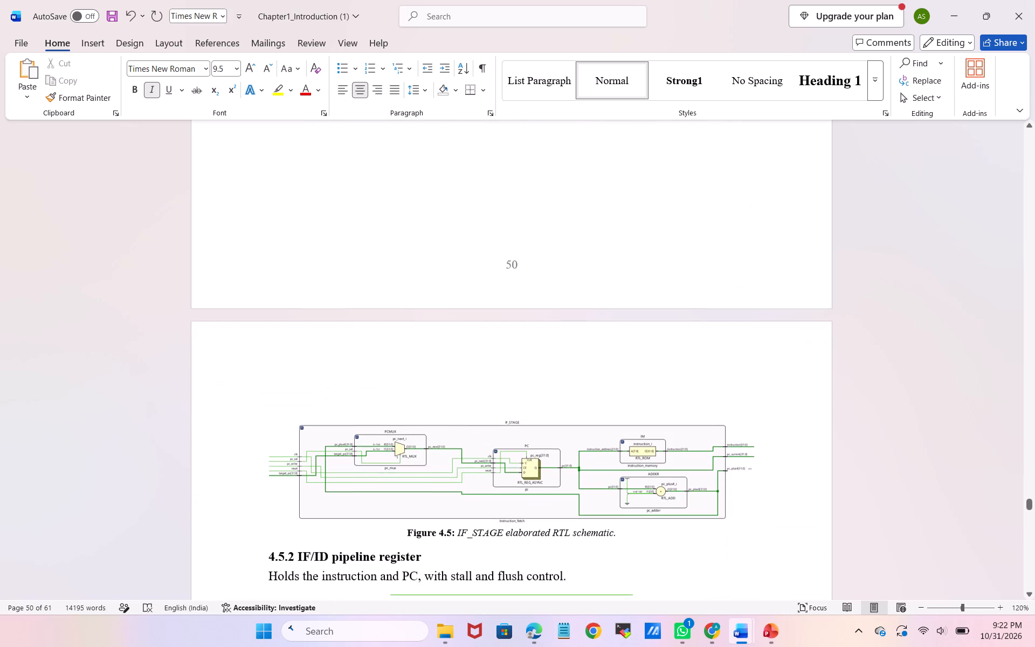
{"action": "scroll", "coordinate": [582, 314], "scroll_direction": "up", "scroll_amount": 2}
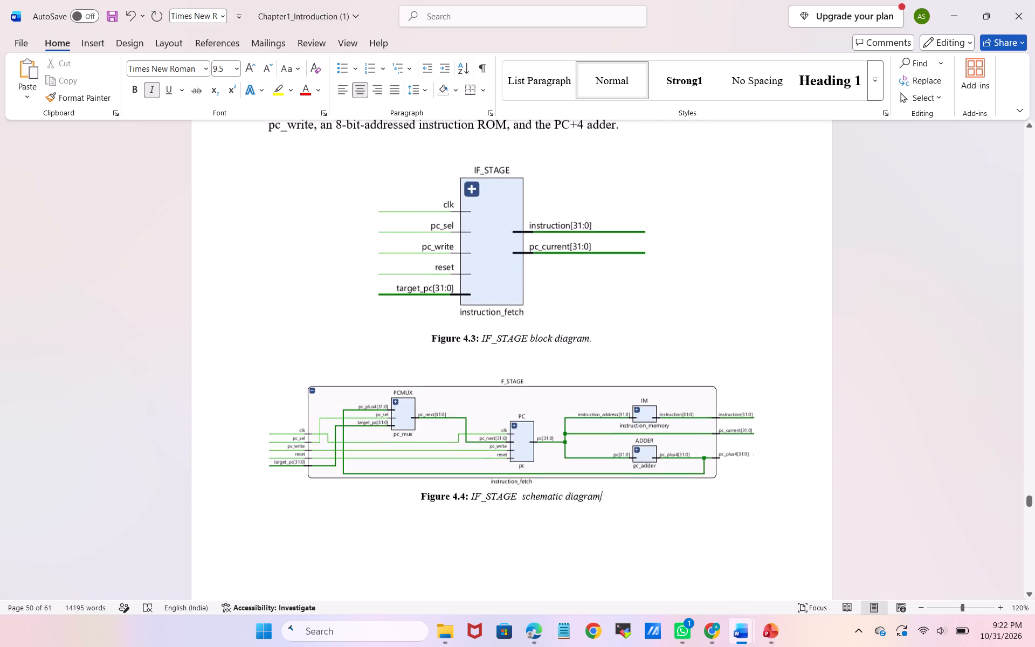
Delete the IF_STAGE schematic picture above the Figure 4.4 caption.
{"action": "scroll", "coordinate": [582, 314], "scroll_direction": "up", "scroll_amount": 1}
{"action": "left_click", "coordinate": [553, 379]}
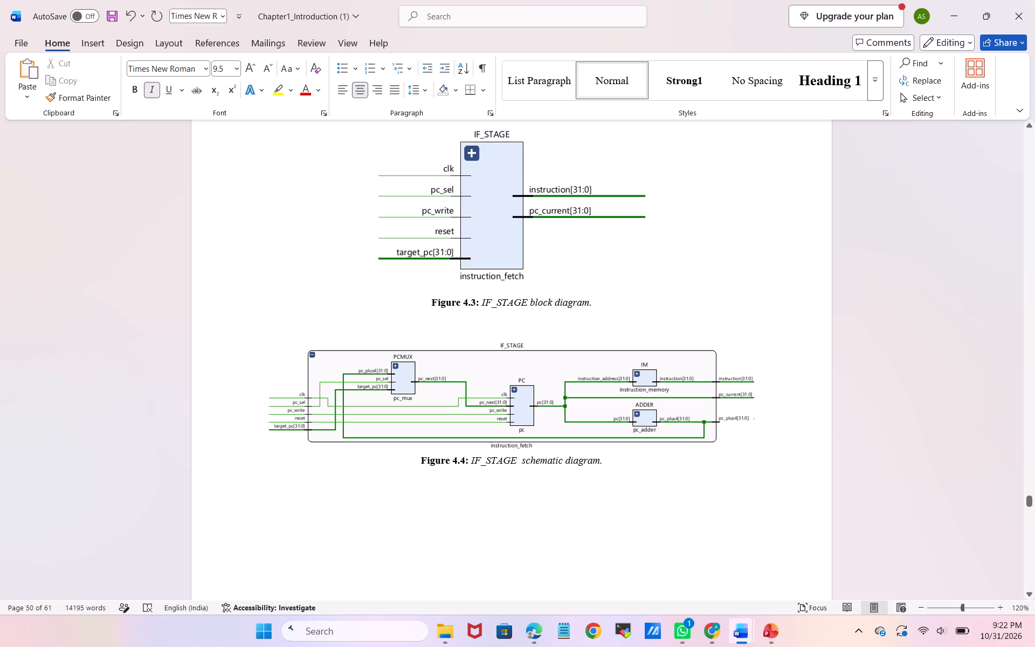
{"action": "key", "text": "Delete"}
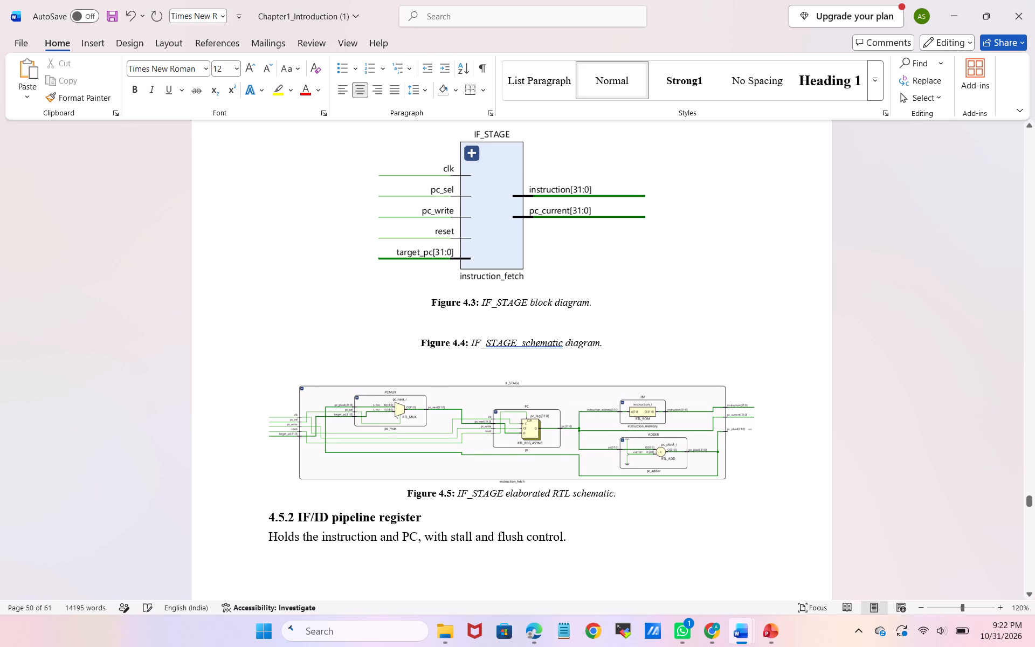
{"action": "key", "text": "Down"}
{"action": "key", "text": "Right"}
Cut the description "IF_STAGE schematic diagram." out of the Figure 4.4 caption.
{"action": "left_click_drag", "start_coordinate": [604, 345], "coordinate": [491, 347]}
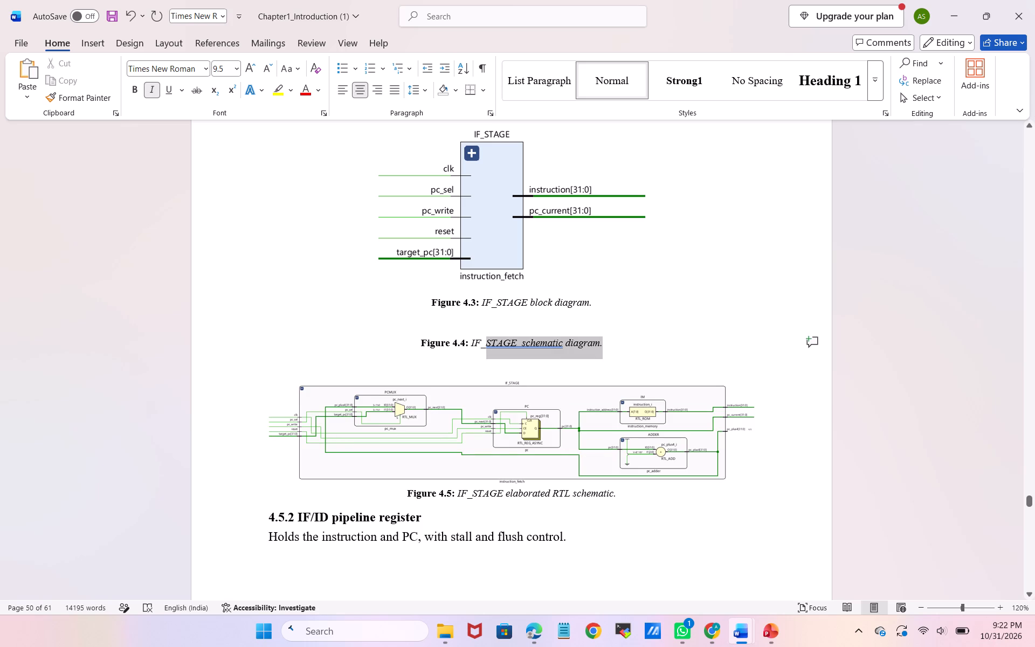
{"action": "left_click_drag", "start_coordinate": [491, 347], "coordinate": [475, 342]}
{"action": "key", "text": "ctrl+c"}
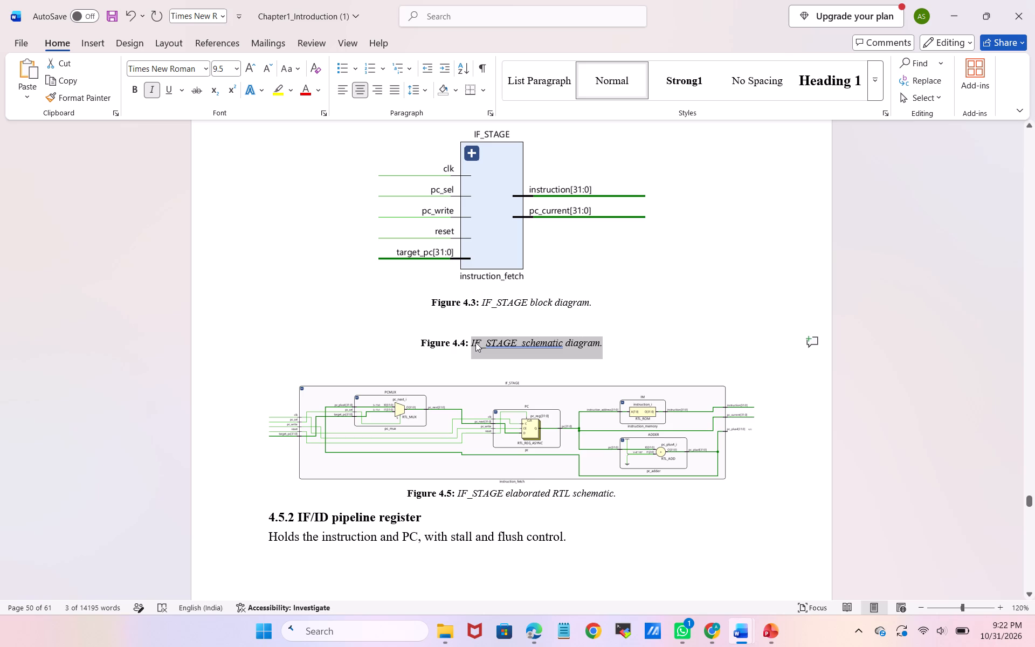
{"action": "key", "text": "ctrl+x"}
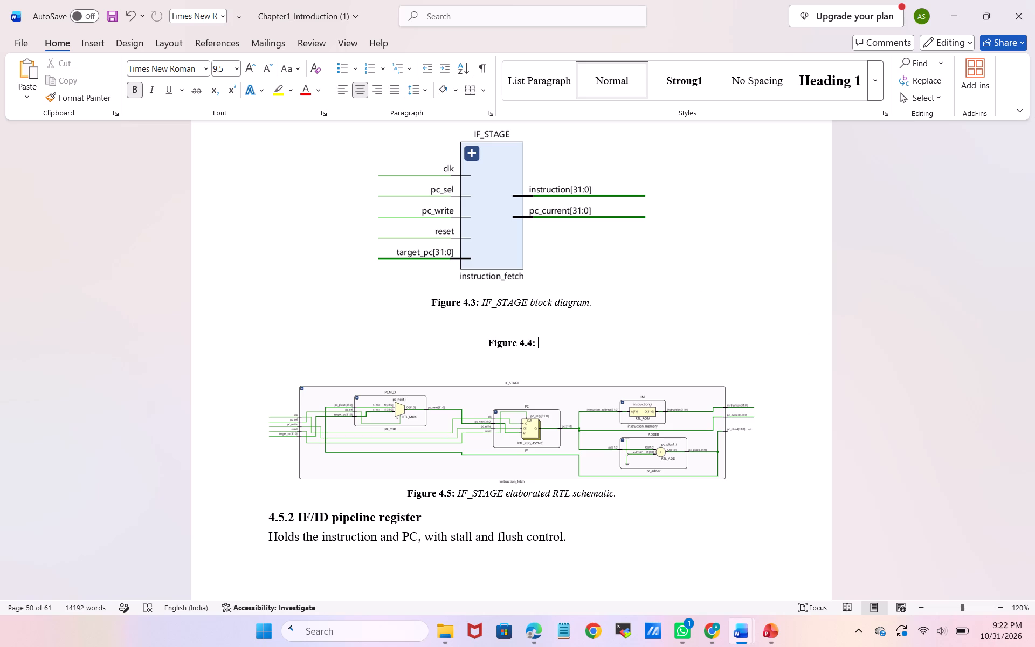
Remove the leftover "Figure 4.4:" label and blank space, keeping the Figure 4.3 caption ending in "block diagram.".
{"action": "key", "text": "BackSpace"}
{"action": "key", "text": "BackSpace"}
{"action": "key", "text": "BackSpace"}
{"action": "key", "text": "BackSpace"}
{"action": "key", "text": "BackSpace"}
{"action": "key", "text": "BackSpace"}
{"action": "key", "text": "BackSpace"}
{"action": "key", "text": "BackSpace"}
{"action": "key", "text": "BackSpace"}
{"action": "key", "text": "BackSpace"}
{"action": "key", "text": "BackSpace"}
{"action": "key", "text": "BackSpace"}
{"action": "key", "text": "BackSpace"}
{"action": "key", "text": "BackSpace"}
{"action": "key", "text": "BackSpace"}
{"action": "key", "text": "BackSpace"}
{"action": "key", "text": "BackSpace"}
{"action": "key", "text": "BackSpace"}
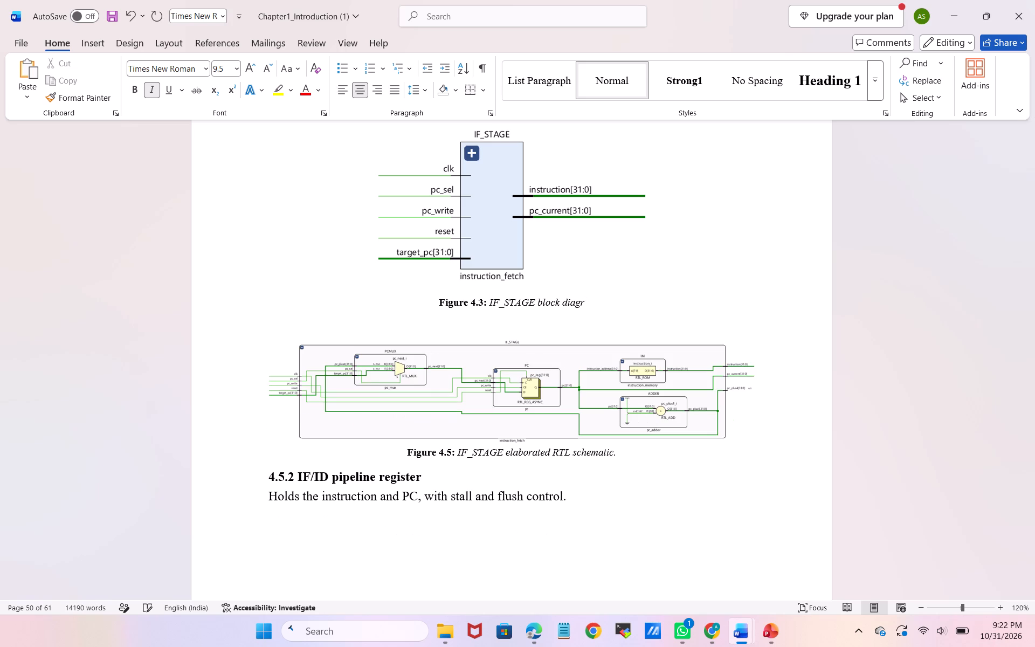
{"action": "type", "text": "am"}
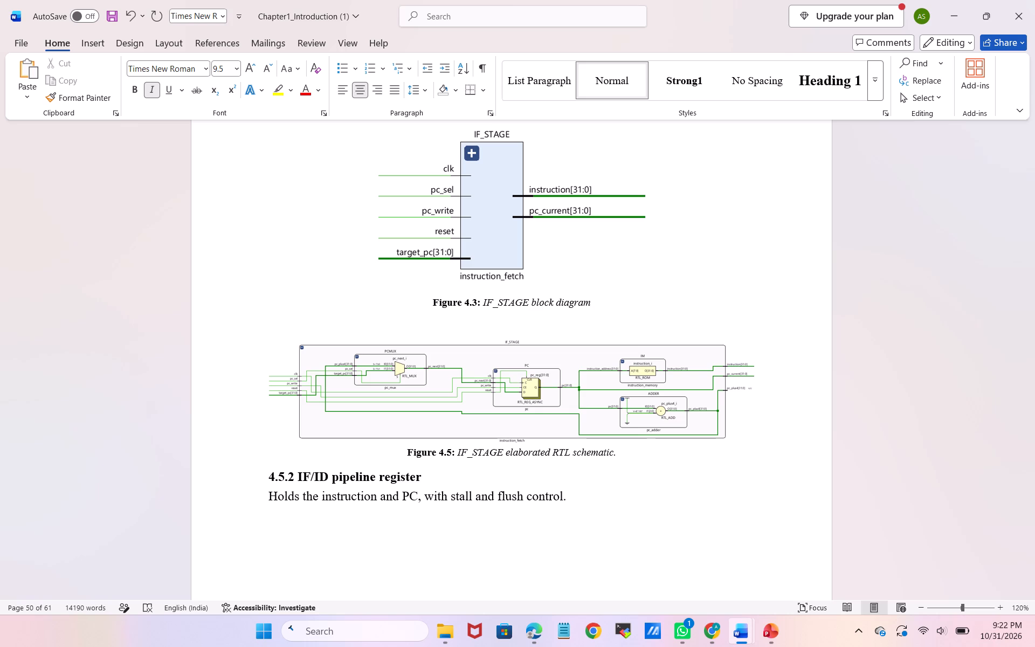
{"action": "key", "text": "period"}
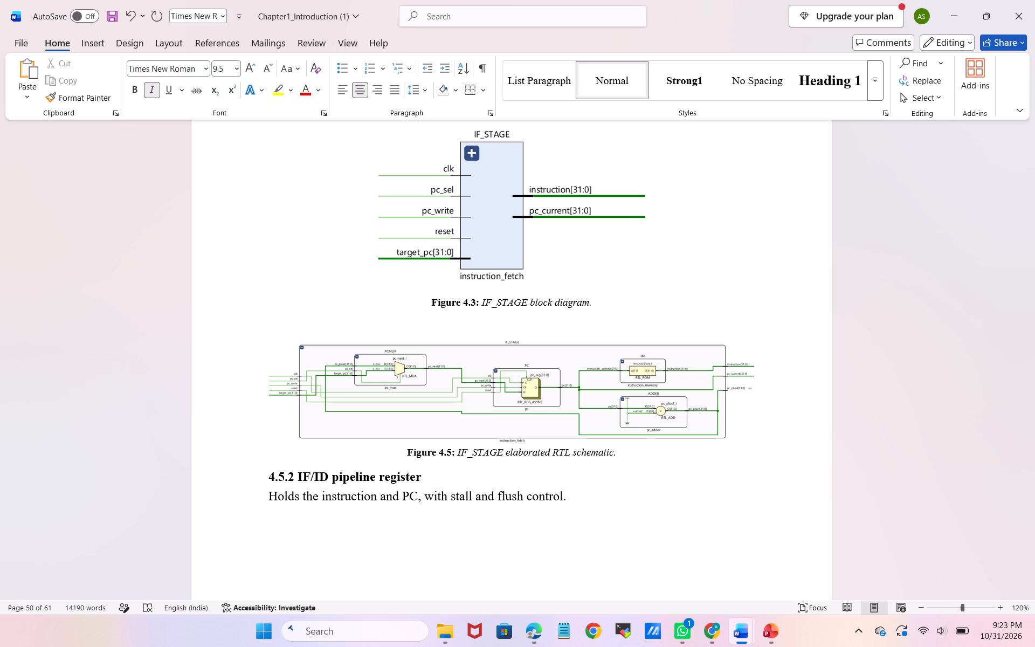
Replace the Figure 4.5 caption description with the cut text "IF_STAGE schematic diagram.".
{"action": "scroll", "coordinate": [475, 342], "scroll_direction": "down", "scroll_amount": 1}
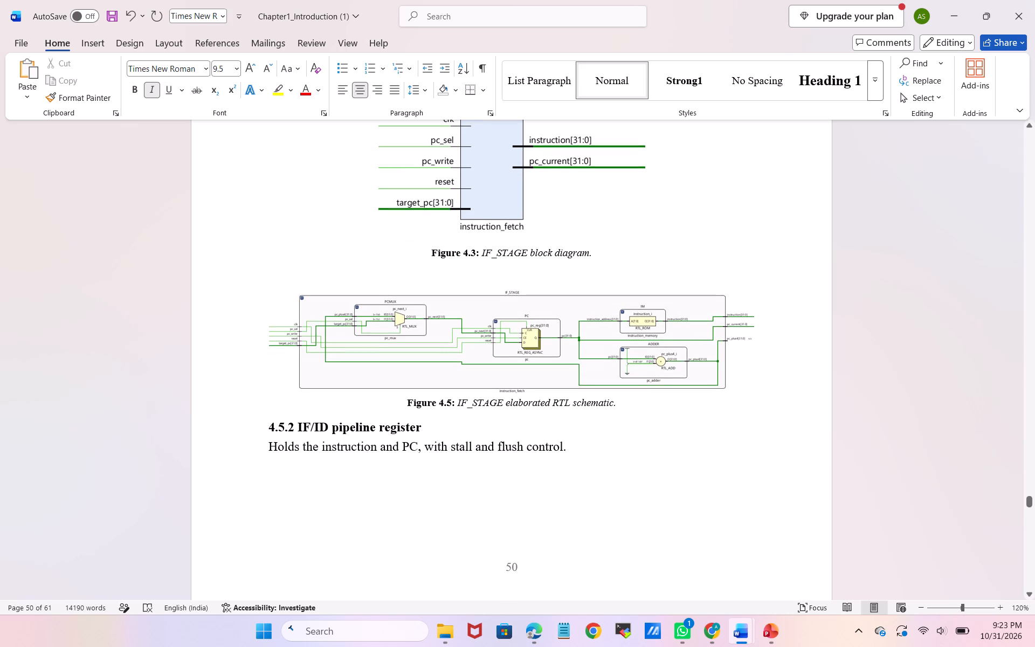
{"action": "left_click_drag", "start_coordinate": [620, 401], "coordinate": [460, 401]}
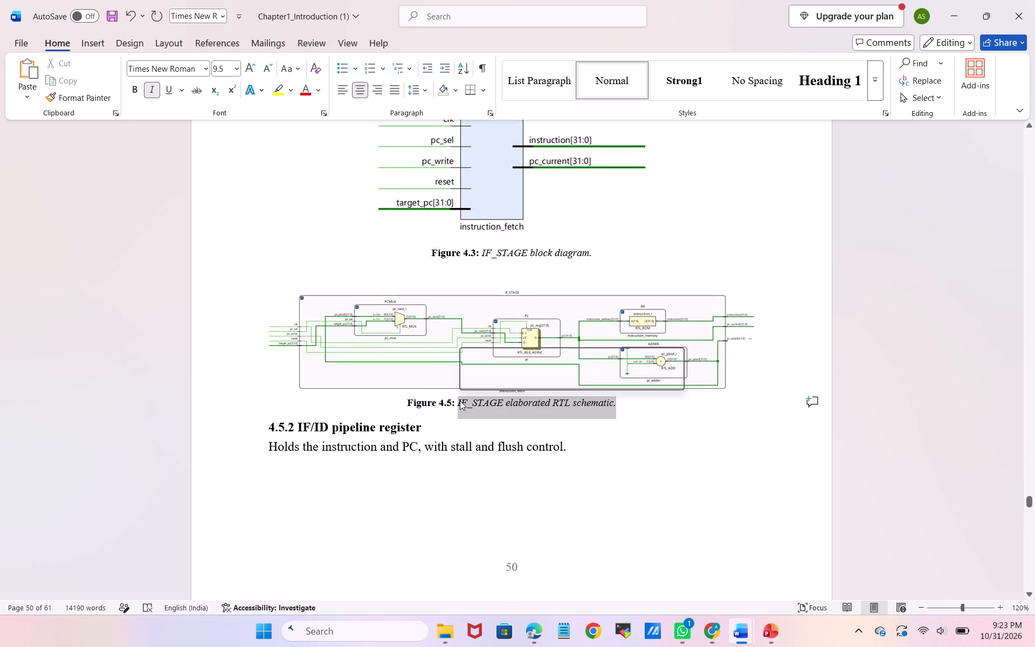
{"action": "key", "text": "ctrl+v"}
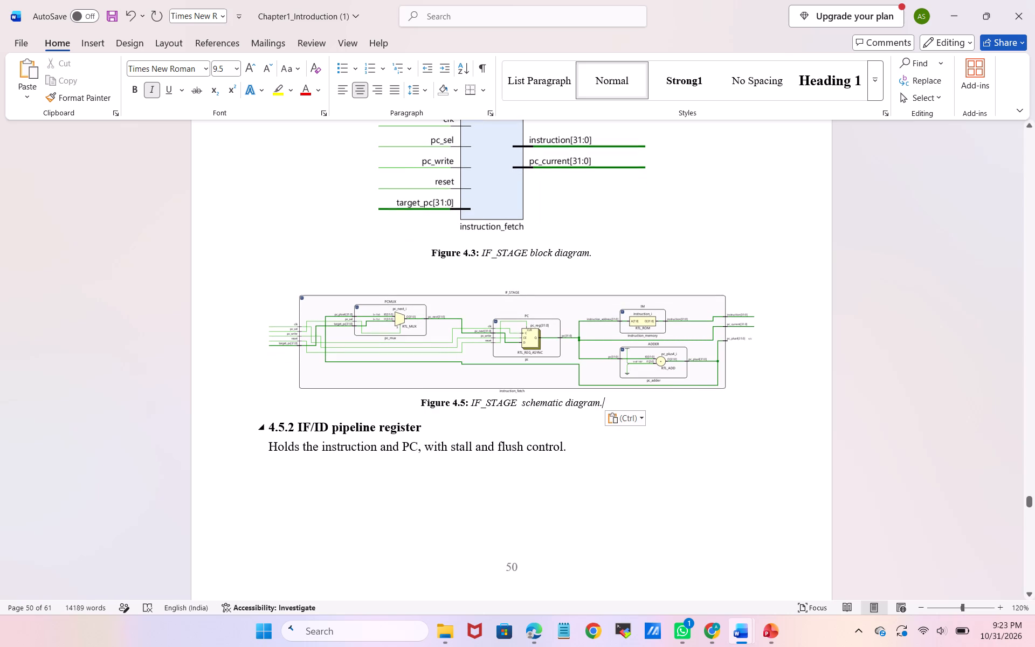
Review the pages from Table 4.5 in section 4.4.1 through the figures in section 4.5.1.
{"action": "scroll", "coordinate": [575, 432], "scroll_direction": "down", "scroll_amount": 1}
{"action": "scroll", "coordinate": [575, 432], "scroll_direction": "up", "scroll_amount": 2}
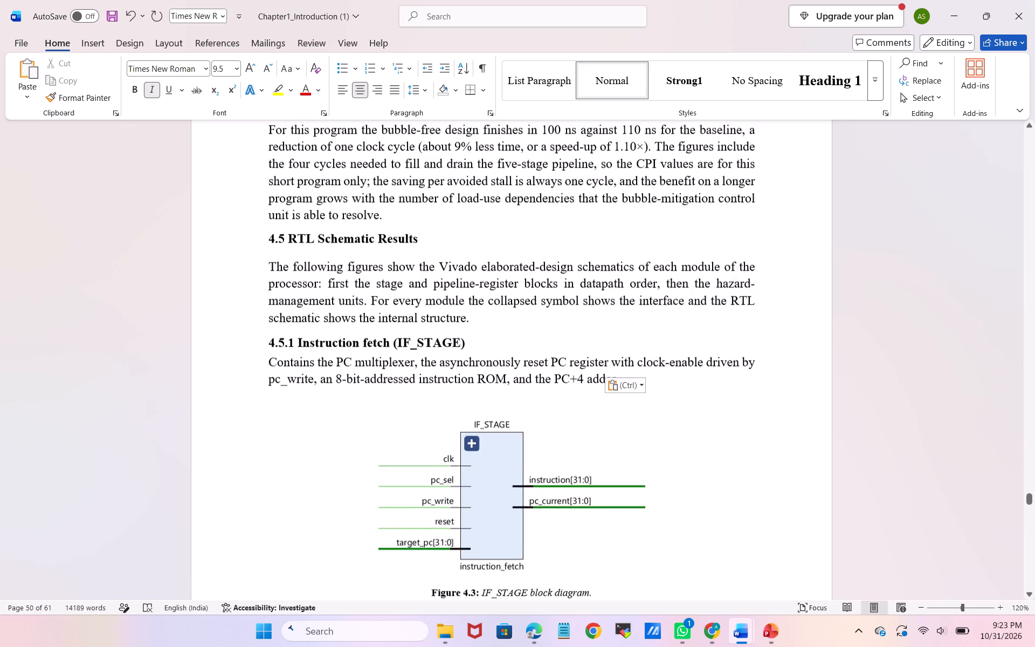
{"action": "scroll", "coordinate": [575, 432], "scroll_direction": "up", "scroll_amount": 3}
{"action": "scroll", "coordinate": [575, 432], "scroll_direction": "down", "scroll_amount": 1}
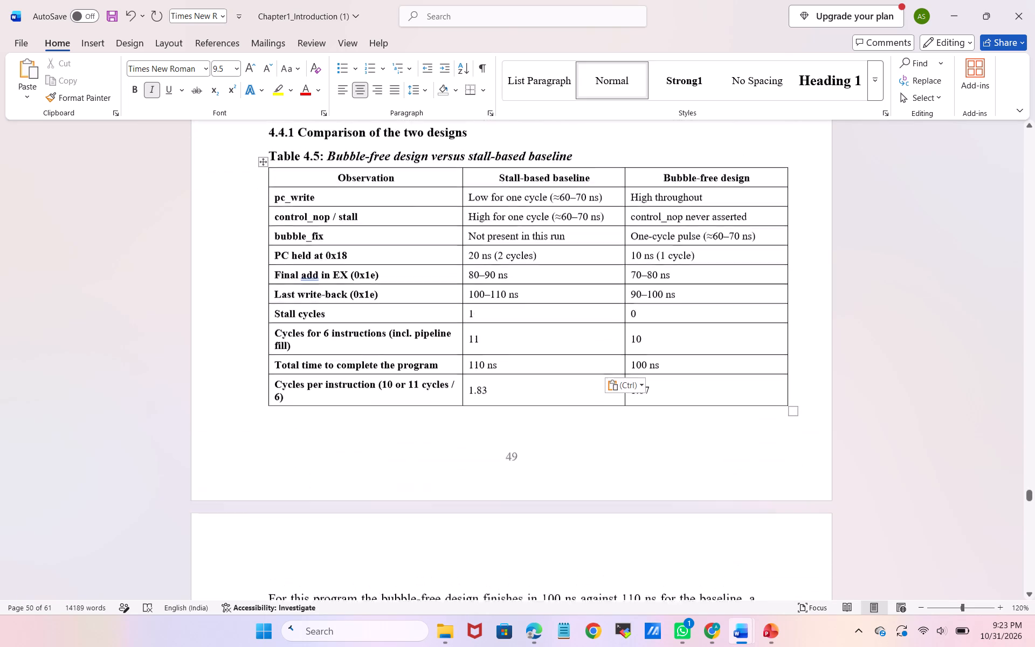
{"action": "scroll", "coordinate": [575, 432], "scroll_direction": "down", "scroll_amount": 5}
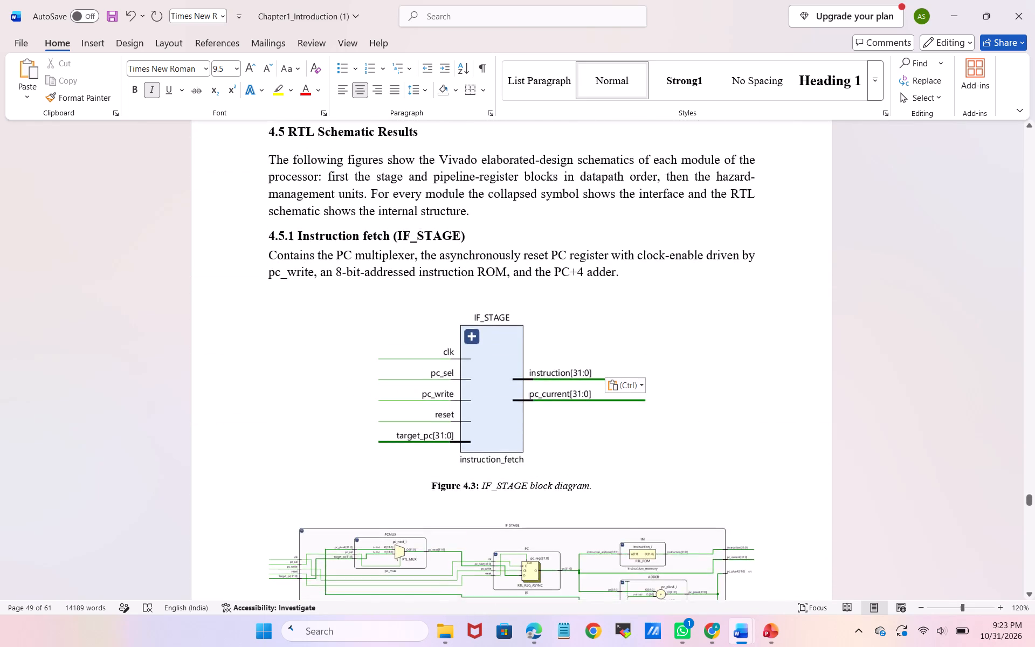
{"action": "scroll", "coordinate": [575, 432], "scroll_direction": "down", "scroll_amount": 1}
{"action": "scroll", "coordinate": [575, 432], "scroll_direction": "up", "scroll_amount": 2}
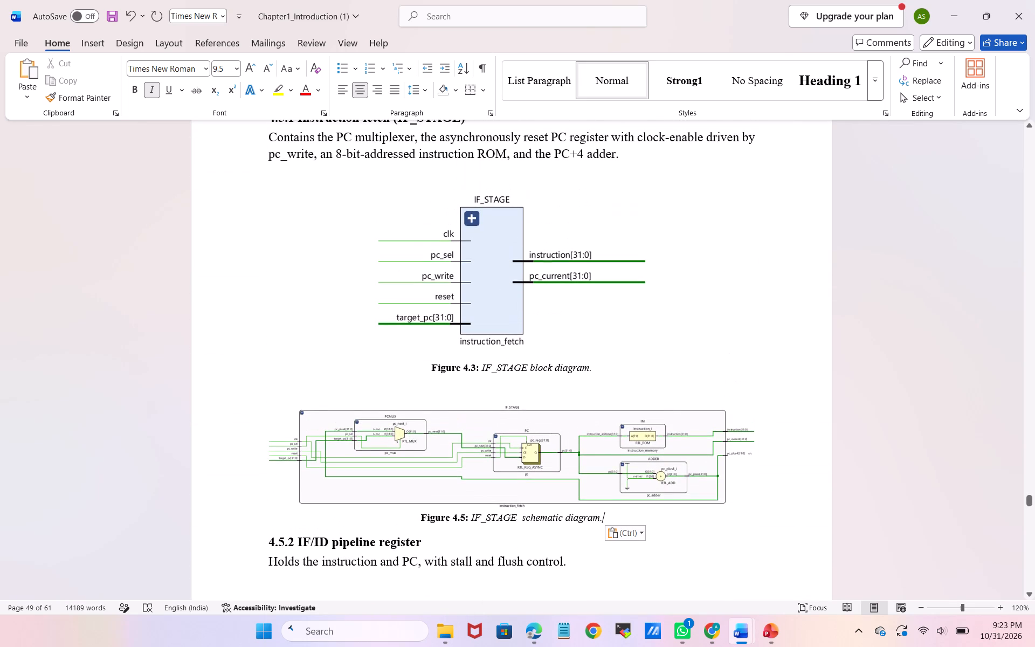
Stretch the Figure 4.5 schematic picture slightly taller, keeping its width within the text margins.
{"action": "left_click", "coordinate": [723, 504]}
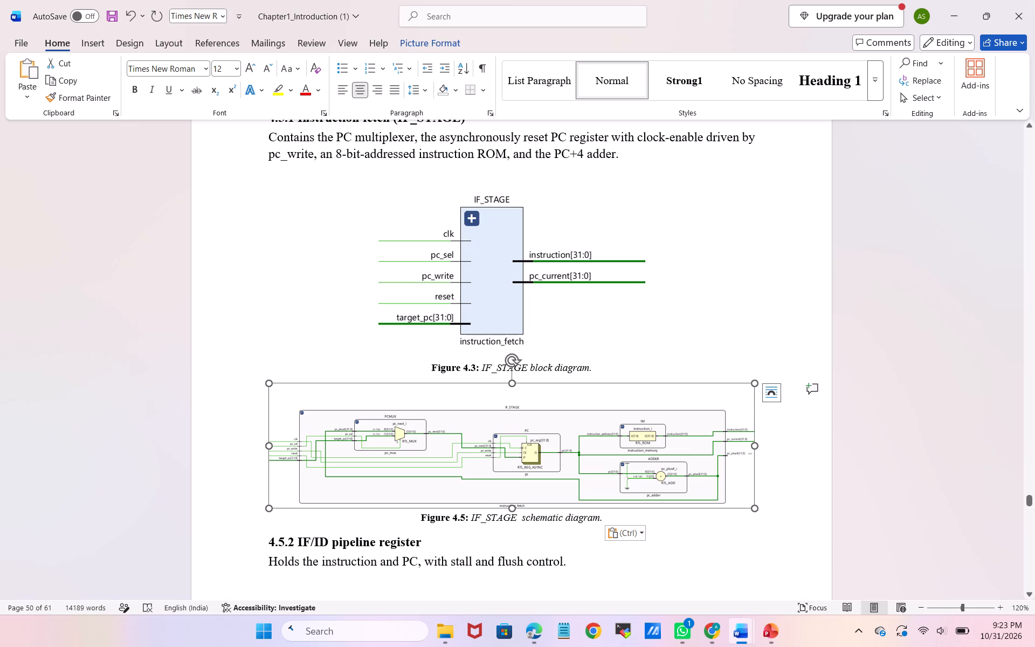
{"action": "left_click_drag", "start_coordinate": [756, 507], "coordinate": [757, 528]}
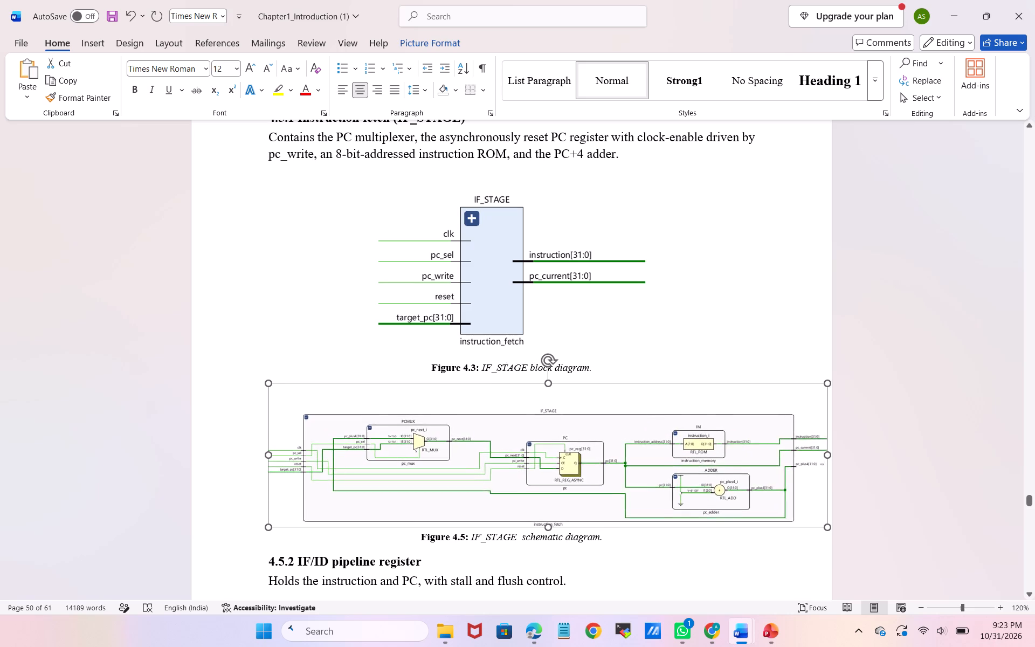
{"action": "left_click_drag", "start_coordinate": [757, 528], "coordinate": [699, 520]}
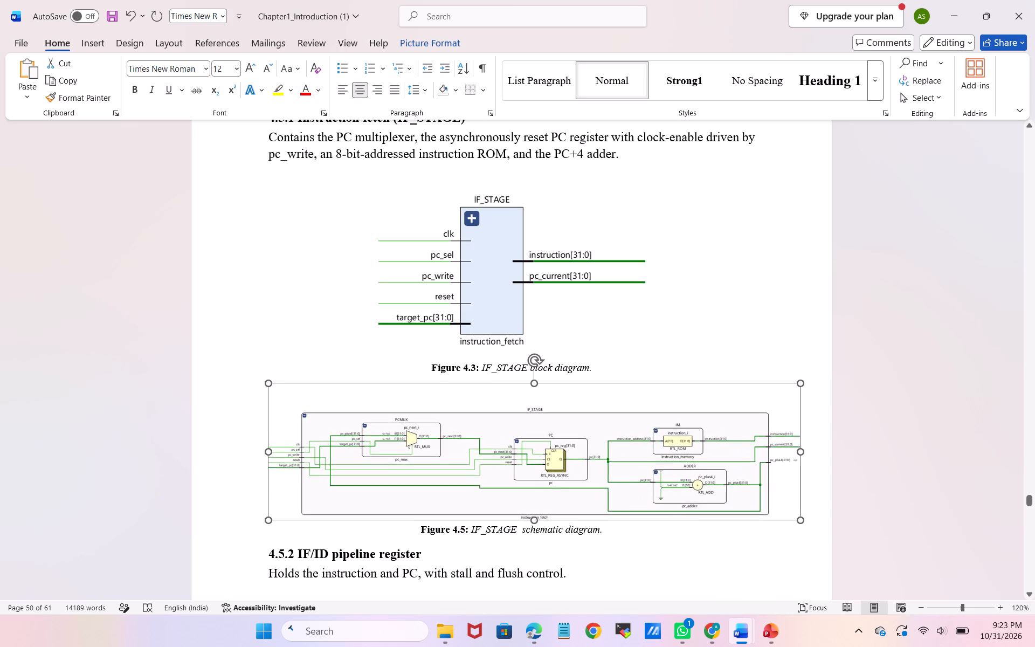
{"action": "left_click_drag", "start_coordinate": [699, 520], "coordinate": [657, 508]}
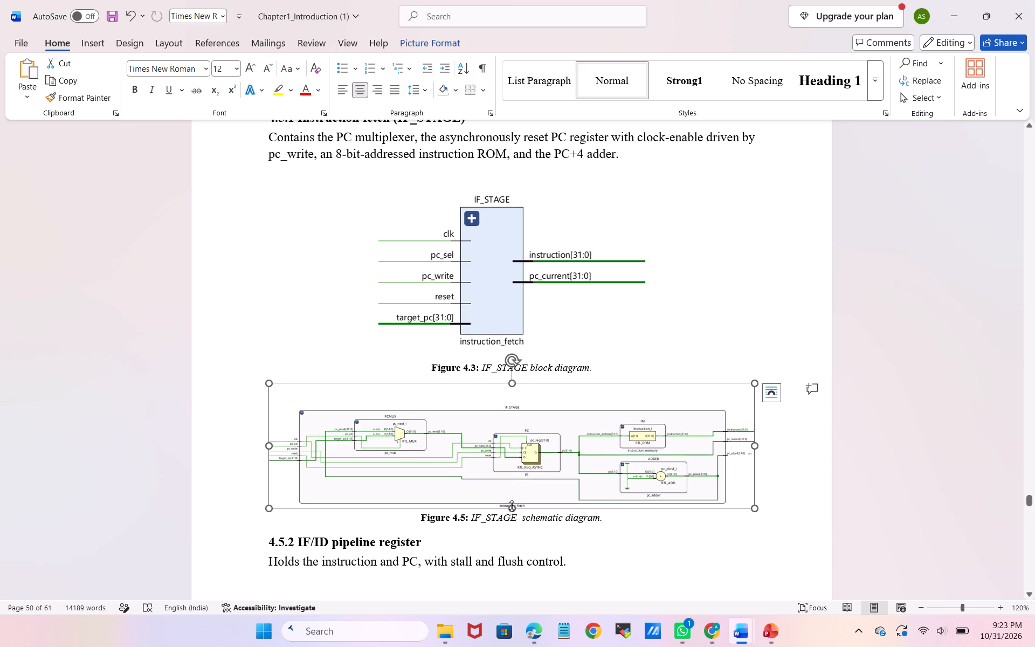
{"action": "left_click_drag", "start_coordinate": [512, 506], "coordinate": [512, 531]}
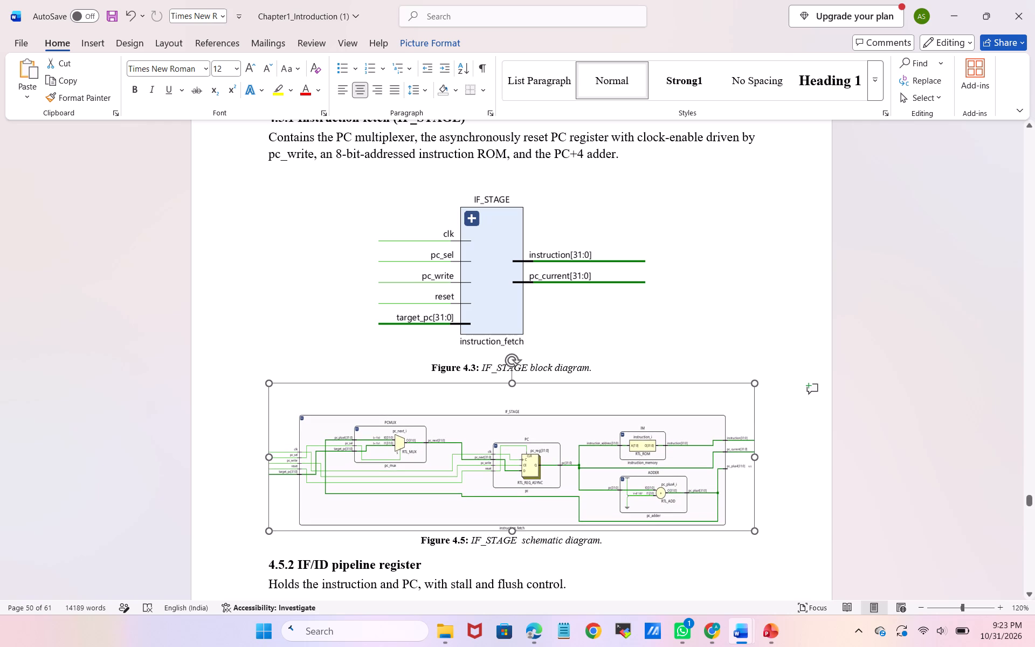
Make the Figure 4.3 IF_STAGE block diagram picture very slightly taller, keeping its width.
{"action": "left_click", "coordinate": [608, 354]}
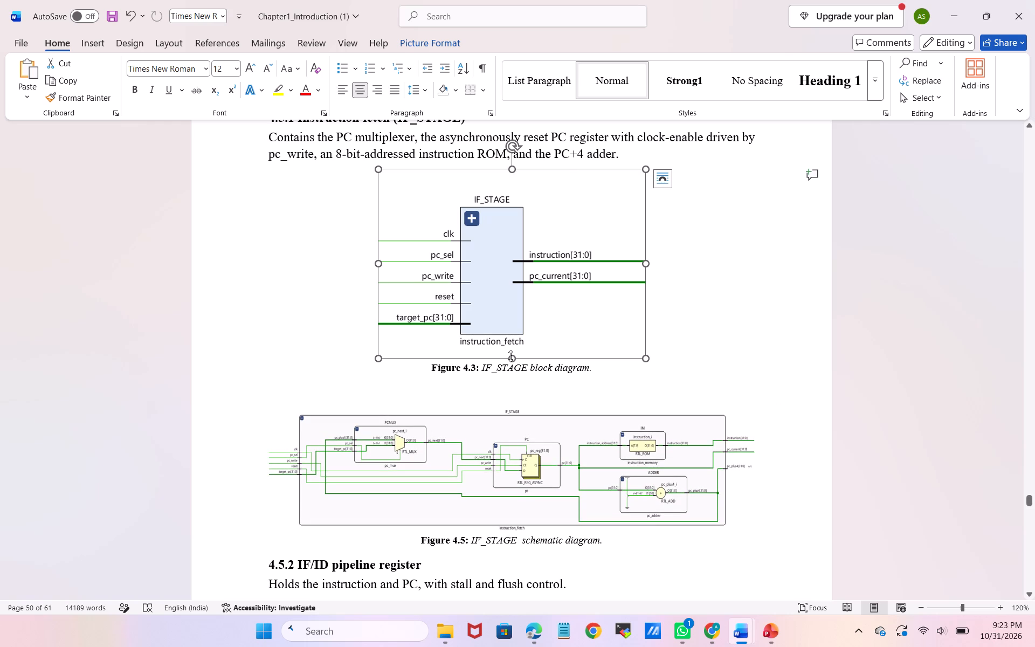
{"action": "left_click_drag", "start_coordinate": [510, 357], "coordinate": [510, 372]}
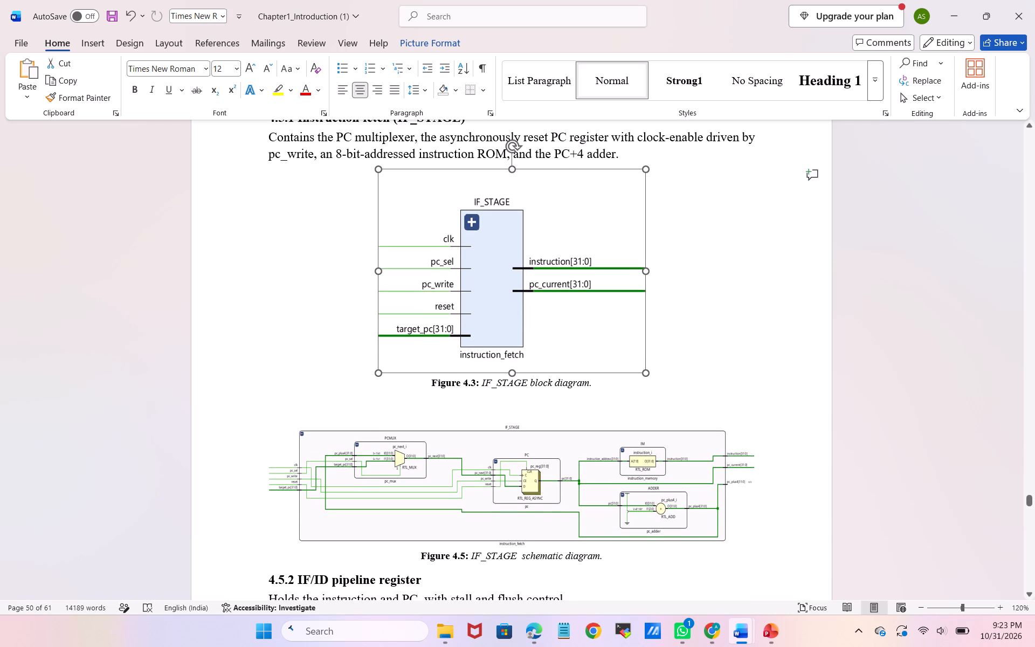
{"action": "left_click_drag", "start_coordinate": [510, 372], "coordinate": [510, 359]}
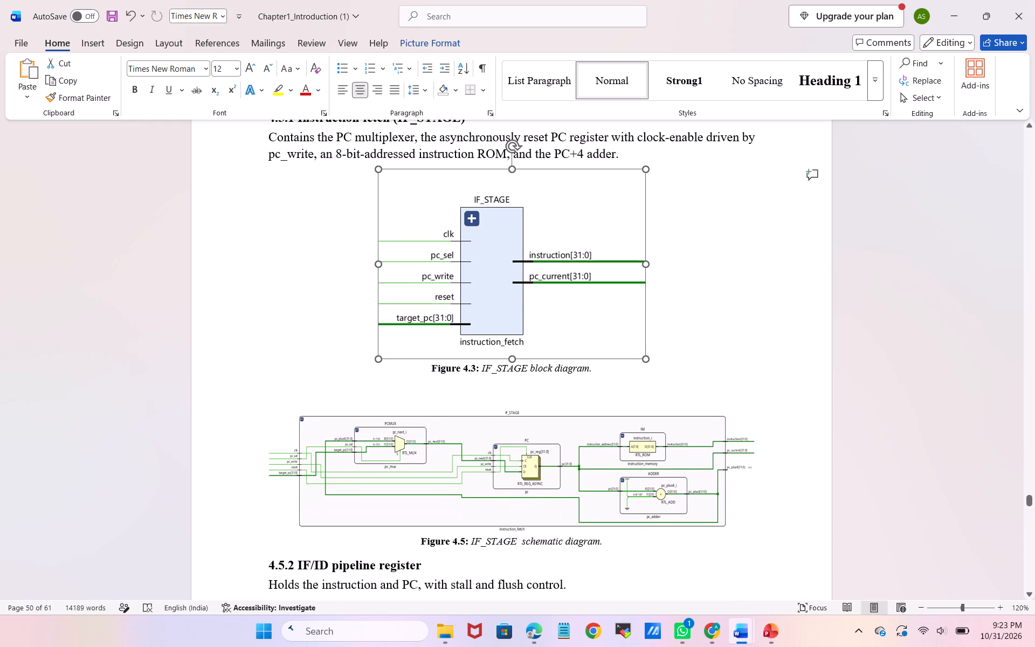
{"action": "left_click_drag", "start_coordinate": [510, 359], "coordinate": [512, 362]}
{"action": "left_click", "coordinate": [512, 362]}
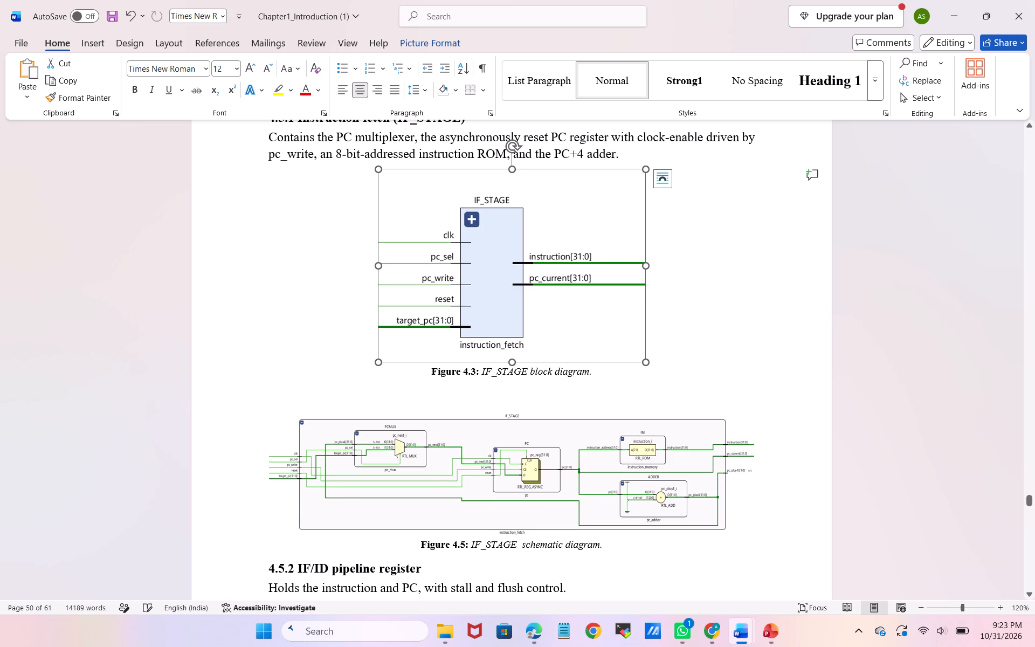
Stretch the IF_STAGE schematic picture above the Figure 4.5 caption about 20% taller, keeping its width.
{"action": "left_click", "coordinate": [508, 534]}
{"action": "left_click_drag", "start_coordinate": [513, 534], "coordinate": [513, 550]}
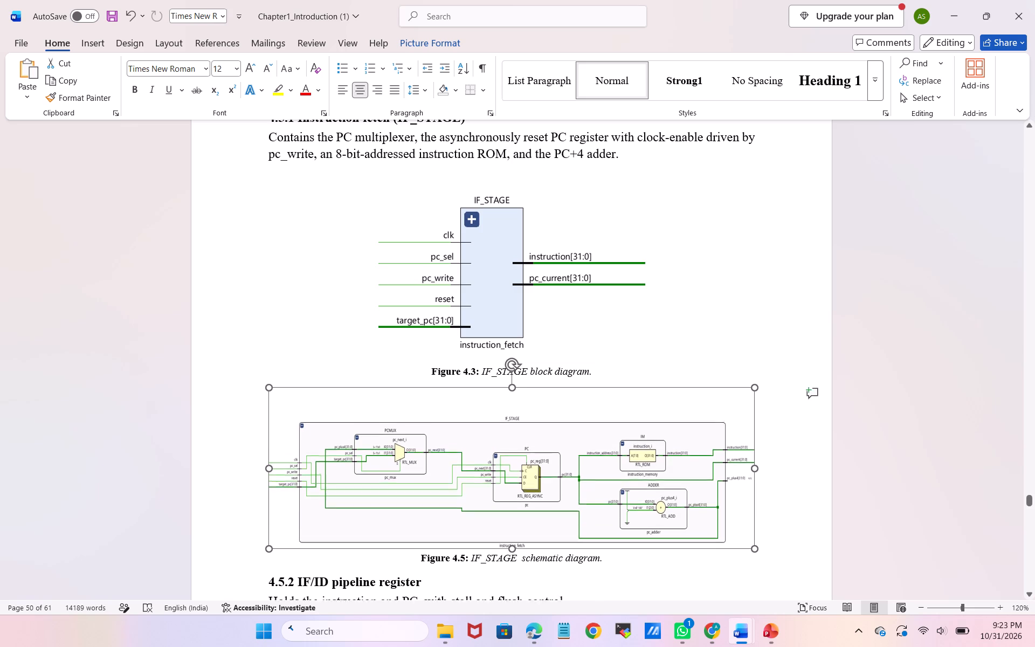
{"action": "left_click_drag", "start_coordinate": [513, 550], "coordinate": [511, 566]}
{"action": "left_click", "coordinate": [511, 449]}
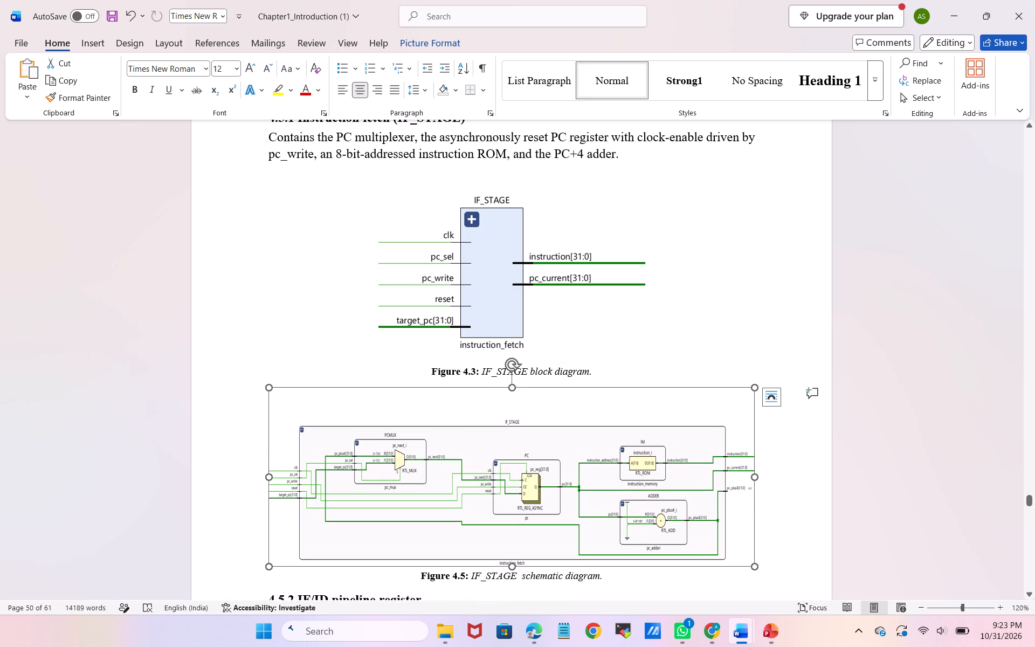
{"action": "left_click", "coordinate": [686, 297]}
Reduce the height of the Figure 4.6 IF_ID_STAGE symbol picture by about a quarter, keeping its width.
{"action": "scroll", "coordinate": [686, 297], "scroll_direction": "down", "scroll_amount": 2}
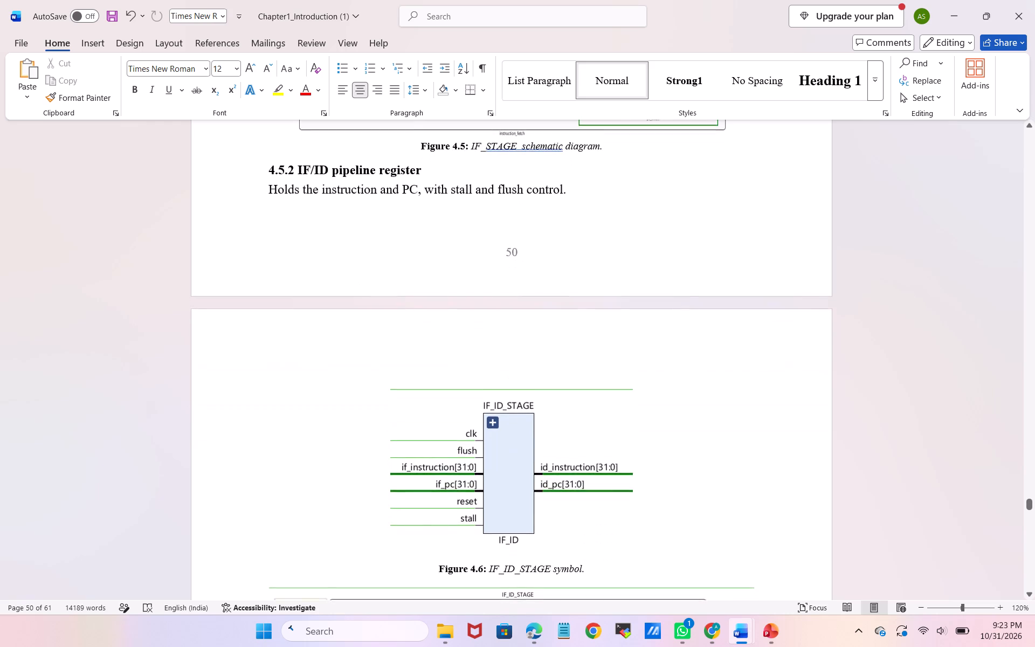
{"action": "scroll", "coordinate": [686, 297], "scroll_direction": "down", "scroll_amount": 2}
{"action": "left_click", "coordinate": [542, 353]}
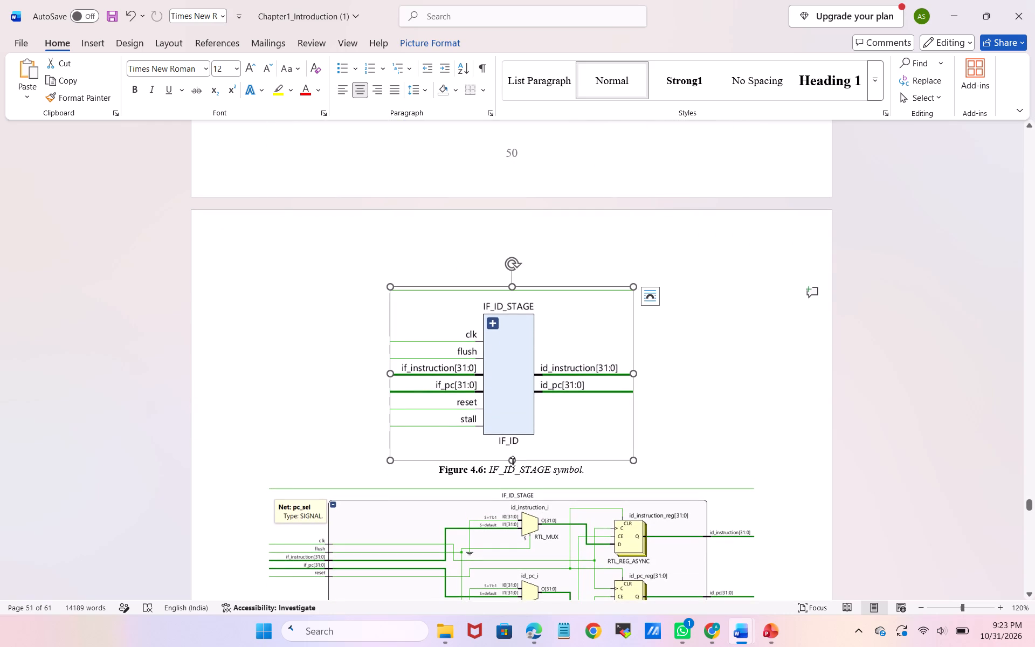
{"action": "left_click_drag", "start_coordinate": [513, 286], "coordinate": [513, 272]}
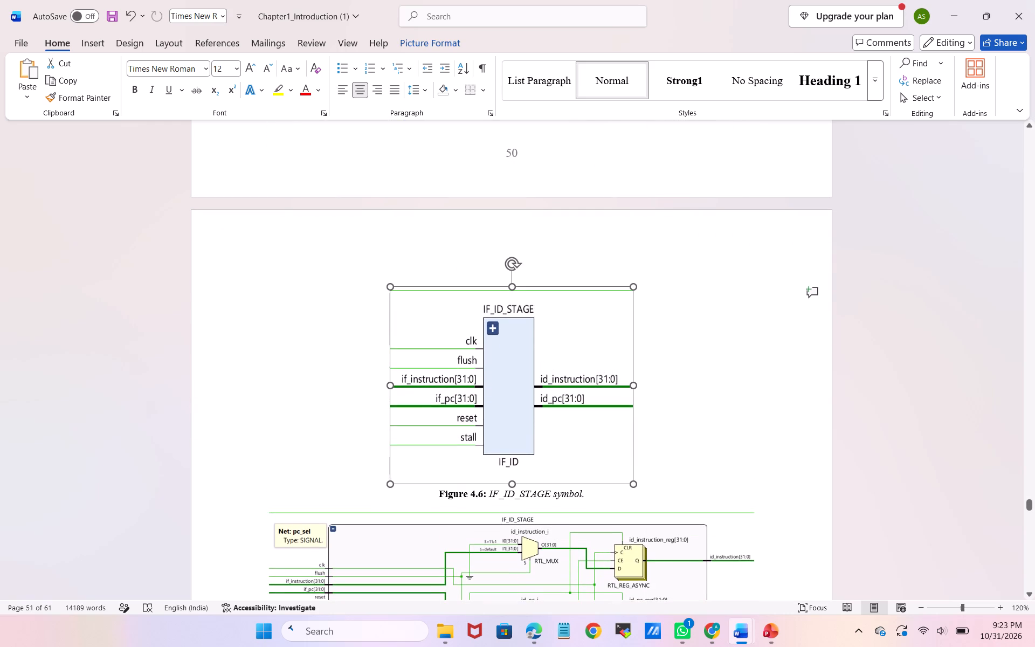
{"action": "left_click_drag", "start_coordinate": [513, 272], "coordinate": [519, 328]}
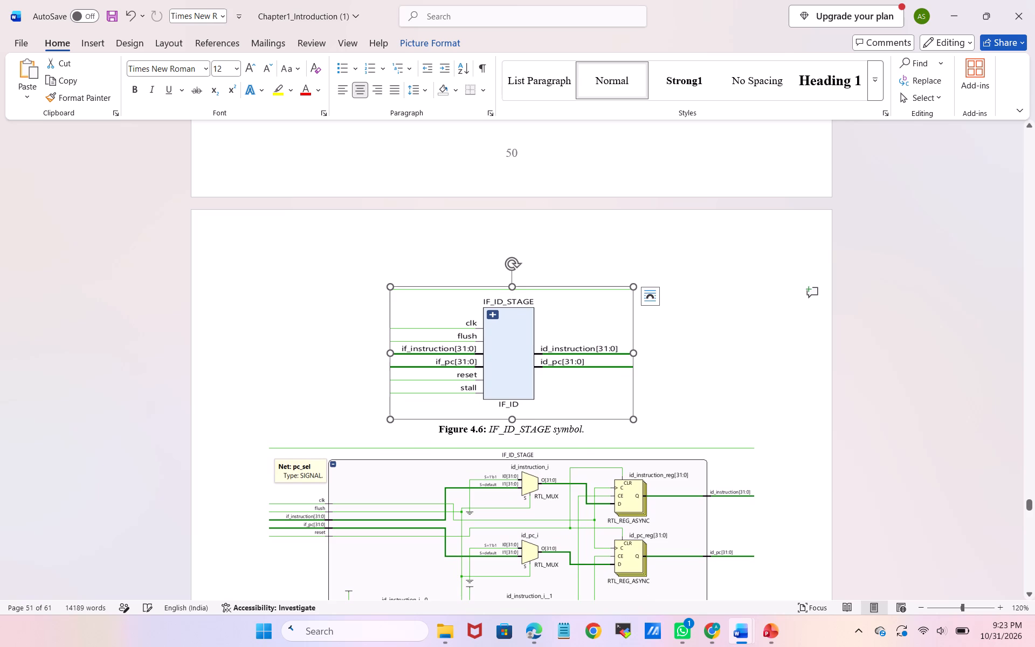
{"action": "left_click", "coordinate": [679, 340]}
Renumber the IF_STAGE schematic diagram's caption as Figure 4.4.
{"action": "scroll", "coordinate": [679, 340], "scroll_direction": "up", "scroll_amount": 2}
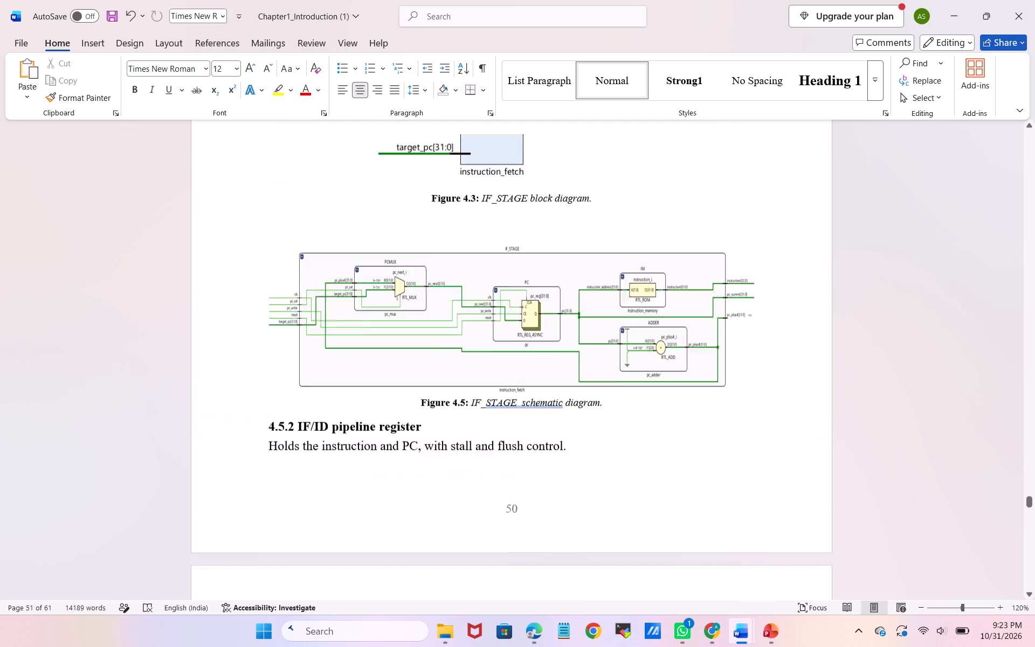
{"action": "scroll", "coordinate": [679, 340], "scroll_direction": "up", "scroll_amount": 2}
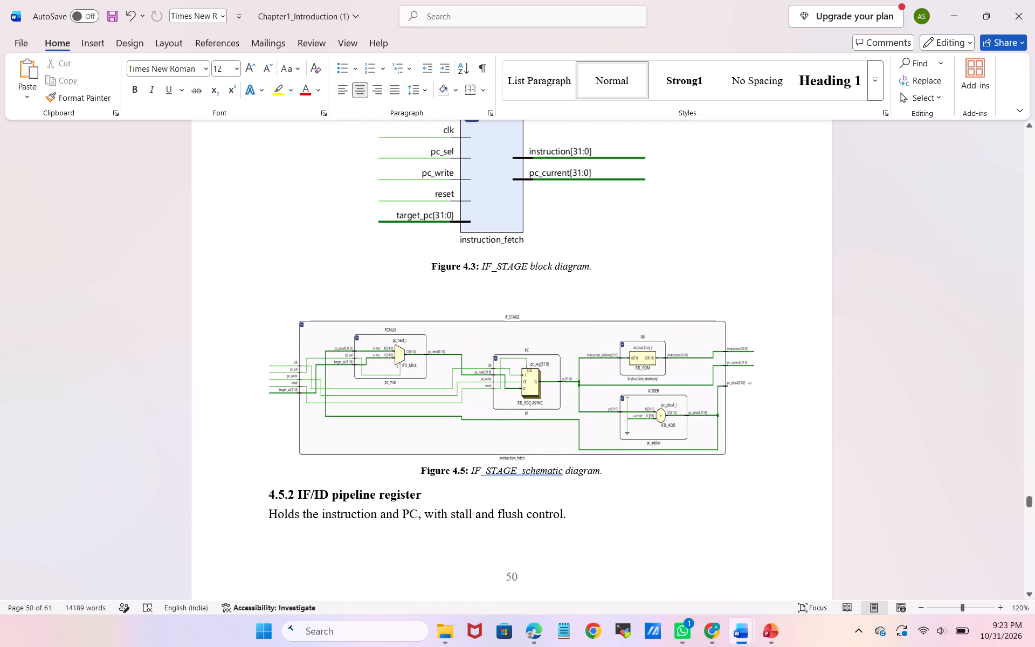
{"action": "left_click", "coordinate": [466, 476]}
{"action": "key", "text": "BackSpace"}
{"action": "key", "text": "4"}
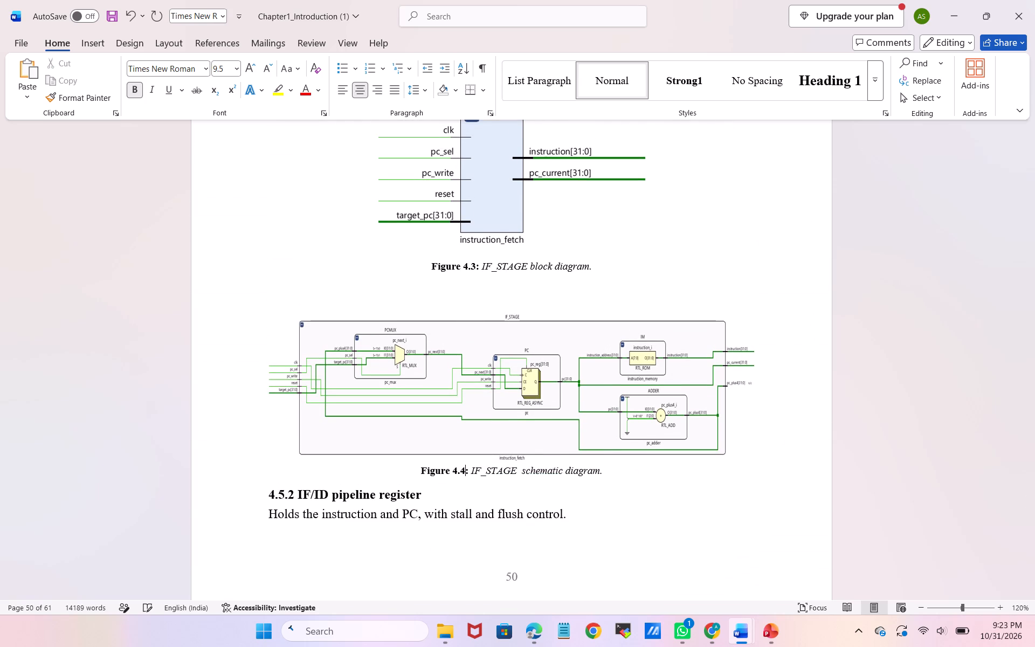
Review the text, tables and figures from section 3.3's block diagram through section 4.5.1, including how figures and tables are referenced.
{"action": "scroll", "coordinate": [491, 471], "scroll_direction": "down", "scroll_amount": 4}
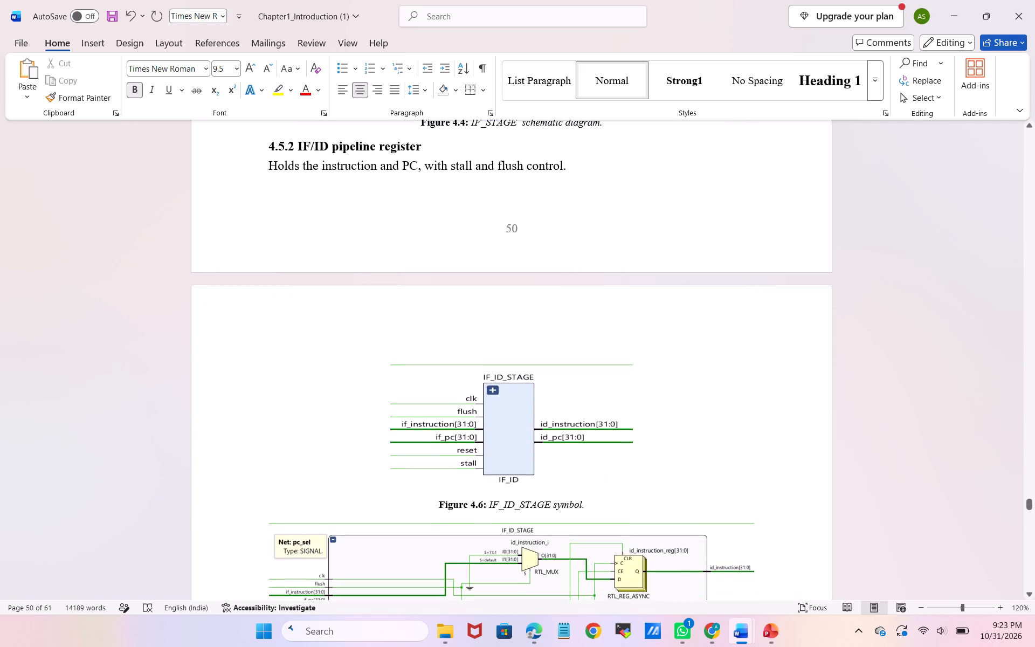
{"action": "scroll", "coordinate": [491, 471], "scroll_direction": "down", "scroll_amount": 1}
{"action": "left_click", "coordinate": [580, 467]}
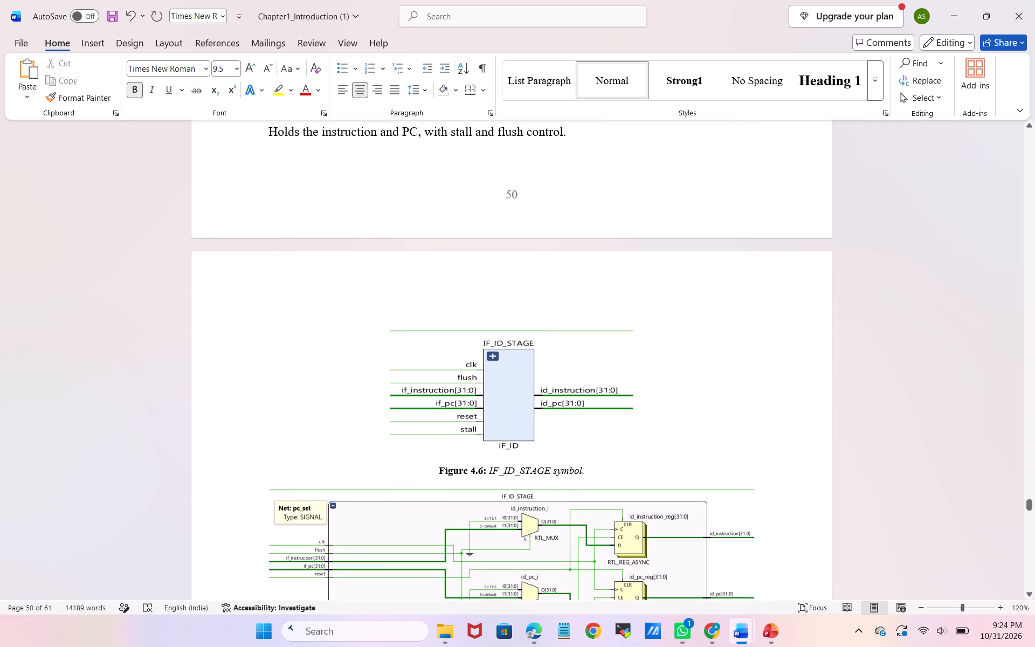
{"action": "left_click", "coordinate": [588, 470]}
{"action": "scroll", "coordinate": [588, 470], "scroll_direction": "up", "scroll_amount": 2}
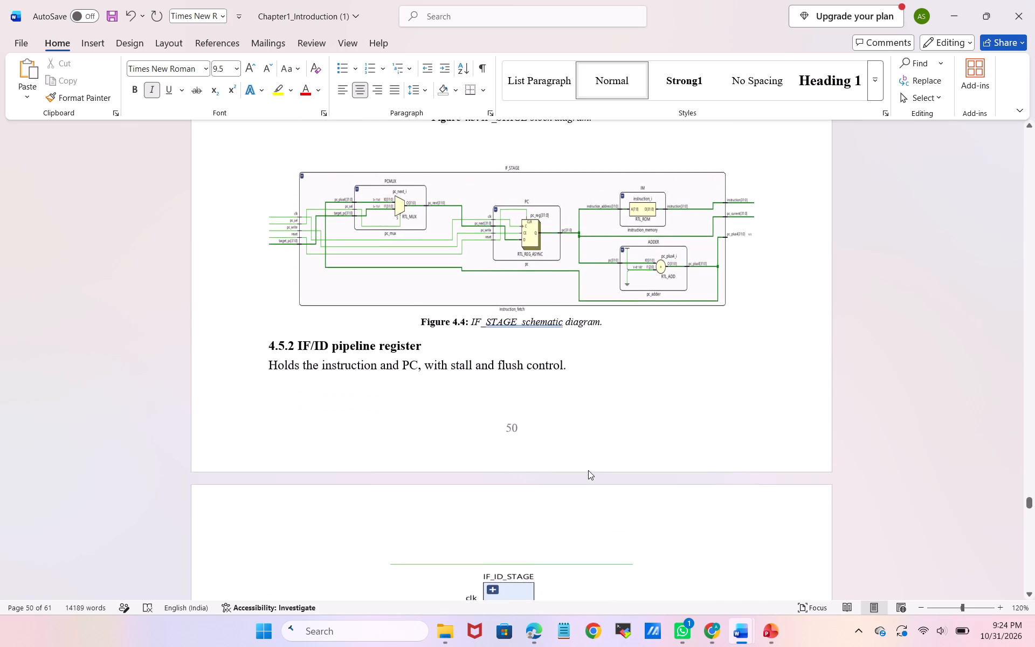
{"action": "scroll", "coordinate": [588, 470], "scroll_direction": "up", "scroll_amount": 13}
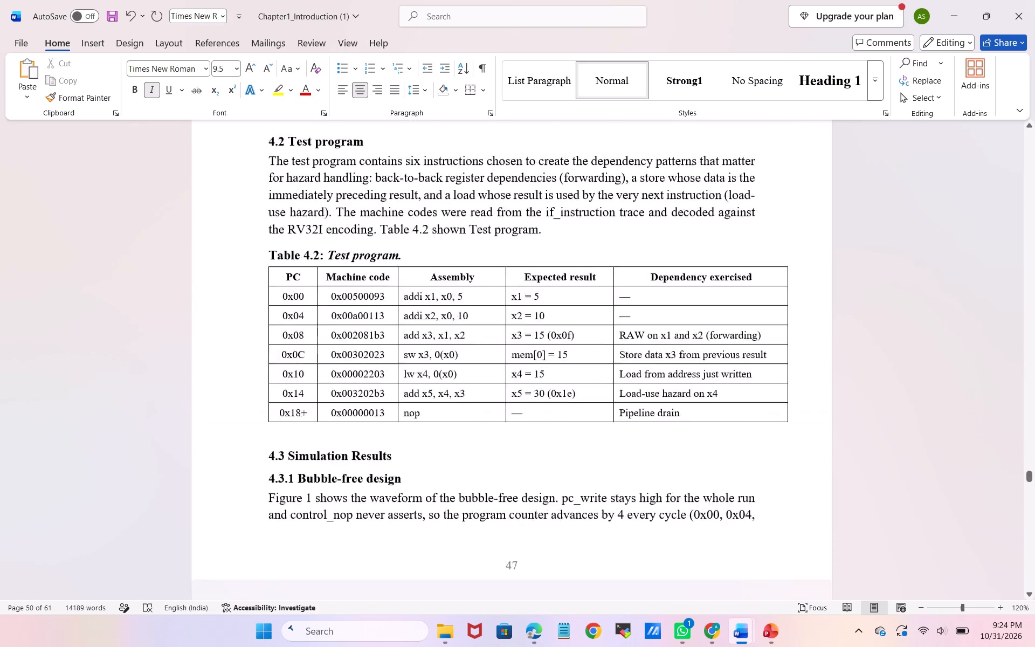
{"action": "scroll", "coordinate": [588, 470], "scroll_direction": "up", "scroll_amount": 6}
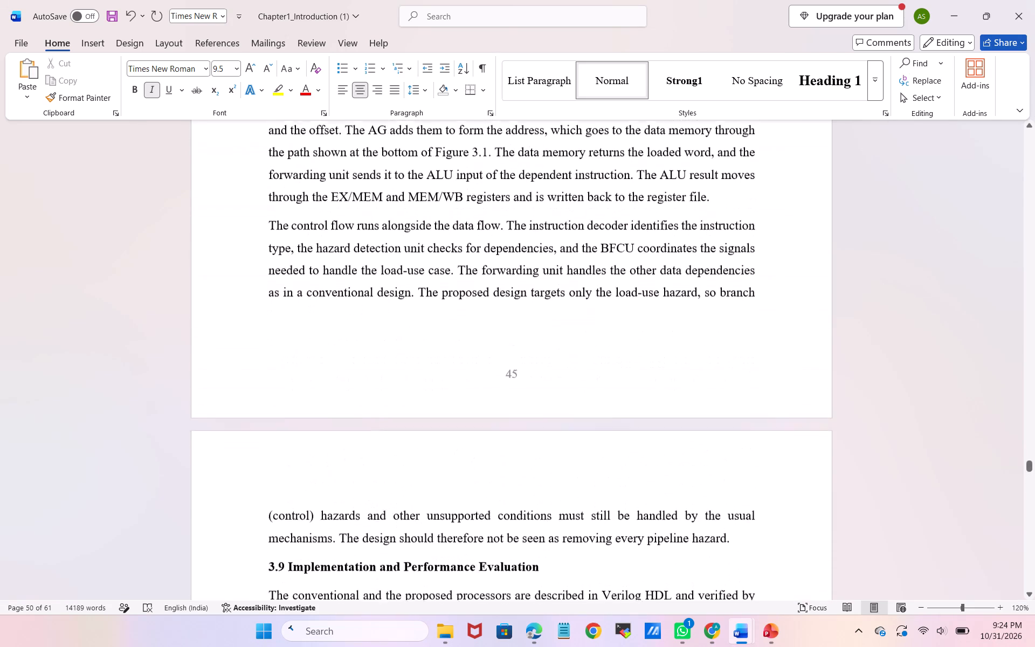
{"action": "scroll", "coordinate": [588, 470], "scroll_direction": "up", "scroll_amount": 7}
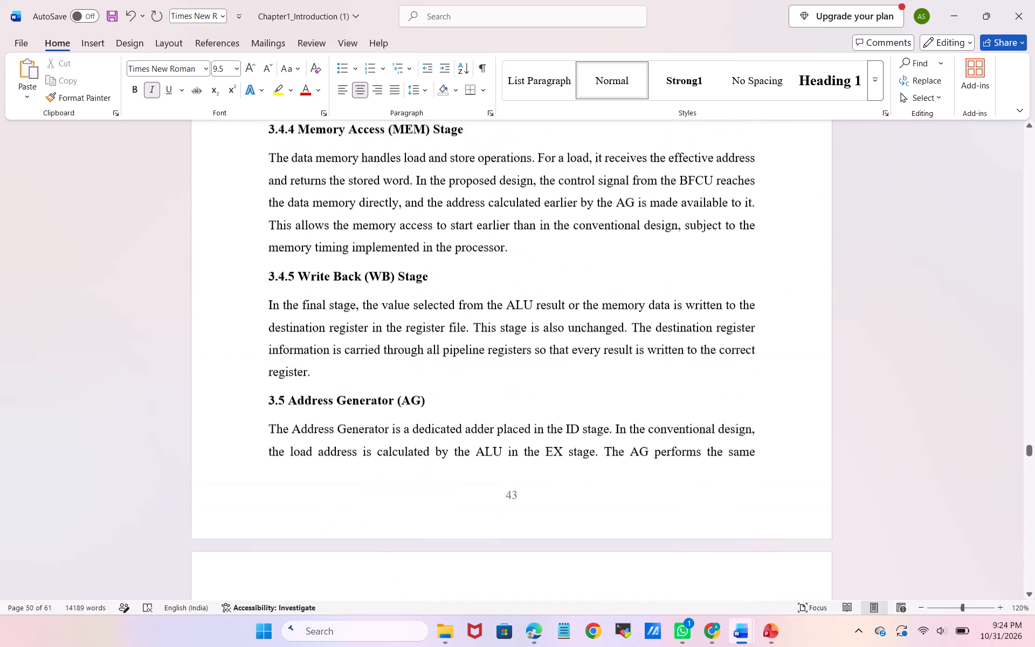
{"action": "scroll", "coordinate": [588, 470], "scroll_direction": "up", "scroll_amount": 5}
{"action": "scroll", "coordinate": [588, 470], "scroll_direction": "down", "scroll_amount": 1}
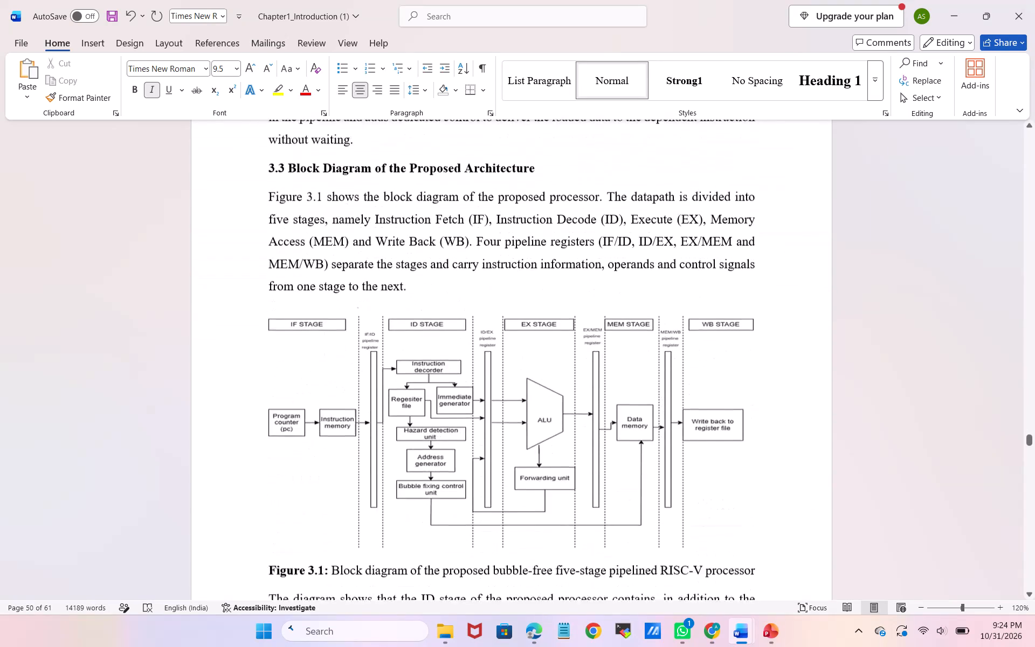
{"action": "scroll", "coordinate": [588, 470], "scroll_direction": "down", "scroll_amount": 2}
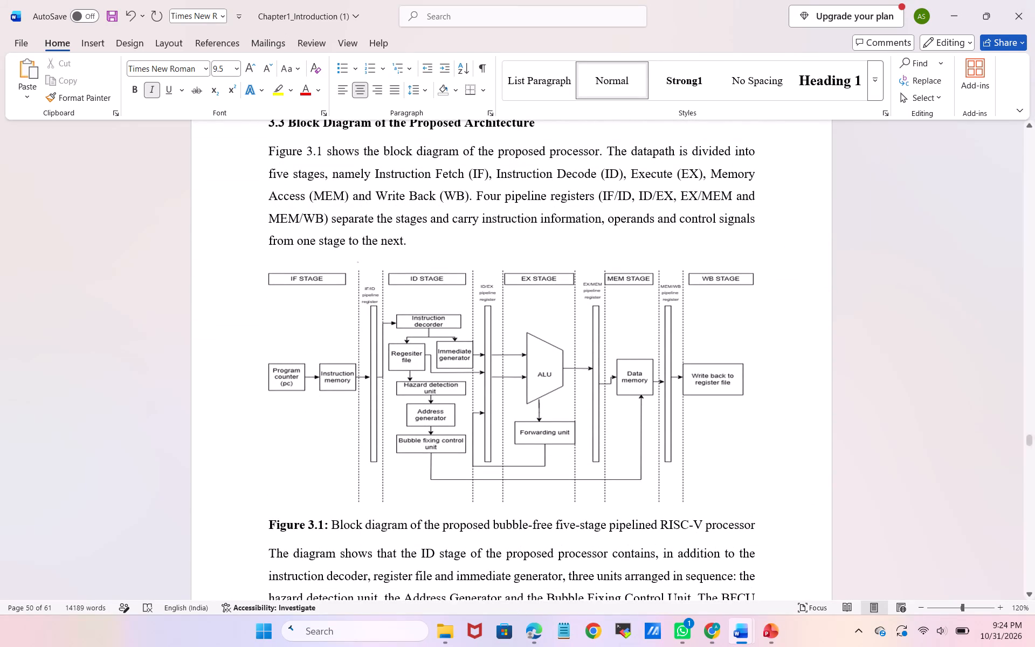
{"action": "scroll", "coordinate": [412, 514], "scroll_direction": "down", "scroll_amount": 2}
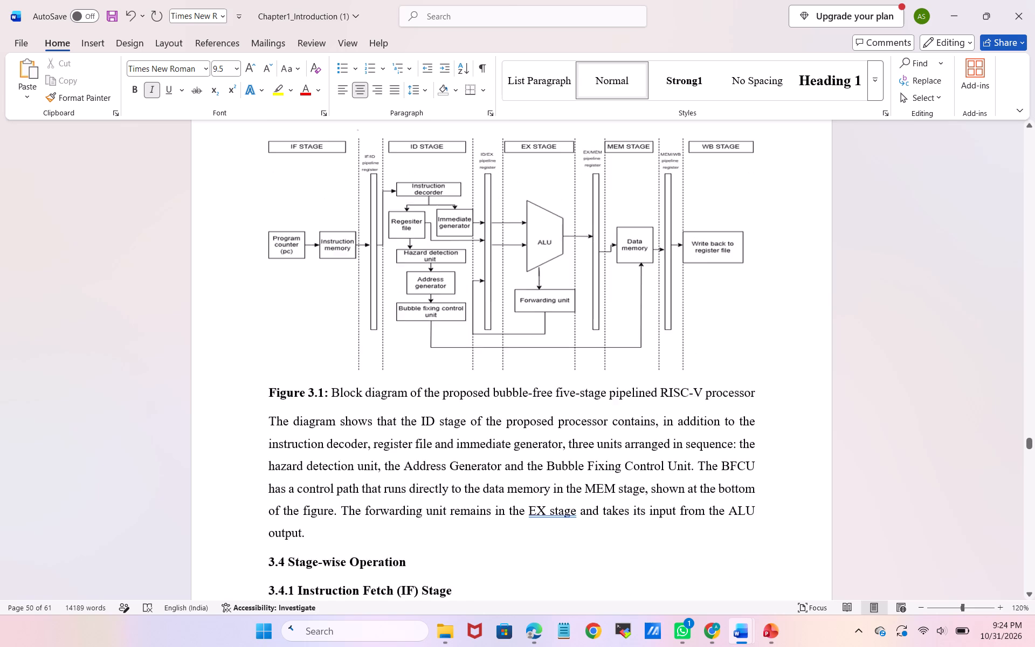
{"action": "scroll", "coordinate": [412, 514], "scroll_direction": "down", "scroll_amount": 12}
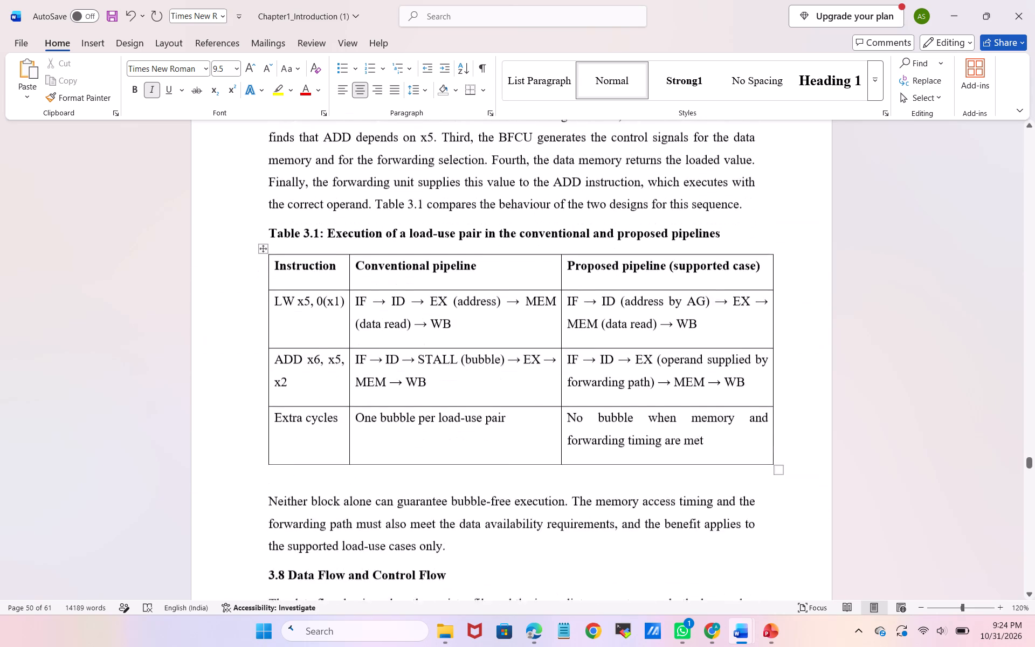
{"action": "scroll", "coordinate": [412, 514], "scroll_direction": "down", "scroll_amount": 5}
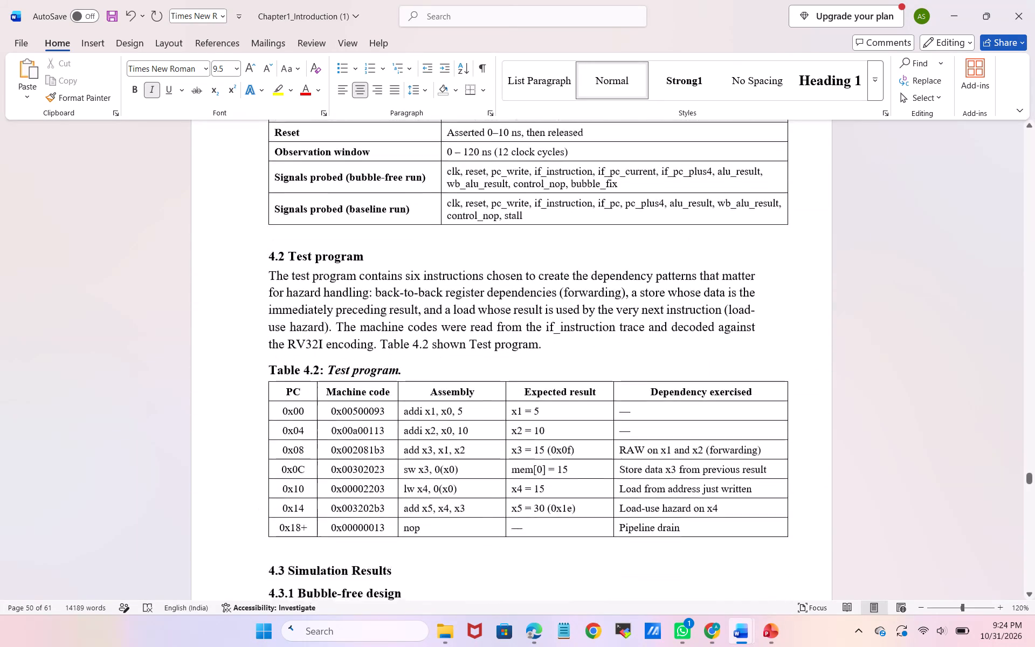
{"action": "scroll", "coordinate": [412, 514], "scroll_direction": "down", "scroll_amount": 5}
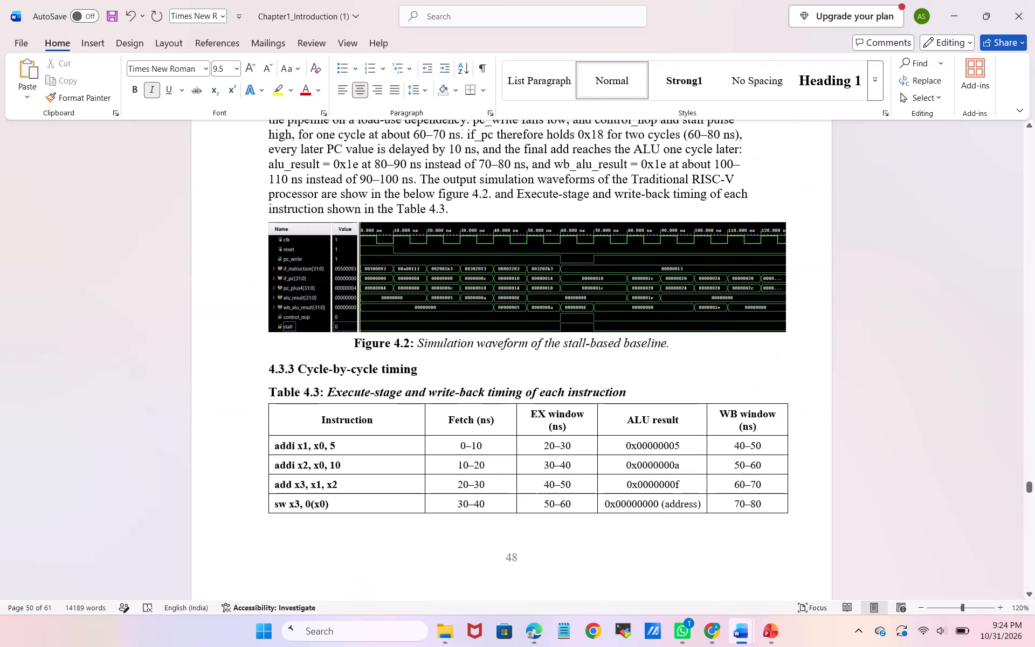
{"action": "scroll", "coordinate": [412, 514], "scroll_direction": "down", "scroll_amount": 4}
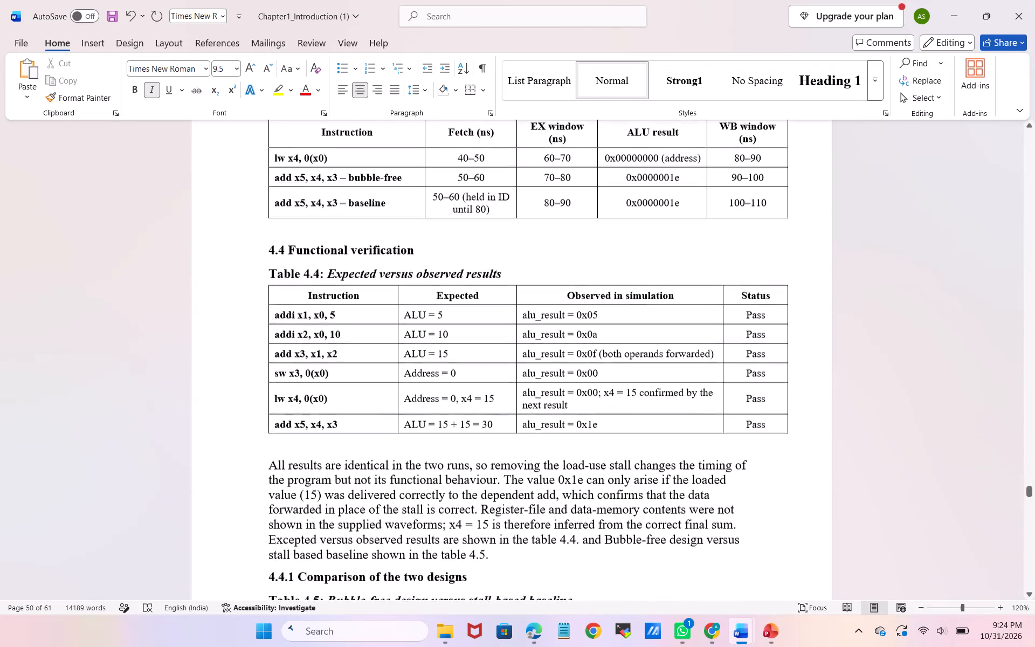
{"action": "scroll", "coordinate": [412, 514], "scroll_direction": "down", "scroll_amount": 1}
{"action": "scroll", "coordinate": [400, 420], "scroll_direction": "down", "scroll_amount": 2}
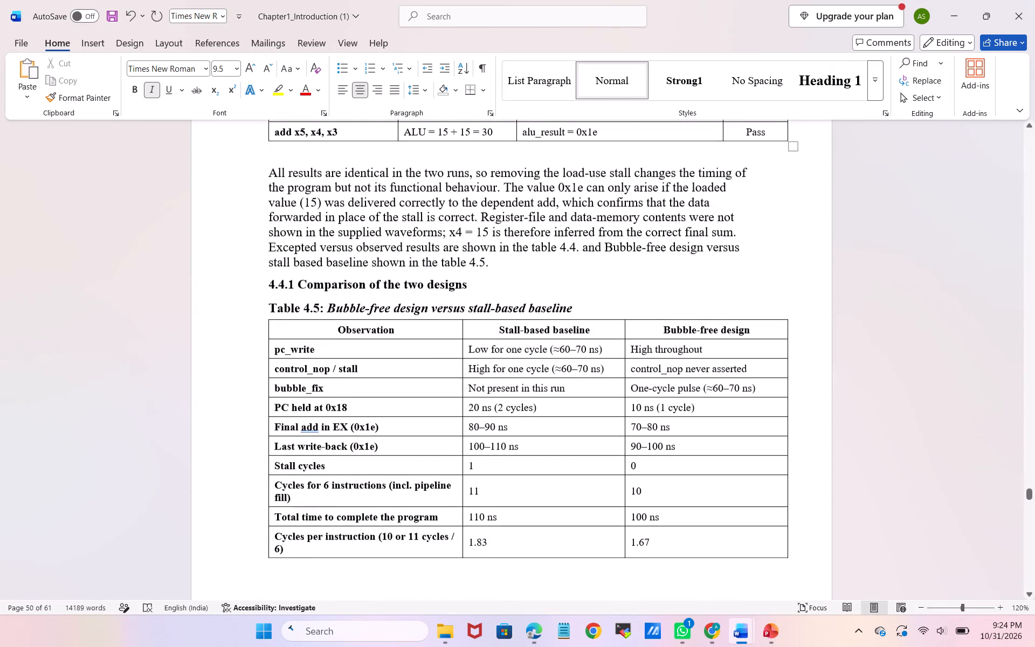
{"action": "scroll", "coordinate": [400, 420], "scroll_direction": "down", "scroll_amount": 1}
{"action": "scroll", "coordinate": [400, 420], "scroll_direction": "up", "scroll_amount": 1}
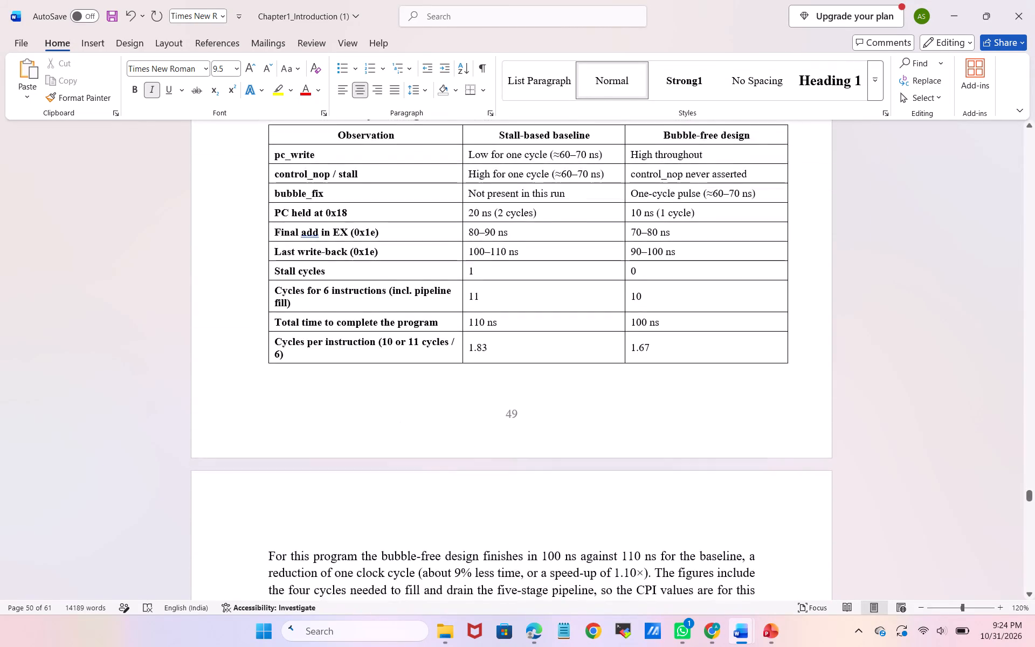
{"action": "scroll", "coordinate": [400, 420], "scroll_direction": "up", "scroll_amount": 1}
{"action": "scroll", "coordinate": [400, 420], "scroll_direction": "down", "scroll_amount": 2}
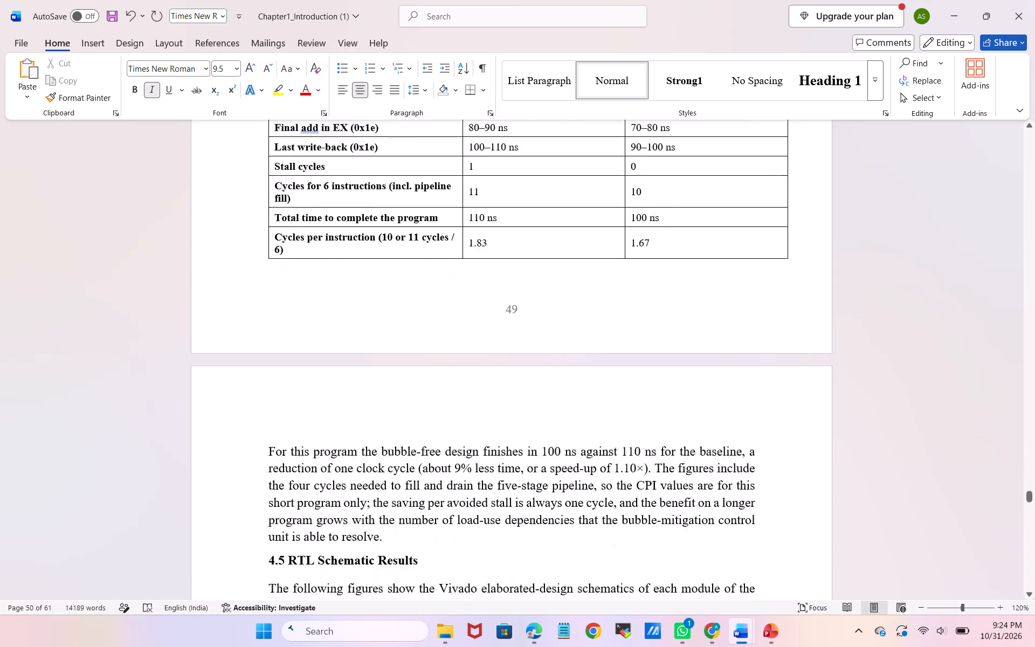
{"action": "scroll", "coordinate": [400, 420], "scroll_direction": "down", "scroll_amount": 3}
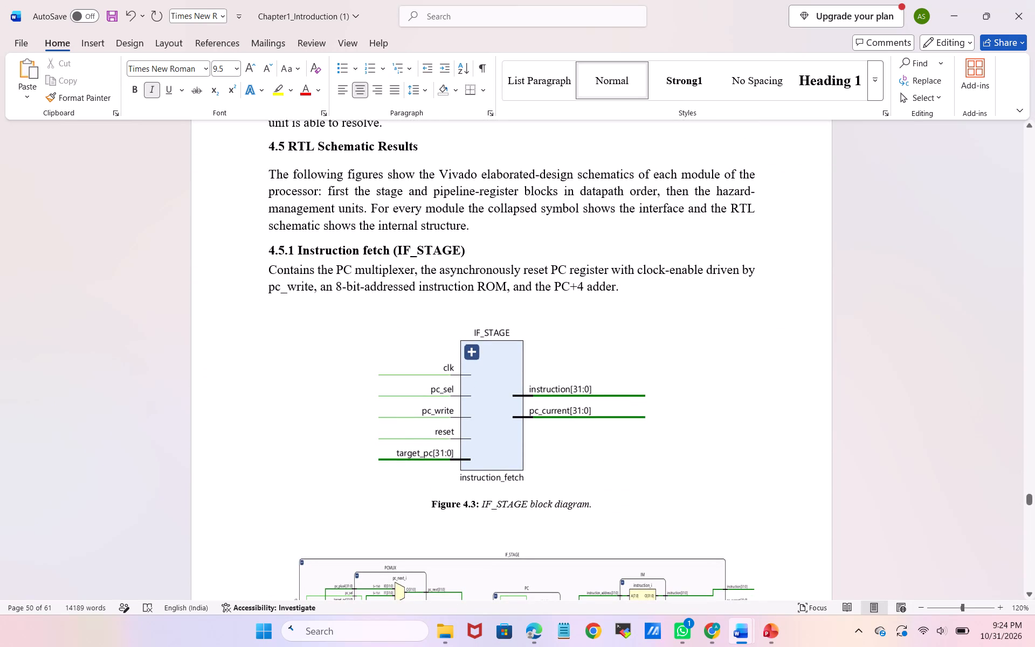
Add "figure 4.3" after the last sentence of the section 4.5.1 Instruction fetch paragraph, separated from it by a space.
{"action": "left_click", "coordinate": [626, 296]}
{"action": "scroll", "coordinate": [626, 296], "scroll_direction": "down", "scroll_amount": 2}
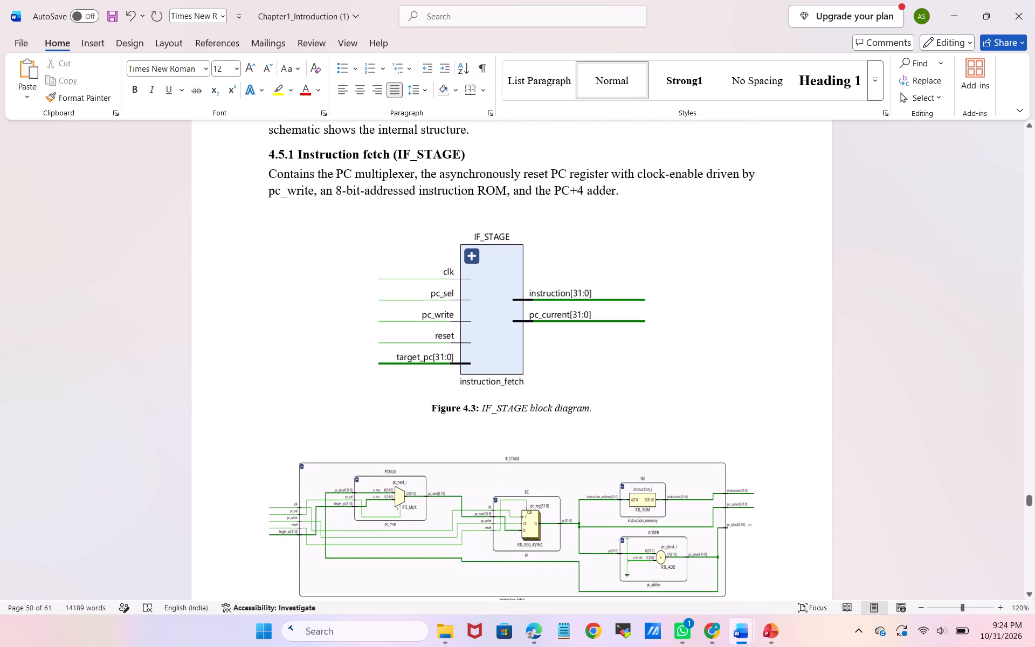
{"action": "scroll", "coordinate": [626, 296], "scroll_direction": "down", "scroll_amount": 5}
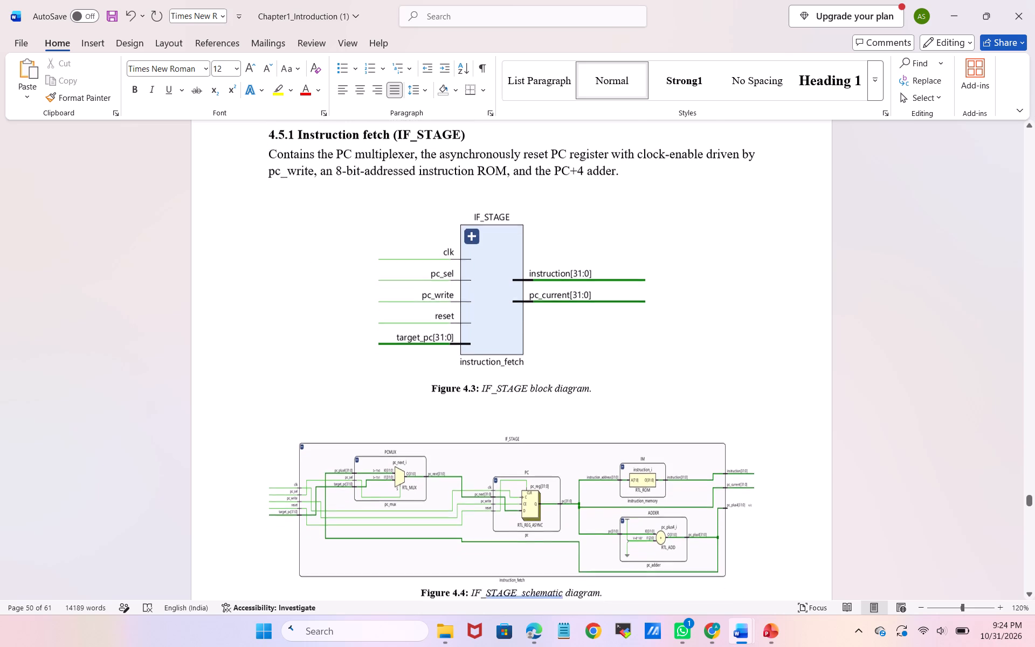
{"action": "scroll", "coordinate": [626, 296], "scroll_direction": "down", "scroll_amount": 1}
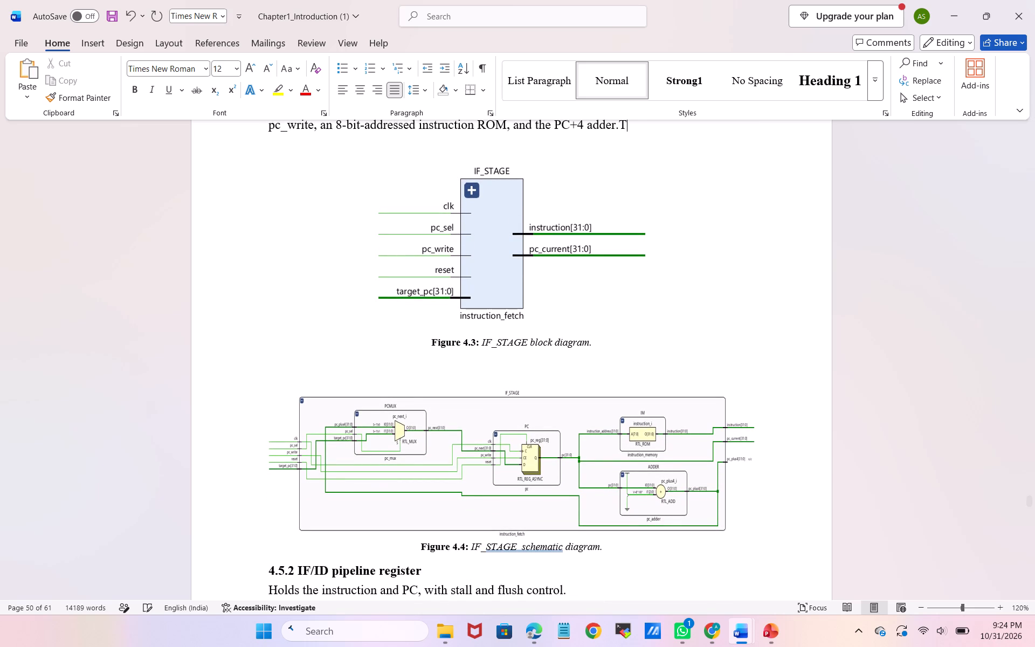
{"action": "key", "text": "BackSpace"}
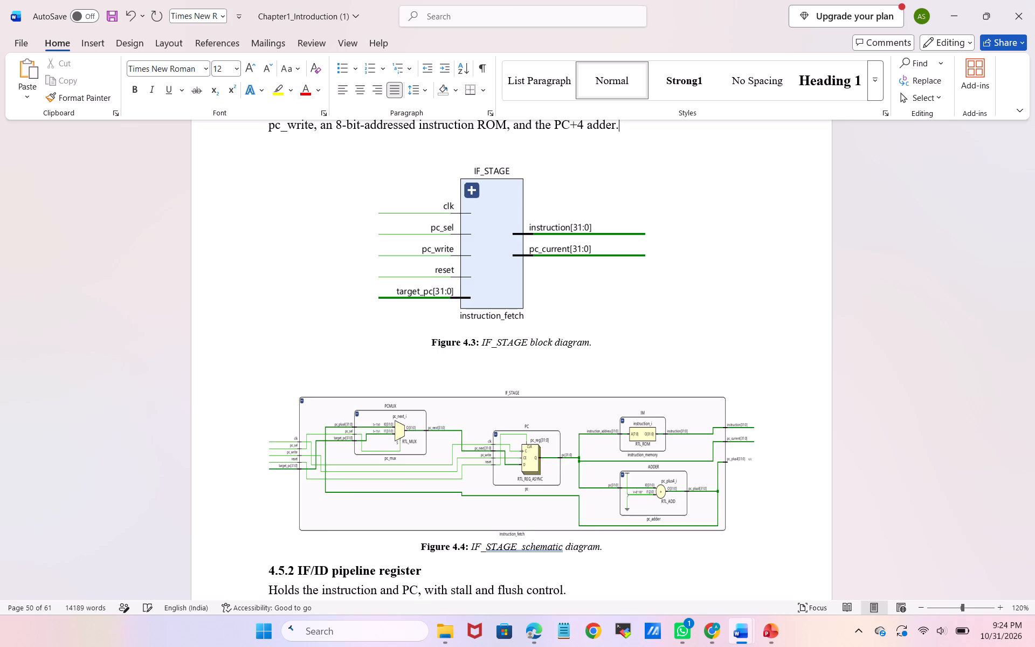
{"action": "scroll", "coordinate": [626, 296], "scroll_direction": "up", "scroll_amount": 2}
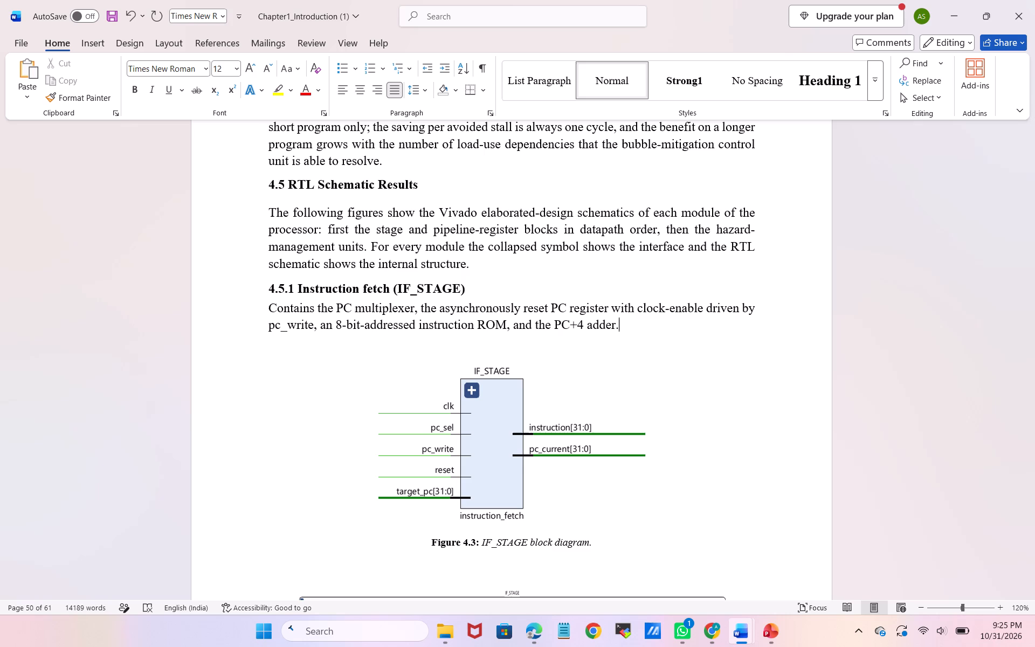
{"action": "key", "text": "space"}
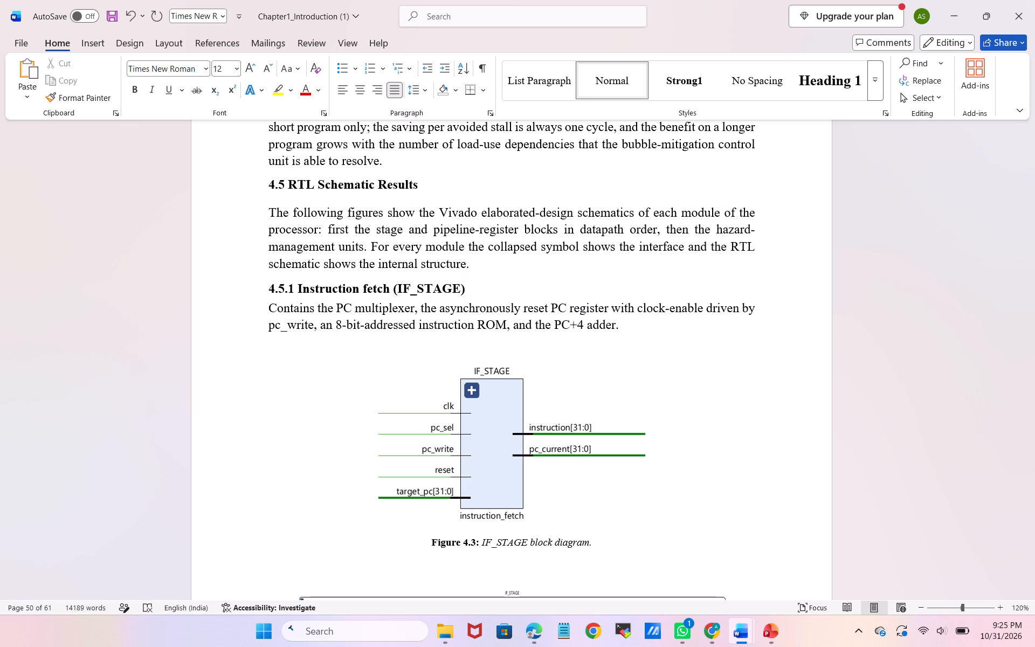
{"action": "key", "text": "BackSpace"}
{"action": "type", "text": "fi"}
{"action": "type", "text": "gure"}
{"action": "key", "text": "space"}
{"action": "type", "text": "4.3"}
{"action": "scroll", "coordinate": [639, 328], "scroll_direction": "up", "scroll_amount": 1}
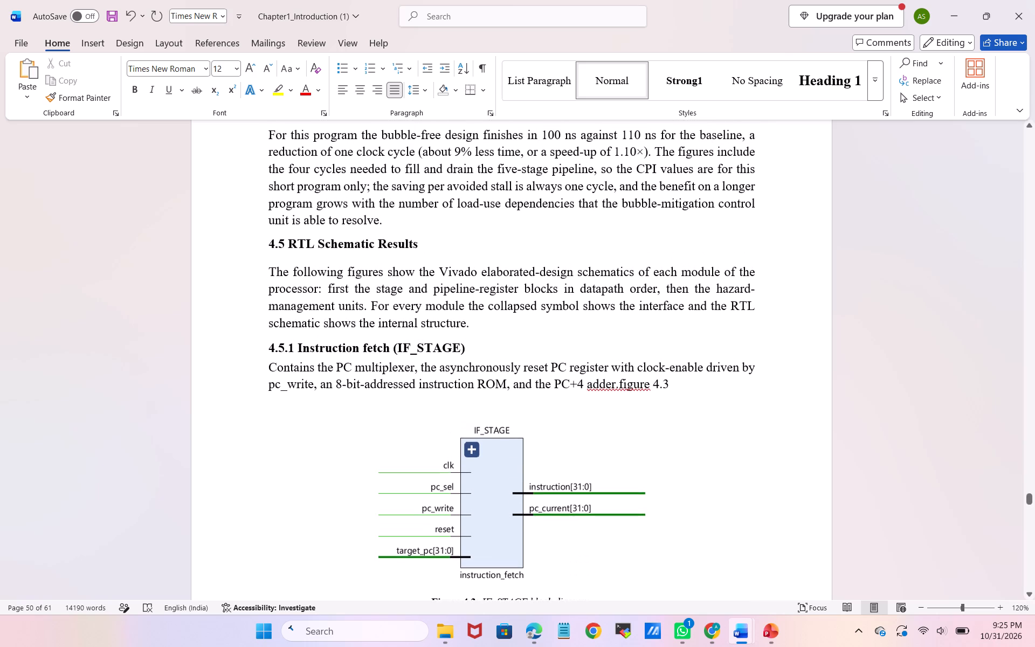
{"action": "left_click", "coordinate": [620, 386]}
{"action": "key", "text": "space"}
Continue the figure reference in section 4.5.1 with "and figure 4.4 shows the block diagram of instruction fetch stage".
{"action": "left_click", "coordinate": [674, 383]}
{"action": "key", "text": "space"}
{"action": "type", "text": "and figure 4.4"}
{"action": "key", "text": "space"}
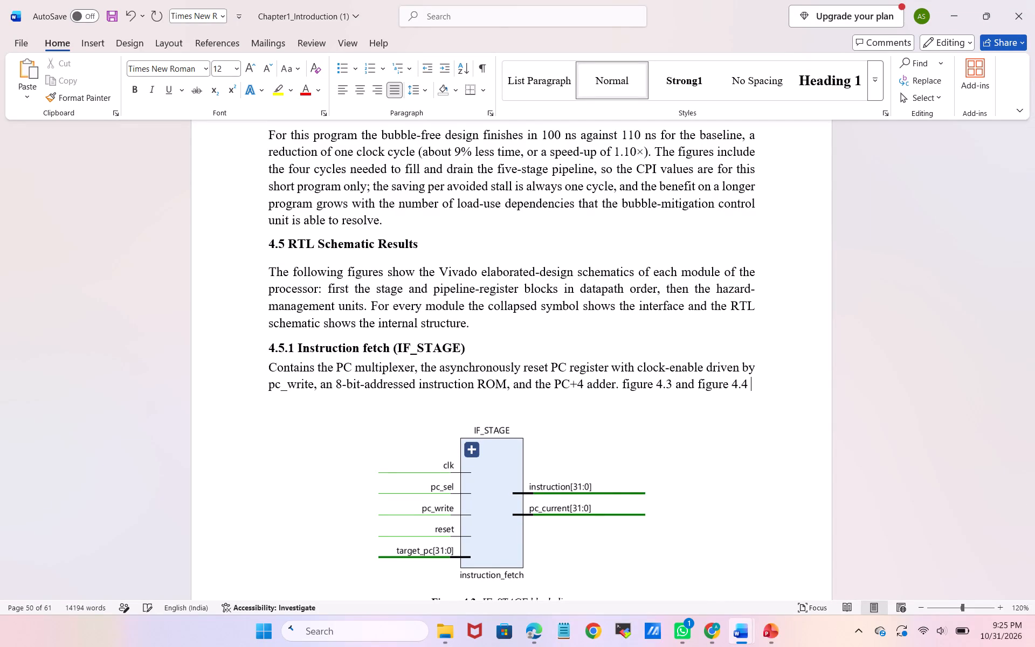
{"action": "type", "text": "shows"}
{"action": "key", "text": "space"}
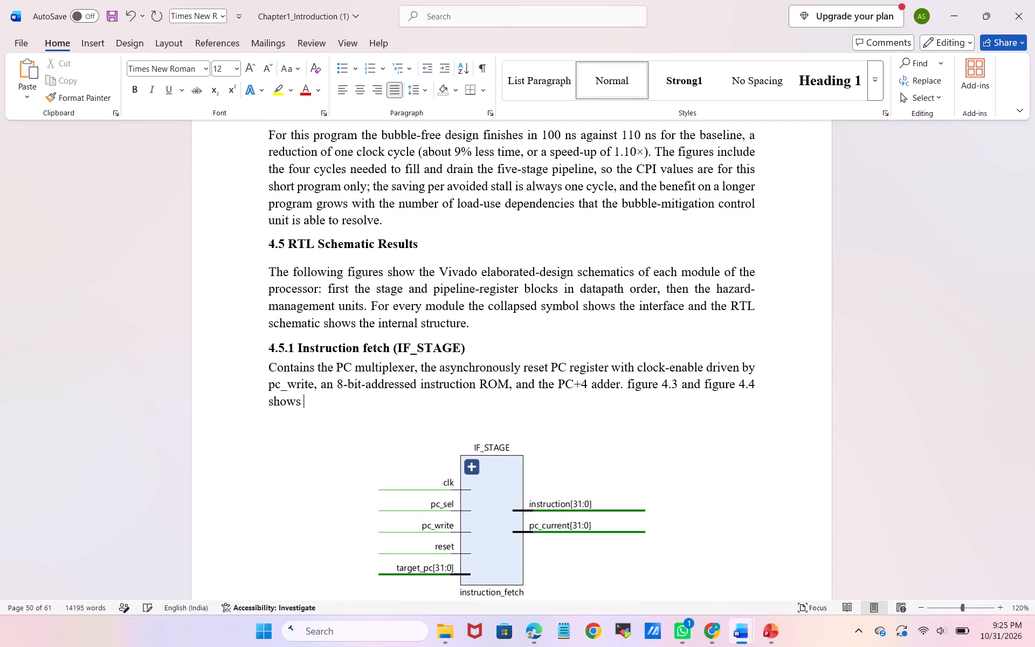
{"action": "type", "text": "the block diagram of"}
{"action": "key", "text": "space"}
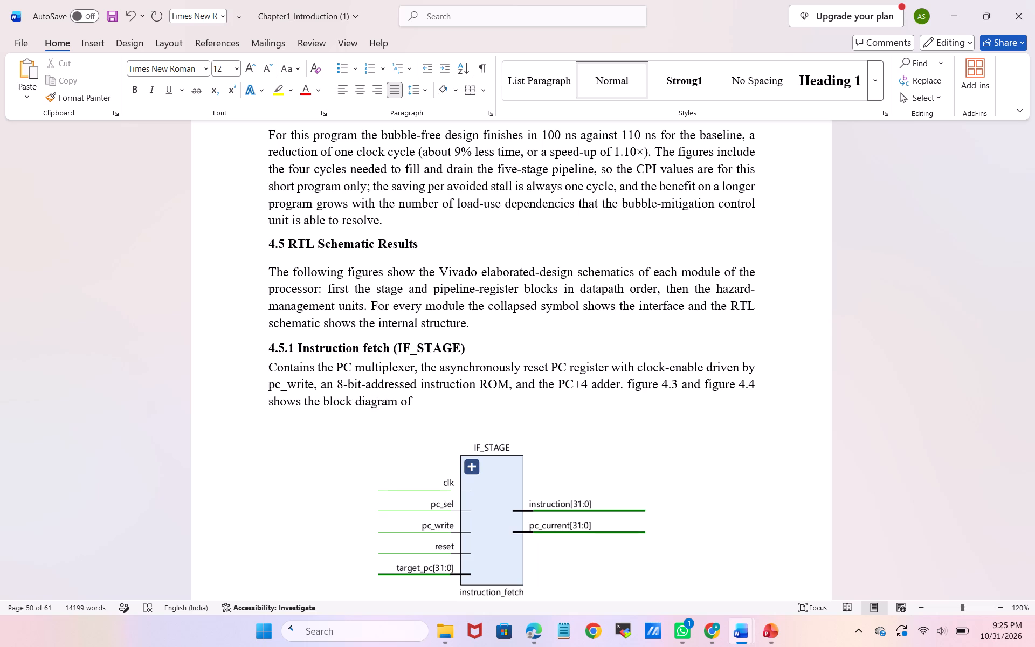
{"action": "type", "text": "instruction"}
{"action": "key", "text": "space"}
{"action": "type", "text": "fetch stage"}
{"action": "key", "text": "space"}
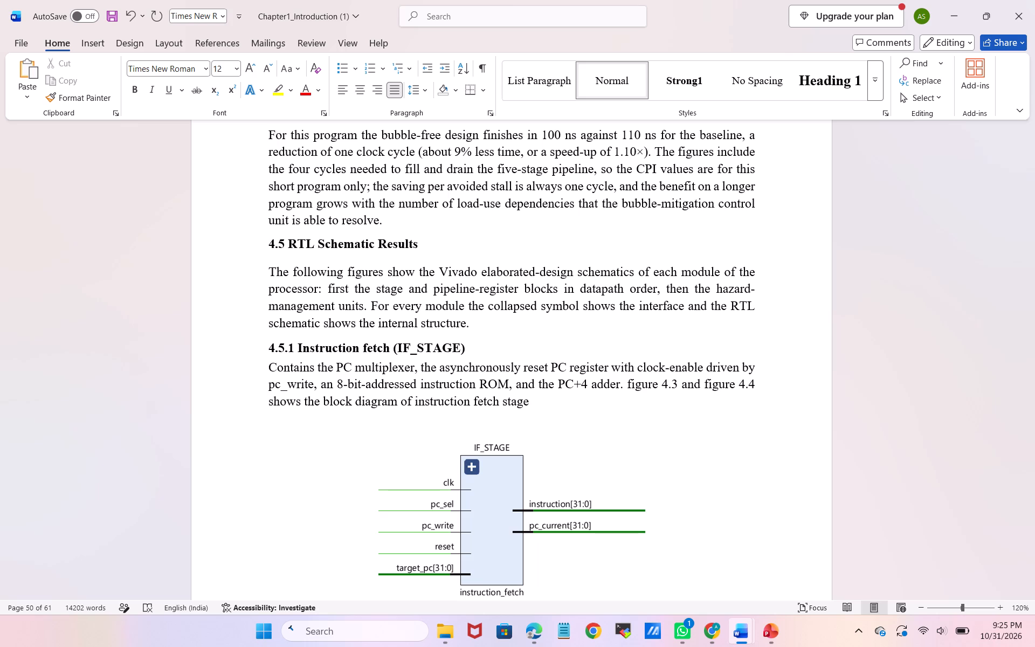
Extend the figure-reference sentence after "instruction fetch stage" with "and", checking the IF_STAGE figures below for its continuation.
{"action": "type", "text": "and"}
{"action": "key", "text": "space"}
{"action": "scroll", "coordinate": [674, 383], "scroll_direction": "down", "scroll_amount": 1}
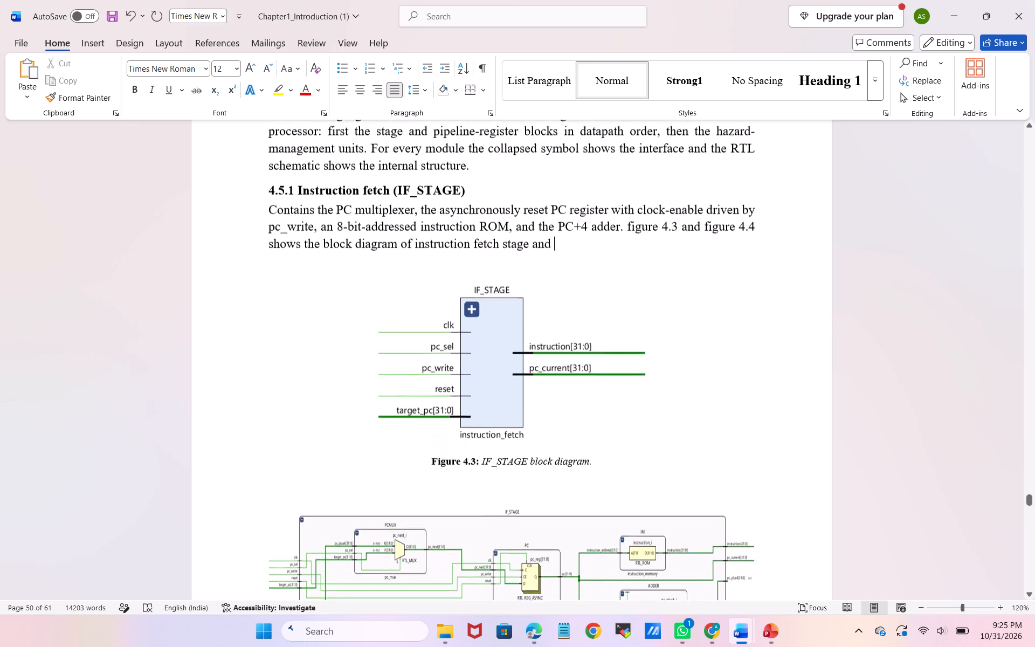
{"action": "scroll", "coordinate": [674, 383], "scroll_direction": "down", "scroll_amount": 1}
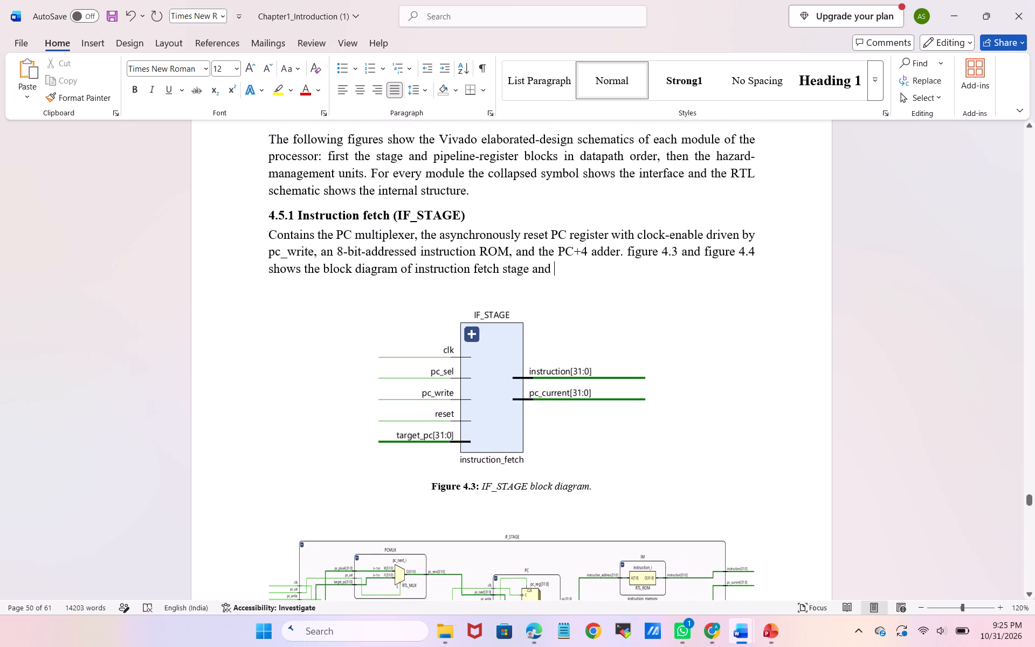
{"action": "left_click", "coordinate": [529, 270]}
{"action": "left_click", "coordinate": [552, 270]}
{"action": "key", "text": "BackSpace"}
{"action": "key", "text": "d"}
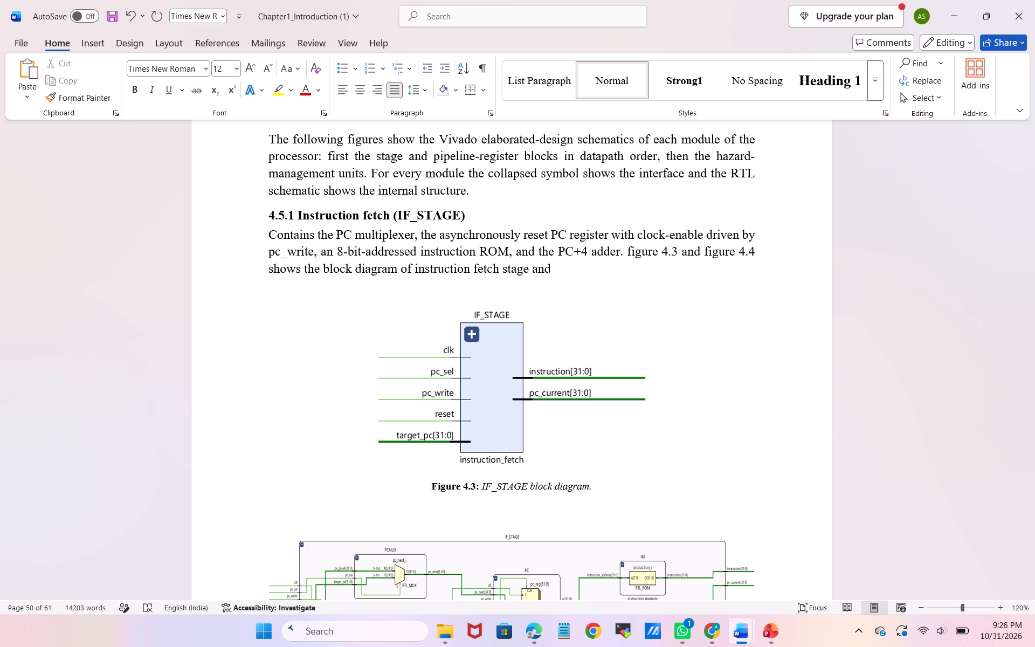
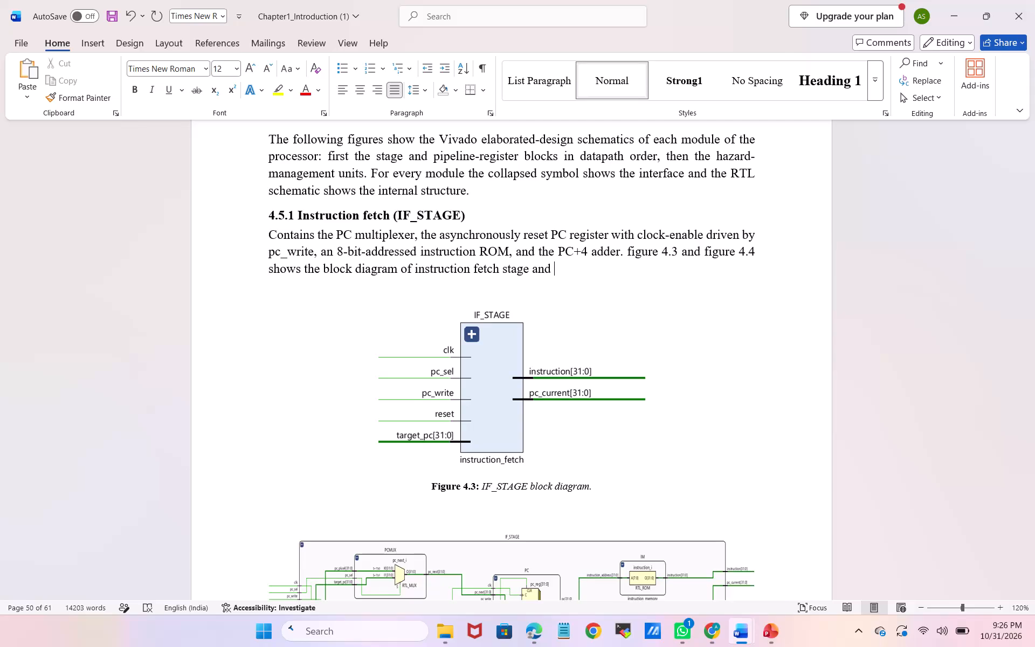
Continue the figure-reference sentence in section 4.5.1 with "schematic diagram" after "instruction fetch stage and", separating the two words with a space.
{"action": "scroll", "coordinate": [552, 270], "scroll_direction": "down", "scroll_amount": 2}
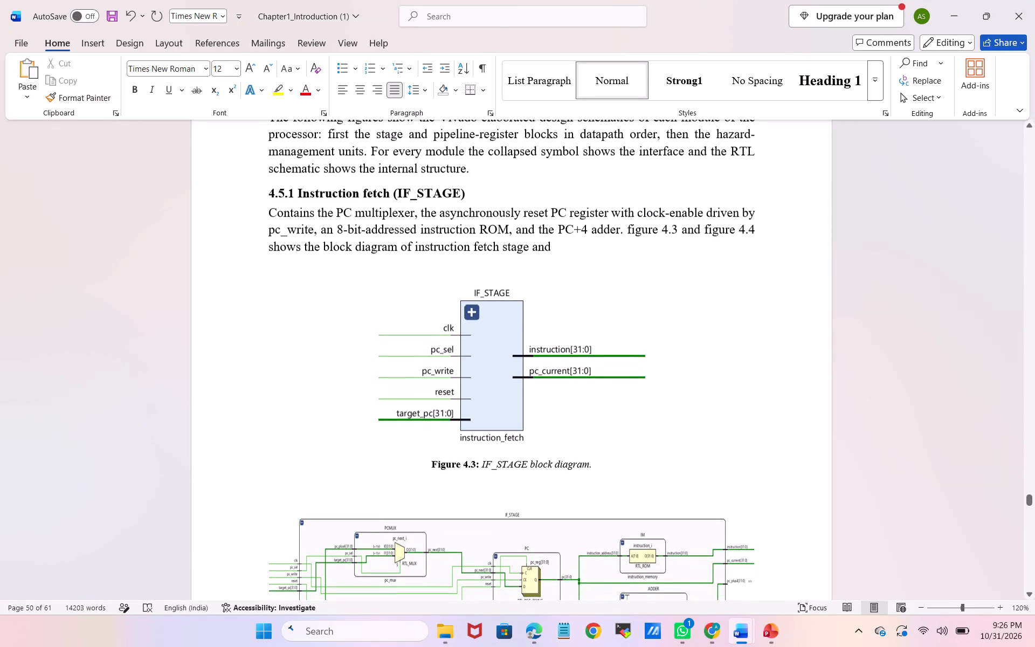
{"action": "scroll", "coordinate": [552, 270], "scroll_direction": "down", "scroll_amount": 1}
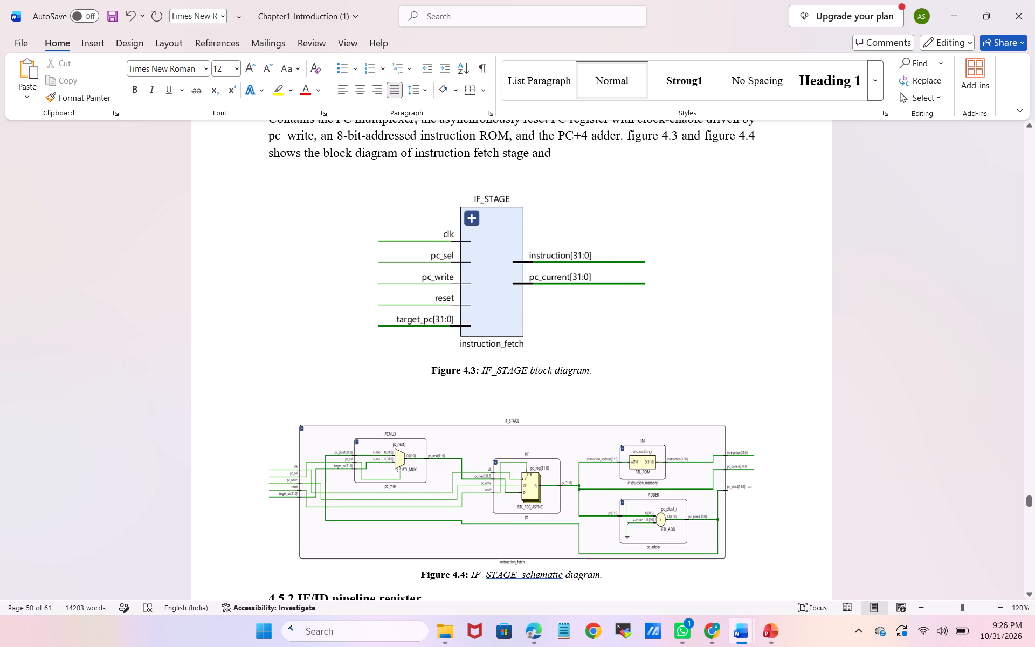
{"action": "type", "text": "schematic"}
{"action": "type", "text": "diagram"}
{"action": "key", "text": "space"}
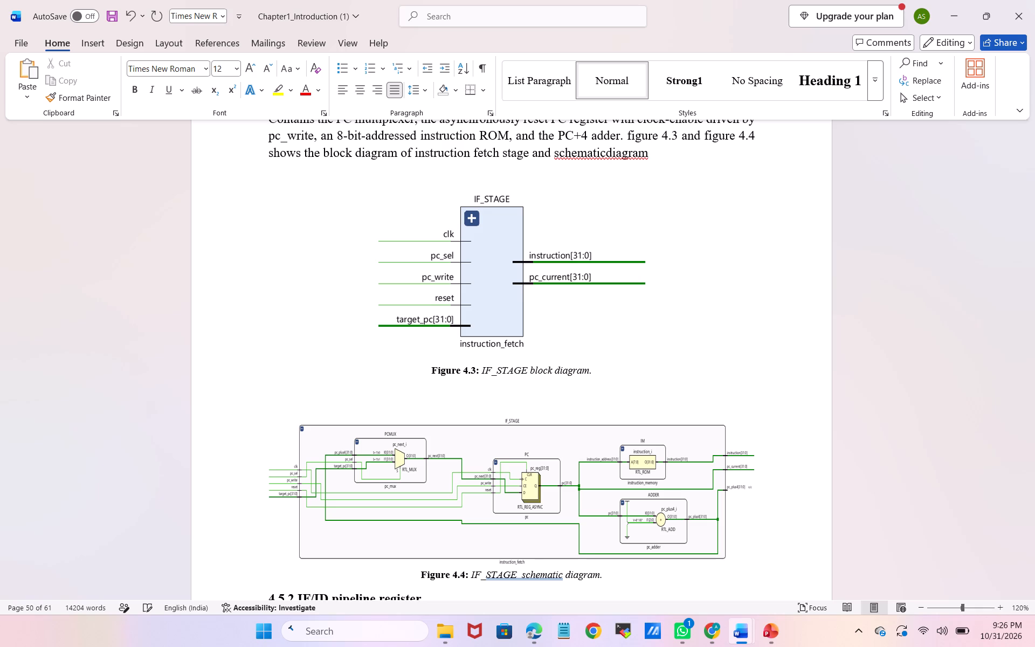
{"action": "key", "text": "Left"}
{"action": "key", "text": "Left"}
{"action": "key", "text": "Left"}
{"action": "key", "text": "Left"}
{"action": "key", "text": "Left"}
{"action": "key", "text": "Left"}
{"action": "key", "text": "Left"}
{"action": "key", "text": "Left"}
{"action": "key", "text": "space"}
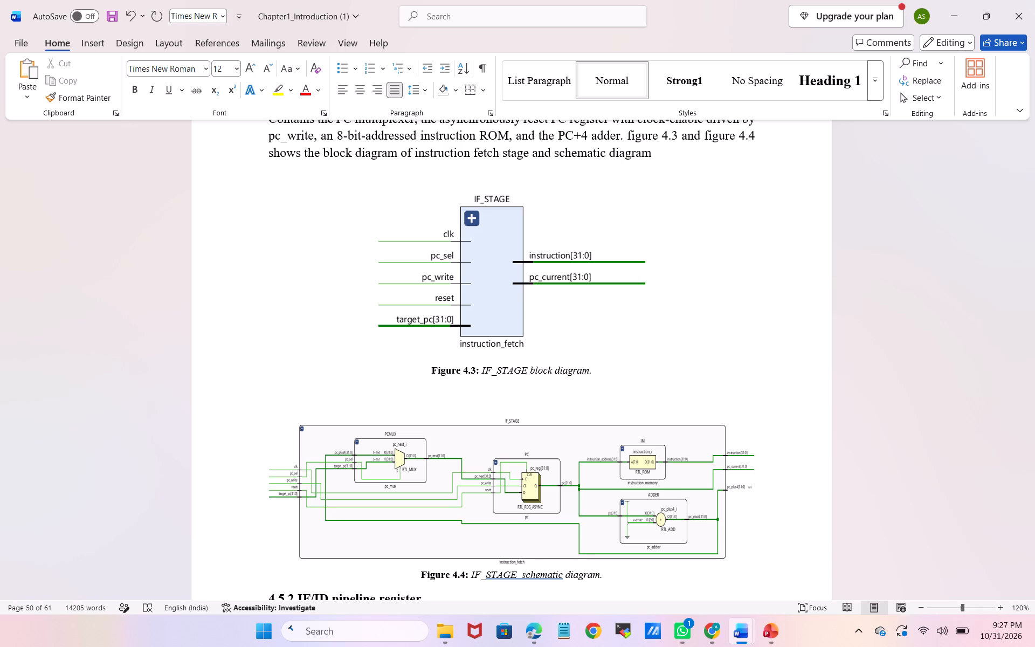
{"action": "key", "text": "Right"}
{"action": "key", "text": "Right"}
{"action": "key", "text": "Right"}
{"action": "key", "text": "Right"}
{"action": "key", "text": "Right"}
{"action": "key", "text": "Right"}
{"action": "key", "text": "Right"}
Finish the figure-reference sentence in section 4.5.1 by adding "of instruction fetch stage." after "schematic diagram".
{"action": "key", "text": "space"}
{"action": "type", "text": "of"}
{"action": "key", "text": "space"}
{"action": "type", "text": "in"}
{"action": "type", "text": "ste"}
{"action": "key", "text": "BackSpace"}
{"action": "type", "text": "ruction"}
{"action": "key", "text": "space"}
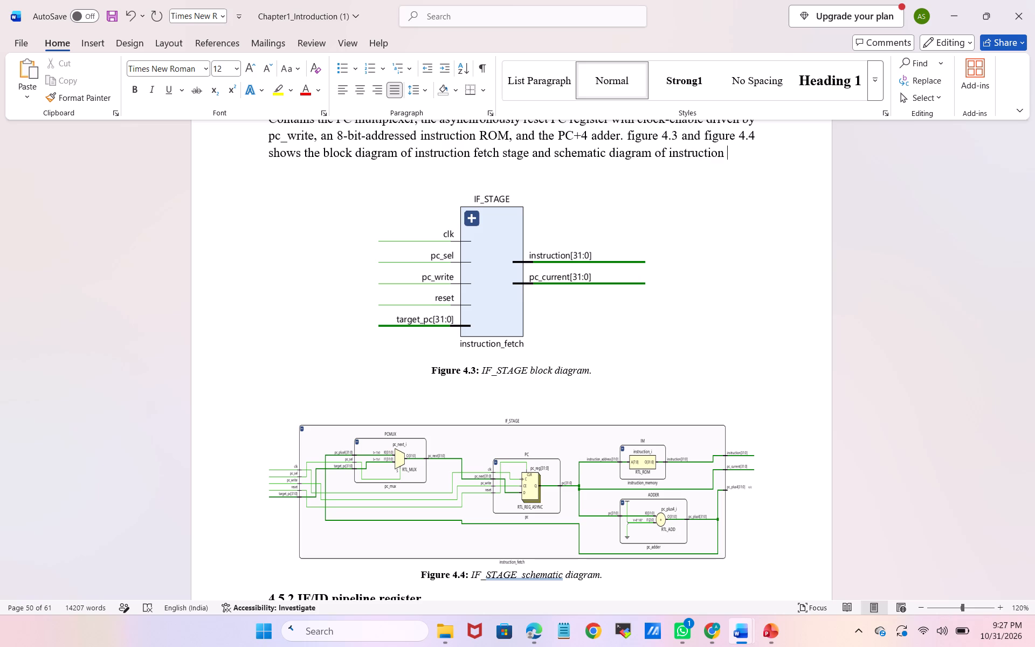
{"action": "type", "text": "fetch stage."}
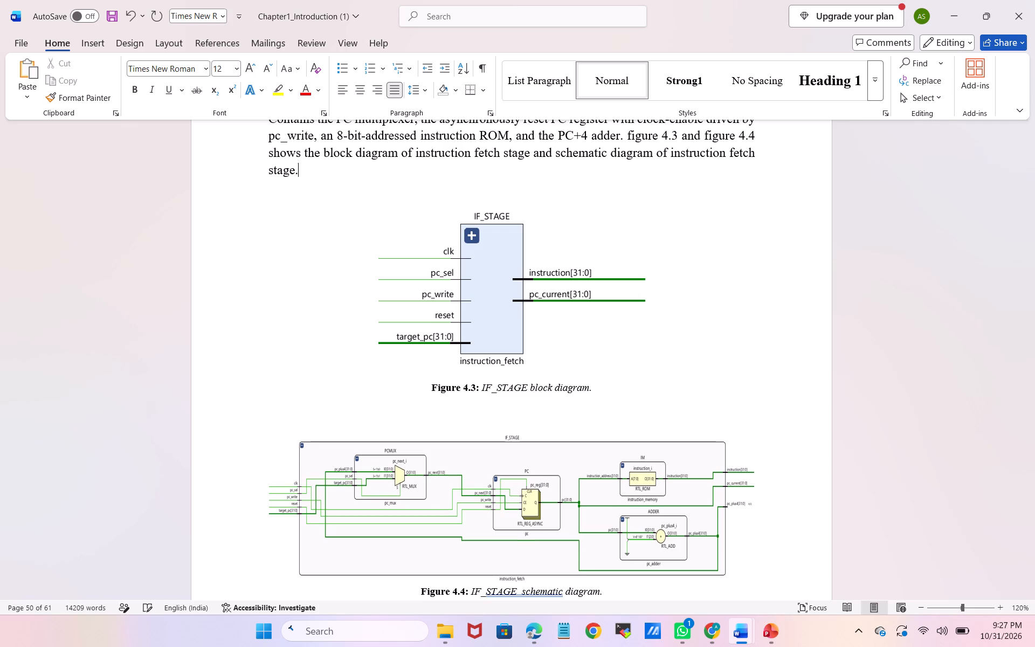
Ignore once the grammar flag on "STAGE schematic" in the Figure 4.4 caption.
{"action": "scroll", "coordinate": [552, 270], "scroll_direction": "down", "scroll_amount": 1}
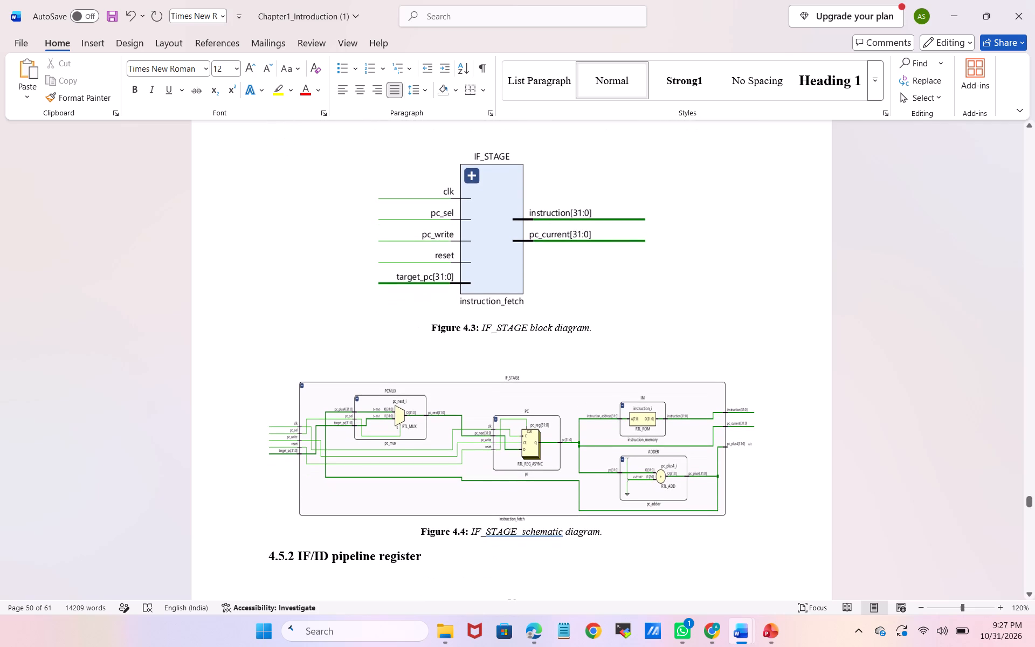
{"action": "left_click", "coordinate": [531, 534]}
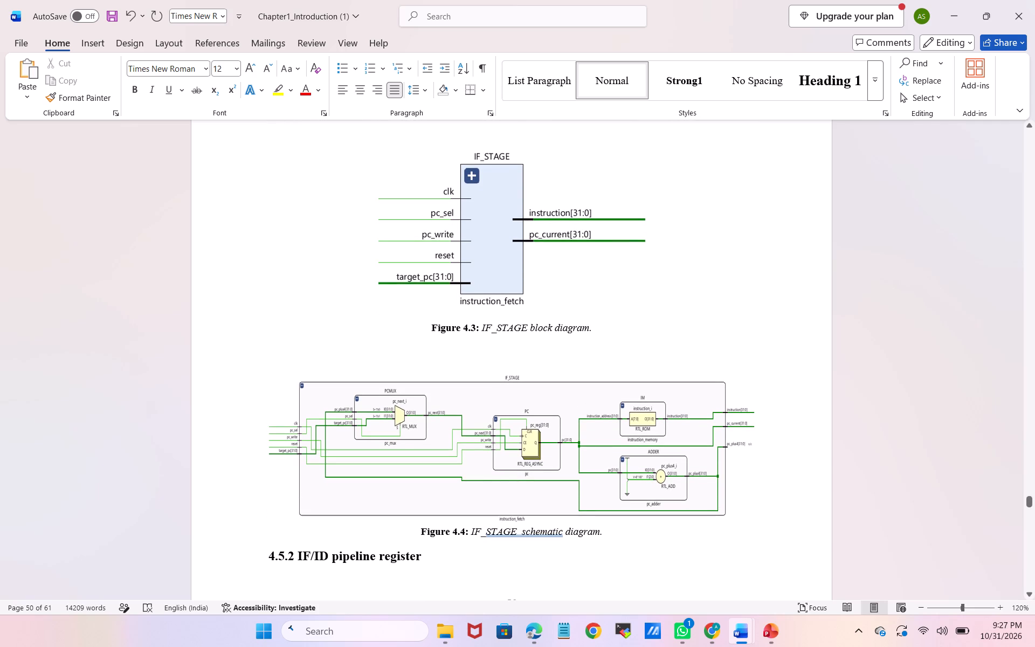
{"action": "right_click", "coordinate": [531, 534]}
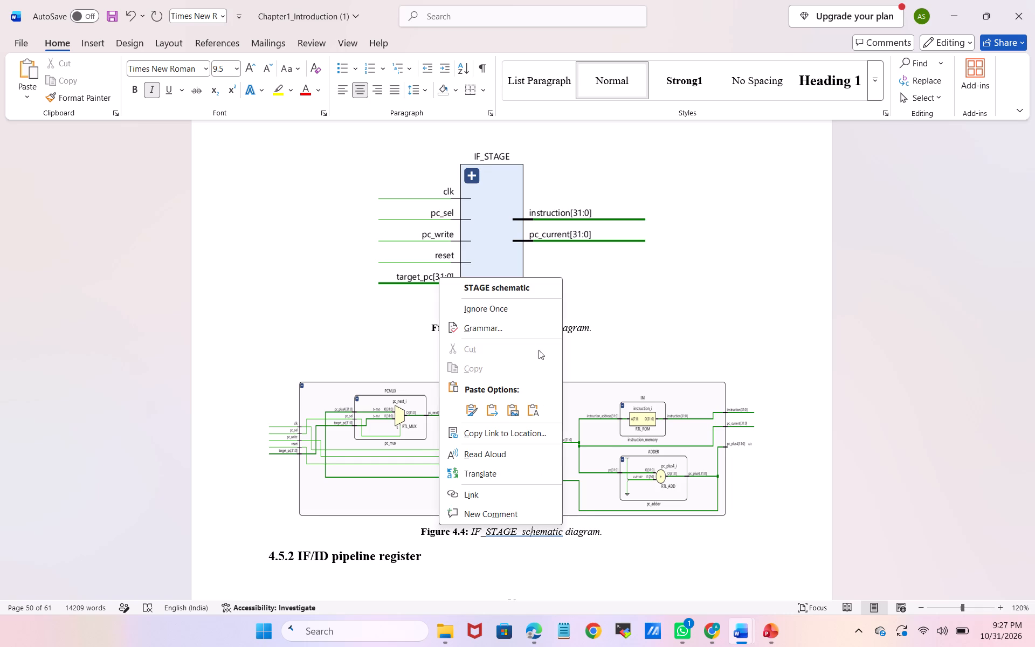
{"action": "left_click", "coordinate": [496, 306]}
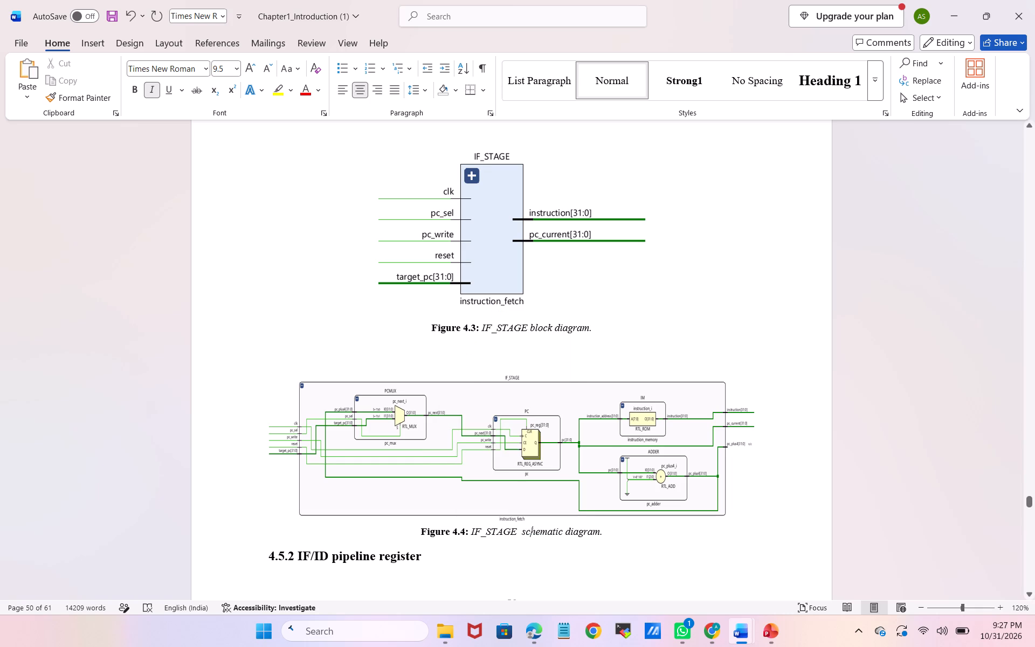
Reduce the height of the Figure 4.3 IF_STAGE block diagram picture by about a fifth, keeping its width.
{"action": "scroll", "coordinate": [492, 315], "scroll_direction": "up", "scroll_amount": 1}
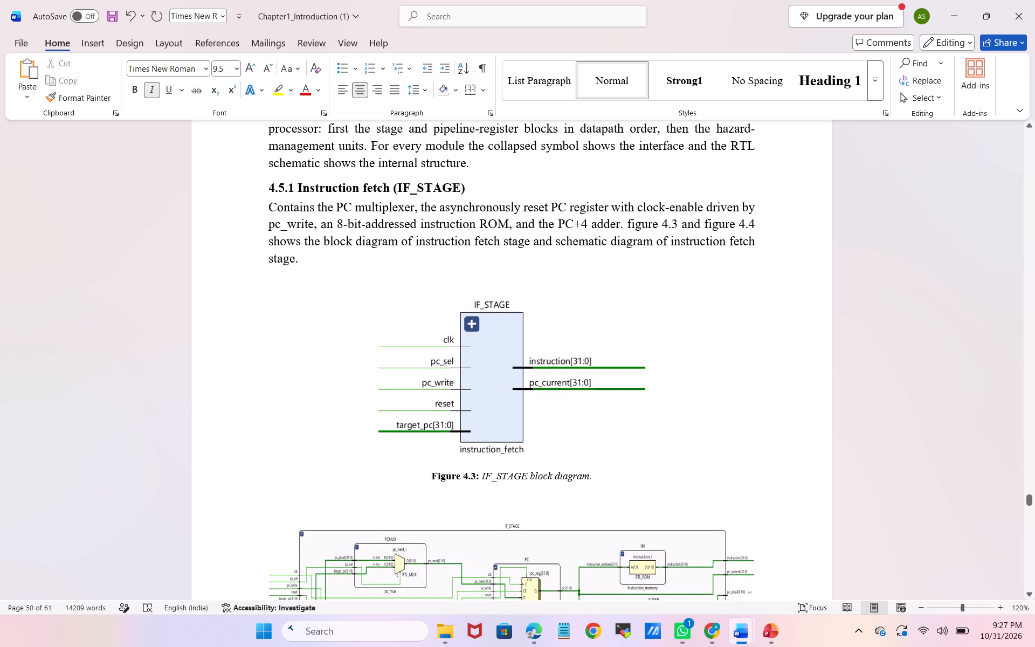
{"action": "left_click", "coordinate": [491, 326]}
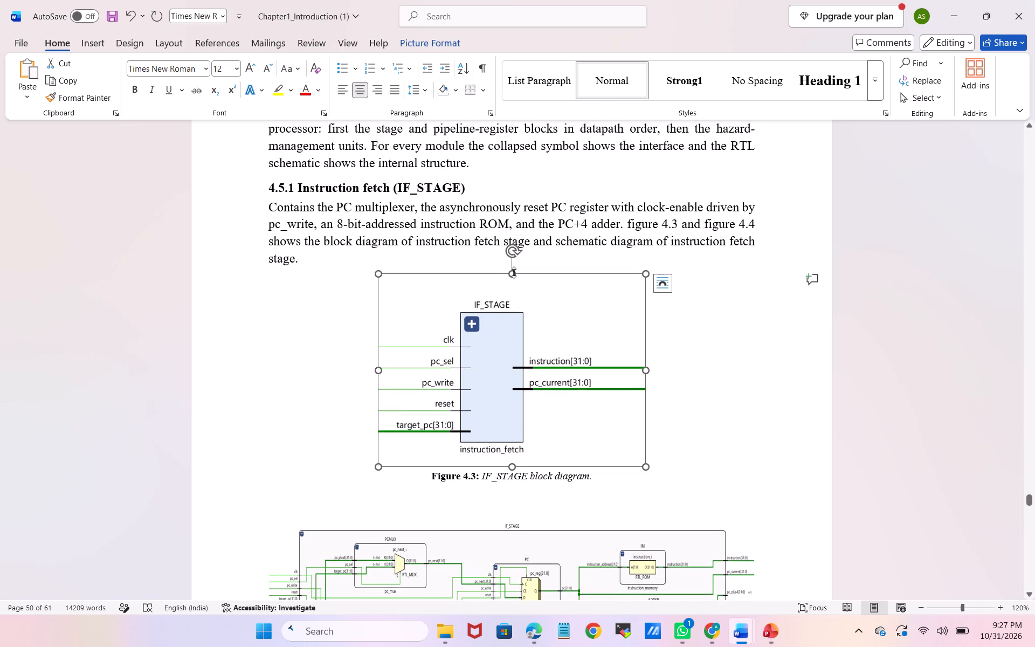
{"action": "left_click_drag", "start_coordinate": [514, 272], "coordinate": [507, 294]}
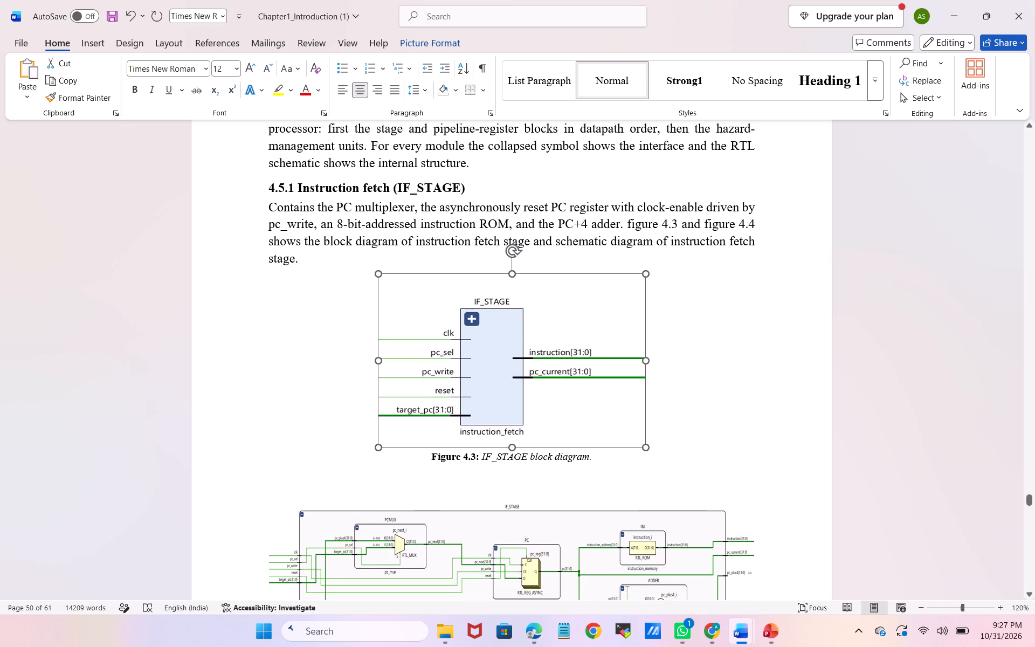
{"action": "left_click_drag", "start_coordinate": [514, 451], "coordinate": [512, 422]}
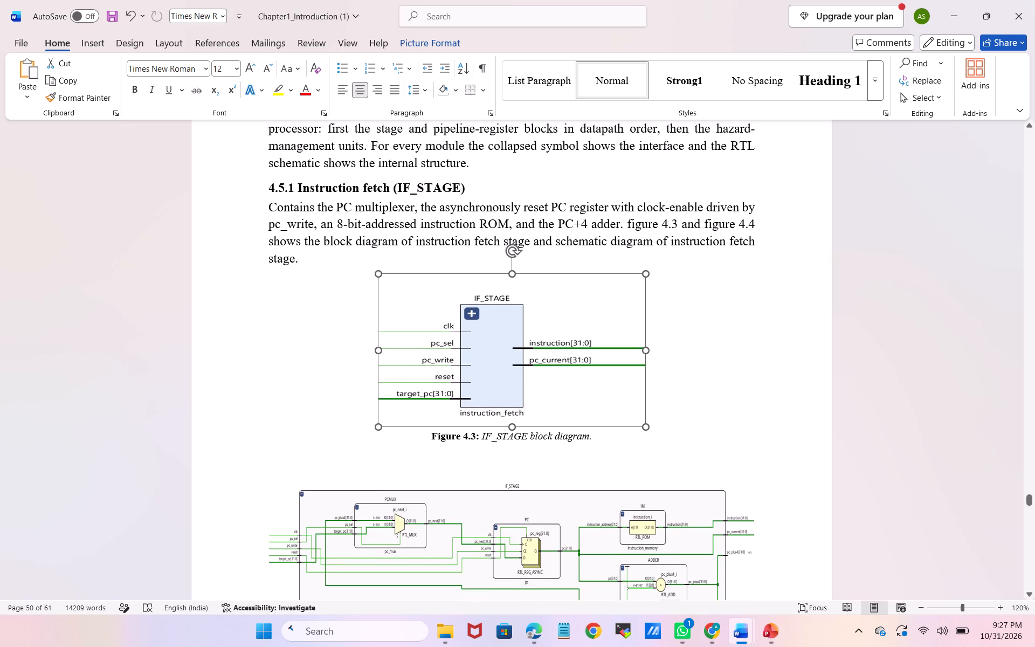
{"action": "left_click_drag", "start_coordinate": [512, 422], "coordinate": [519, 424]}
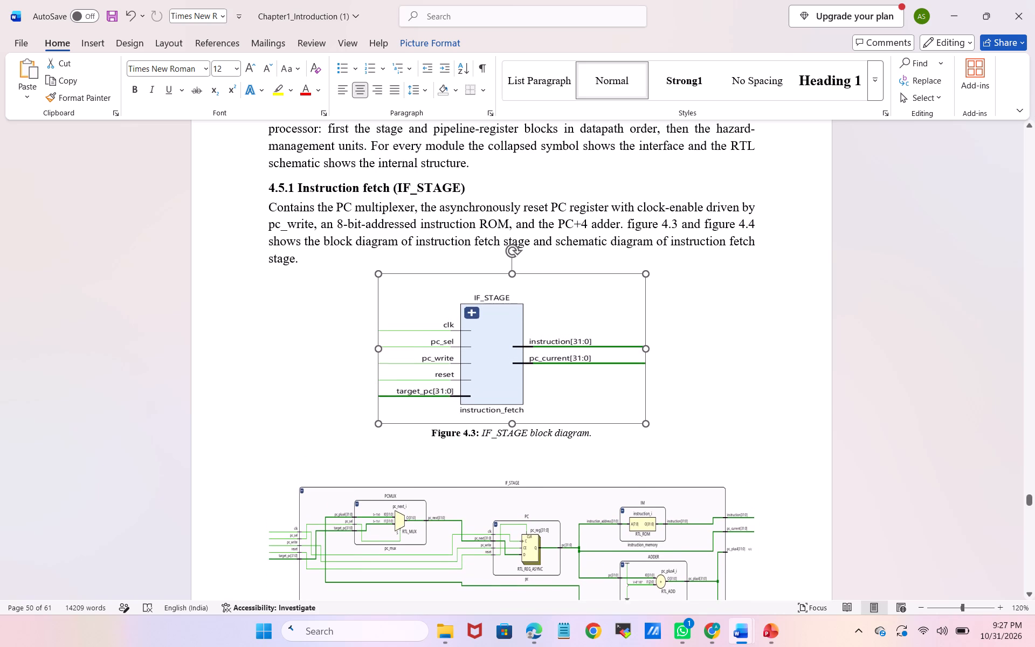
{"action": "left_click_drag", "start_coordinate": [519, 424], "coordinate": [519, 426]}
{"action": "left_click", "coordinate": [700, 450]}
Review the layout of the figures and captions across sections 4.5.1 and 4.5.2, including the IF/ID pipeline register figures.
{"action": "scroll", "coordinate": [700, 450], "scroll_direction": "down", "scroll_amount": 1}
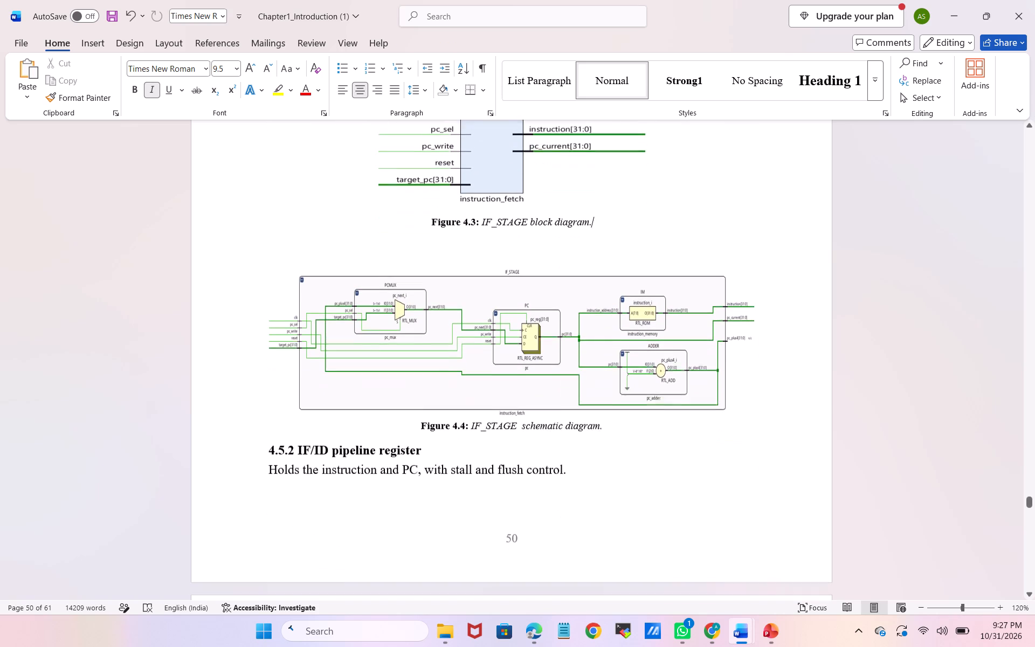
{"action": "scroll", "coordinate": [700, 450], "scroll_direction": "down", "scroll_amount": 1}
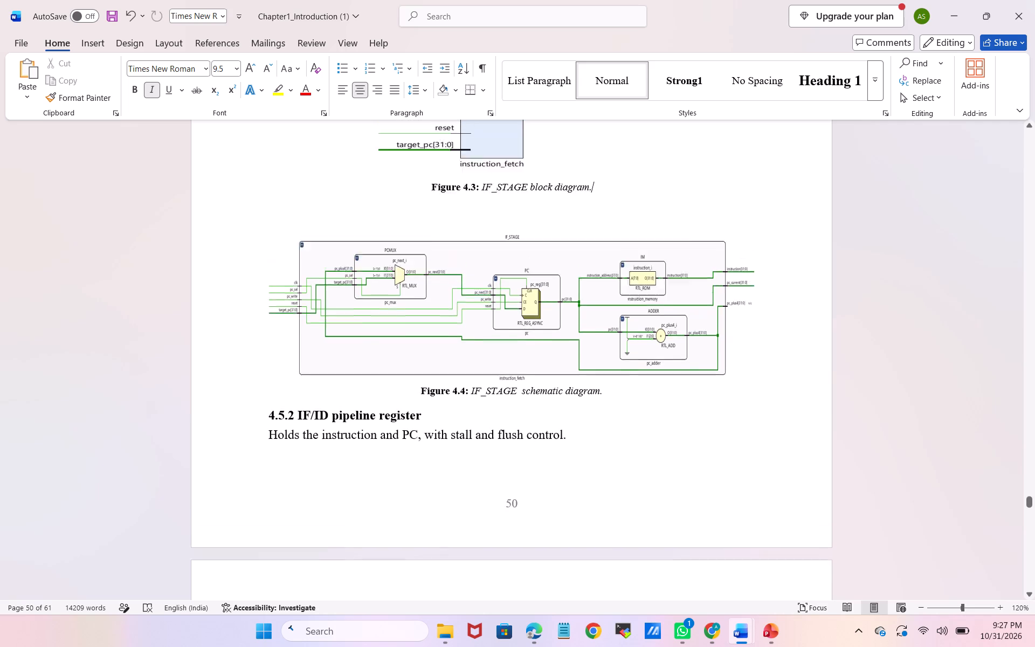
{"action": "scroll", "coordinate": [700, 450], "scroll_direction": "down", "scroll_amount": 1}
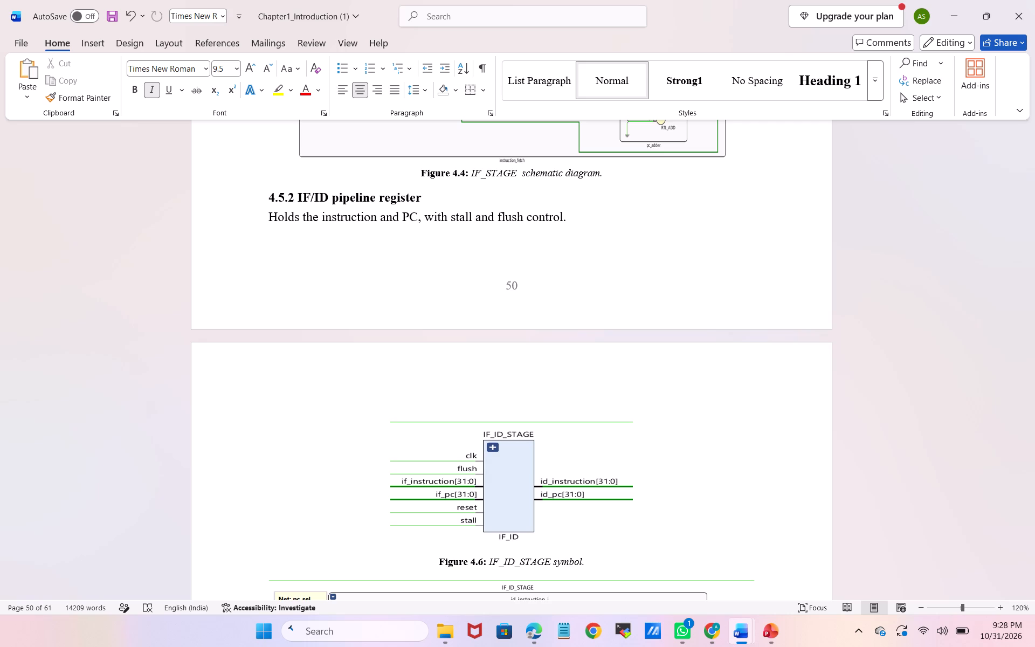
{"action": "scroll", "coordinate": [700, 450], "scroll_direction": "up", "scroll_amount": 4}
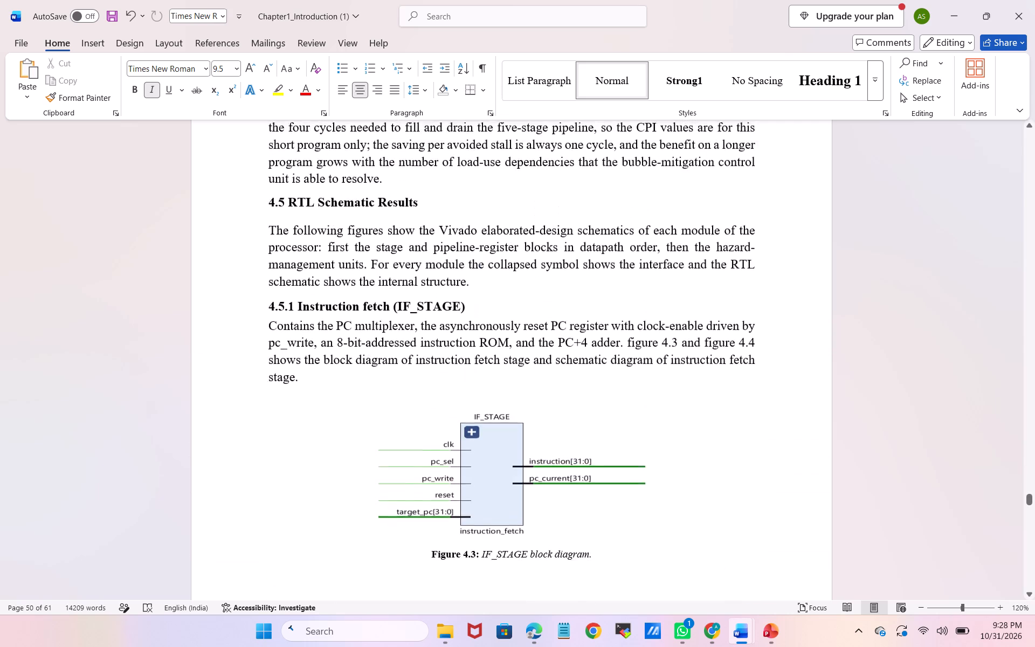
{"action": "scroll", "coordinate": [700, 450], "scroll_direction": "up", "scroll_amount": 1}
{"action": "scroll", "coordinate": [700, 450], "scroll_direction": "down", "scroll_amount": 3}
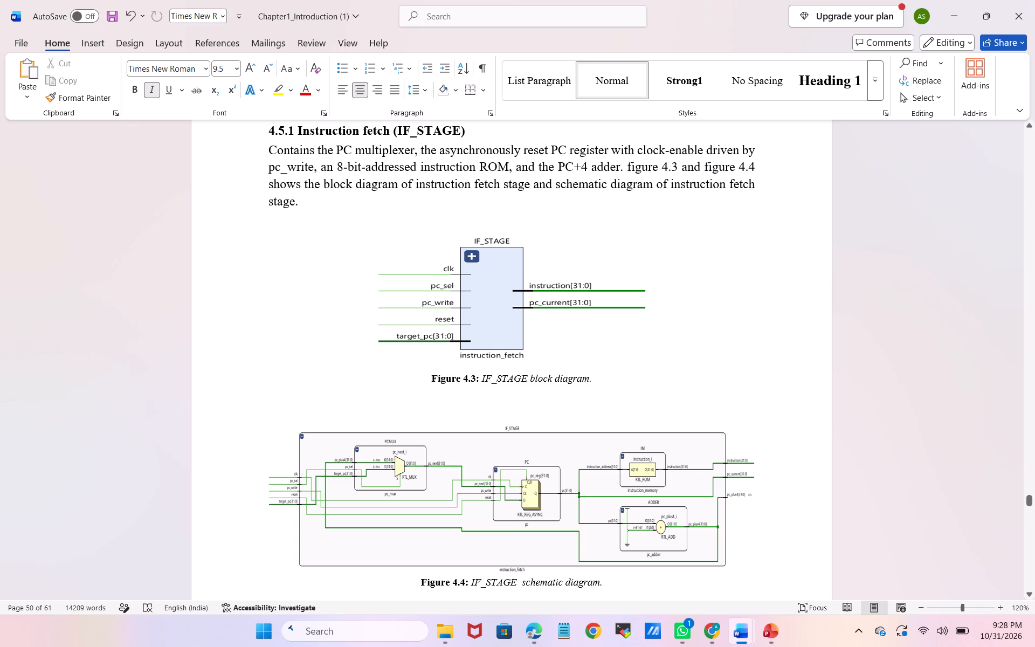
Remove the italics from the caption text "IF_STAGE block diagram" of Figure 4.3.
{"action": "left_click_drag", "start_coordinate": [482, 375], "coordinate": [589, 381]}
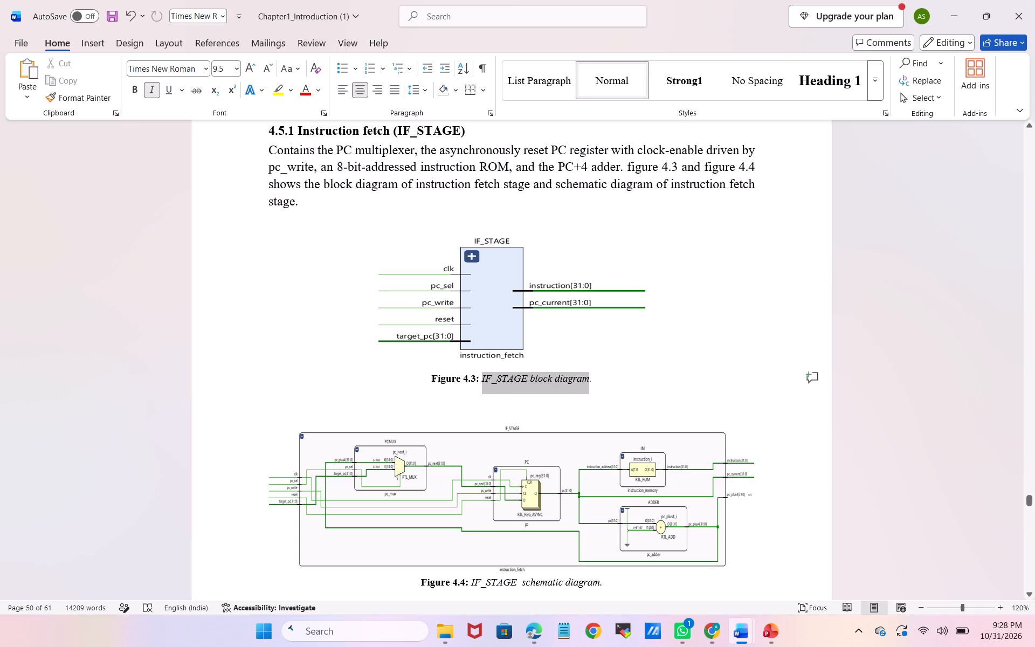
{"action": "left_click_drag", "start_coordinate": [589, 381], "coordinate": [590, 381]}
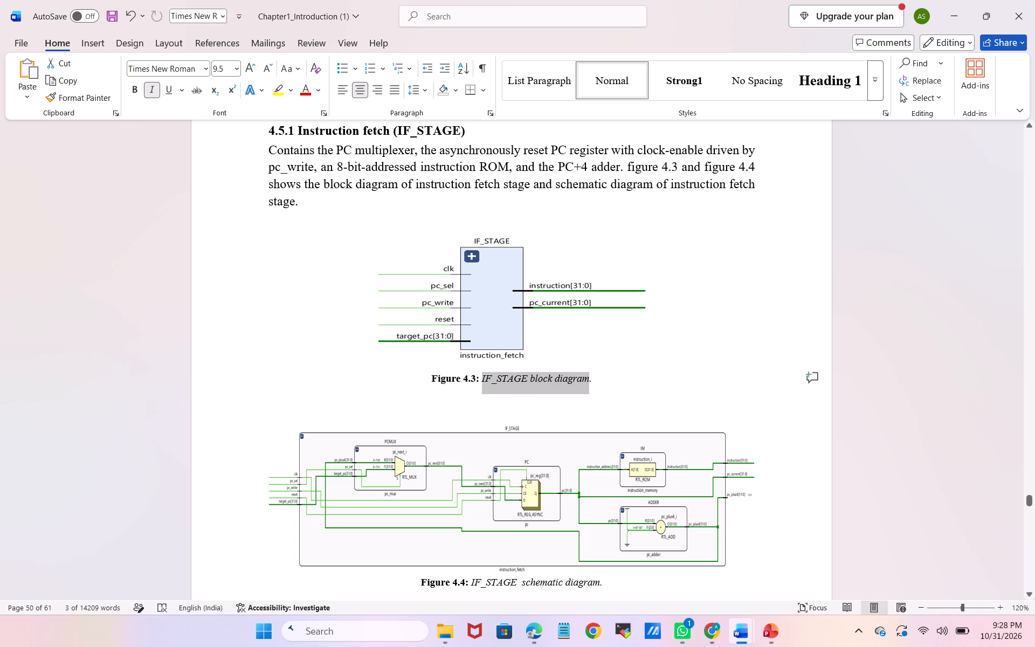
{"action": "key", "text": "ctrl+i"}
{"action": "left_click", "coordinate": [590, 381]}
Remove the italics from the title "Simulation parameters" in the Table 4.1 caption in section 4.1.
{"action": "scroll", "coordinate": [590, 381], "scroll_direction": "up", "scroll_amount": 3}
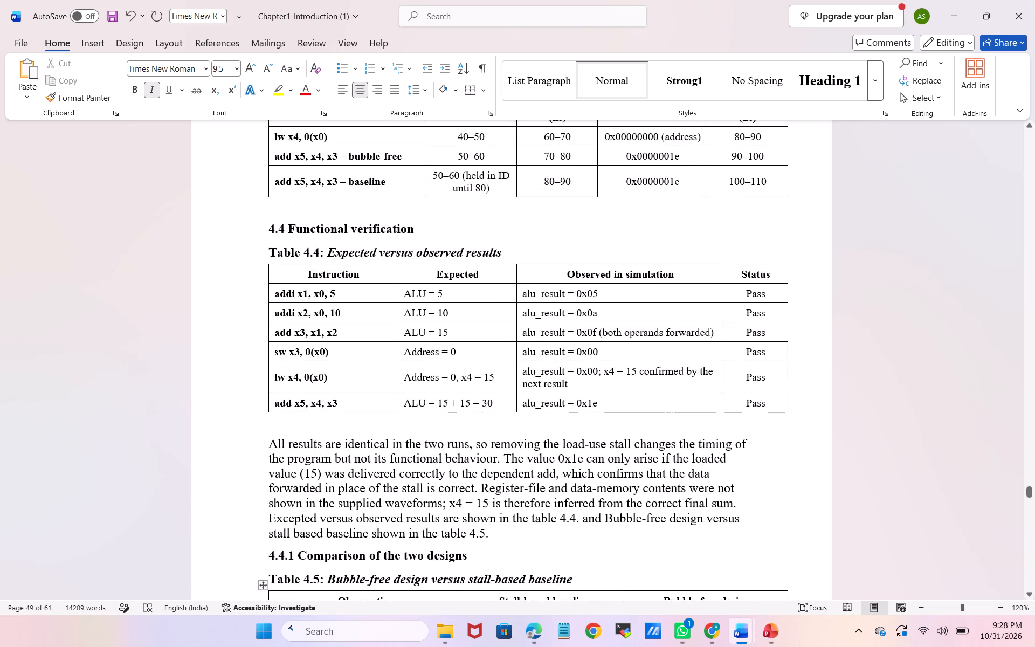
{"action": "scroll", "coordinate": [590, 381], "scroll_direction": "up", "scroll_amount": 1}
{"action": "scroll", "coordinate": [531, 368], "scroll_direction": "up", "scroll_amount": 1}
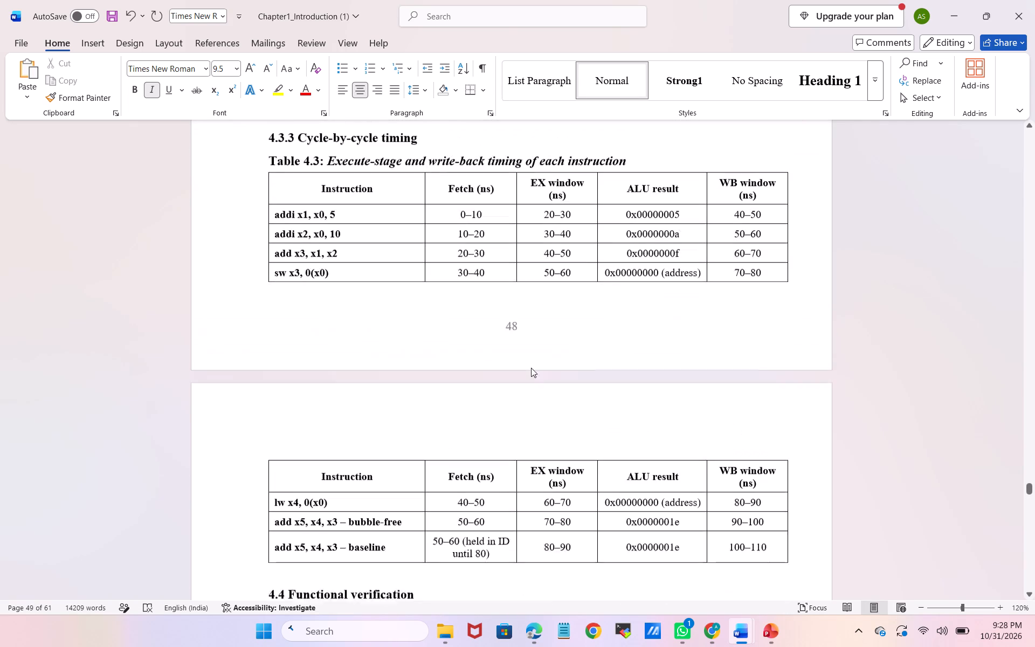
{"action": "scroll", "coordinate": [531, 368], "scroll_direction": "up", "scroll_amount": 3}
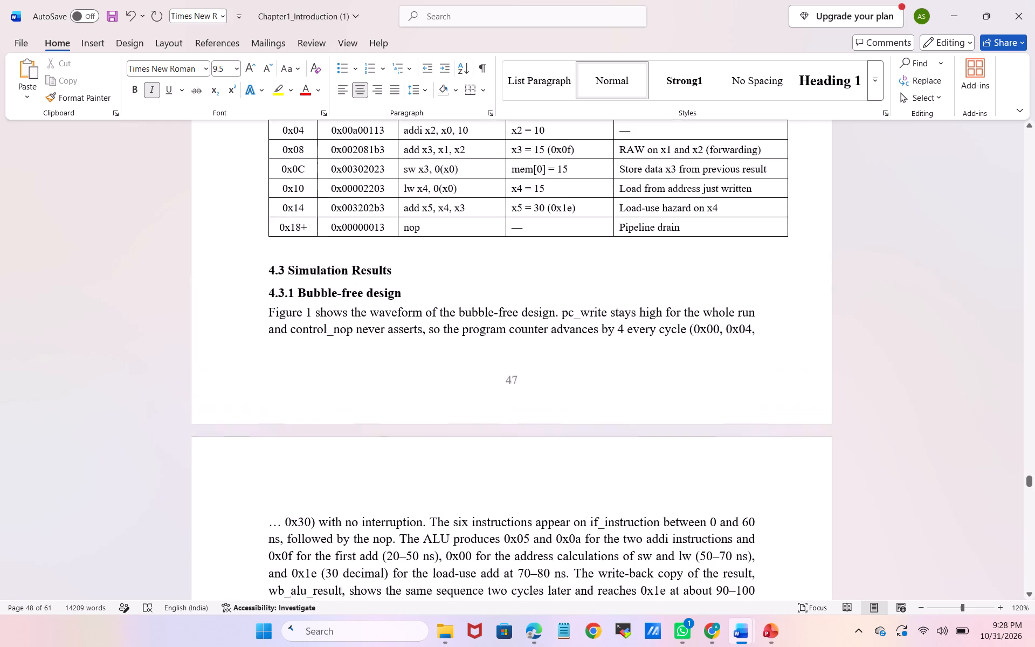
{"action": "scroll", "coordinate": [531, 368], "scroll_direction": "up", "scroll_amount": 3}
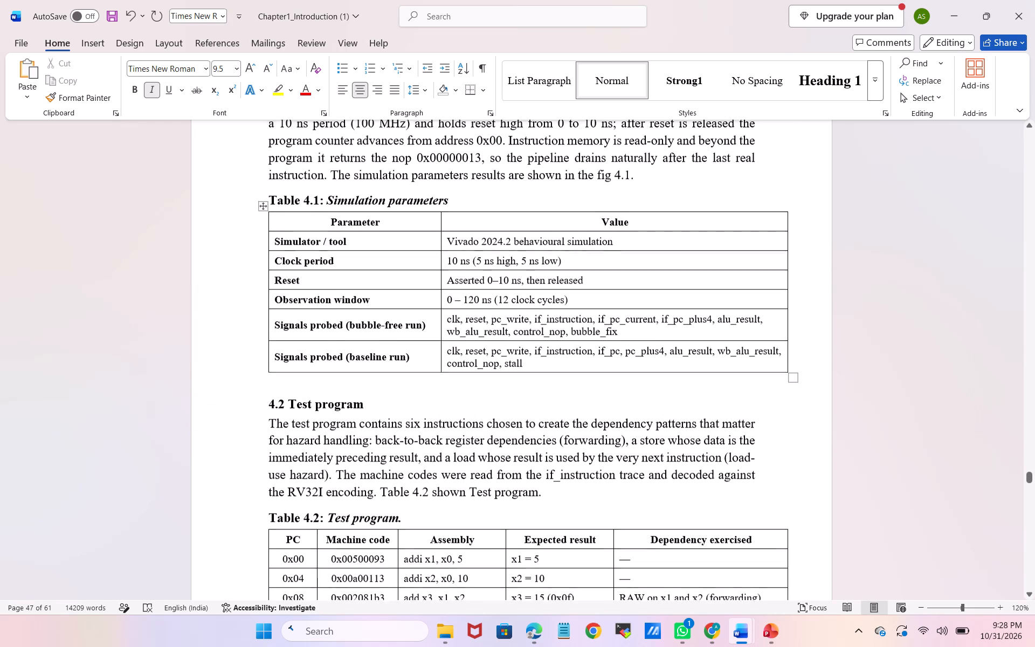
{"action": "scroll", "coordinate": [531, 368], "scroll_direction": "up", "scroll_amount": 2}
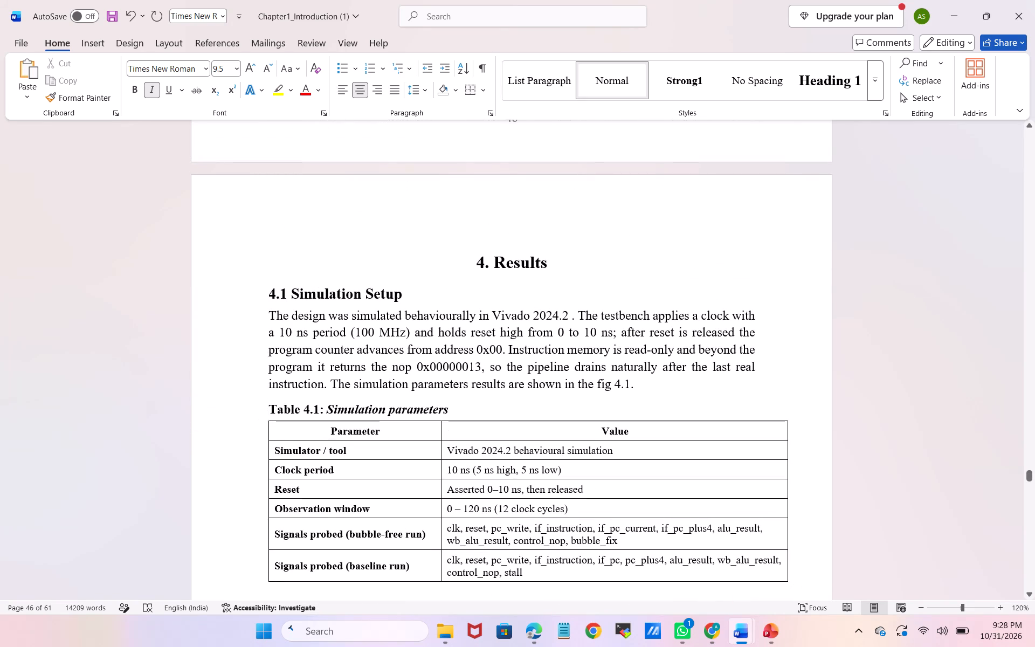
{"action": "left_click_drag", "start_coordinate": [450, 410], "coordinate": [337, 403]}
{"action": "key", "text": "ctrl+i"}
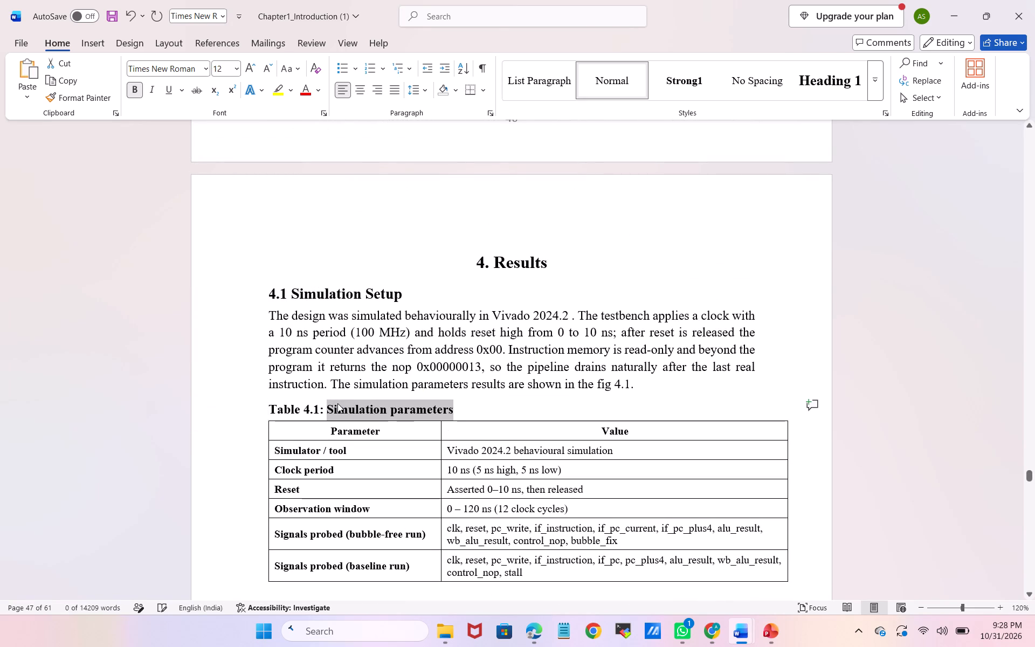
{"action": "left_click", "coordinate": [337, 403]}
Remove the italics from the title "Test program." in the Table 4.2 caption in section 4.2.
{"action": "scroll", "coordinate": [337, 403], "scroll_direction": "down", "scroll_amount": 3}
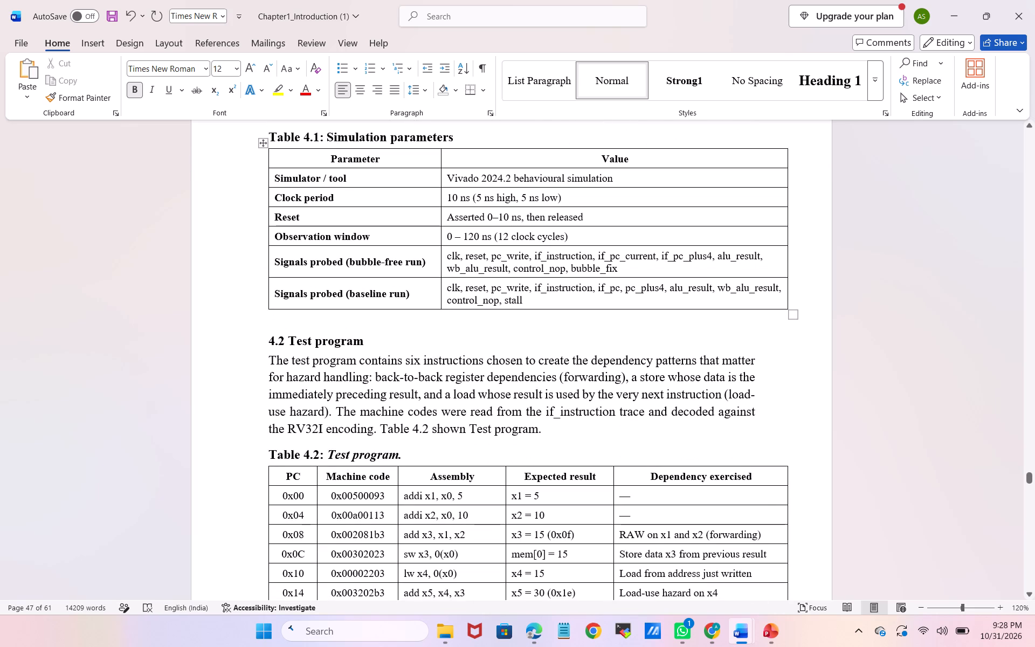
{"action": "scroll", "coordinate": [336, 375], "scroll_direction": "down", "scroll_amount": 1}
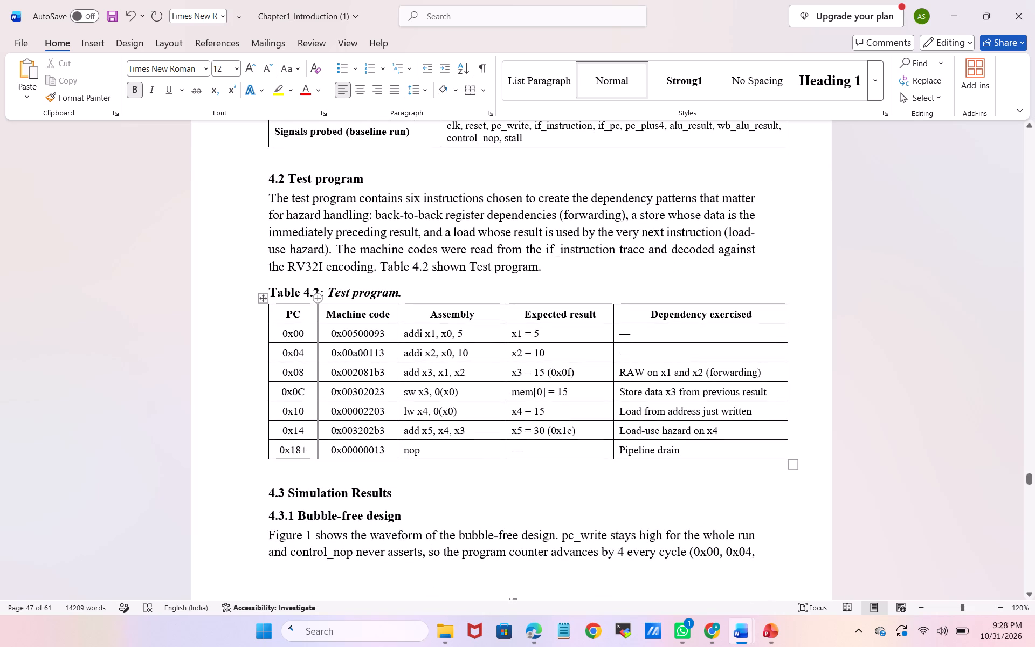
{"action": "left_click_drag", "start_coordinate": [330, 290], "coordinate": [402, 298]}
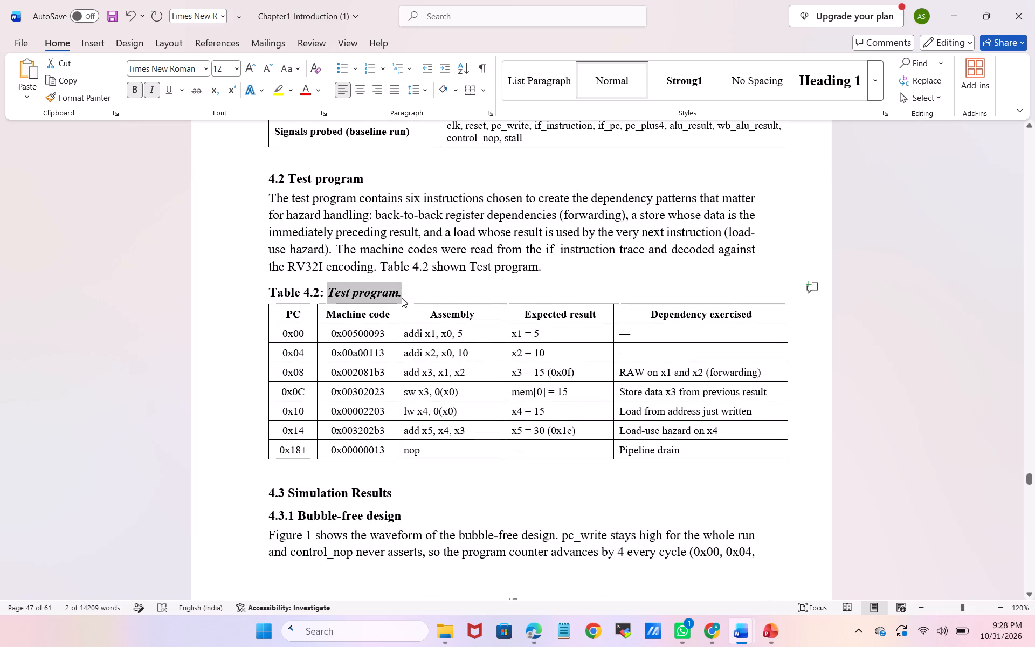
{"action": "key", "text": "ctrl+i"}
{"action": "scroll", "coordinate": [402, 298], "scroll_direction": "down", "scroll_amount": 1}
{"action": "left_click", "coordinate": [397, 337]}
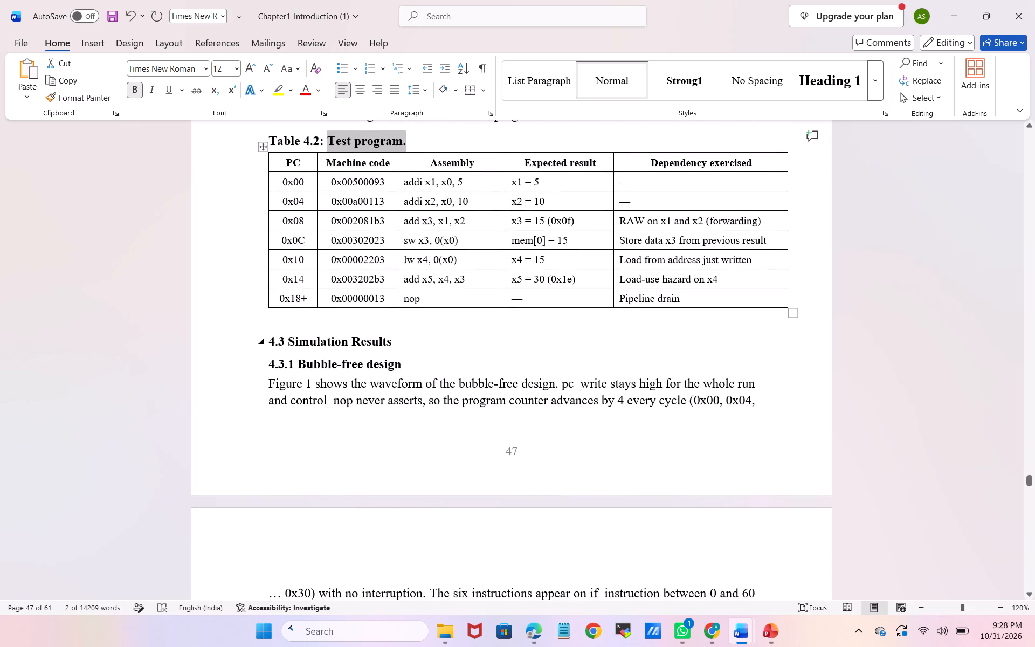
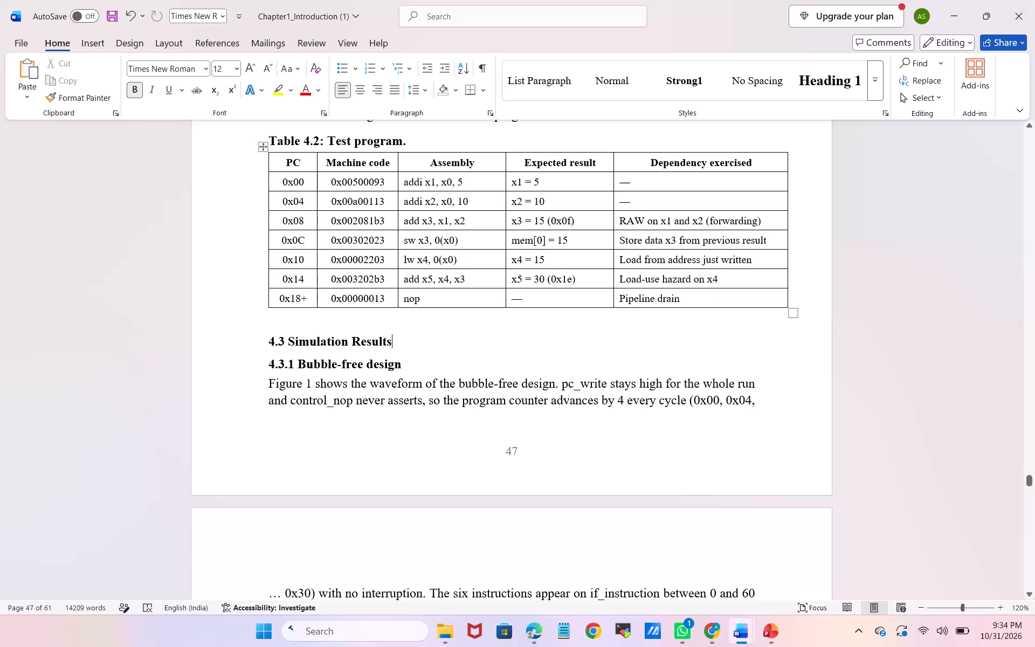
Remove the italics from the title "Simulation waveform of the bubble-free design" in the Figure 4.1 caption in section 4.3.1.
{"action": "scroll", "coordinate": [456, 296], "scroll_direction": "up", "scroll_amount": 2}
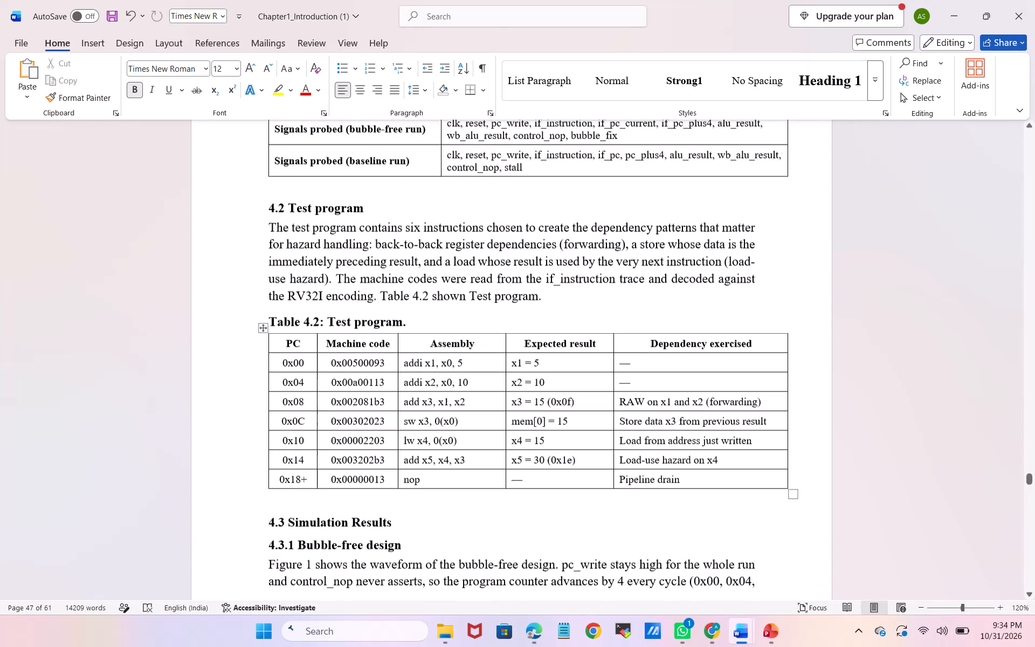
{"action": "scroll", "coordinate": [456, 296], "scroll_direction": "down", "scroll_amount": 1}
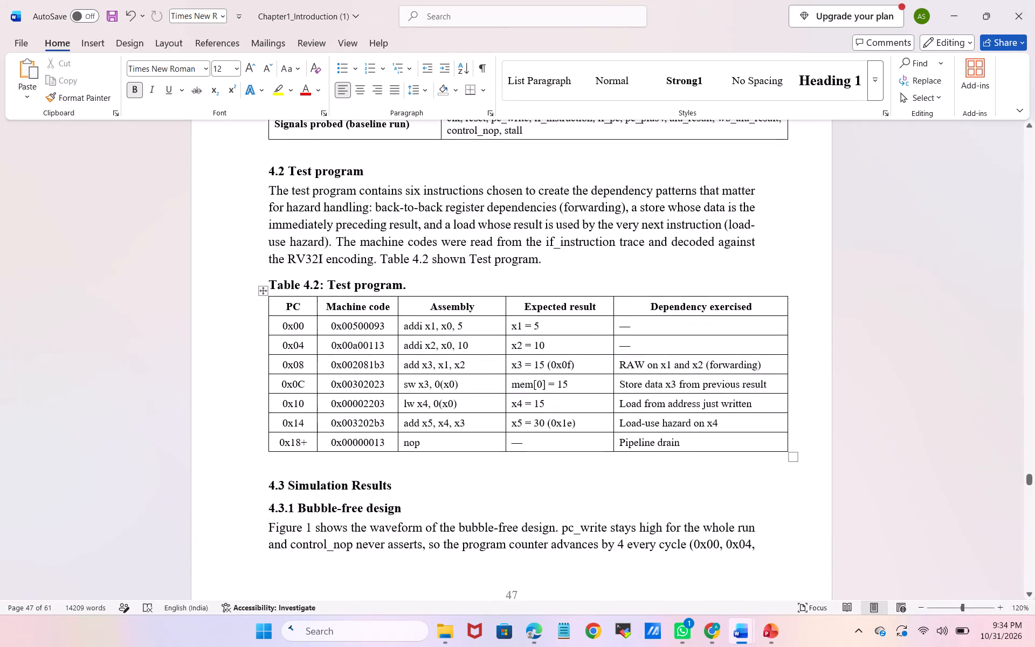
{"action": "scroll", "coordinate": [456, 296], "scroll_direction": "down", "scroll_amount": 1}
{"action": "scroll", "coordinate": [456, 296], "scroll_direction": "up", "scroll_amount": 1}
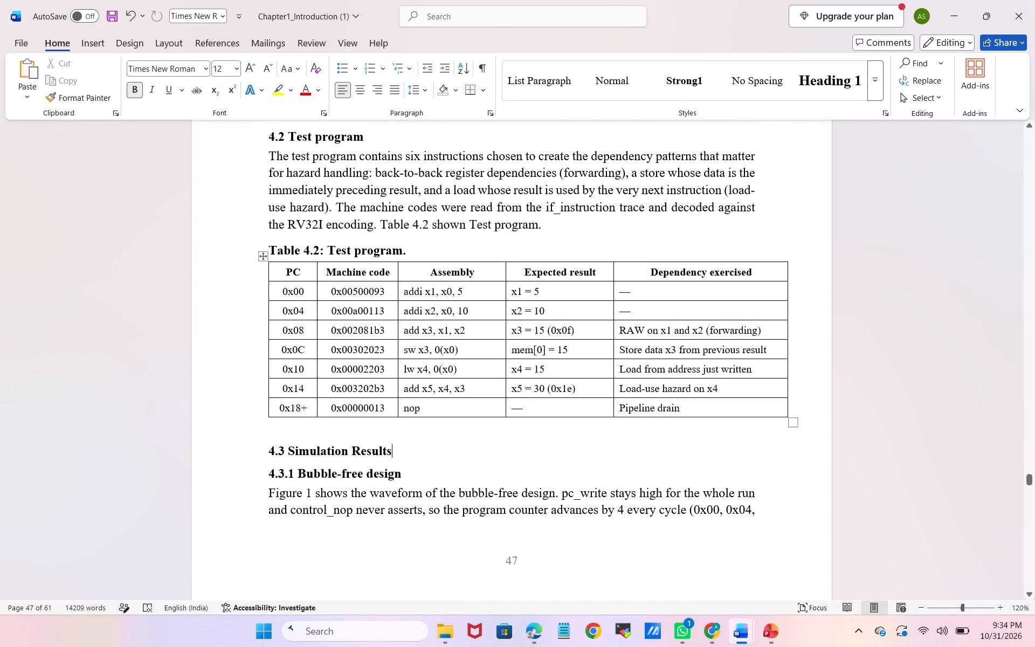
{"action": "scroll", "coordinate": [456, 296], "scroll_direction": "up", "scroll_amount": 1}
{"action": "scroll", "coordinate": [456, 296], "scroll_direction": "down", "scroll_amount": 3}
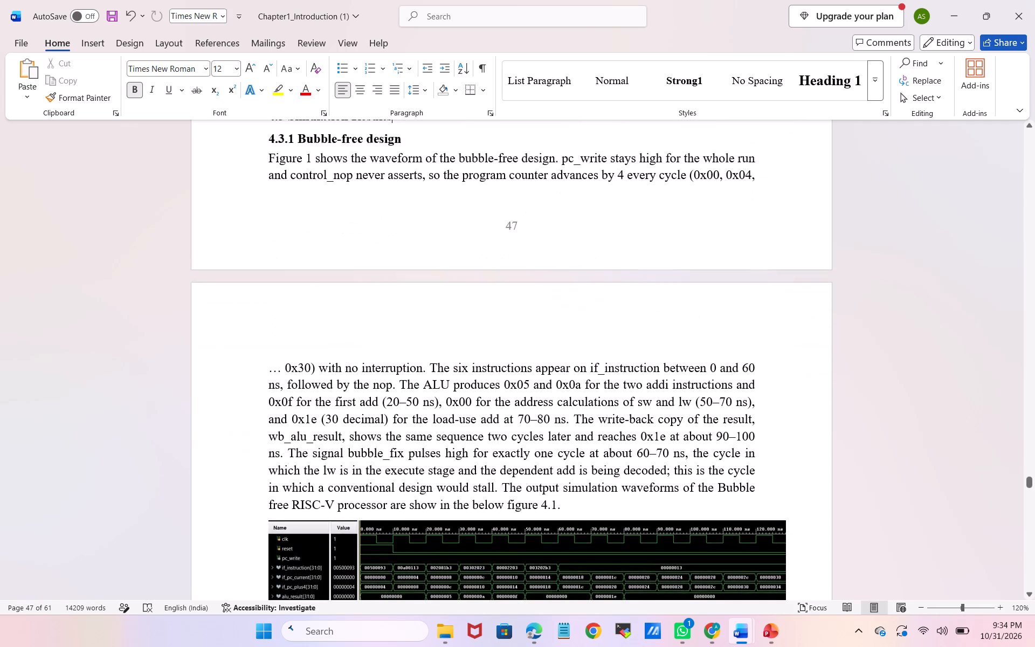
{"action": "scroll", "coordinate": [454, 297], "scroll_direction": "down", "scroll_amount": 2}
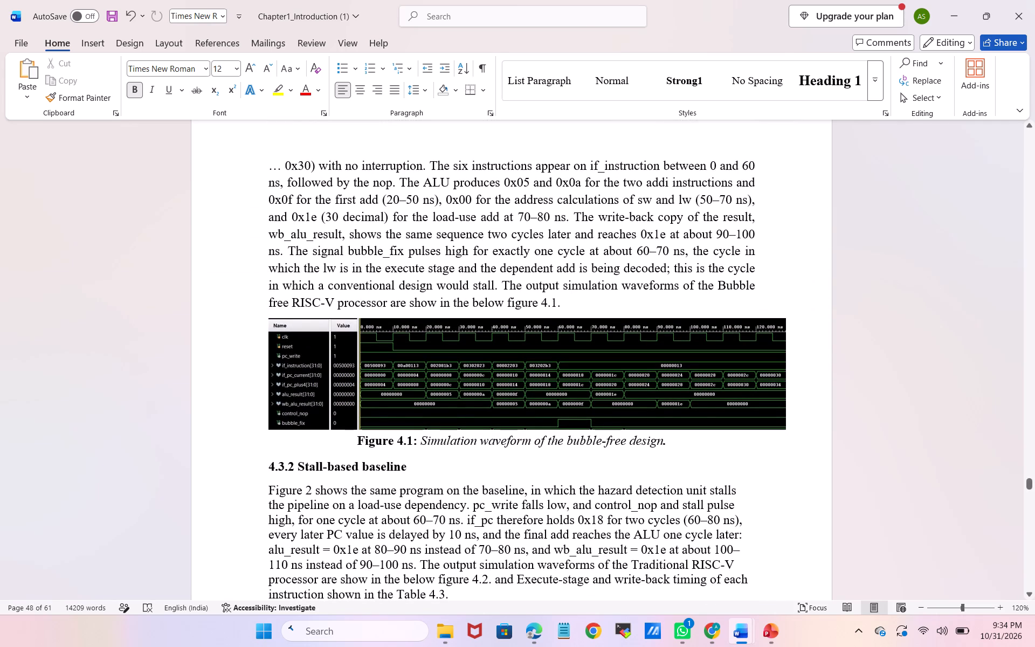
{"action": "left_click_drag", "start_coordinate": [422, 441], "coordinate": [658, 438]}
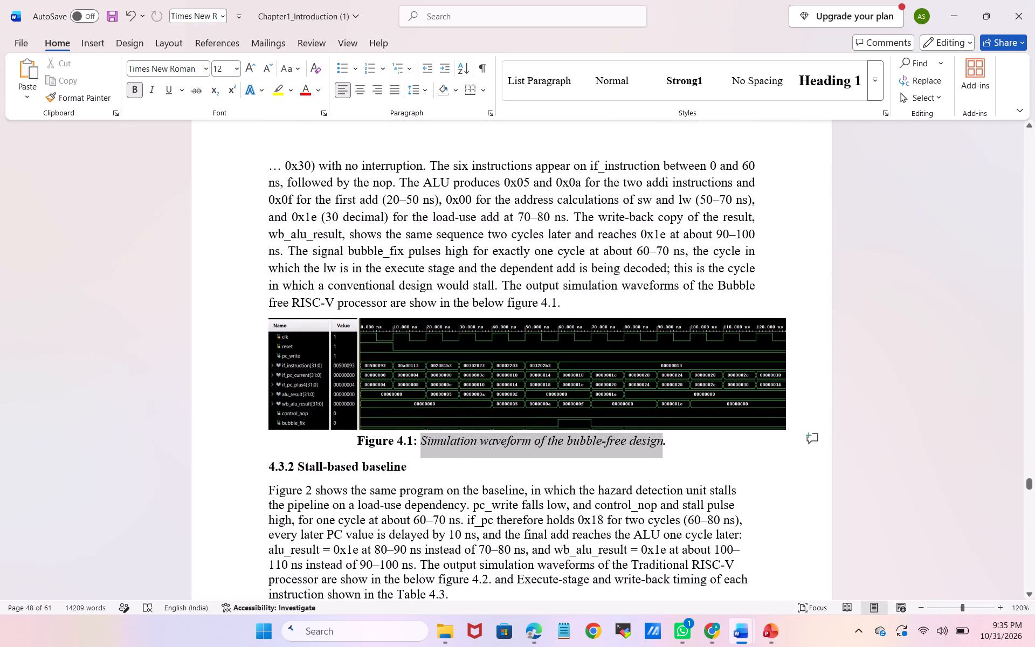
{"action": "left_click_drag", "start_coordinate": [658, 438], "coordinate": [663, 438]}
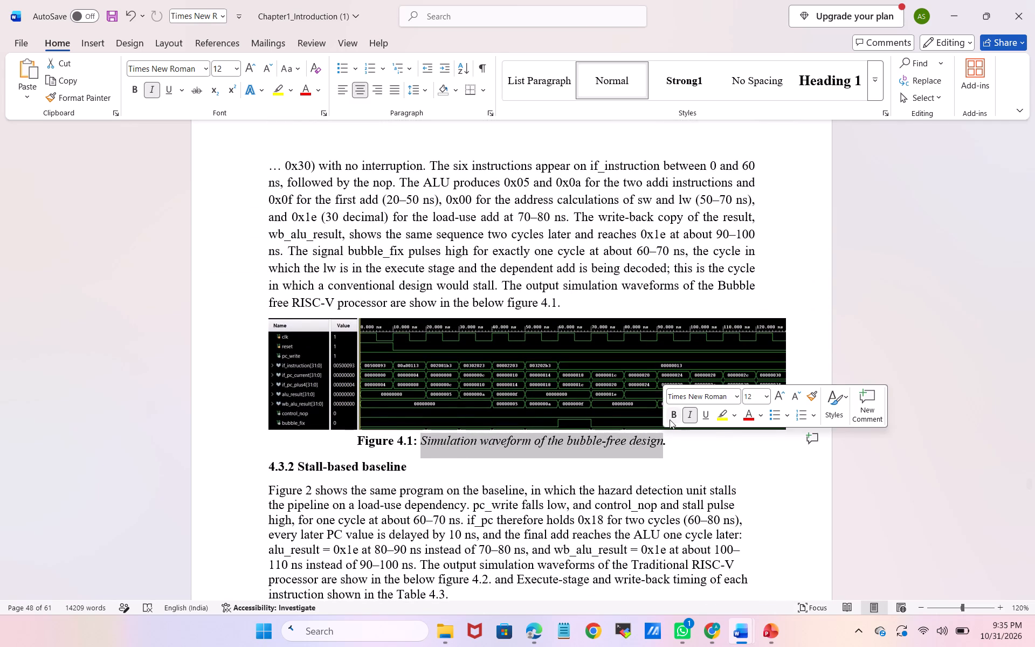
{"action": "key", "text": "ctrl+i"}
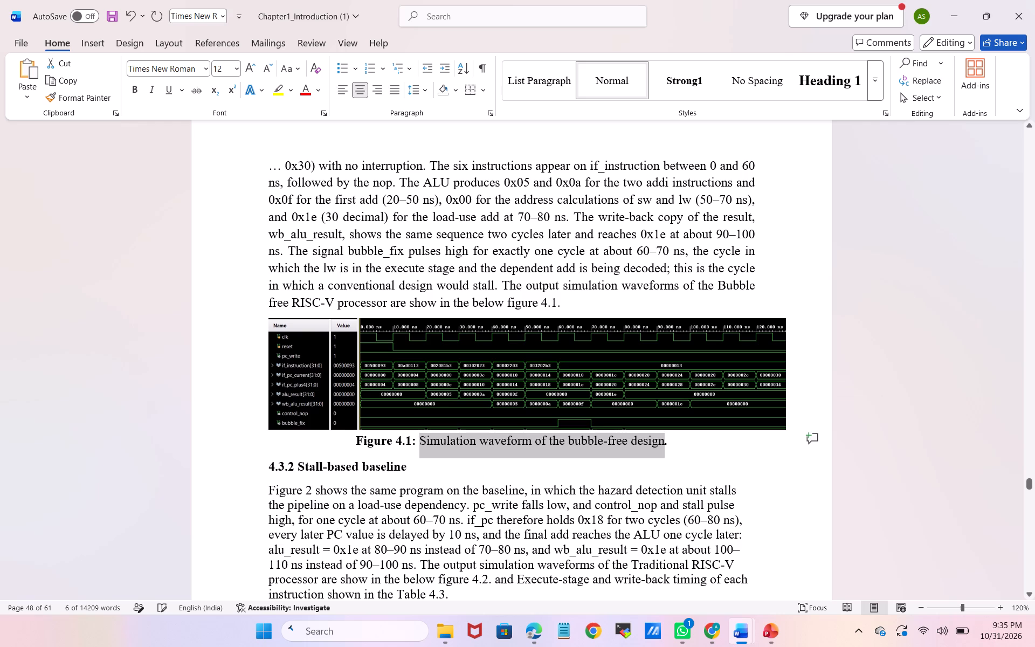
{"action": "left_click", "coordinate": [702, 469]}
Remove the italics from the title "Simulation waveform of the stall-based baseline." in the Figure 4.2 caption in section 4.3.2.
{"action": "scroll", "coordinate": [702, 469], "scroll_direction": "down", "scroll_amount": 2}
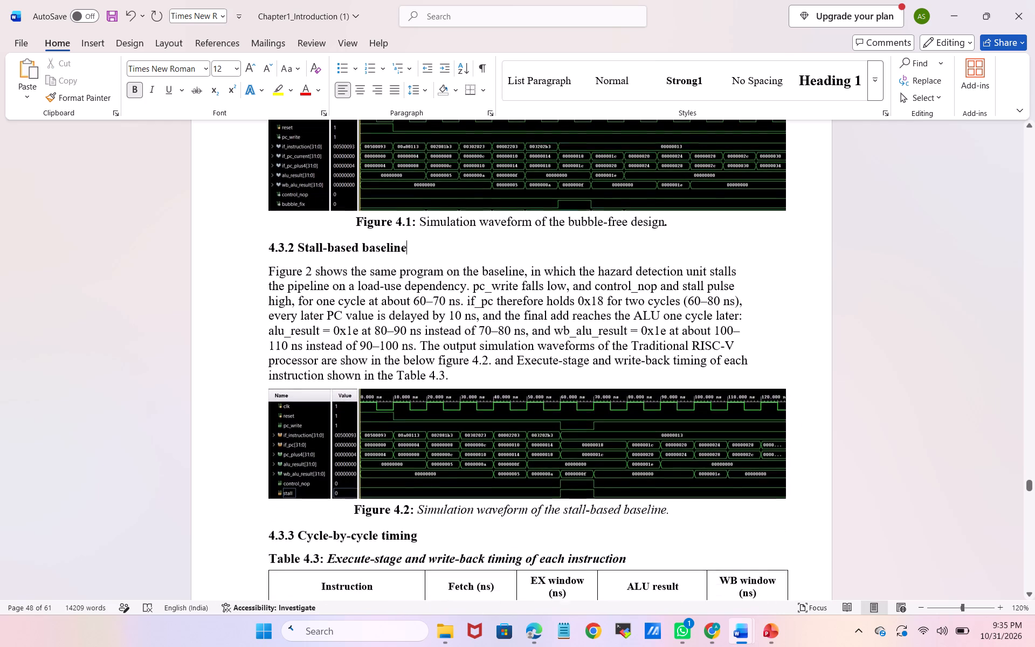
Remove the italics from the title "Simulation waveform of the stall-based baseline." in the Figure 4.2 caption in section 4.3.2.
{"action": "scroll", "coordinate": [702, 469], "scroll_direction": "down", "scroll_amount": 1}
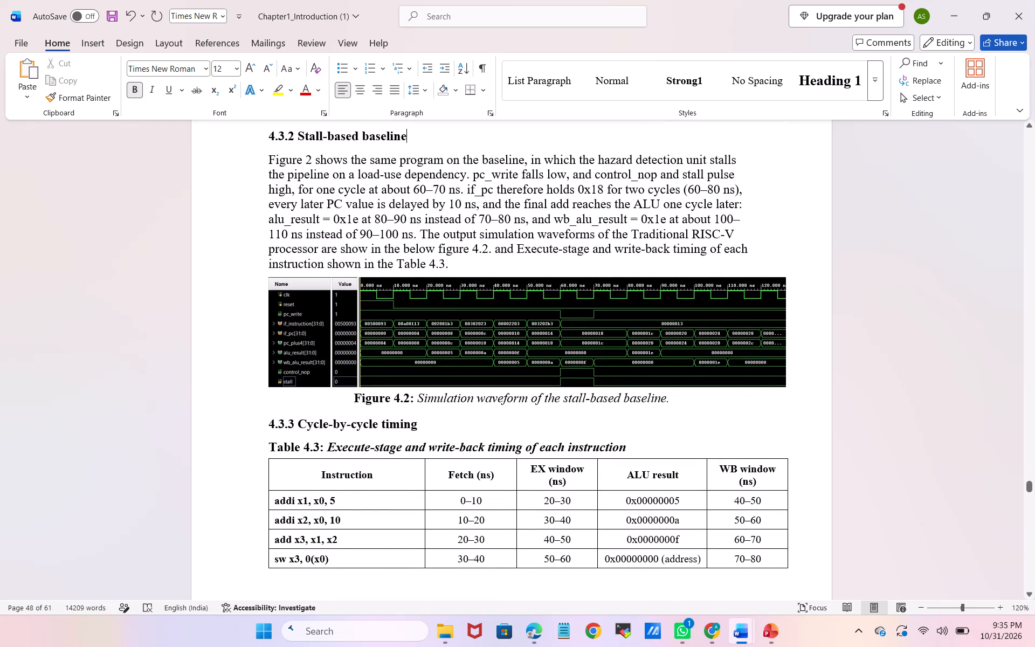
{"action": "left_click_drag", "start_coordinate": [418, 400], "coordinate": [668, 395]}
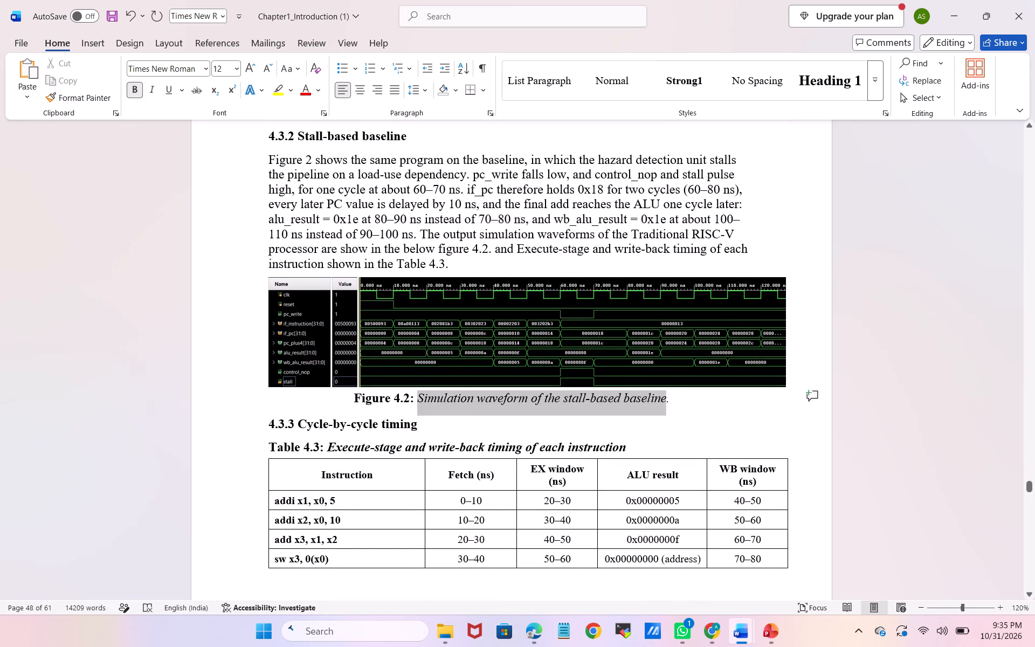
{"action": "left_click_drag", "start_coordinate": [668, 395], "coordinate": [671, 396]}
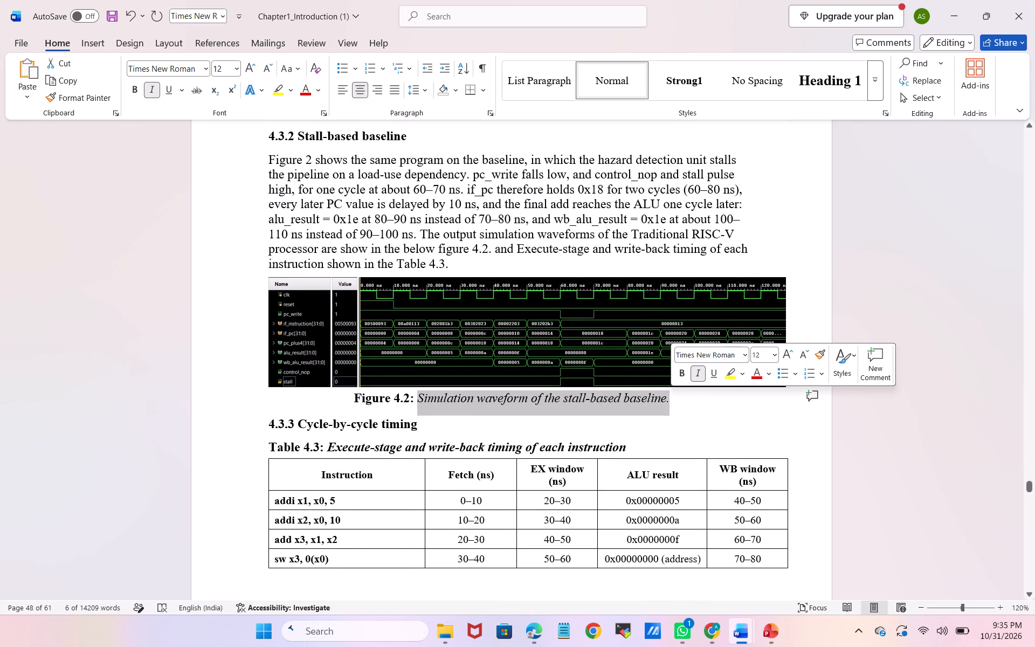
{"action": "key", "text": "ctrl+i"}
{"action": "left_click", "coordinate": [671, 396]}
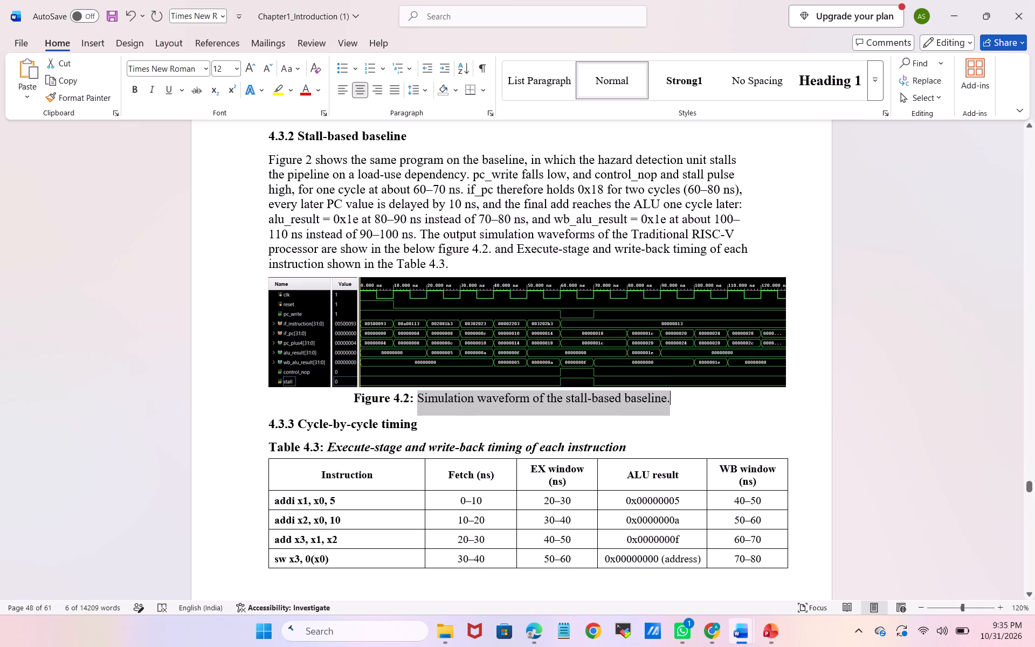
Remove the italics from the title "Execute-stage and write-back timing of each instruction" in the Table 4.3 caption in section 4.3.3.
{"action": "scroll", "coordinate": [671, 396], "scroll_direction": "down", "scroll_amount": 2}
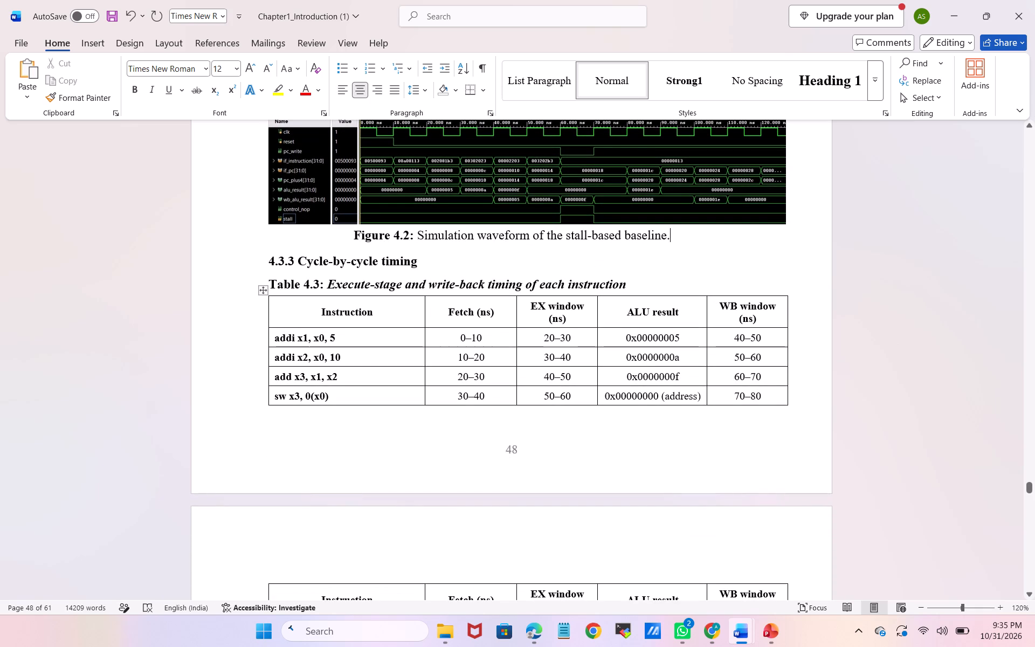
{"action": "left_click_drag", "start_coordinate": [326, 280], "coordinate": [567, 276]}
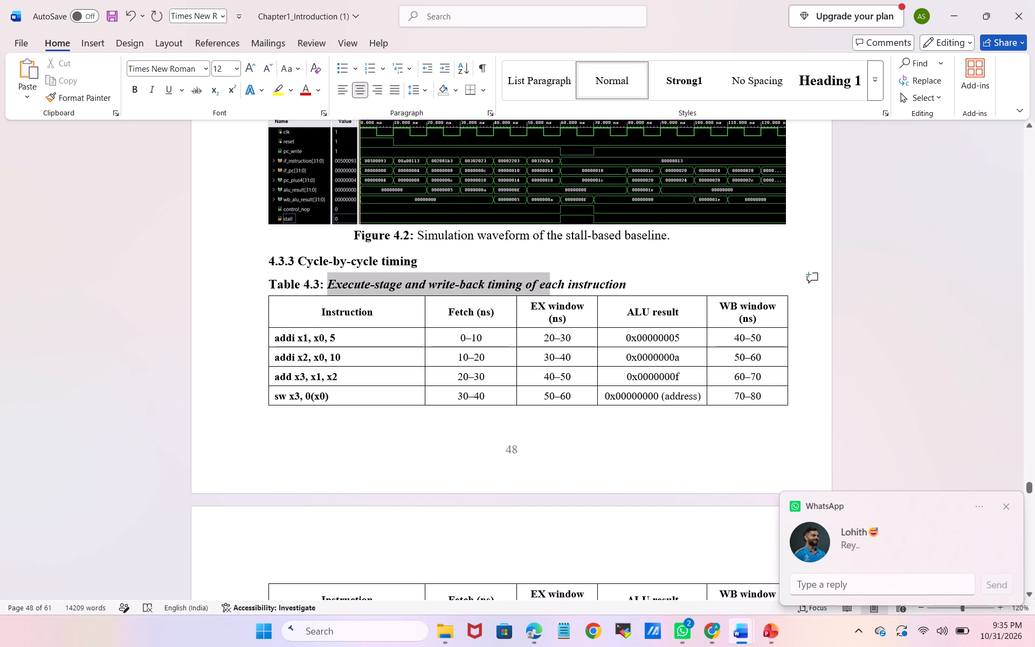
{"action": "left_click_drag", "start_coordinate": [567, 276], "coordinate": [629, 280]}
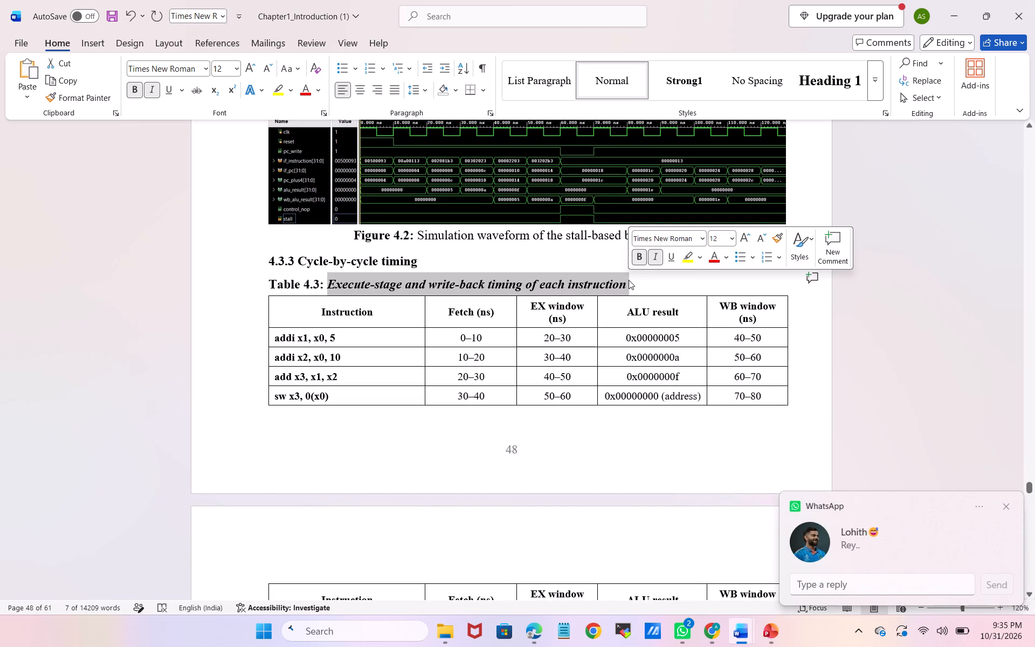
{"action": "key", "text": "ctrl+i"}
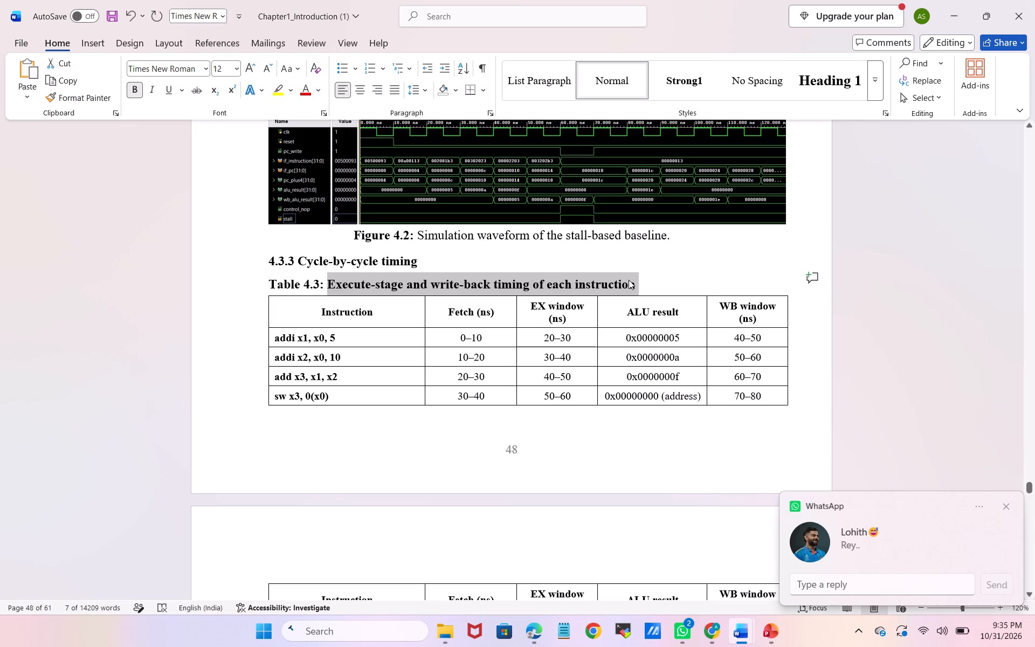
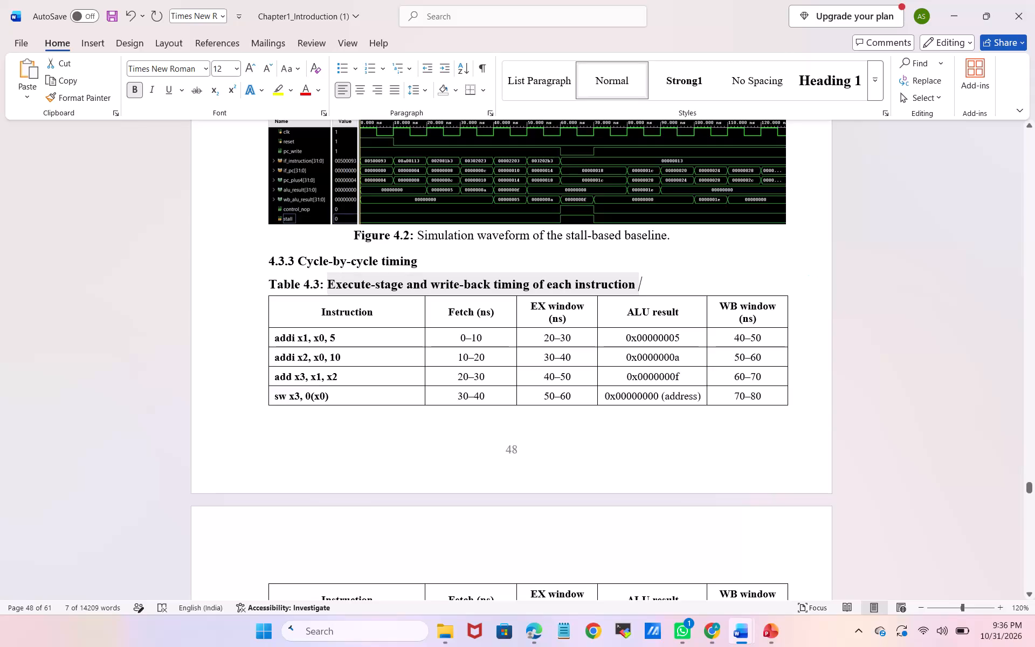
Remove the italics from the title "Expected versus observed results" in the Table 4.4 caption in section 4.4.
{"action": "scroll", "coordinate": [640, 274], "scroll_direction": "down", "scroll_amount": 1}
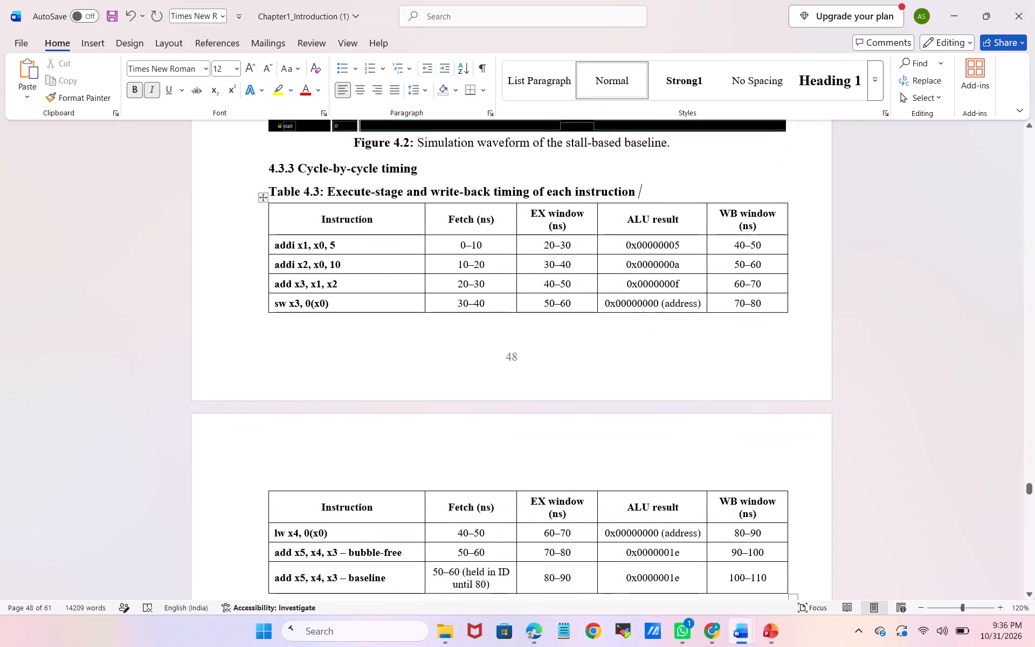
{"action": "scroll", "coordinate": [640, 274], "scroll_direction": "down", "scroll_amount": 2}
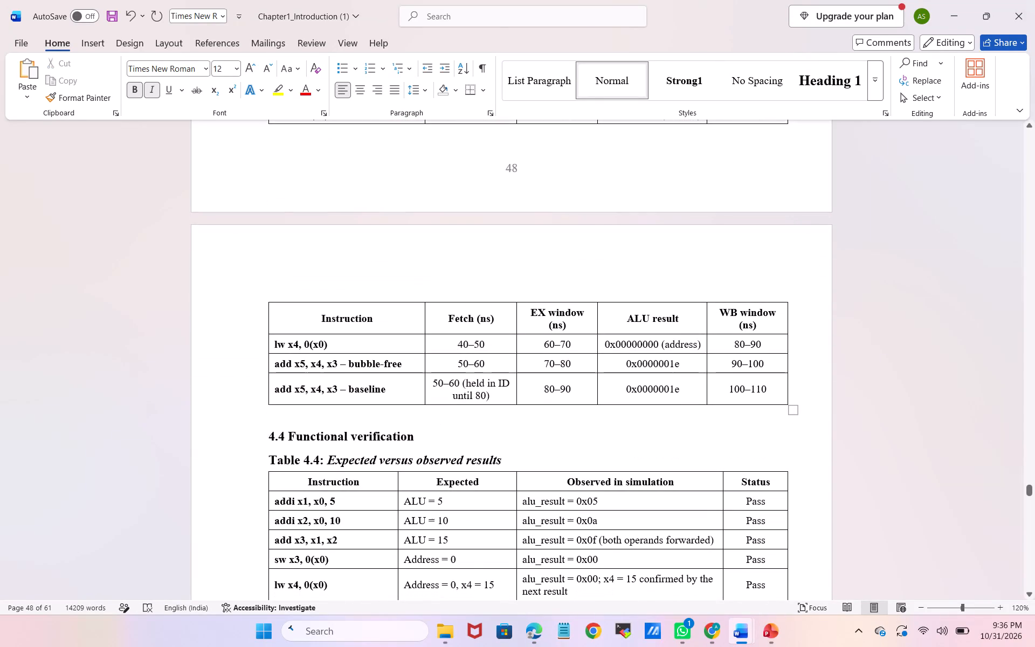
{"action": "scroll", "coordinate": [640, 274], "scroll_direction": "down", "scroll_amount": 1}
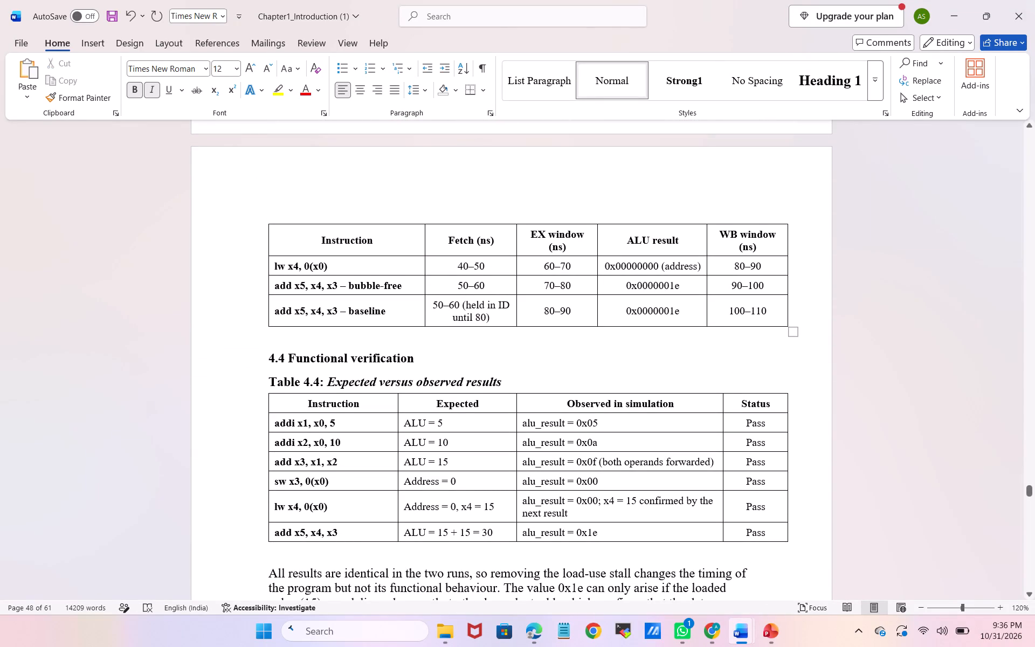
{"action": "left_click_drag", "start_coordinate": [326, 378], "coordinate": [499, 379]}
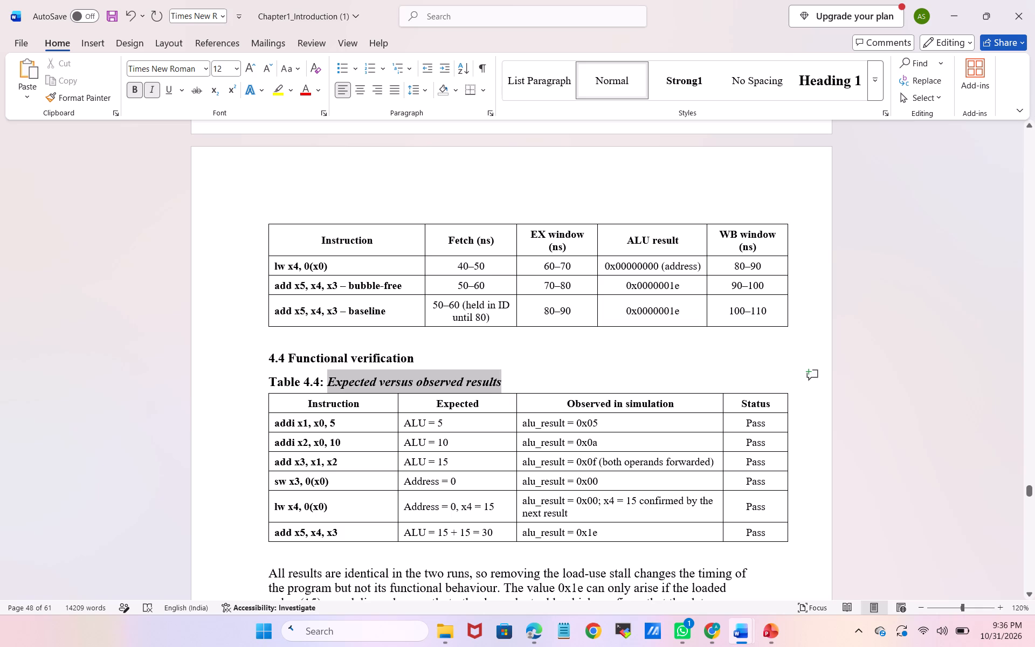
{"action": "left_click_drag", "start_coordinate": [499, 379], "coordinate": [502, 379]}
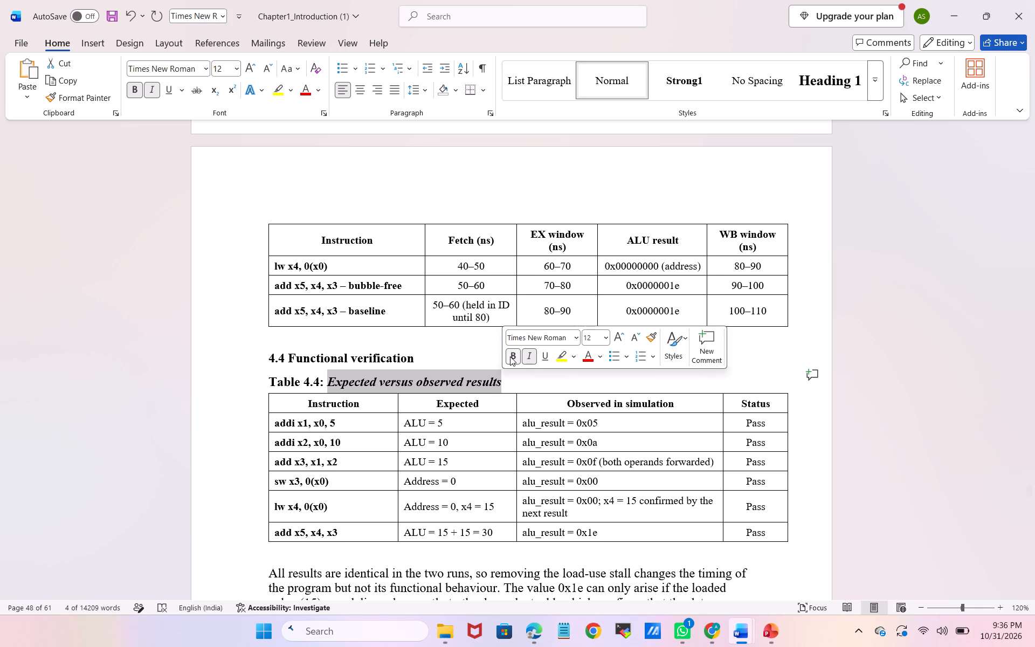
{"action": "left_click", "coordinate": [510, 356]}
{"action": "left_click", "coordinate": [510, 356]}
{"action": "key", "text": "ctrl+i"}
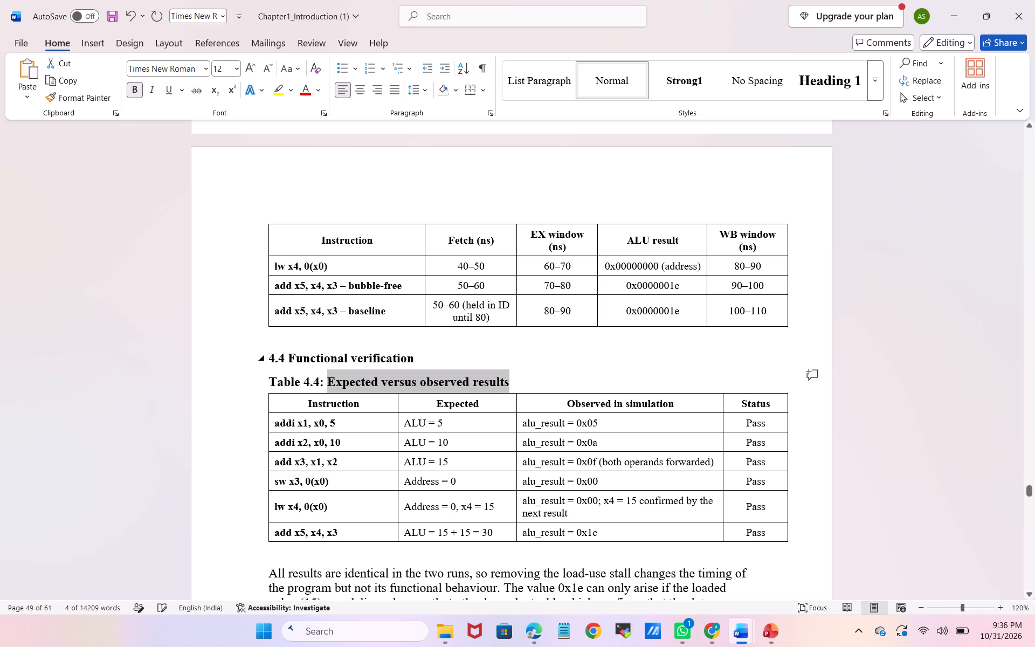
{"action": "left_click", "coordinate": [537, 359]}
Remove the italics from the title "Bubble-free design versus stall-based baseline" in the Table 4.5 caption in section 4.4.1.
{"action": "scroll", "coordinate": [537, 359], "scroll_direction": "down", "scroll_amount": 1}
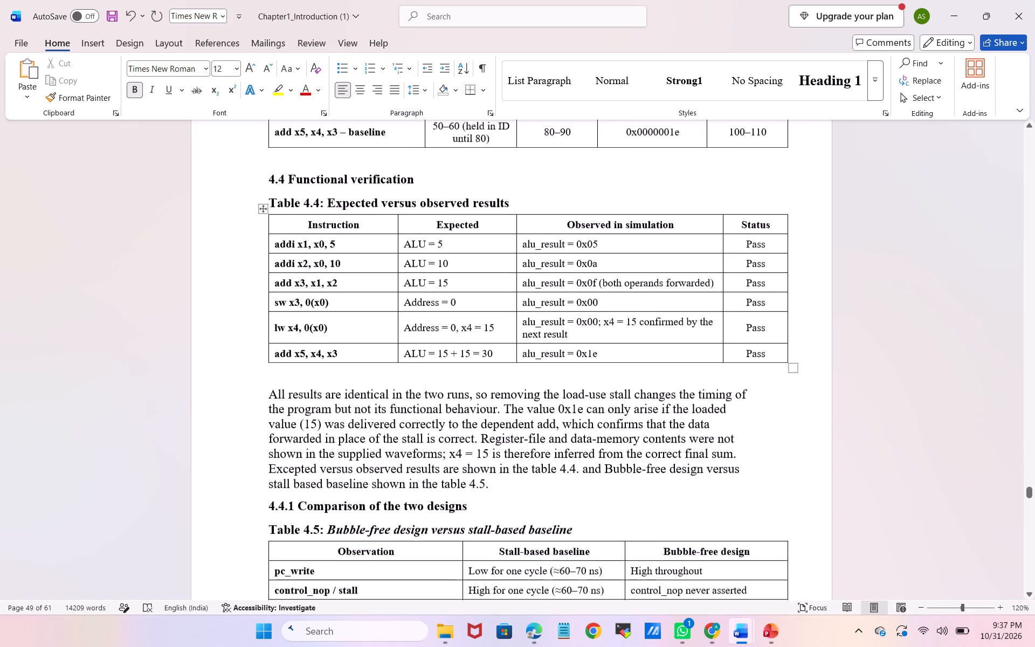
{"action": "scroll", "coordinate": [537, 359], "scroll_direction": "down", "scroll_amount": 1}
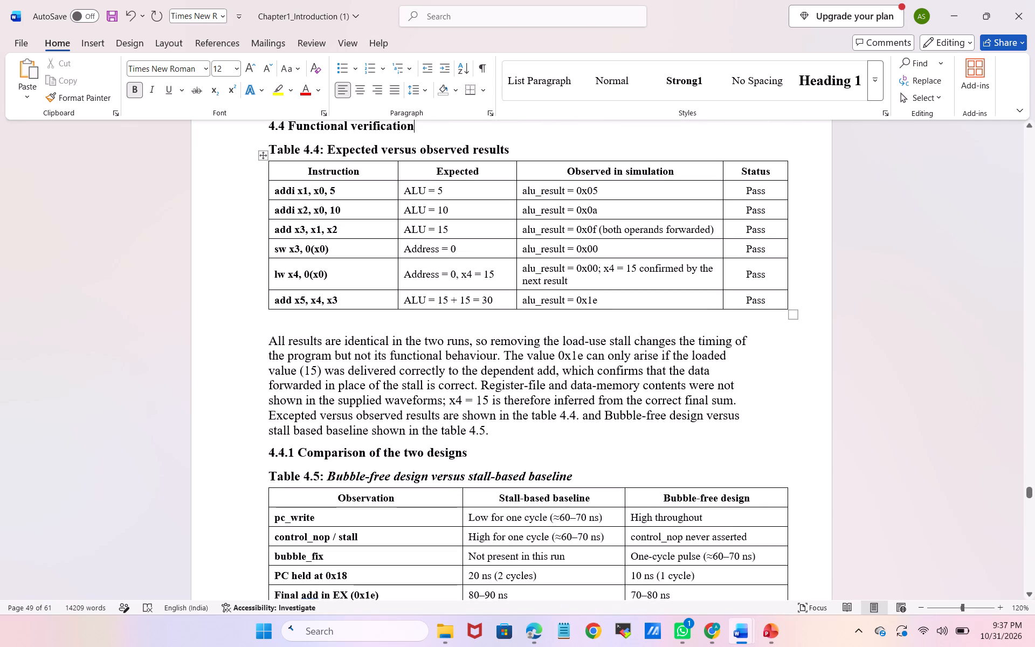
{"action": "left_click_drag", "start_coordinate": [329, 474], "coordinate": [573, 465]}
{"action": "key", "text": "ctrl+i"}
{"action": "left_click", "coordinate": [573, 465]}
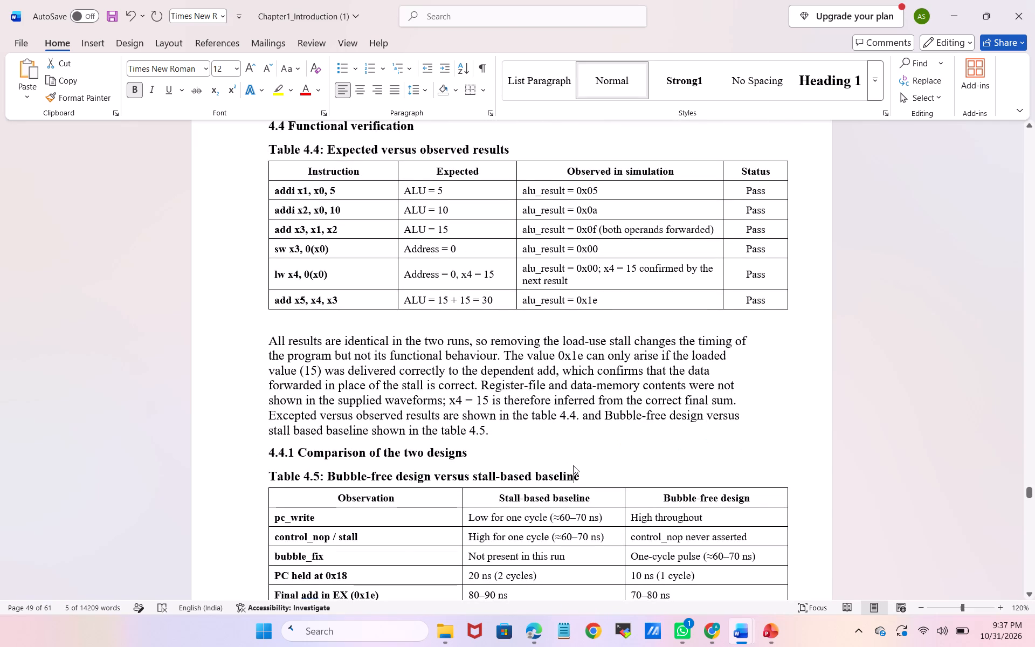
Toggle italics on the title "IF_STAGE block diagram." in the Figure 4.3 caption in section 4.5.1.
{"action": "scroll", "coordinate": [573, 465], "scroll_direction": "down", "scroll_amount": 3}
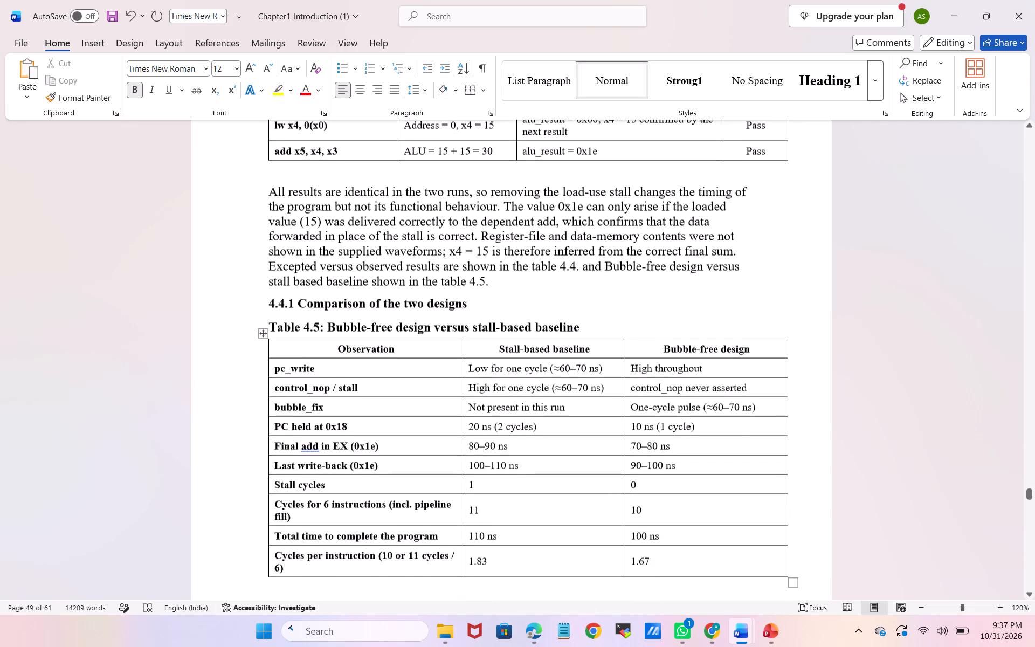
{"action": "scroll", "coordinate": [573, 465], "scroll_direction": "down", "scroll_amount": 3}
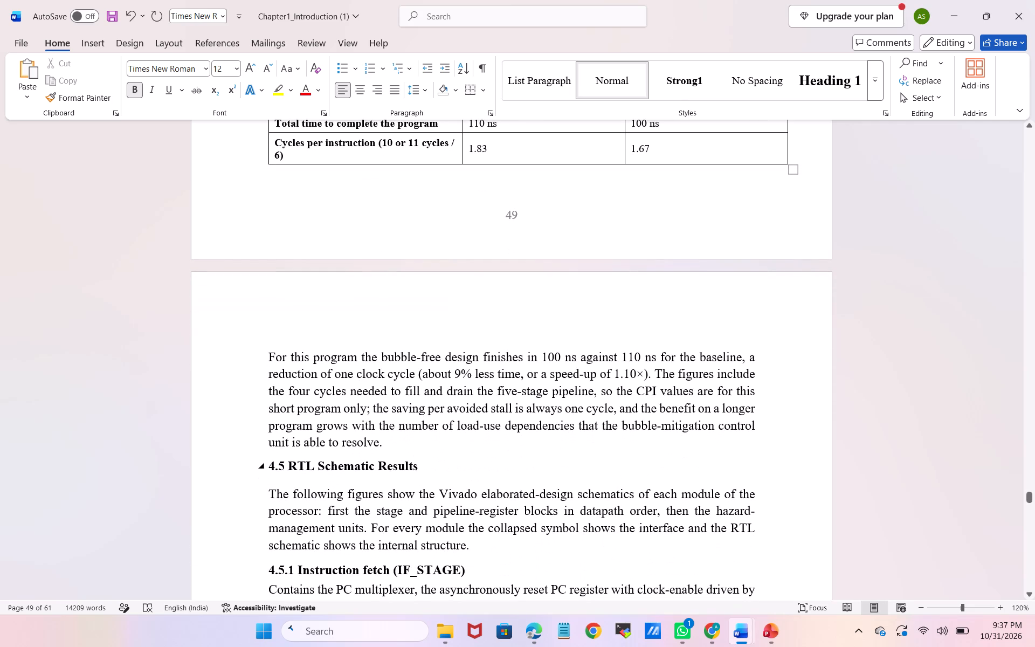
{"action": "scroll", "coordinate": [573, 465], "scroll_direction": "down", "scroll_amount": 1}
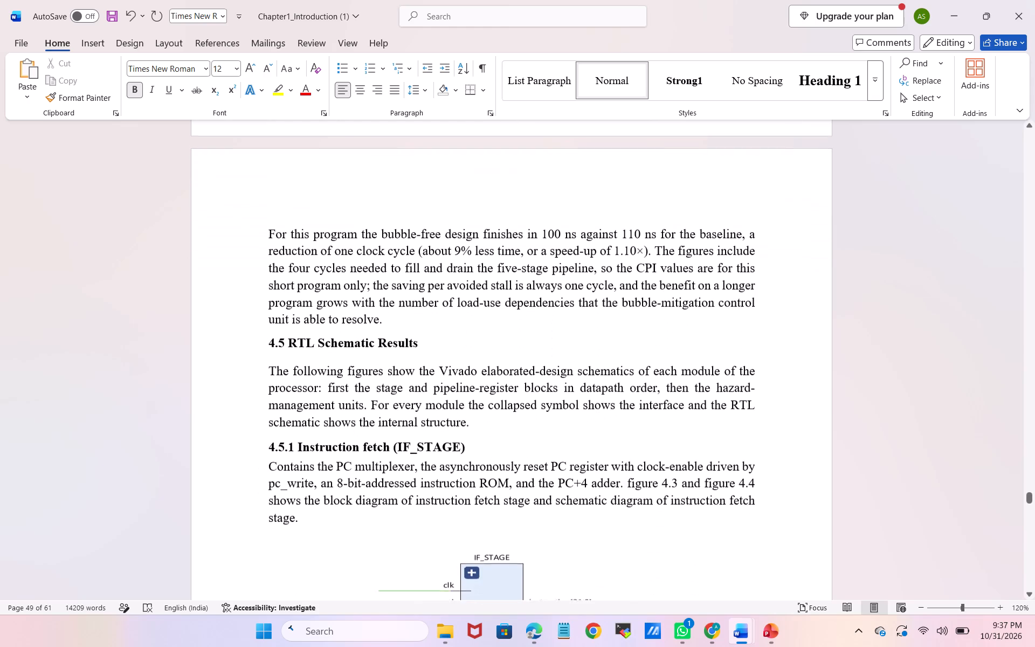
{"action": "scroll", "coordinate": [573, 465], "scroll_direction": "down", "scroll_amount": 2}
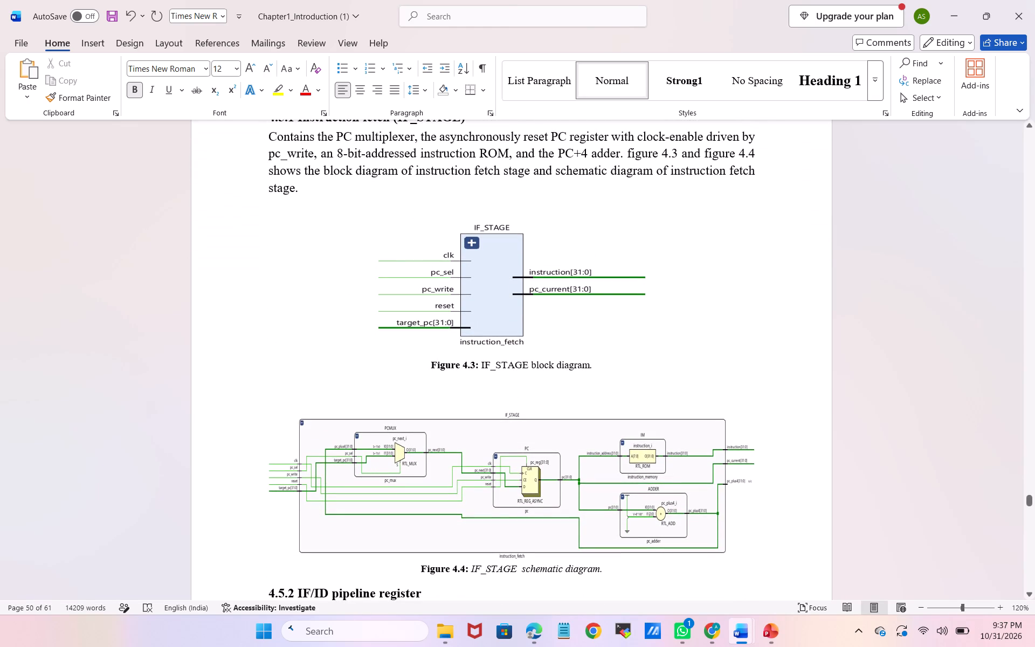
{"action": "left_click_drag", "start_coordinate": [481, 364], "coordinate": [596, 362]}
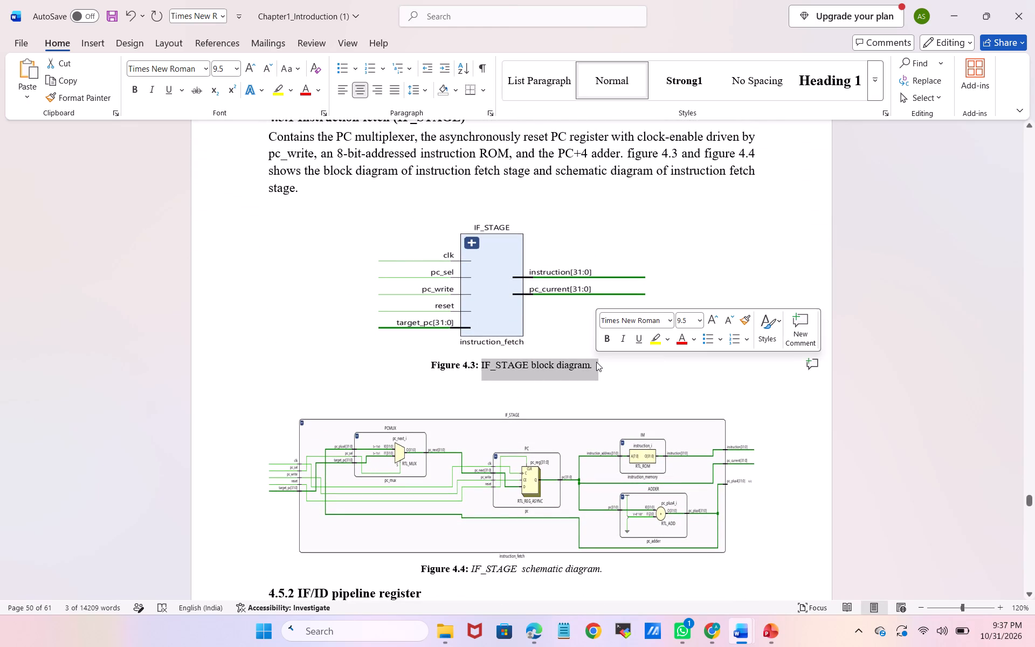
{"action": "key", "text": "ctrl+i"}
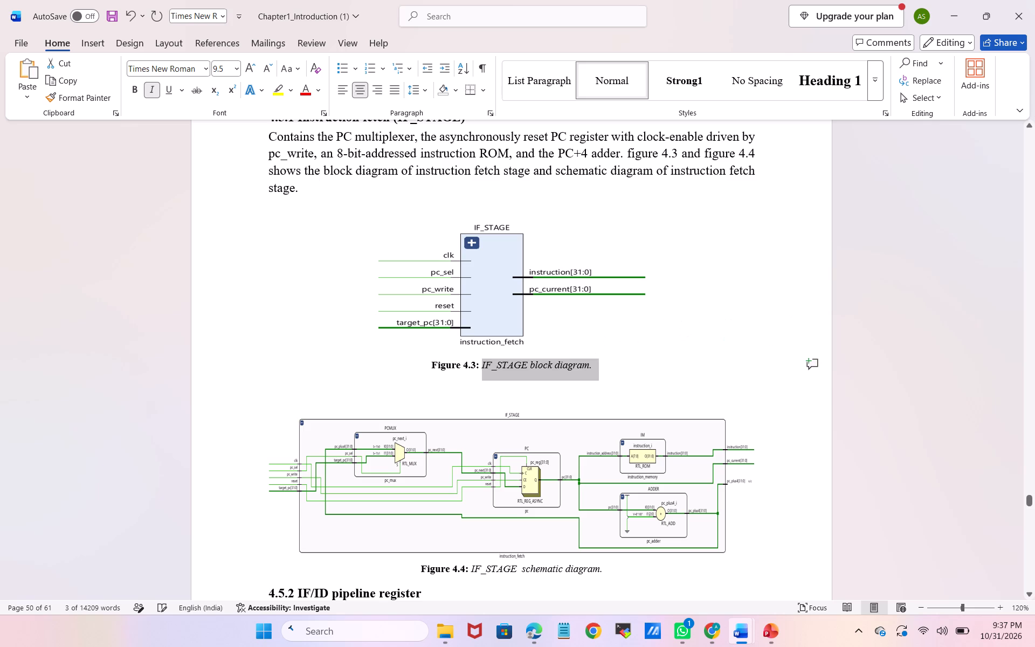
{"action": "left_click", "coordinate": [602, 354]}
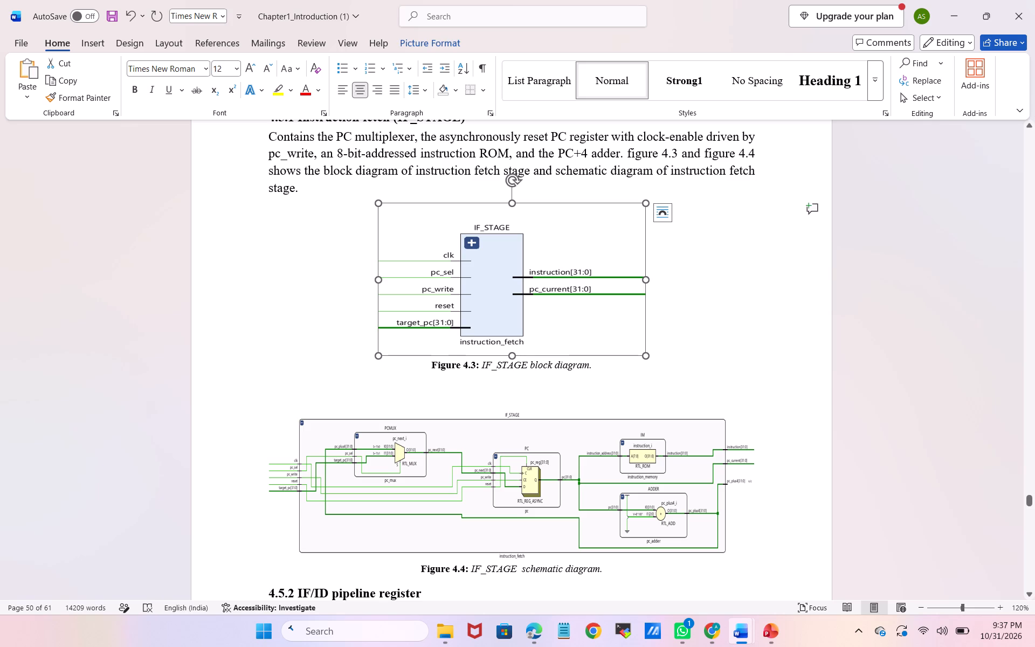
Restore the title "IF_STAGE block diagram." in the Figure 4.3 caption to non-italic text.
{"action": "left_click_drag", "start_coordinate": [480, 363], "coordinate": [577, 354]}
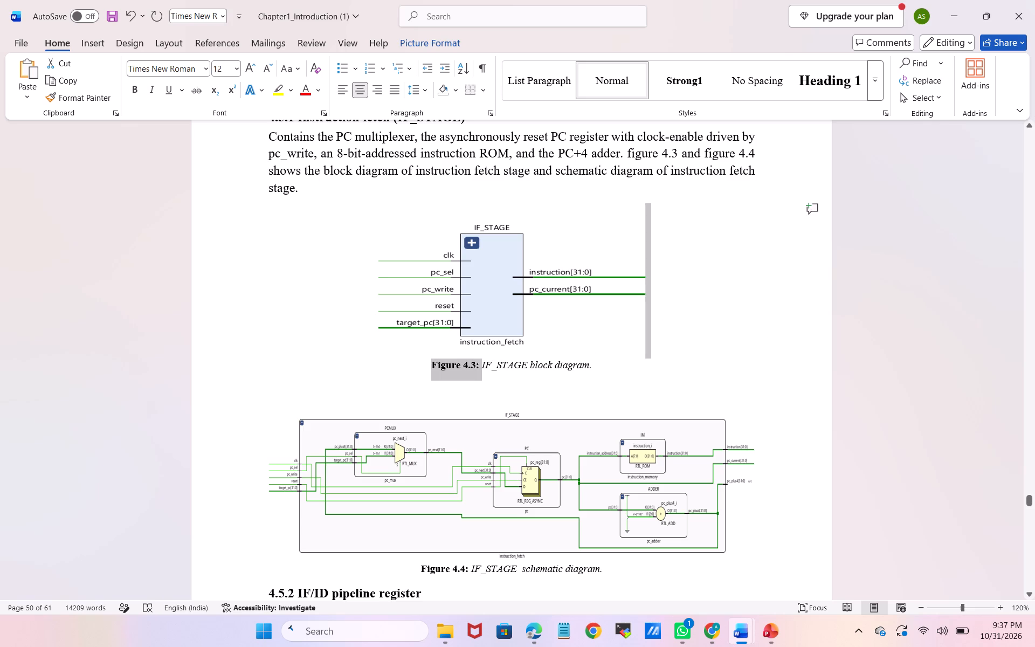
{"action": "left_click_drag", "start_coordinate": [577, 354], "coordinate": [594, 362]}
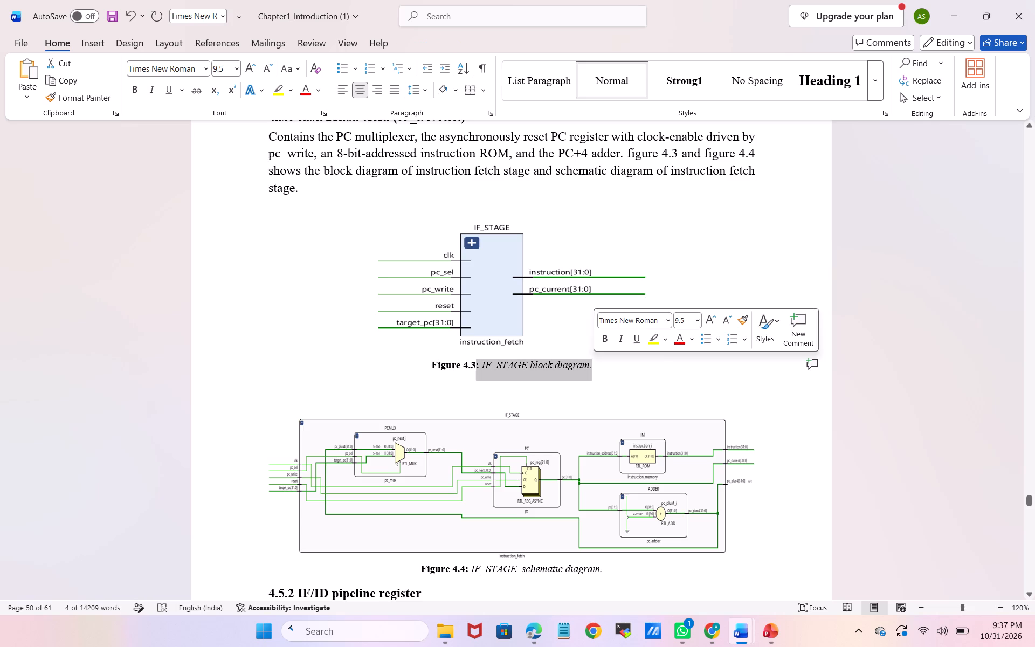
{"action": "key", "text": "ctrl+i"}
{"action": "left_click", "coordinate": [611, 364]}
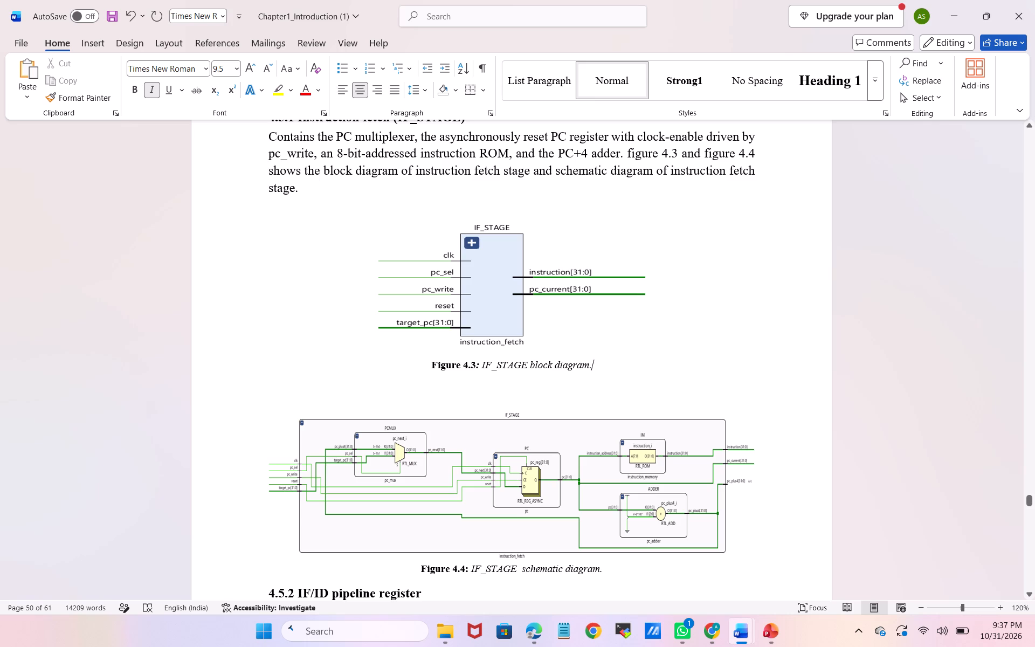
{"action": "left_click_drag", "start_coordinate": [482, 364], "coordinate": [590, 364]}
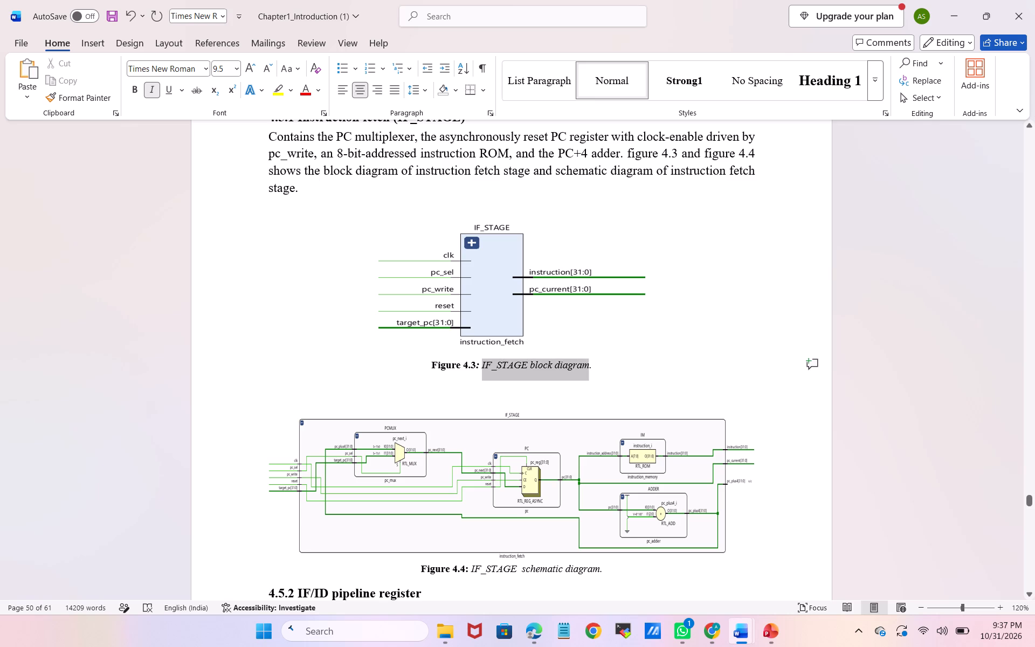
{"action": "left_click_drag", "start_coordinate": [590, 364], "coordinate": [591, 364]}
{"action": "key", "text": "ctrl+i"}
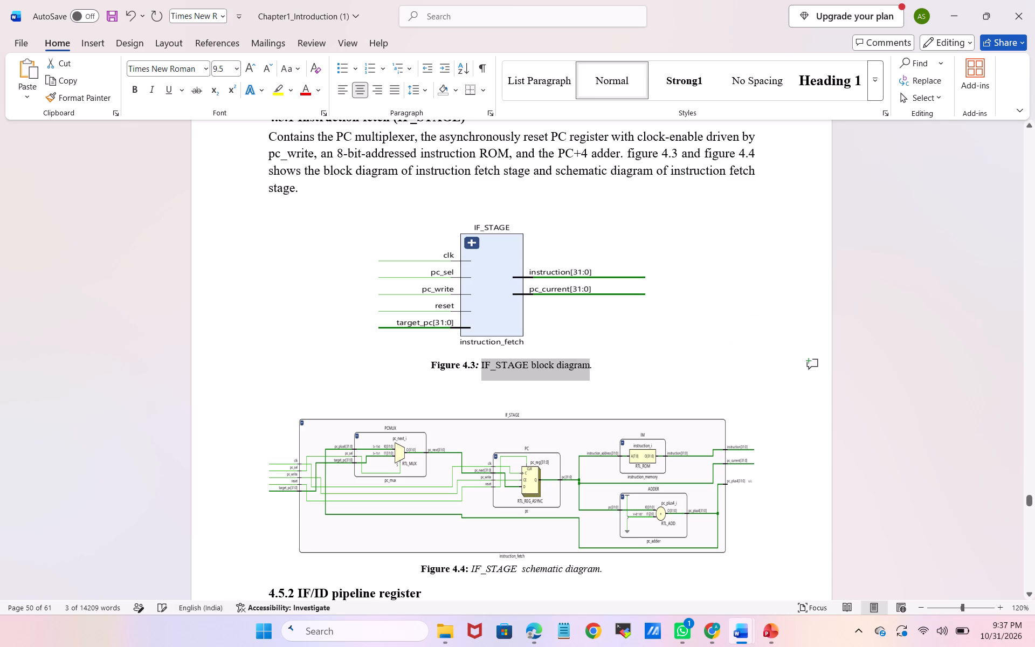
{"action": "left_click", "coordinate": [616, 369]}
Remove the italics from the title "IF_STAGE schematic diagram" in the Figure 4.4 caption in section 4.5.1.
{"action": "scroll", "coordinate": [616, 369], "scroll_direction": "down", "scroll_amount": 1}
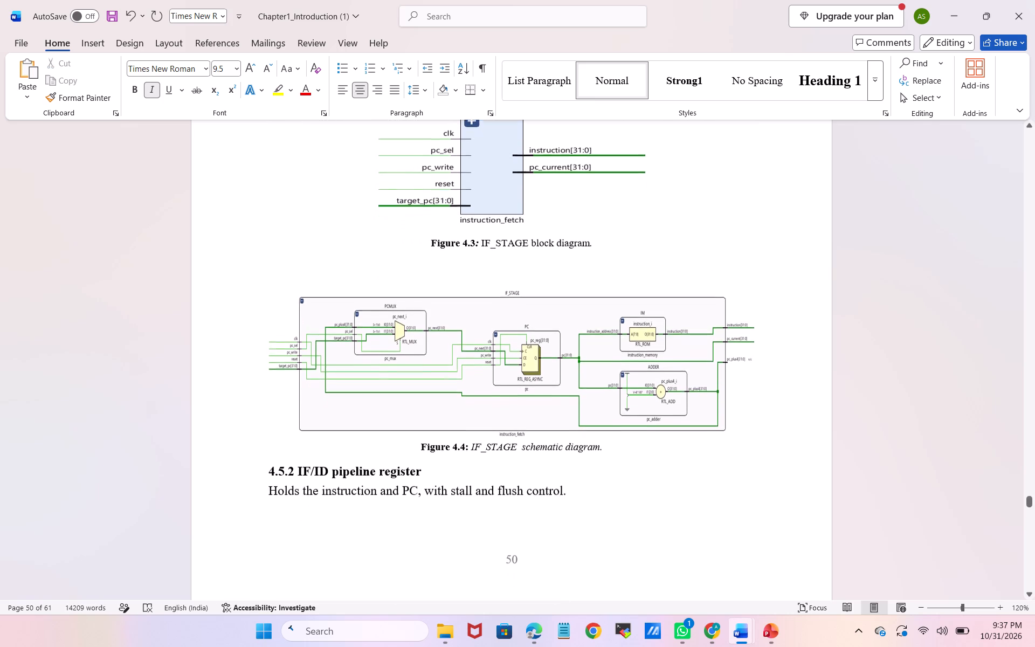
{"action": "scroll", "coordinate": [616, 369], "scroll_direction": "down", "scroll_amount": 1}
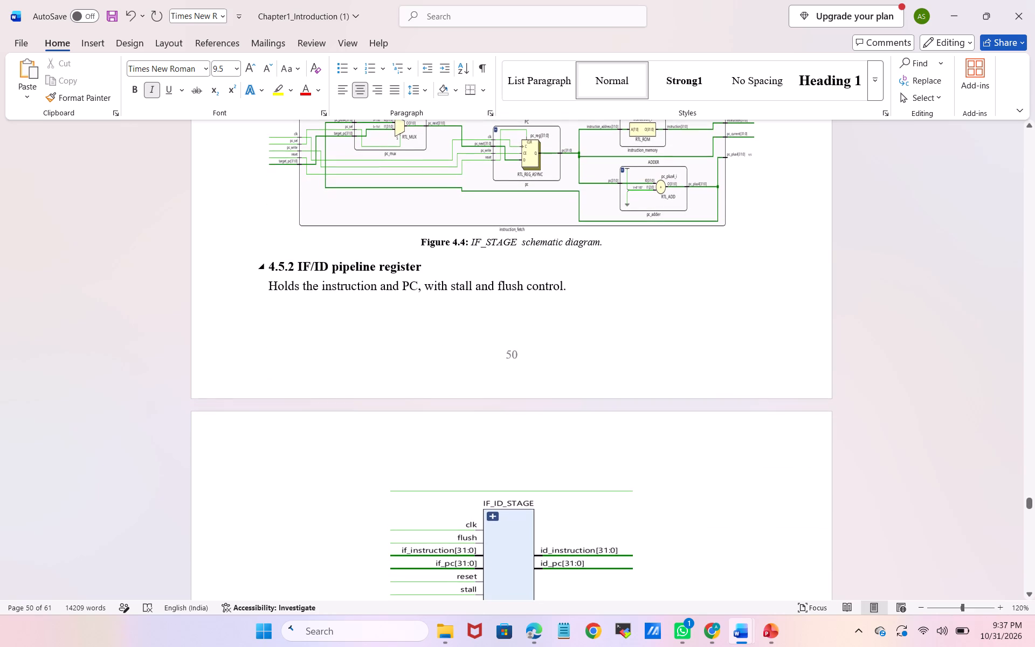
{"action": "left_click_drag", "start_coordinate": [472, 242], "coordinate": [589, 244]}
{"action": "key", "text": "ctrl+i"}
{"action": "left_click", "coordinate": [602, 251]}
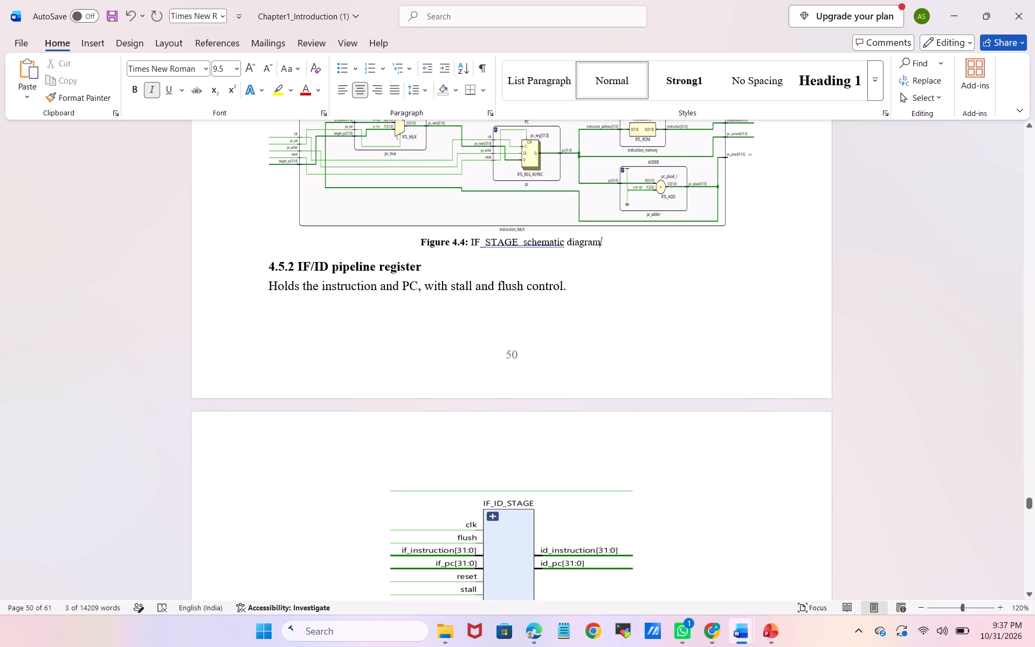
Dismiss the proofing mark on "STAGE schematic" in the Figure 4.4 caption, keeping the wording.
{"action": "left_click", "coordinate": [546, 247]}
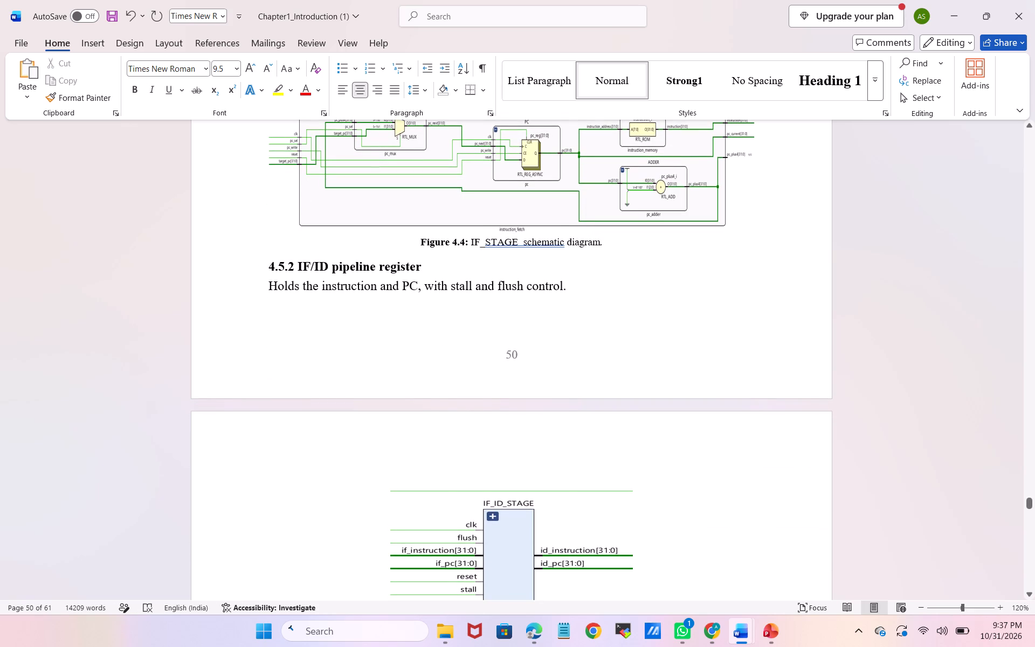
{"action": "right_click", "coordinate": [546, 247]}
{"action": "left_click", "coordinate": [518, 278]}
Remove the italics from the title "IF_ID_STAGE symbol." in the Figure 4.6 caption in section 4.5.2.
{"action": "scroll", "coordinate": [555, 251], "scroll_direction": "down", "scroll_amount": 1}
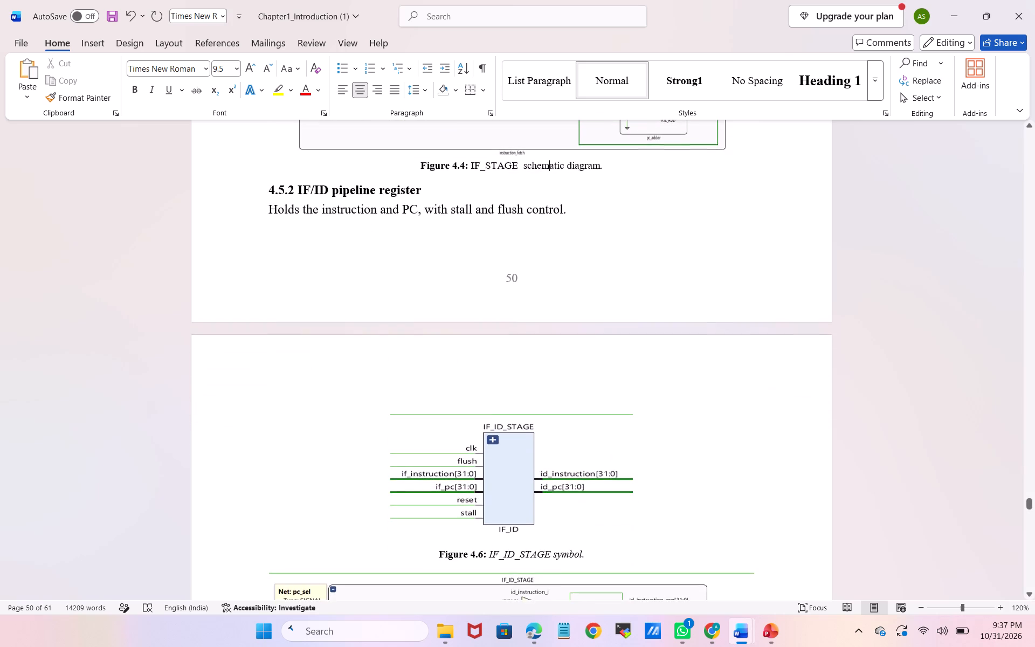
{"action": "scroll", "coordinate": [555, 251], "scroll_direction": "down", "scroll_amount": 1}
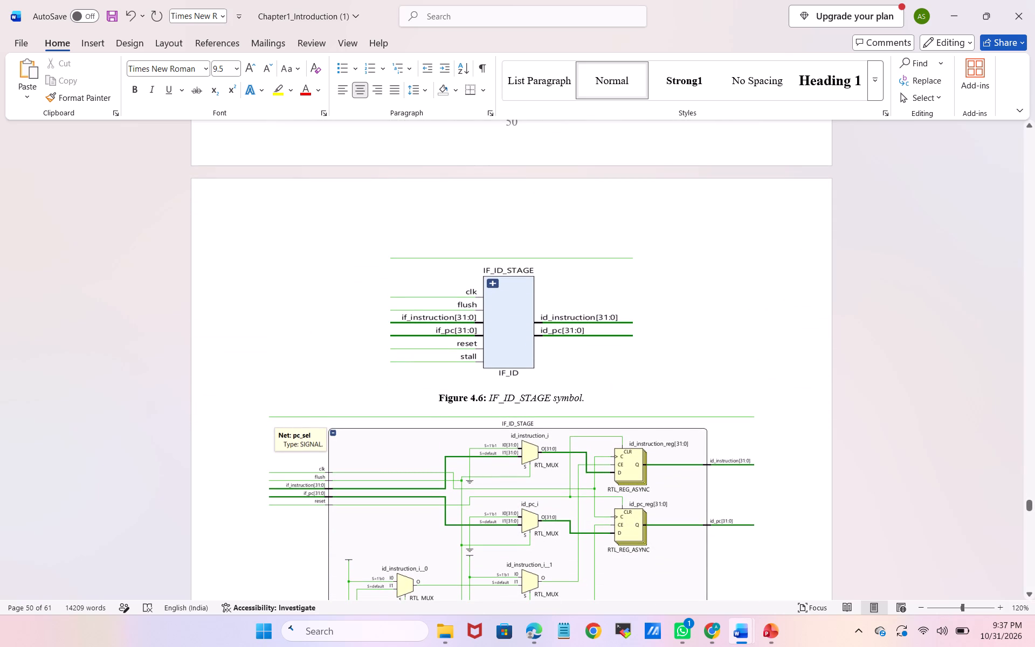
{"action": "left_click_drag", "start_coordinate": [489, 397], "coordinate": [571, 395]}
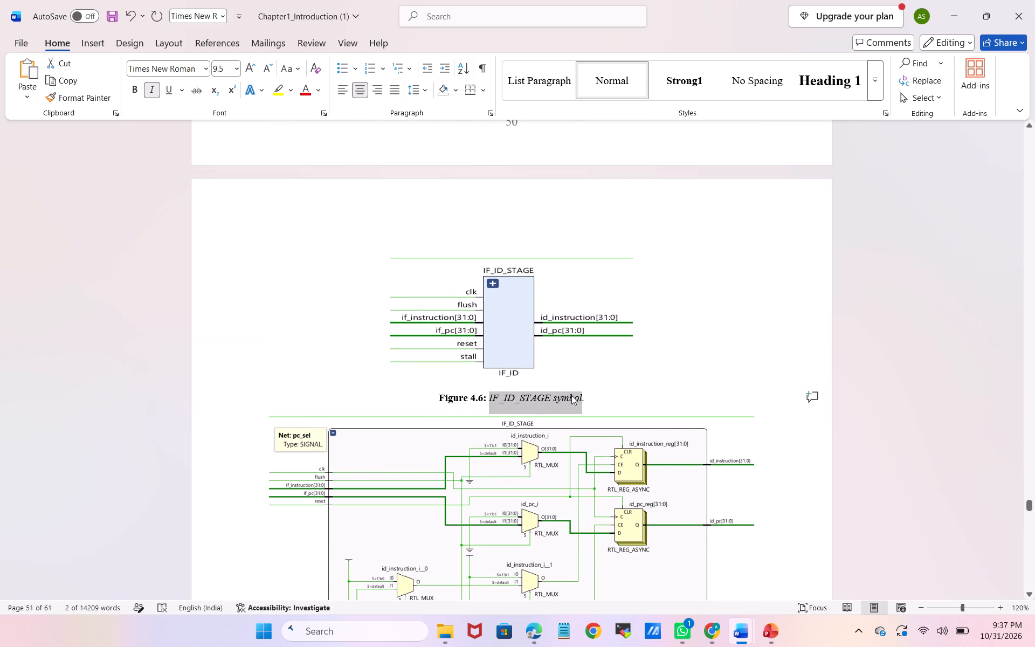
{"action": "key", "text": "ctrl+i"}
{"action": "left_click", "coordinate": [603, 390]}
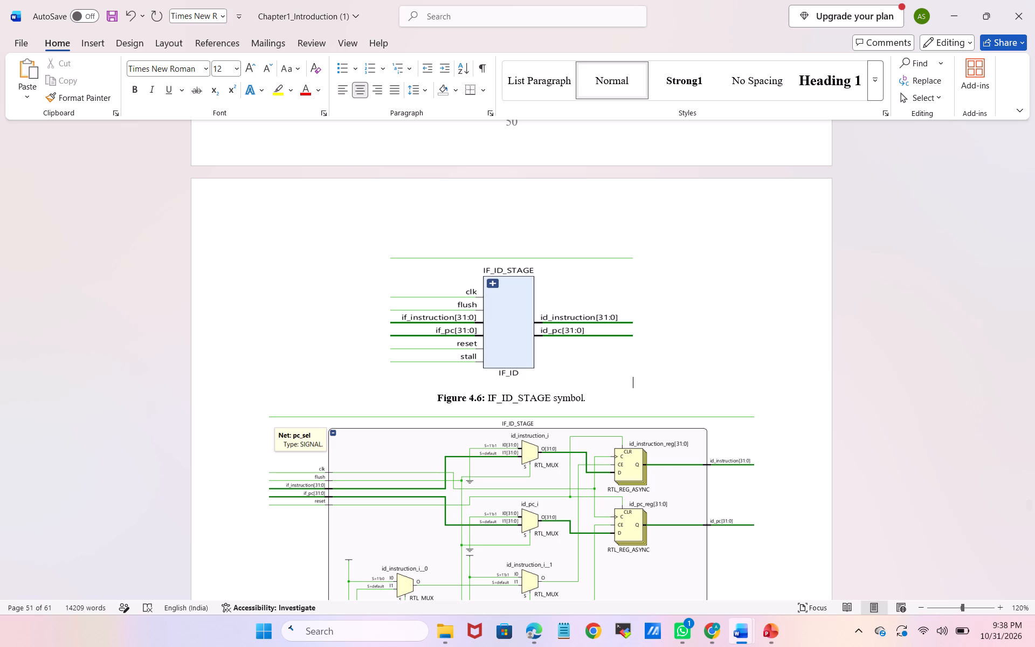
Remove the italics from the title "IF_ID_STAGE RTL schematic" in the Figure 4.7 caption in section 4.5.2.
{"action": "scroll", "coordinate": [603, 390], "scroll_direction": "down", "scroll_amount": 2}
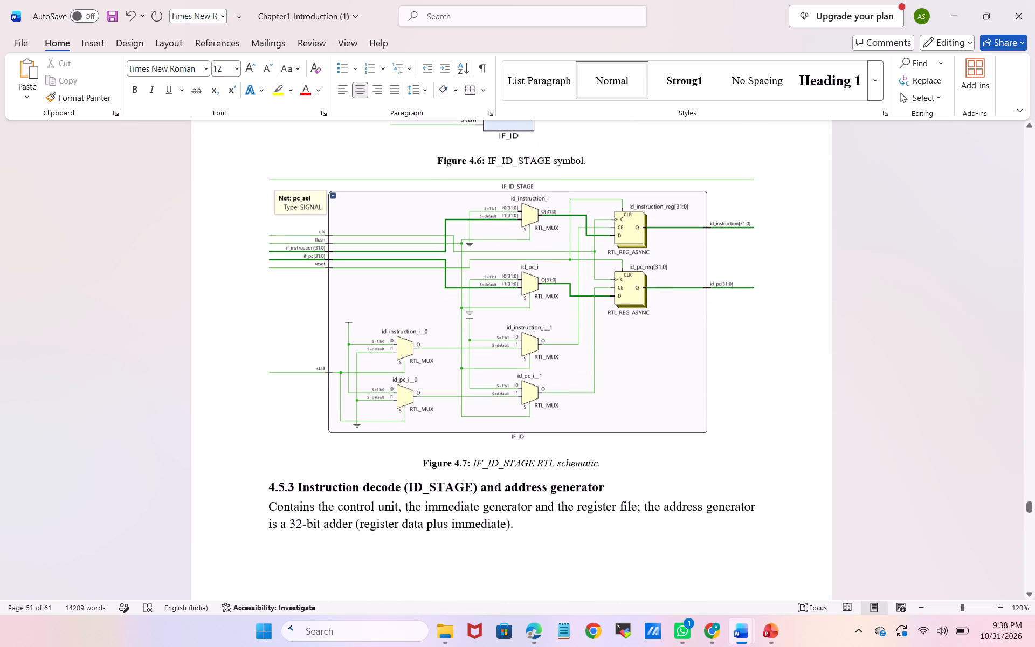
{"action": "left_click", "coordinate": [489, 454]}
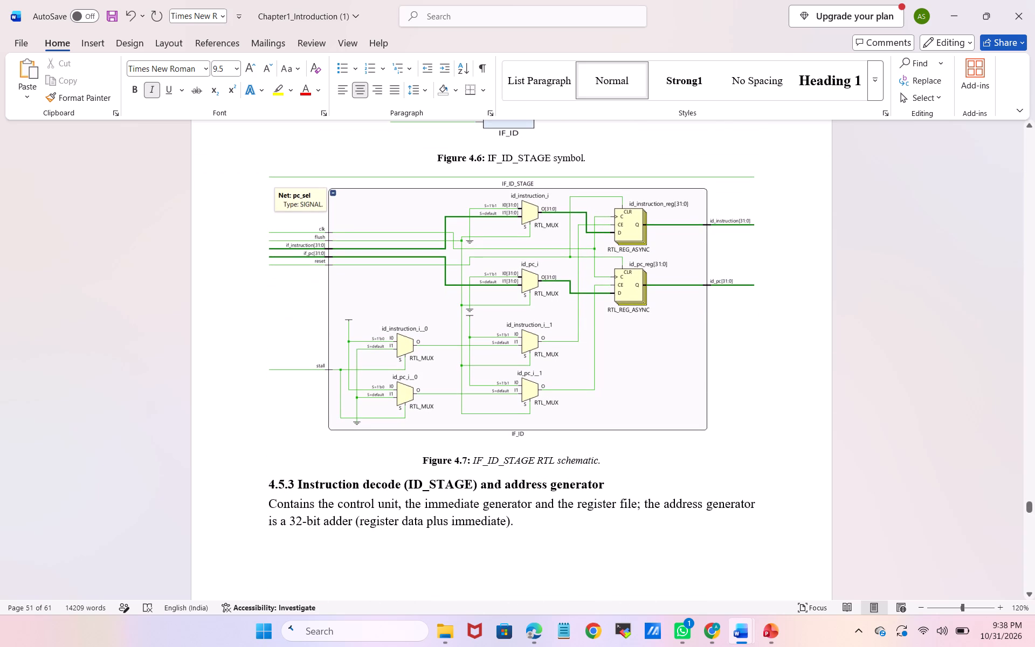
{"action": "left_click_drag", "start_coordinate": [473, 457], "coordinate": [597, 455]}
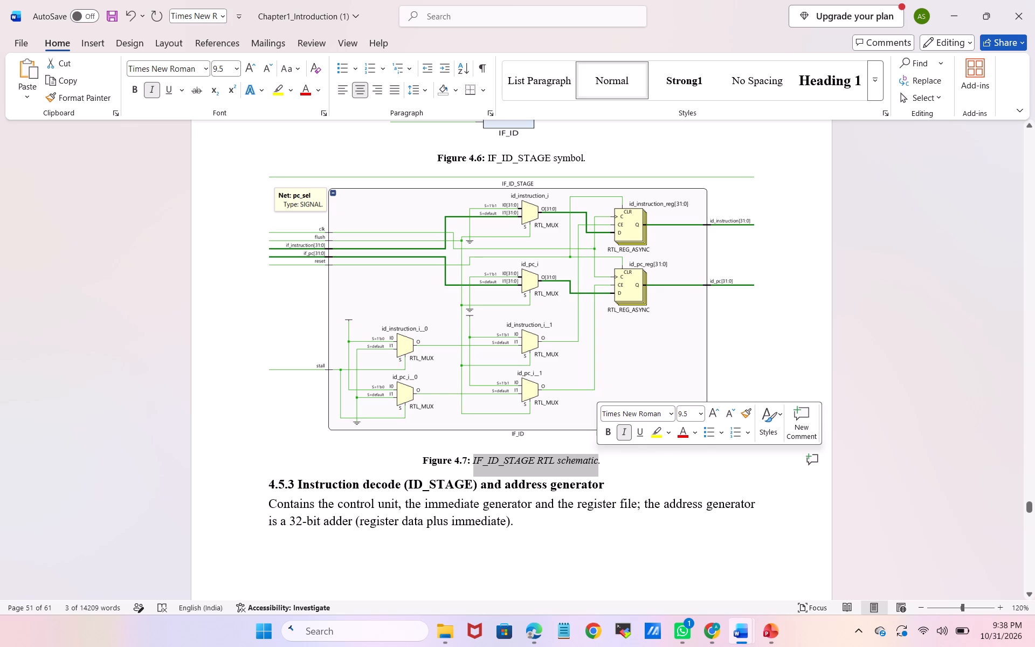
{"action": "key", "text": "ctrl+i"}
{"action": "left_click", "coordinate": [633, 465]}
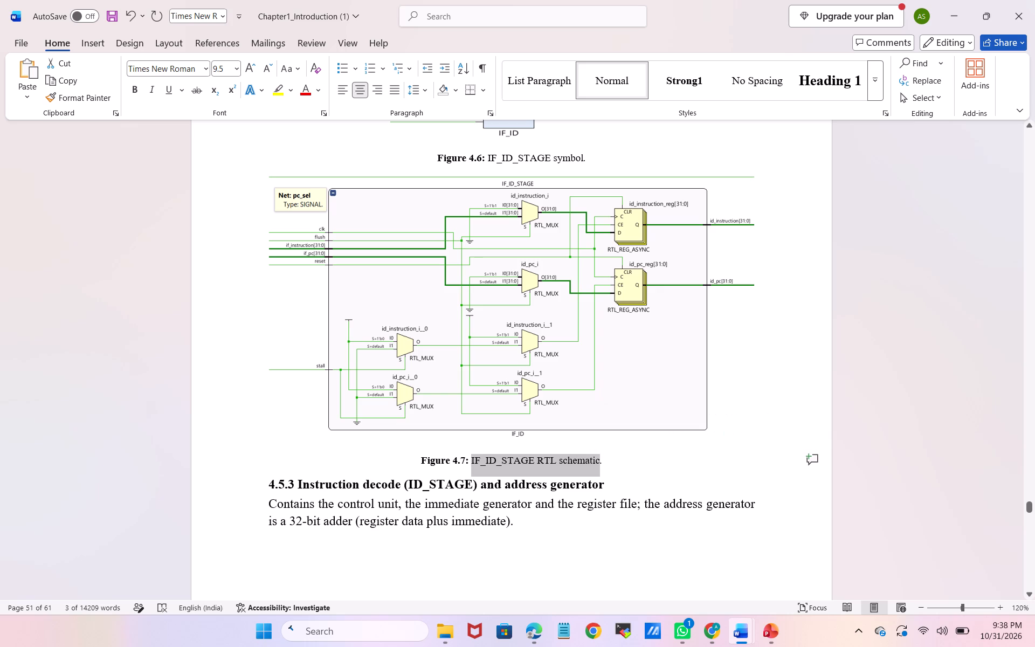
Review the pages of sections 4.5.3 to 4.5.5, checking the blank space and the placement and captions of Figures 4.8 to 4.12.
{"action": "scroll", "coordinate": [633, 465], "scroll_direction": "down", "scroll_amount": 3}
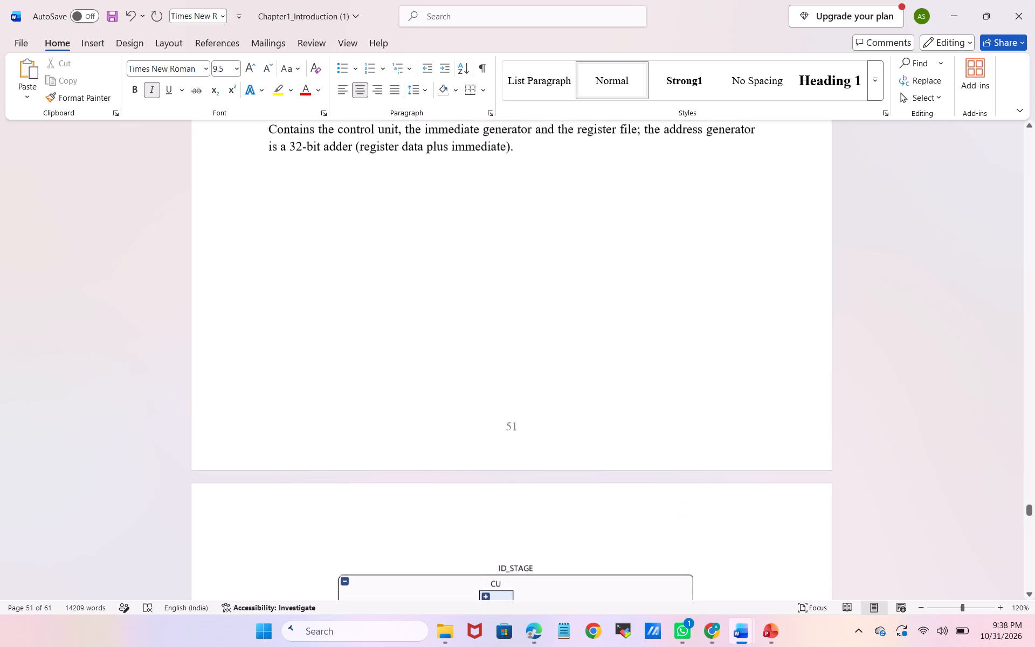
{"action": "scroll", "coordinate": [633, 465], "scroll_direction": "down", "scroll_amount": 3}
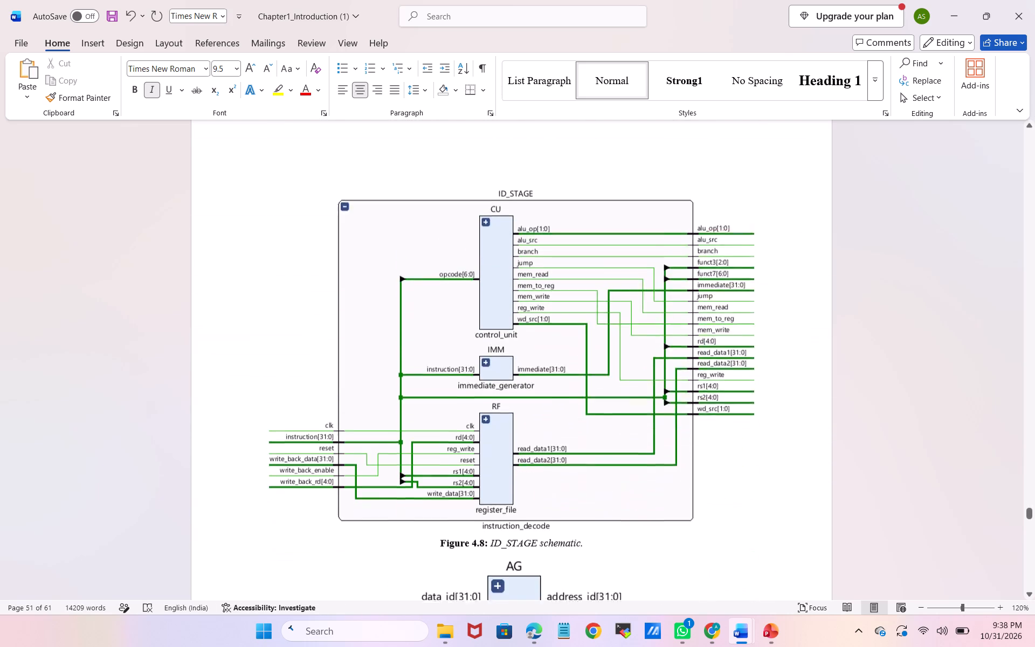
{"action": "scroll", "coordinate": [633, 465], "scroll_direction": "down", "scroll_amount": 2}
{"action": "scroll", "coordinate": [633, 465], "scroll_direction": "up", "scroll_amount": 2}
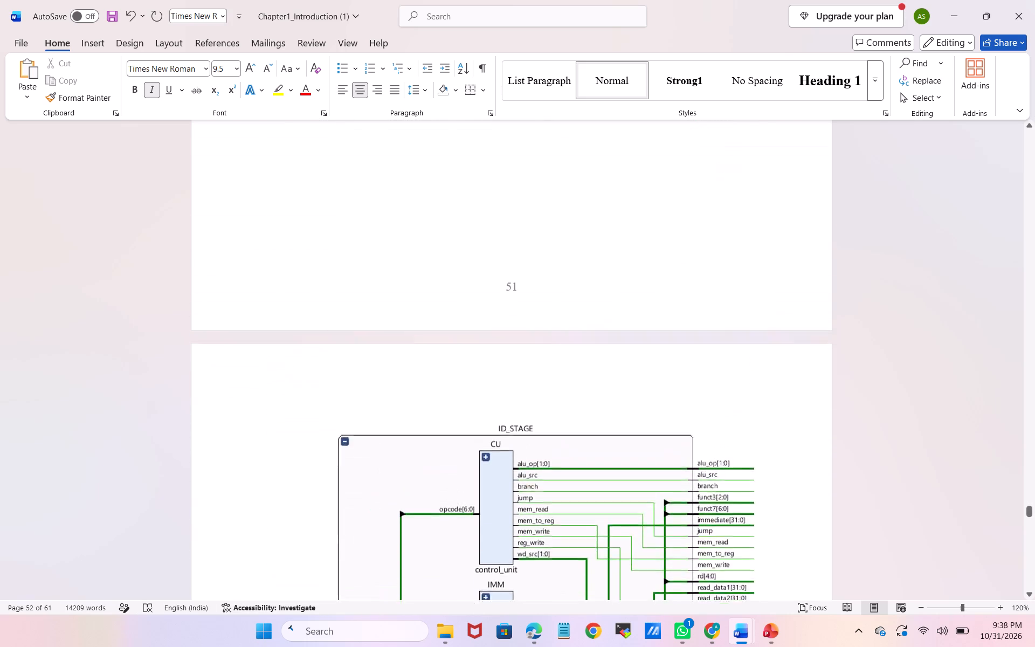
{"action": "scroll", "coordinate": [633, 465], "scroll_direction": "up", "scroll_amount": 1}
{"action": "scroll", "coordinate": [633, 465], "scroll_direction": "down", "scroll_amount": 1}
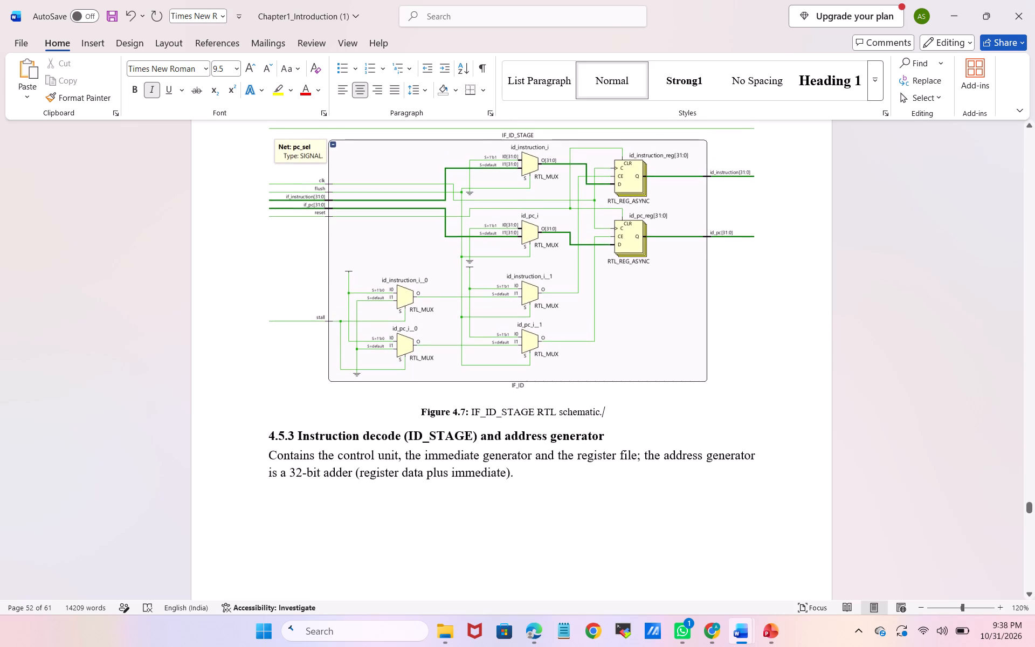
{"action": "scroll", "coordinate": [633, 465], "scroll_direction": "down", "scroll_amount": 2}
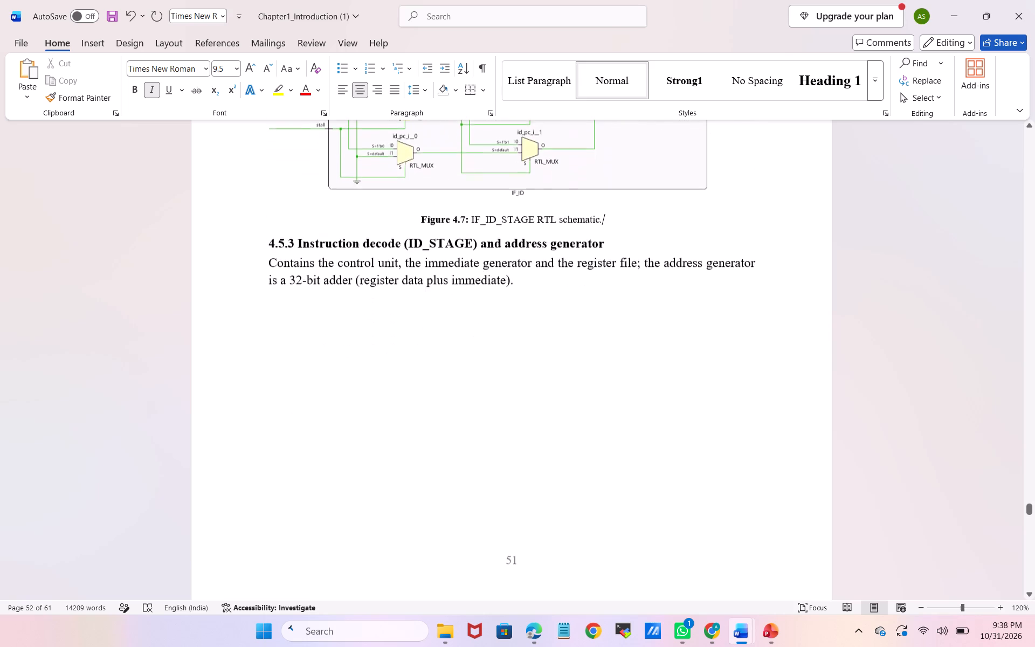
{"action": "scroll", "coordinate": [633, 465], "scroll_direction": "down", "scroll_amount": 1}
{"action": "scroll", "coordinate": [633, 465], "scroll_direction": "up", "scroll_amount": 1}
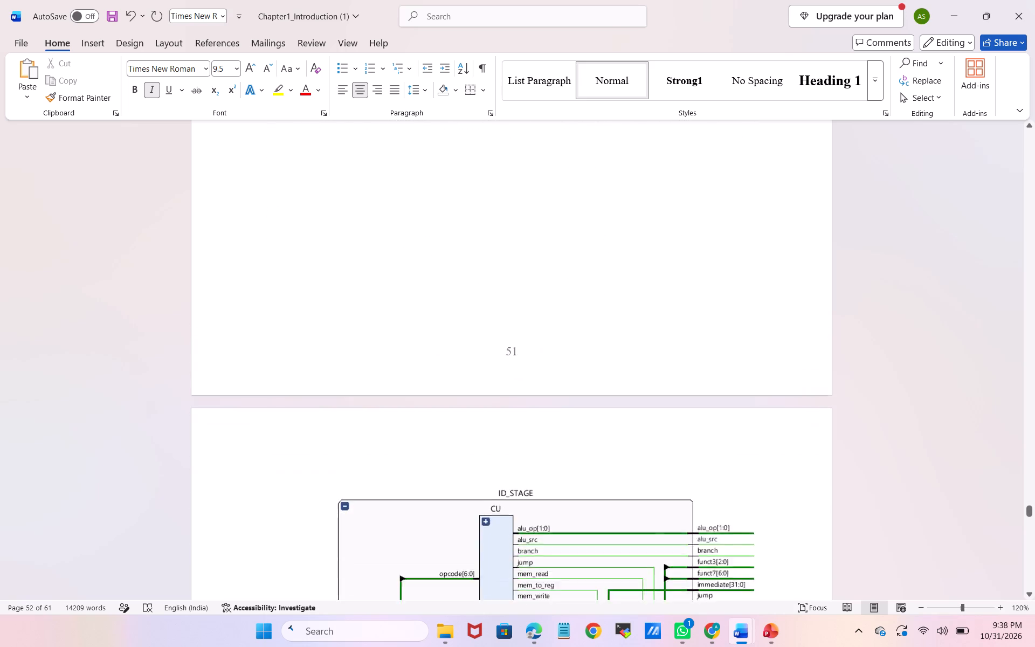
{"action": "scroll", "coordinate": [633, 465], "scroll_direction": "up", "scroll_amount": 1}
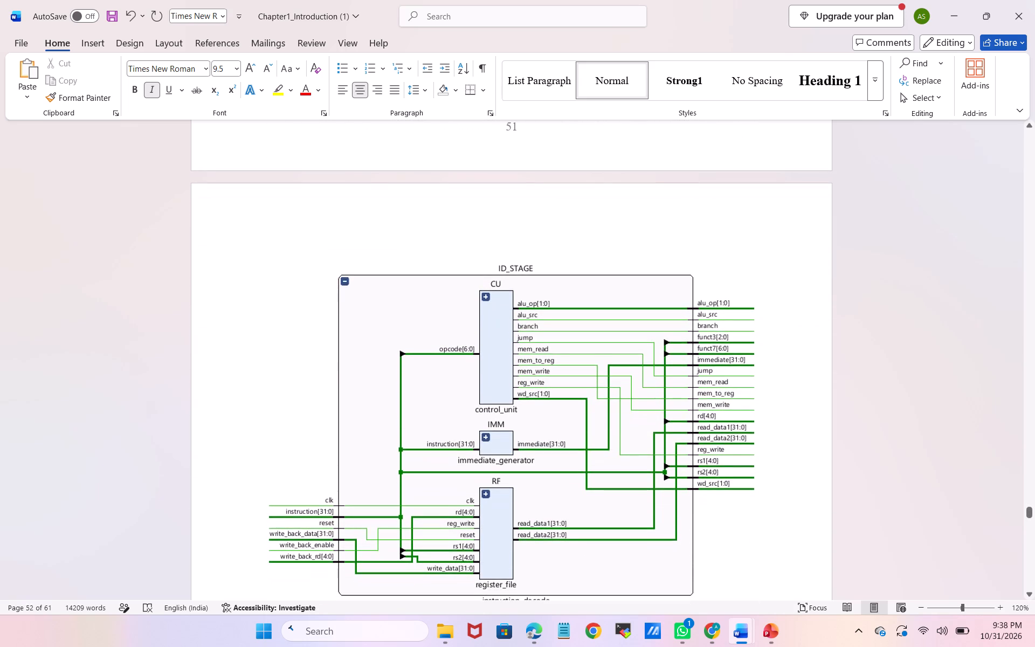
{"action": "scroll", "coordinate": [633, 465], "scroll_direction": "up", "scroll_amount": 1}
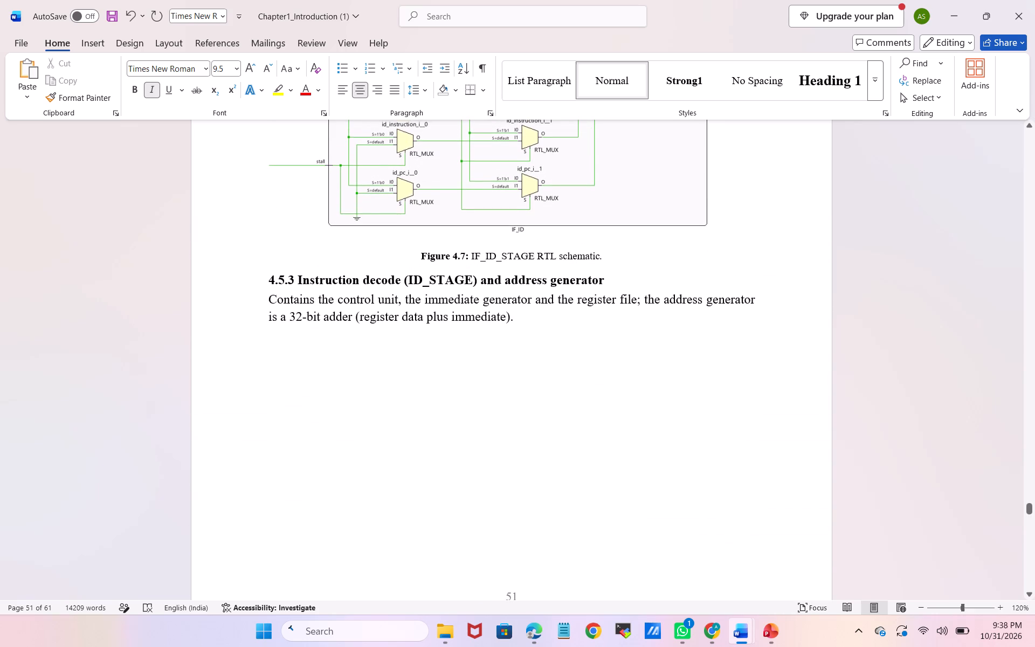
{"action": "scroll", "coordinate": [633, 465], "scroll_direction": "down", "scroll_amount": 3}
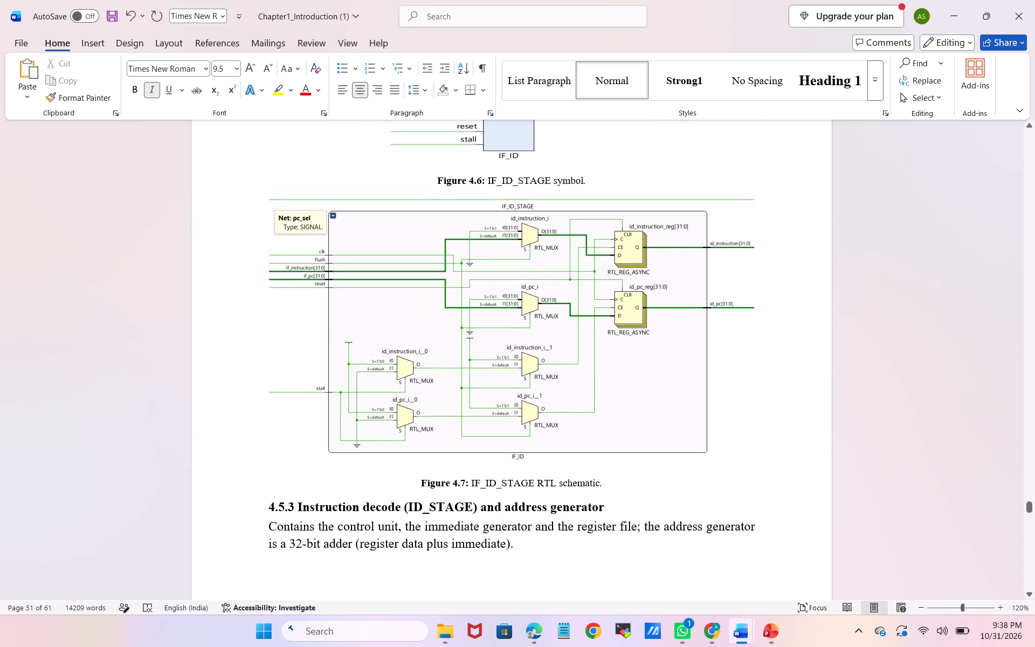
{"action": "scroll", "coordinate": [633, 465], "scroll_direction": "down", "scroll_amount": 3}
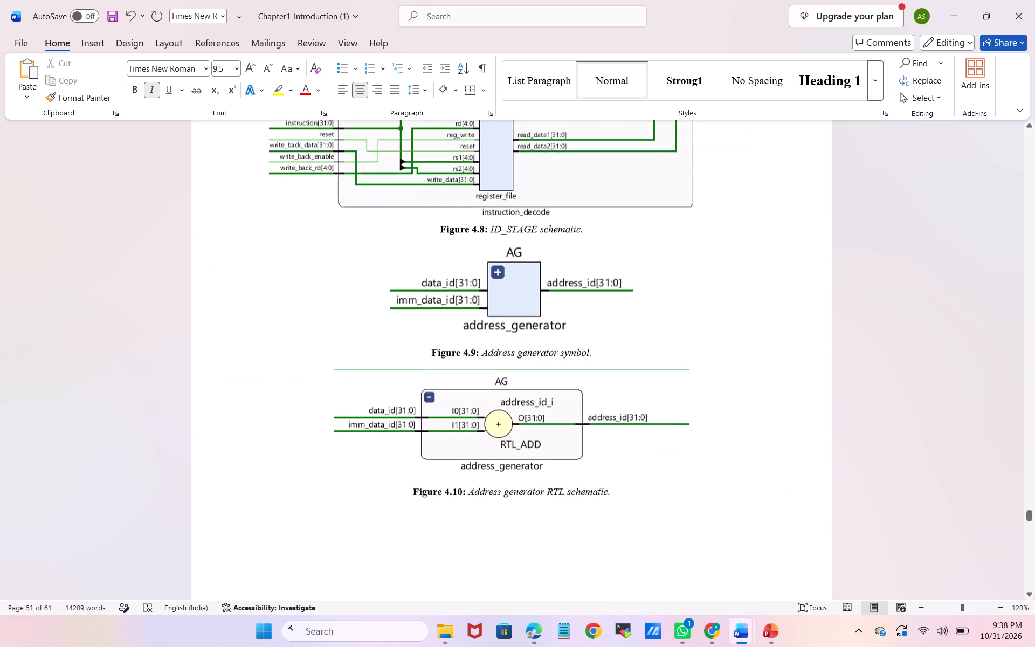
{"action": "scroll", "coordinate": [633, 465], "scroll_direction": "down", "scroll_amount": 5}
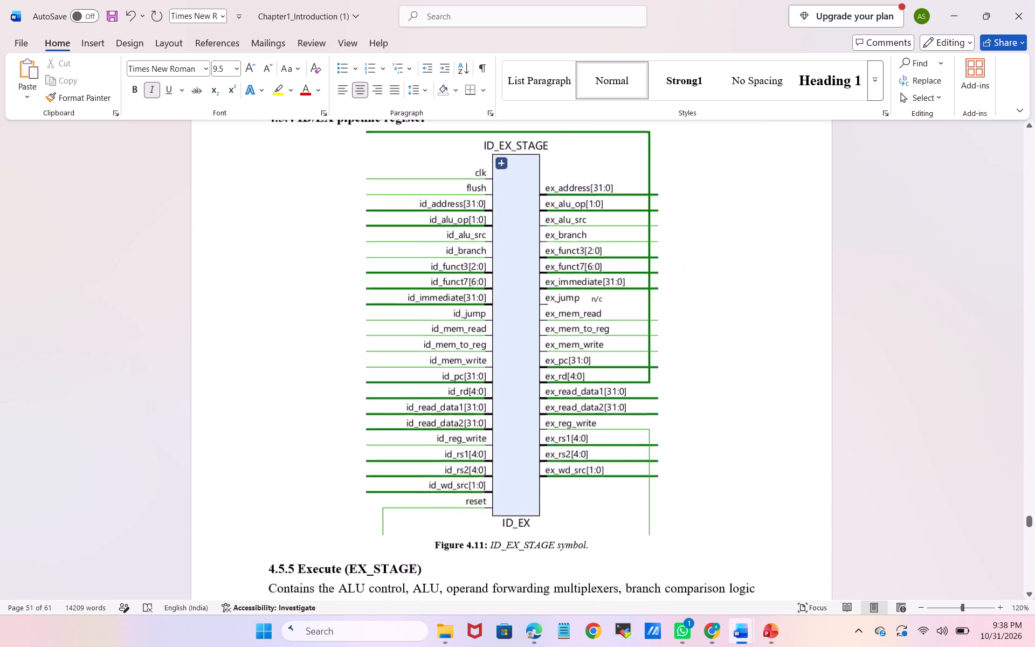
{"action": "scroll", "coordinate": [633, 465], "scroll_direction": "down", "scroll_amount": 1}
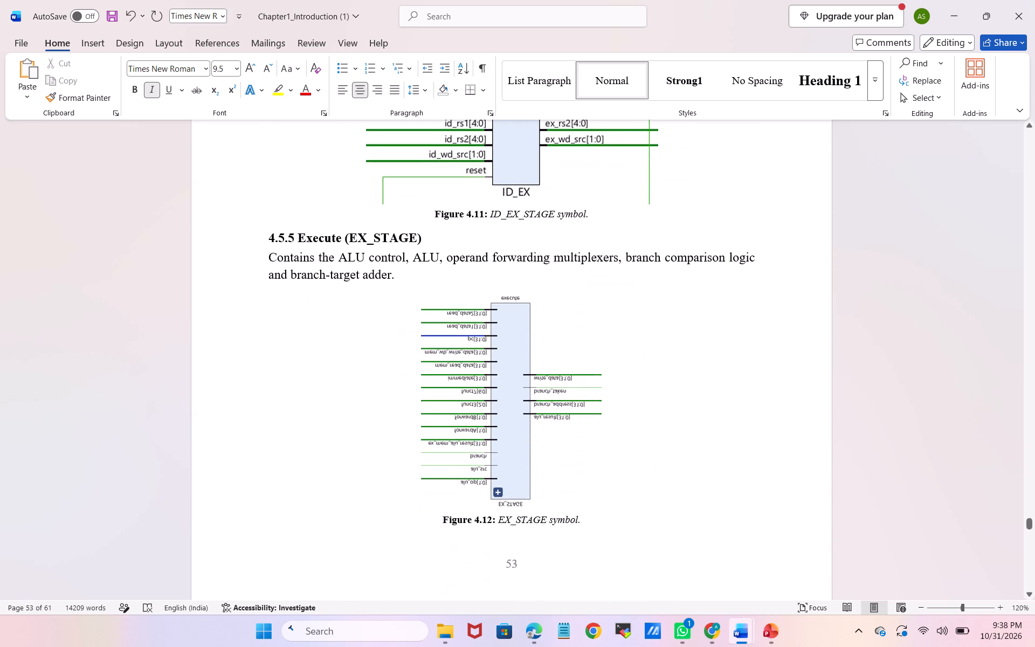
{"action": "scroll", "coordinate": [633, 465], "scroll_direction": "up", "scroll_amount": 4}
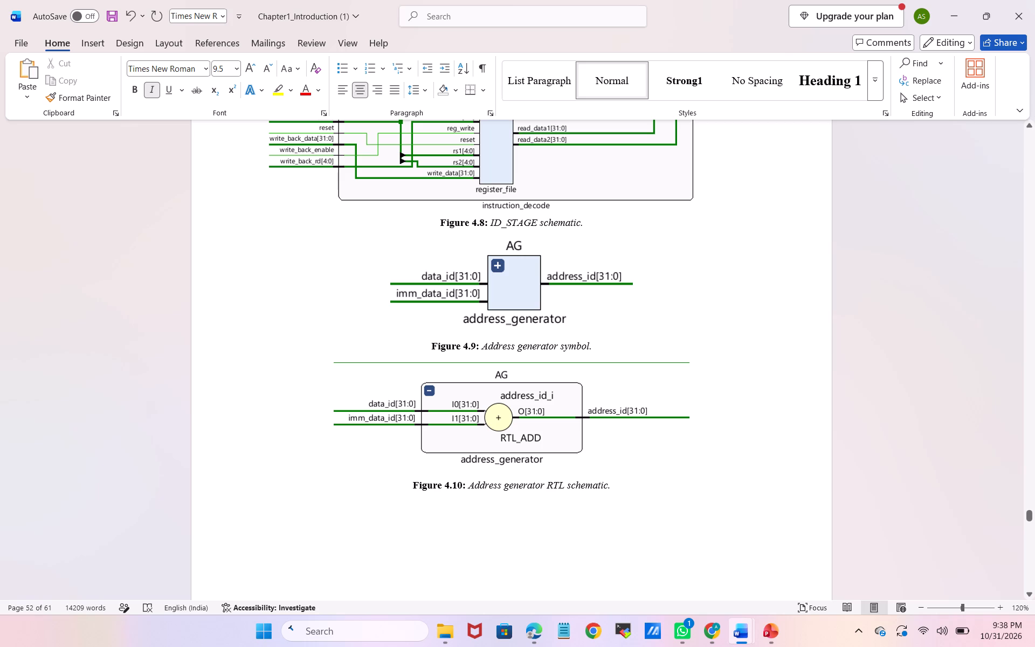
{"action": "scroll", "coordinate": [561, 313], "scroll_direction": "up", "scroll_amount": 1}
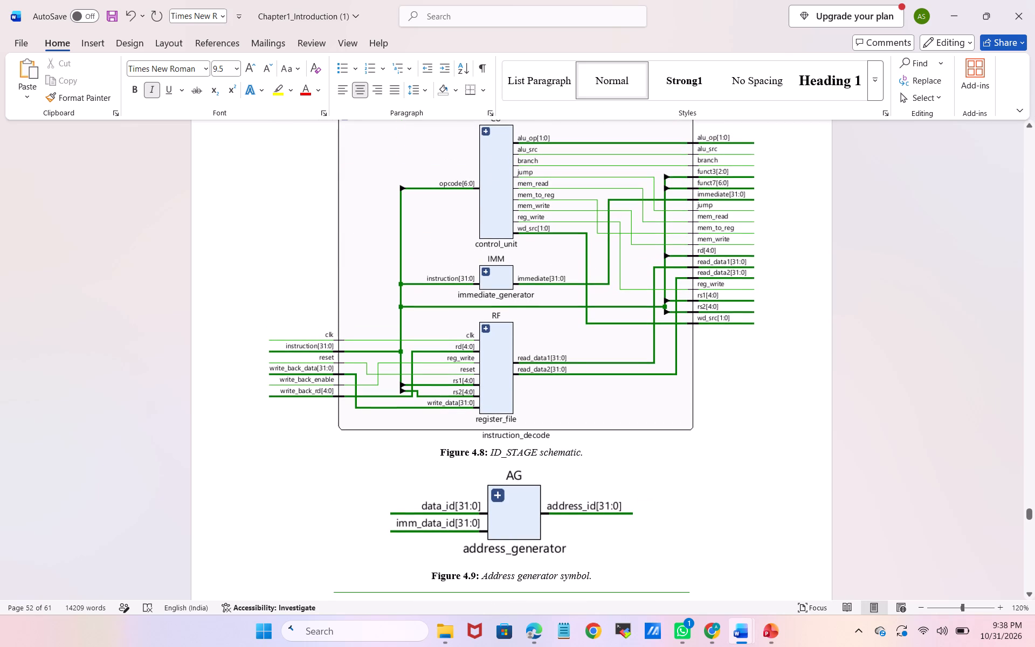
{"action": "scroll", "coordinate": [525, 485], "scroll_direction": "up", "scroll_amount": 1}
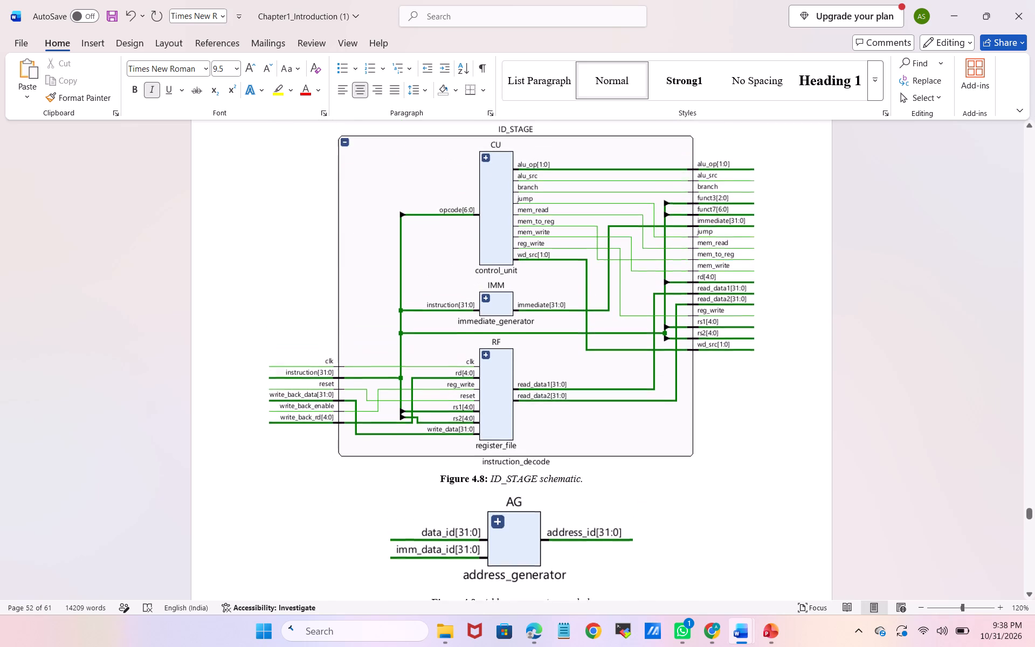
{"action": "scroll", "coordinate": [525, 485], "scroll_direction": "up", "scroll_amount": 3}
{"action": "scroll", "coordinate": [525, 485], "scroll_direction": "down", "scroll_amount": 1}
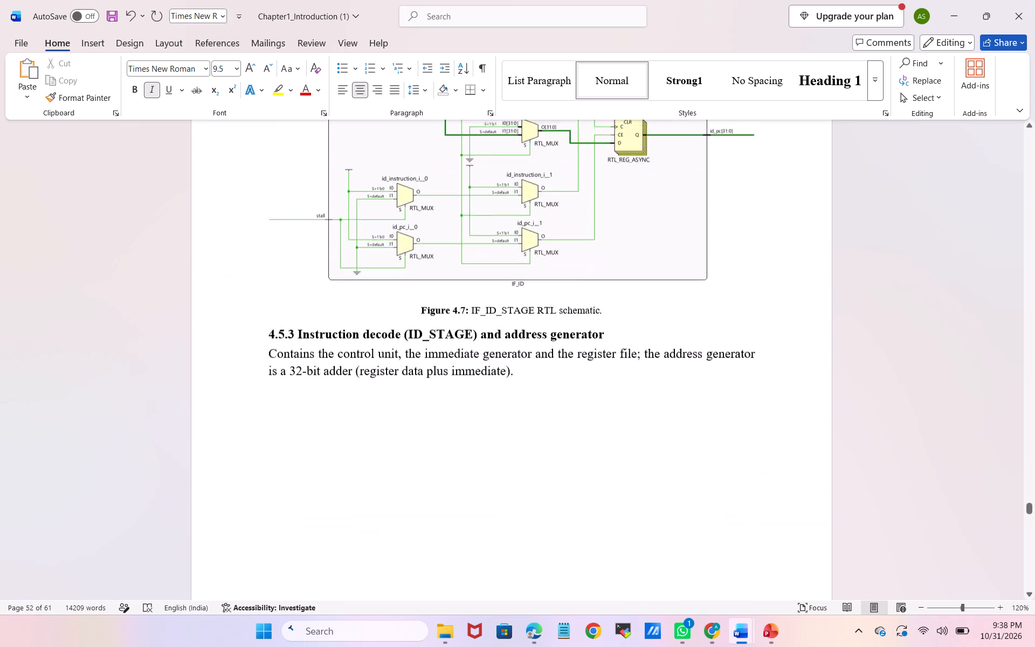
{"action": "scroll", "coordinate": [525, 485], "scroll_direction": "down", "scroll_amount": 5}
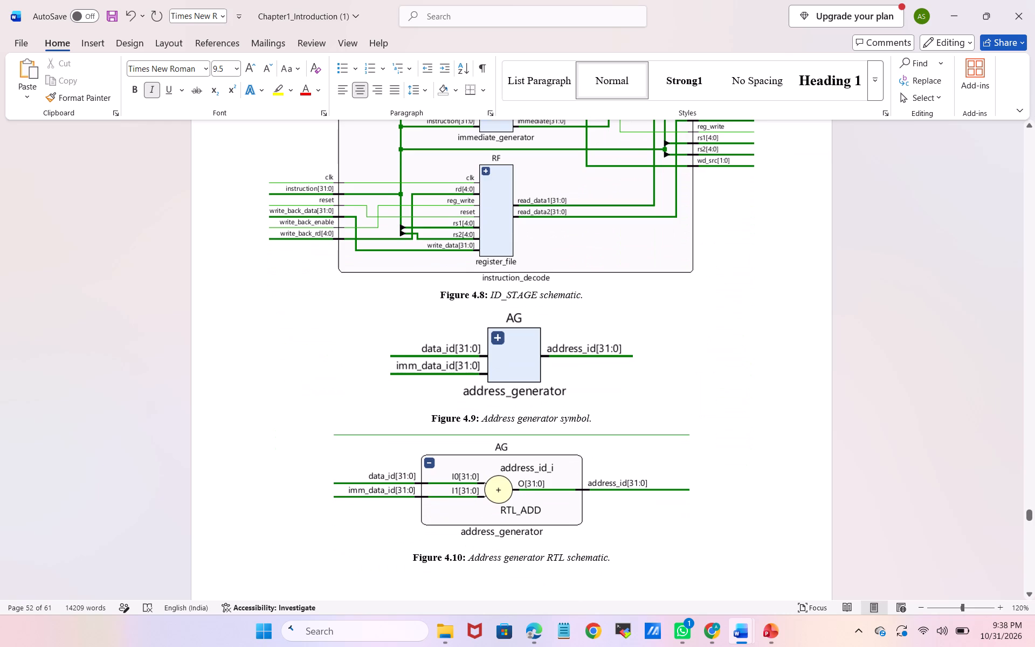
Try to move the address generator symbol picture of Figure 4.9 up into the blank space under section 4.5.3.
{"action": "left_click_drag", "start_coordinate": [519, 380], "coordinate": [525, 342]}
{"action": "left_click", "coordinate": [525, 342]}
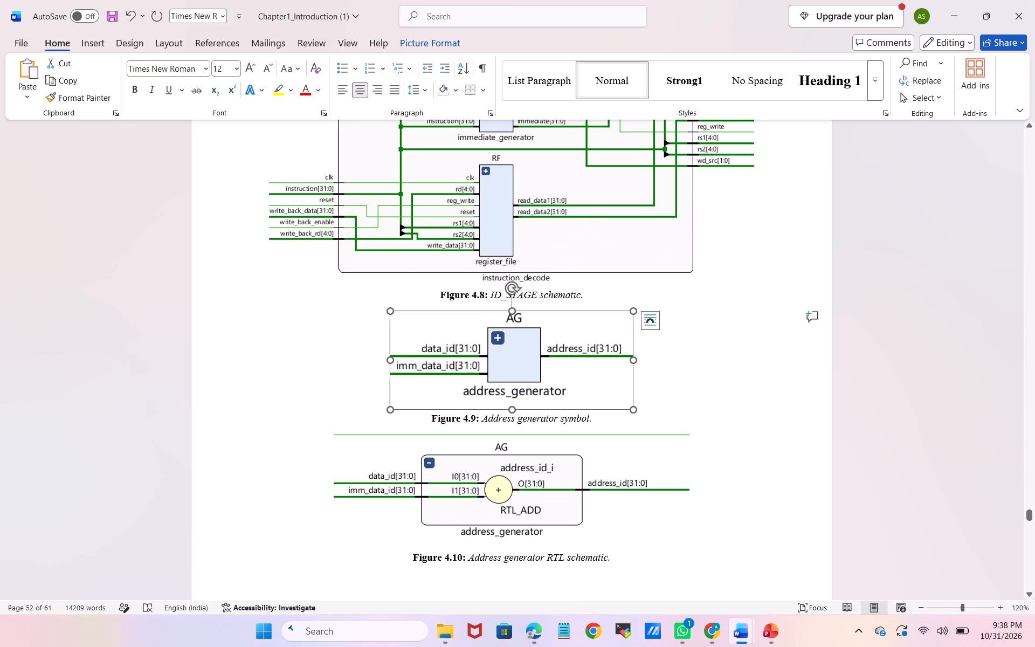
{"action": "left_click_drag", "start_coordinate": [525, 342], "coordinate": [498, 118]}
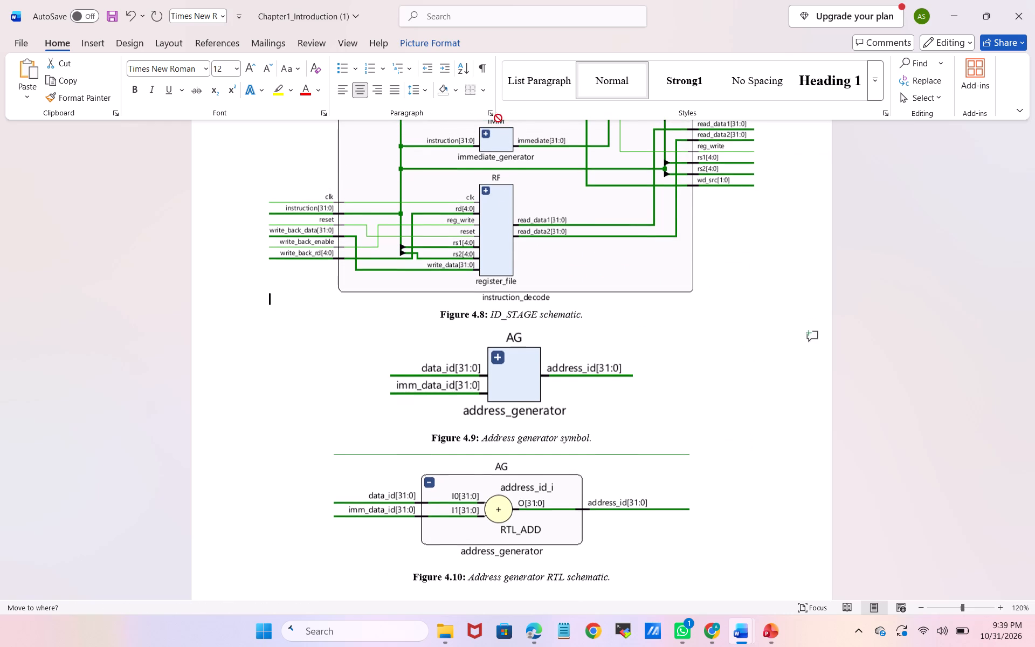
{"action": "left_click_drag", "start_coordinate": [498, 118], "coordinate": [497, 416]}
Copy the Figure 4.9 address generator symbol picture onto a new line below the section 4.5.3 paragraph, indented with nine spaces.
{"action": "left_click", "coordinate": [497, 416]}
{"action": "right_click", "coordinate": [497, 416]}
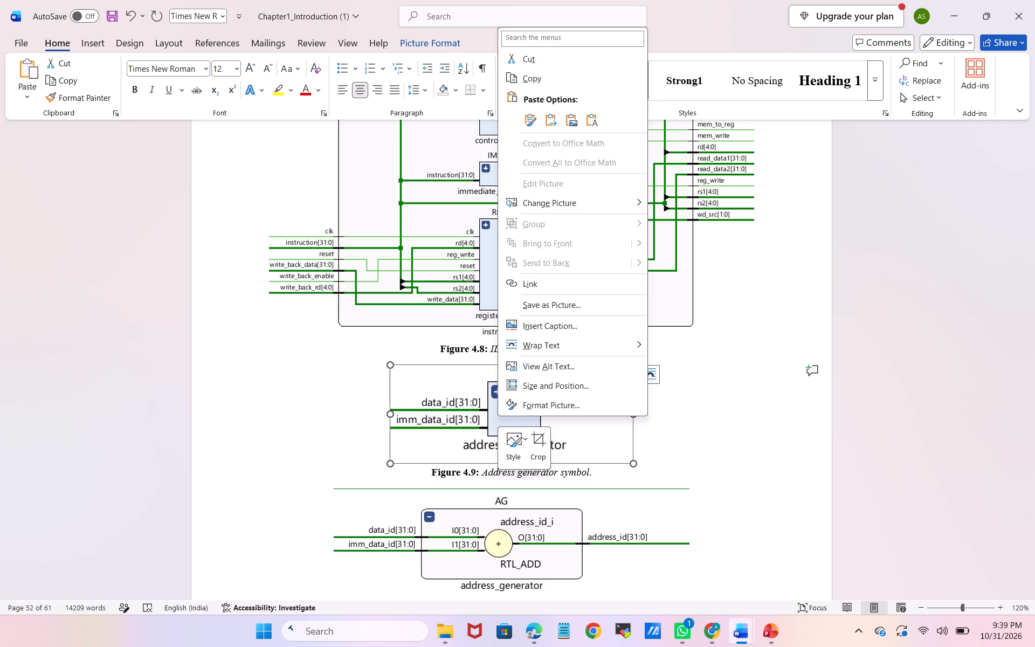
{"action": "left_click", "coordinate": [556, 78]}
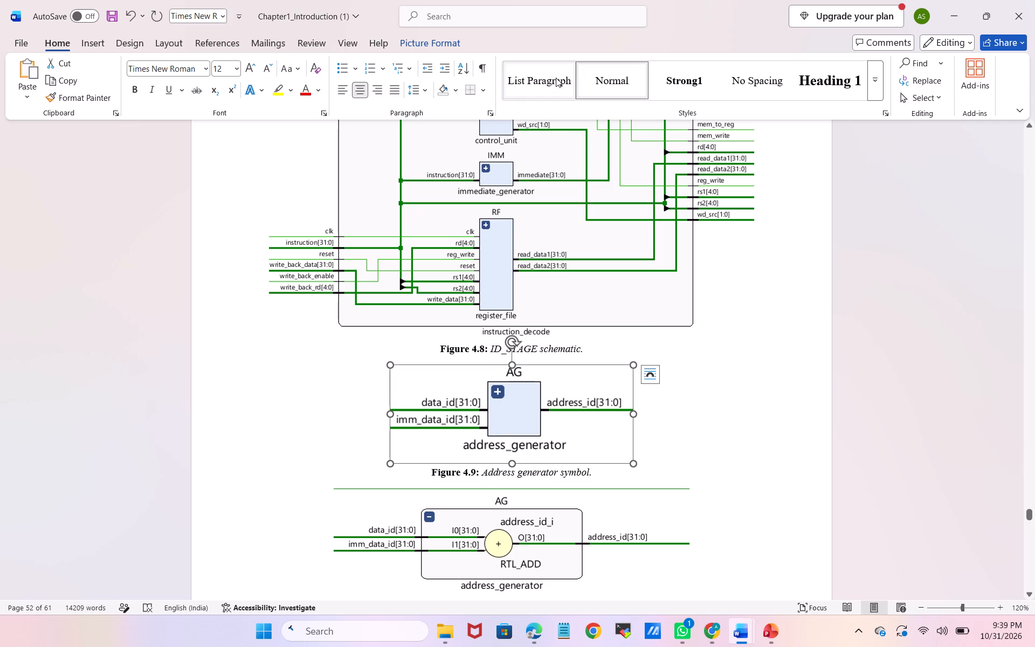
{"action": "scroll", "coordinate": [504, 87], "scroll_direction": "up", "scroll_amount": 1}
{"action": "left_click", "coordinate": [547, 407]}
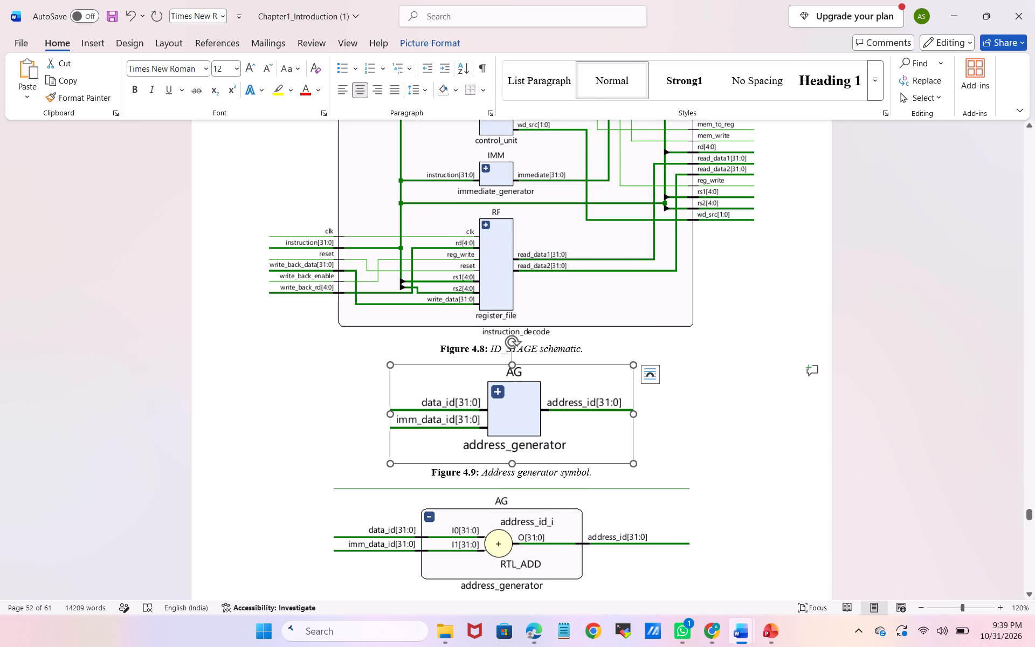
{"action": "right_click", "coordinate": [547, 407]}
{"action": "left_click", "coordinate": [560, 68]}
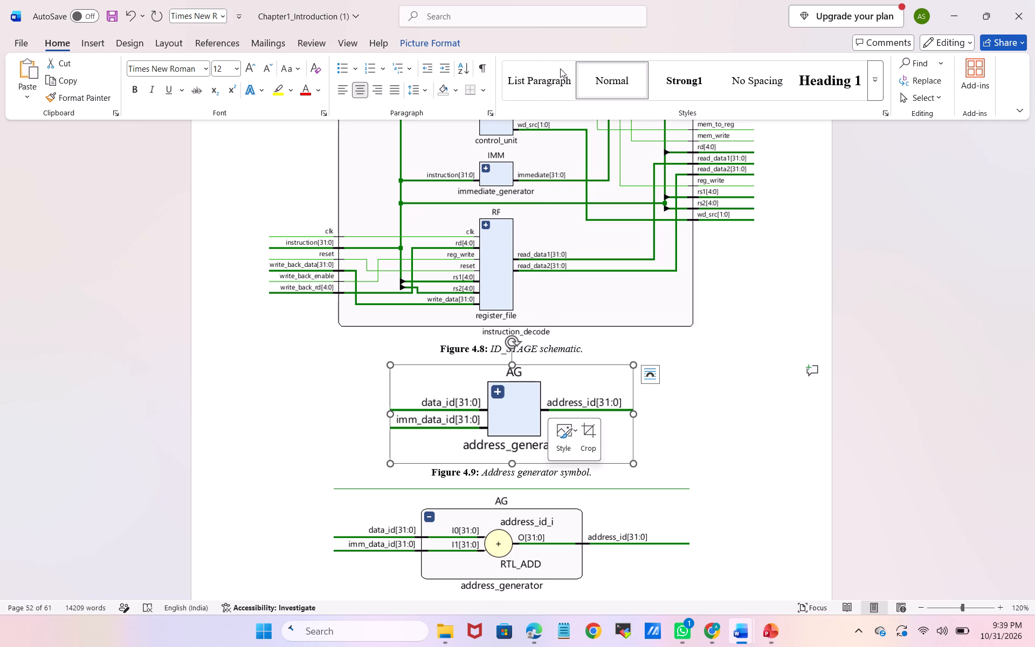
{"action": "scroll", "coordinate": [480, 279], "scroll_direction": "up", "scroll_amount": 4}
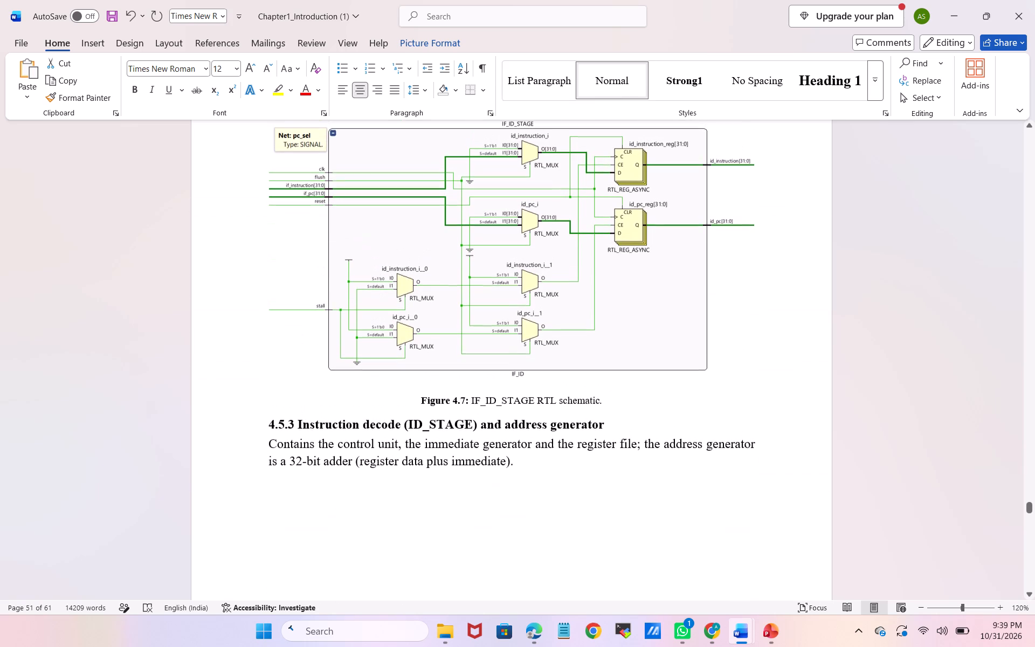
{"action": "left_click", "coordinate": [463, 499]}
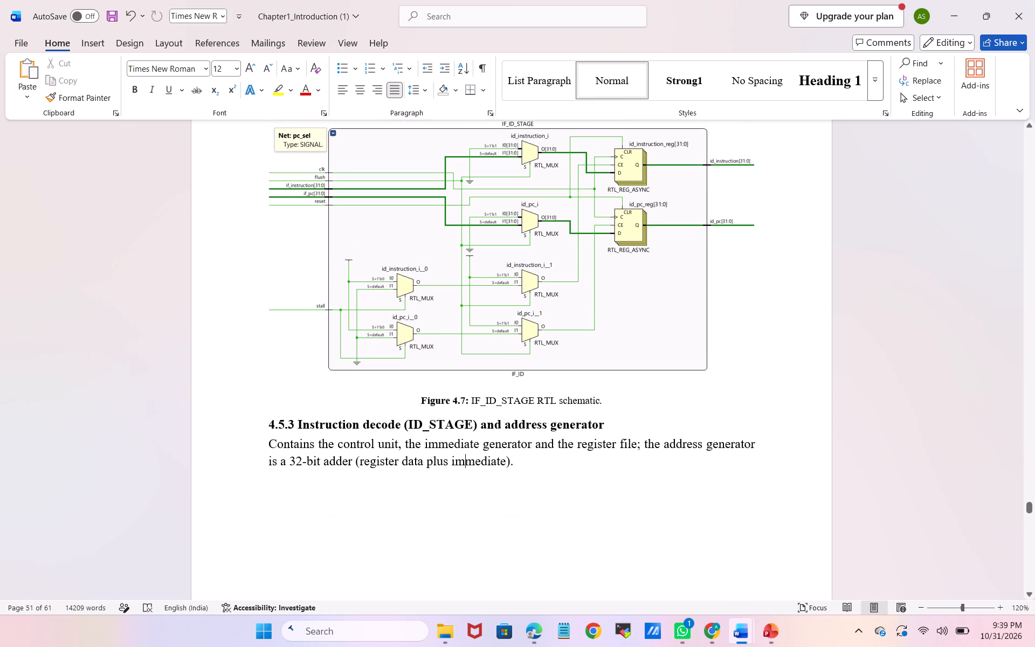
{"action": "left_click", "coordinate": [519, 461]}
{"action": "key", "text": "Return"}
{"action": "key", "text": "space"}
{"action": "key", "text": "space"}
{"action": "key", "text": "space"}
{"action": "key", "text": "space"}
{"action": "key", "text": "space"}
{"action": "key", "text": "space"}
{"action": "key", "text": "space"}
{"action": "key", "text": "space"}
{"action": "key", "text": "space"}
{"action": "key", "text": "ctrl+v"}
Shift the address generator symbol picture under section 4.5.3 toward the page centre by adding seven more spaces before it.
{"action": "left_click", "coordinate": [420, 513]}
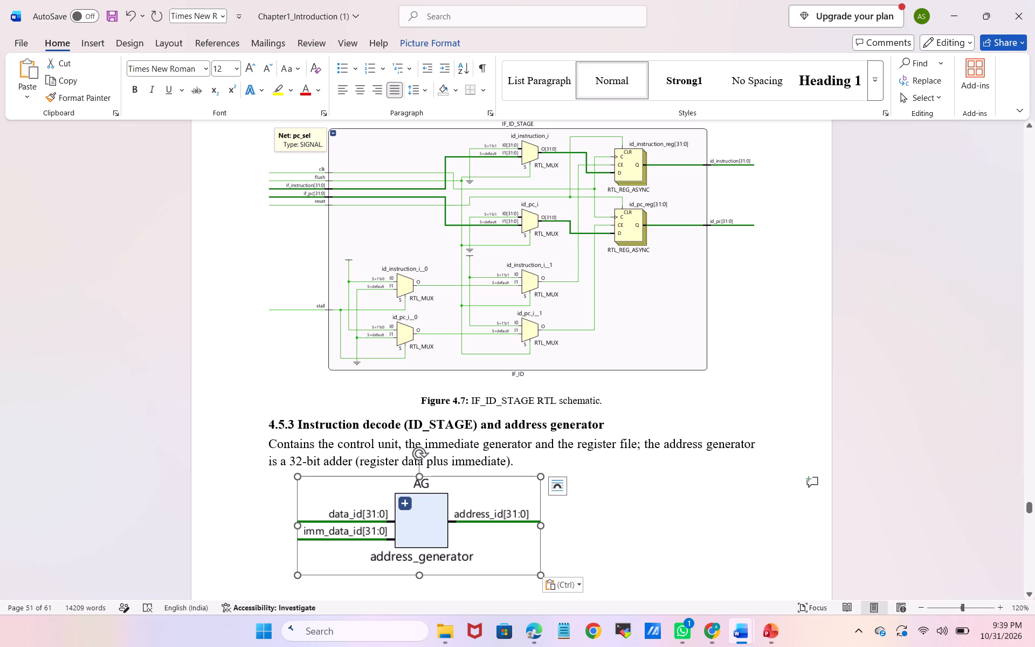
{"action": "left_click", "coordinate": [292, 495]}
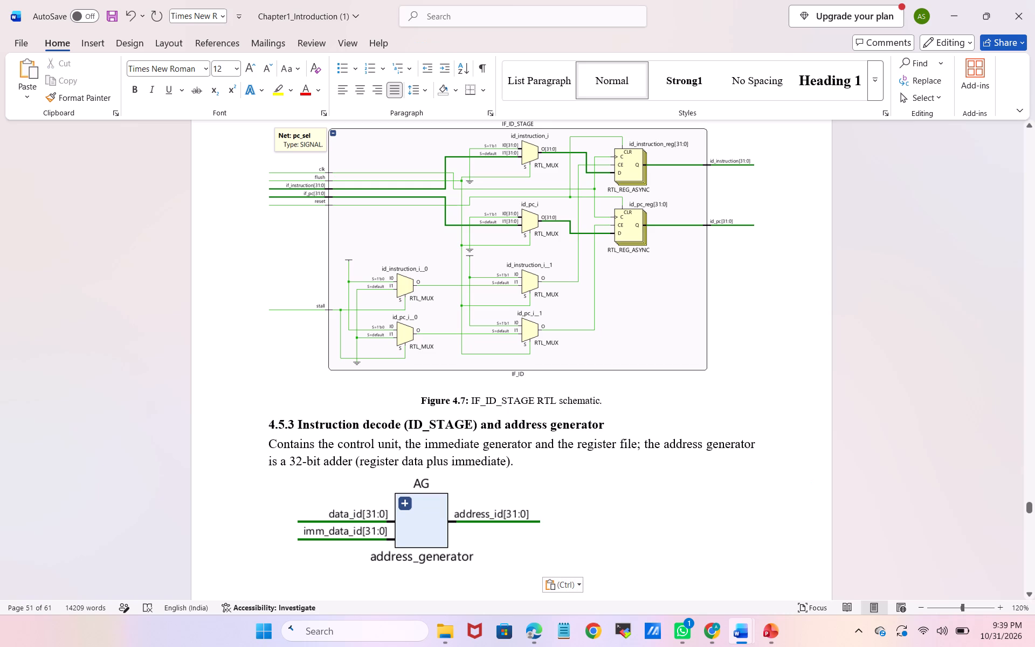
{"action": "key", "text": "space"}
{"action": "key", "text": "space"}
{"action": "key", "text": "space"}
{"action": "key", "text": "space"}
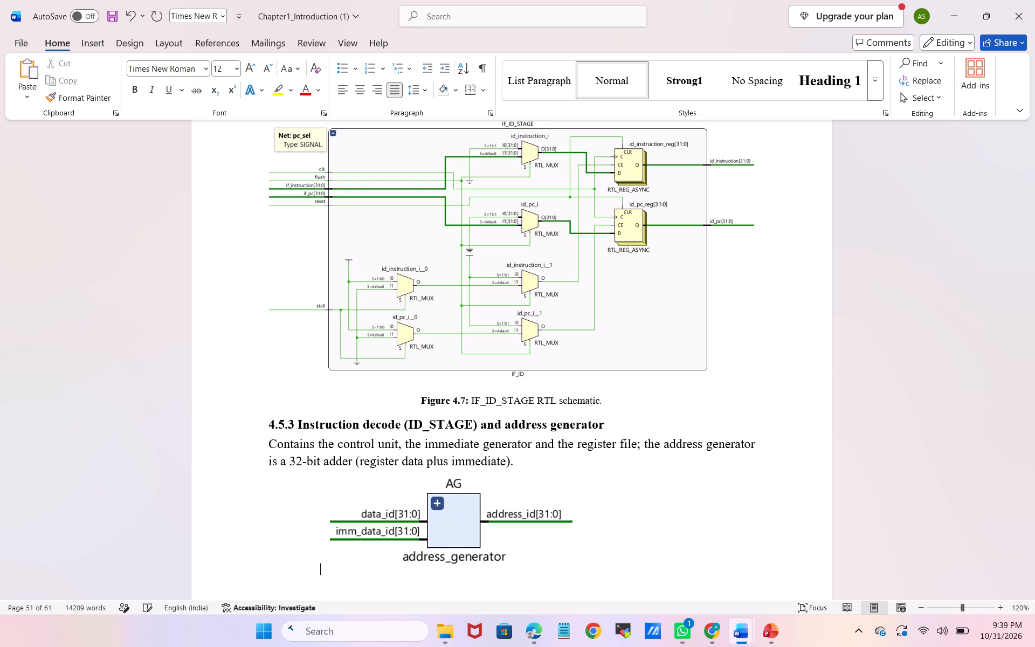
{"action": "key", "text": "space"}
{"action": "key", "text": "space"}
{"action": "key", "text": "space"}
{"action": "scroll", "coordinate": [292, 495], "scroll_direction": "down", "scroll_amount": 5}
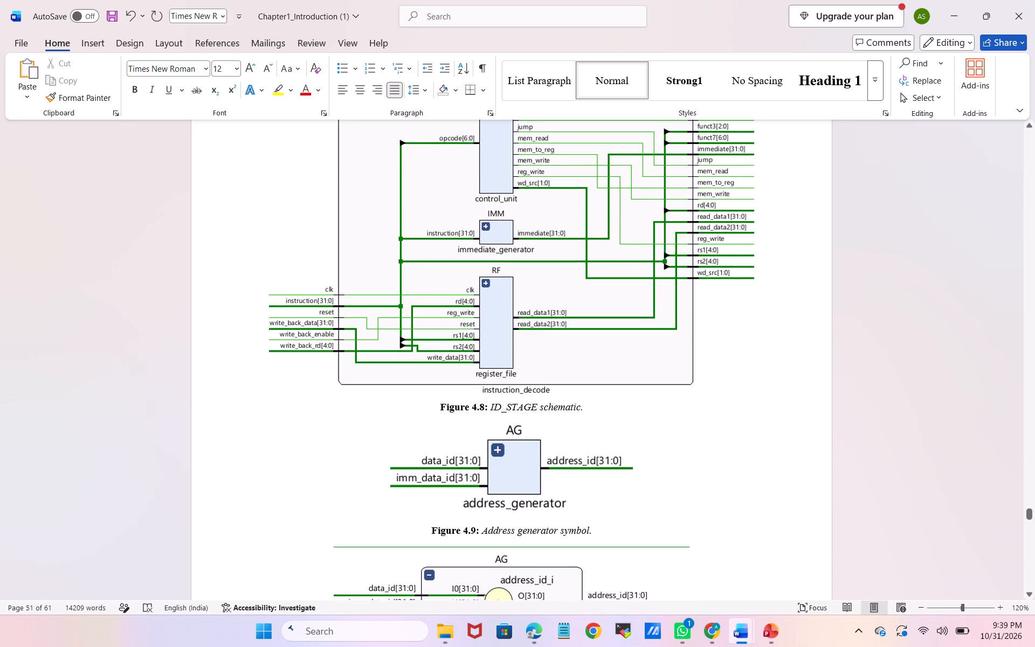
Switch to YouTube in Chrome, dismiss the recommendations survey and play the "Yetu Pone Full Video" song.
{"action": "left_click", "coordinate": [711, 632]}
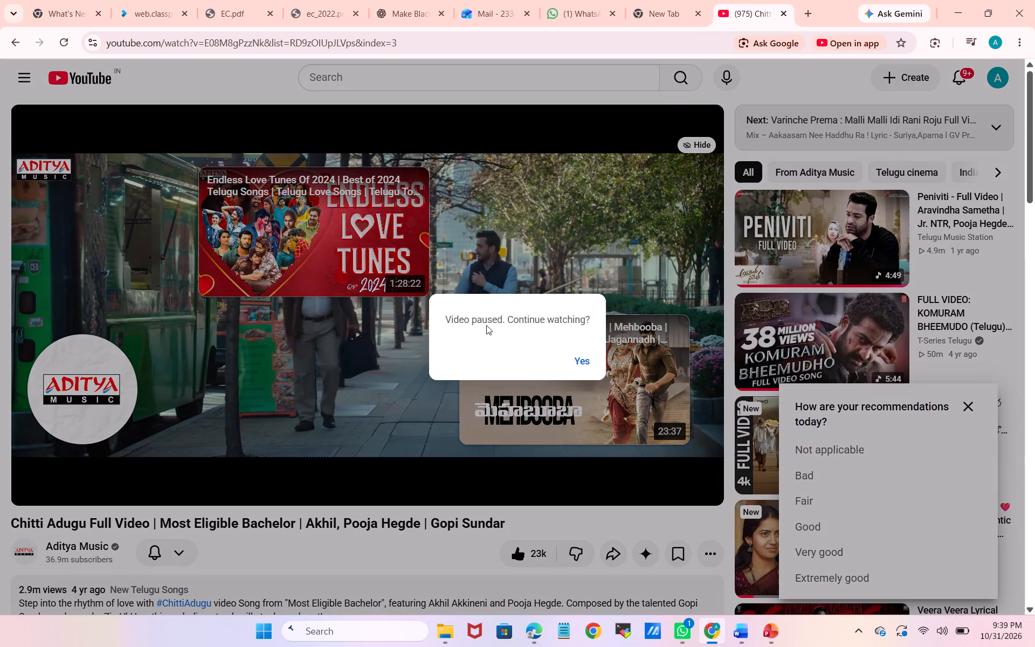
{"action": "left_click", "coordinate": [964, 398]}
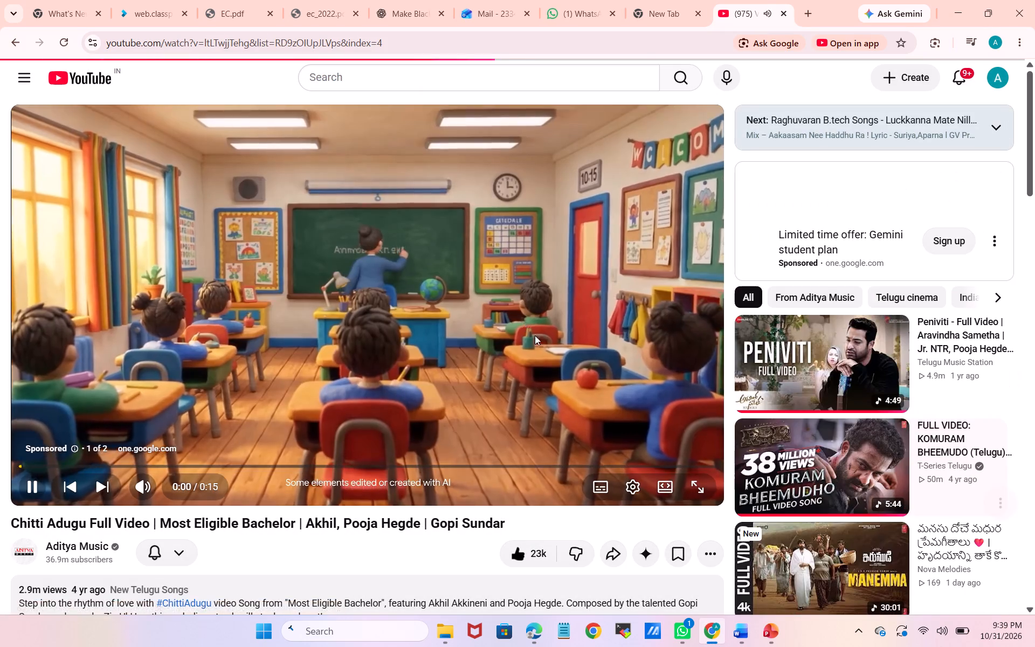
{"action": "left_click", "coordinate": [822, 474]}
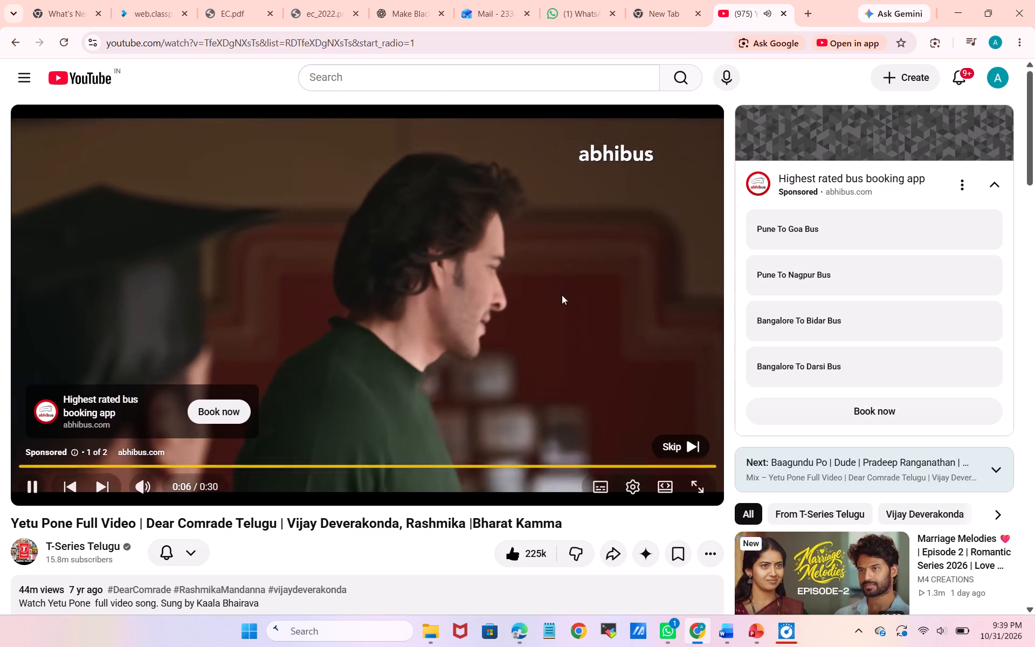
Skip the advert playing before the "Yetu Pone Full Video" song.
{"action": "left_click", "coordinate": [689, 443]}
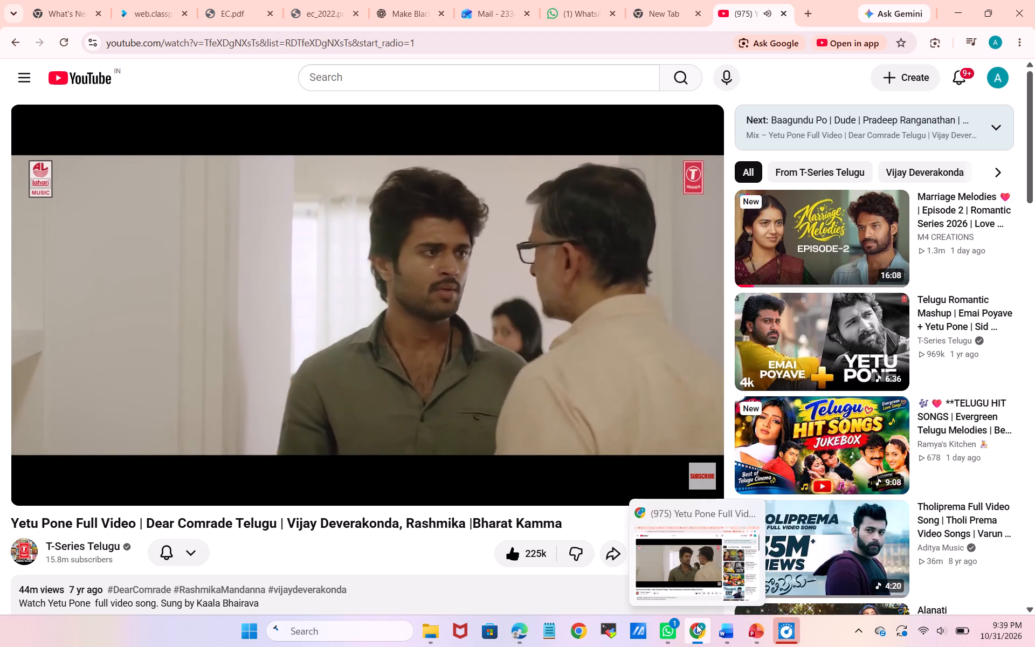
Switch back to the report in Word and delete the original address generator symbol picture above the Figure 4.9 caption.
{"action": "left_click", "coordinate": [727, 627]}
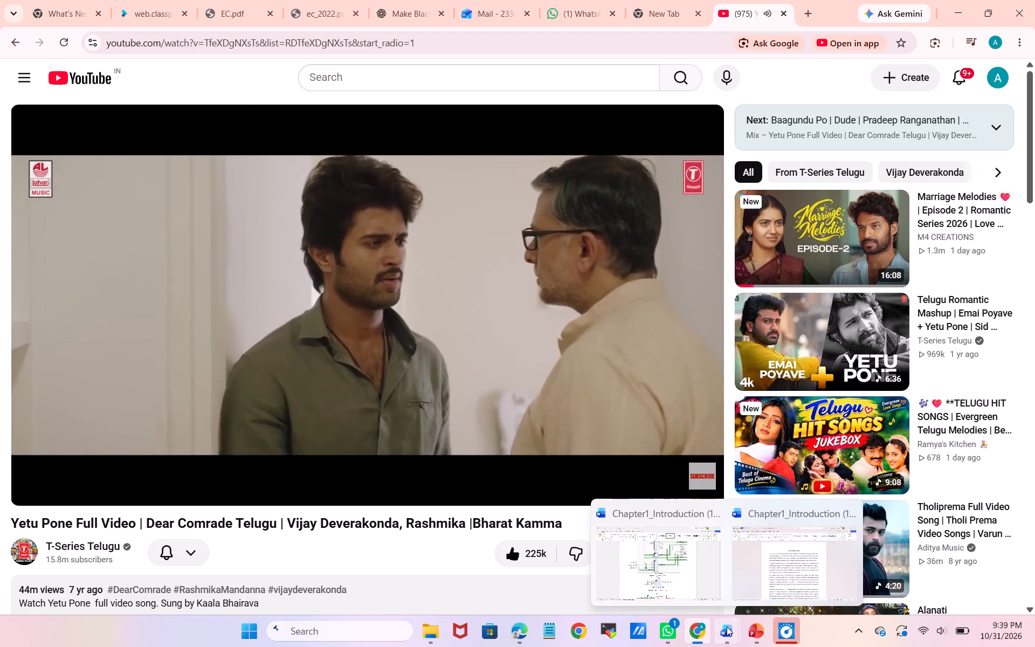
{"action": "left_click", "coordinate": [672, 573]}
{"action": "scroll", "coordinate": [609, 452], "scroll_direction": "up", "scroll_amount": 1}
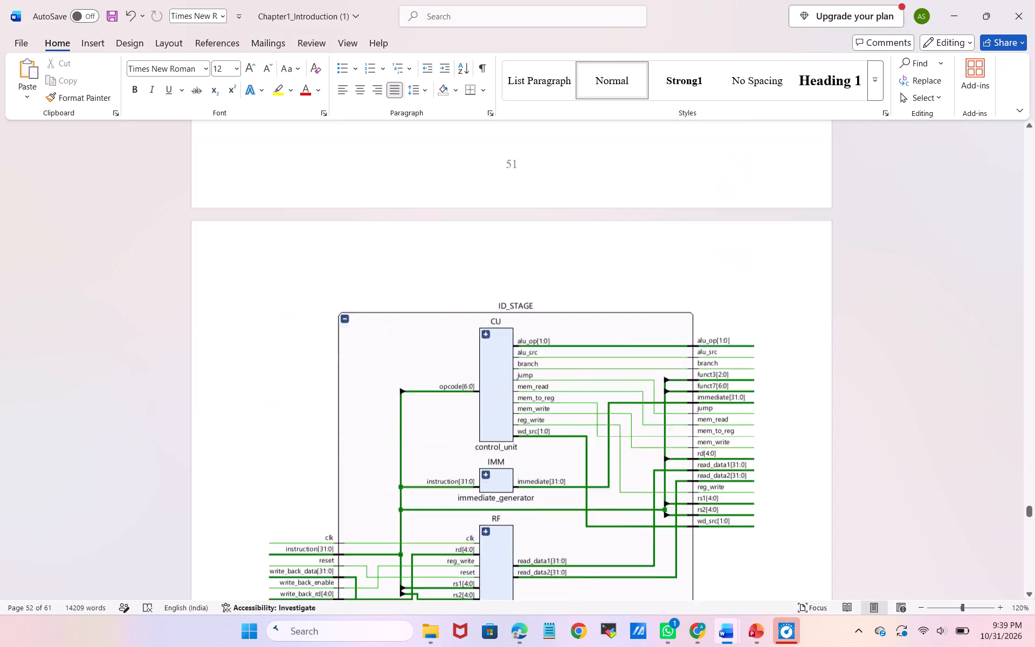
{"action": "scroll", "coordinate": [609, 452], "scroll_direction": "up", "scroll_amount": 1}
{"action": "scroll", "coordinate": [609, 452], "scroll_direction": "down", "scroll_amount": 2}
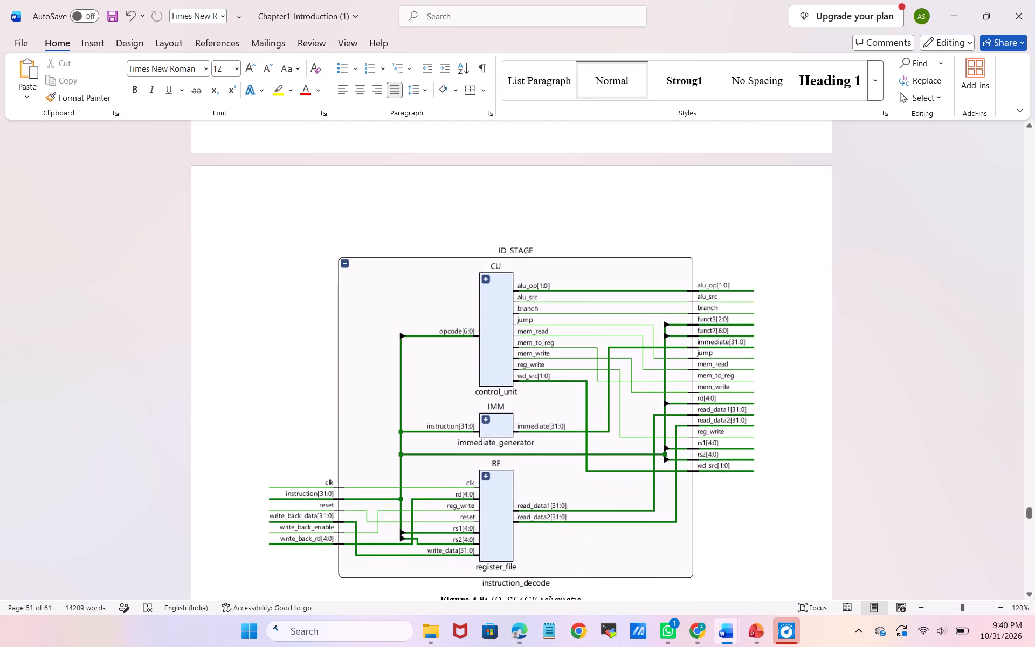
{"action": "scroll", "coordinate": [605, 445], "scroll_direction": "down", "scroll_amount": 2}
{"action": "left_click", "coordinate": [530, 380]}
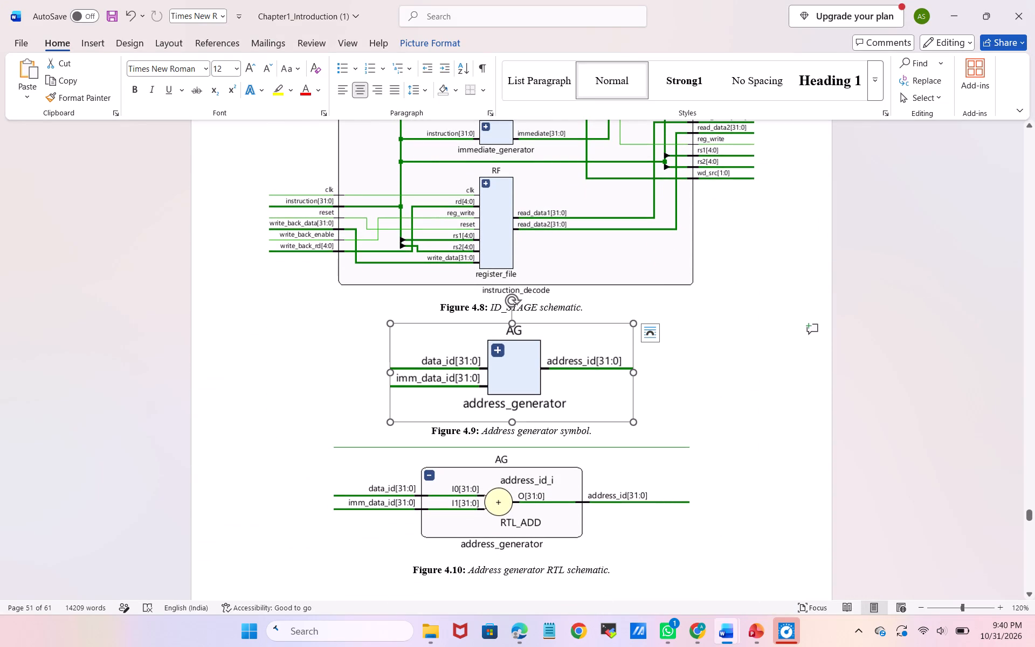
{"action": "key", "text": "BackSpace"}
{"action": "key", "text": "Delete"}
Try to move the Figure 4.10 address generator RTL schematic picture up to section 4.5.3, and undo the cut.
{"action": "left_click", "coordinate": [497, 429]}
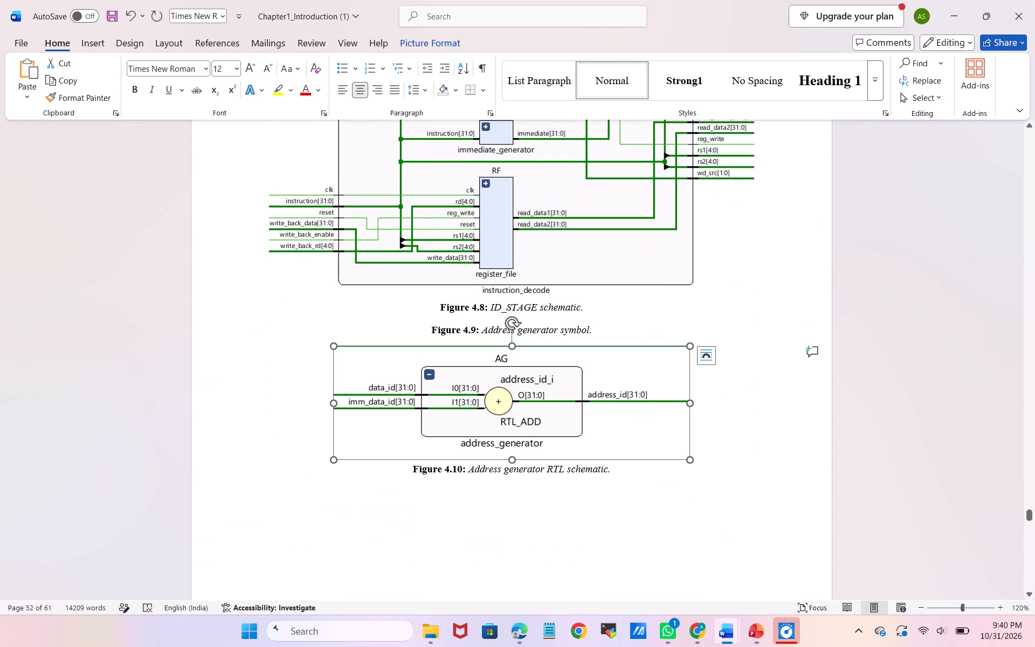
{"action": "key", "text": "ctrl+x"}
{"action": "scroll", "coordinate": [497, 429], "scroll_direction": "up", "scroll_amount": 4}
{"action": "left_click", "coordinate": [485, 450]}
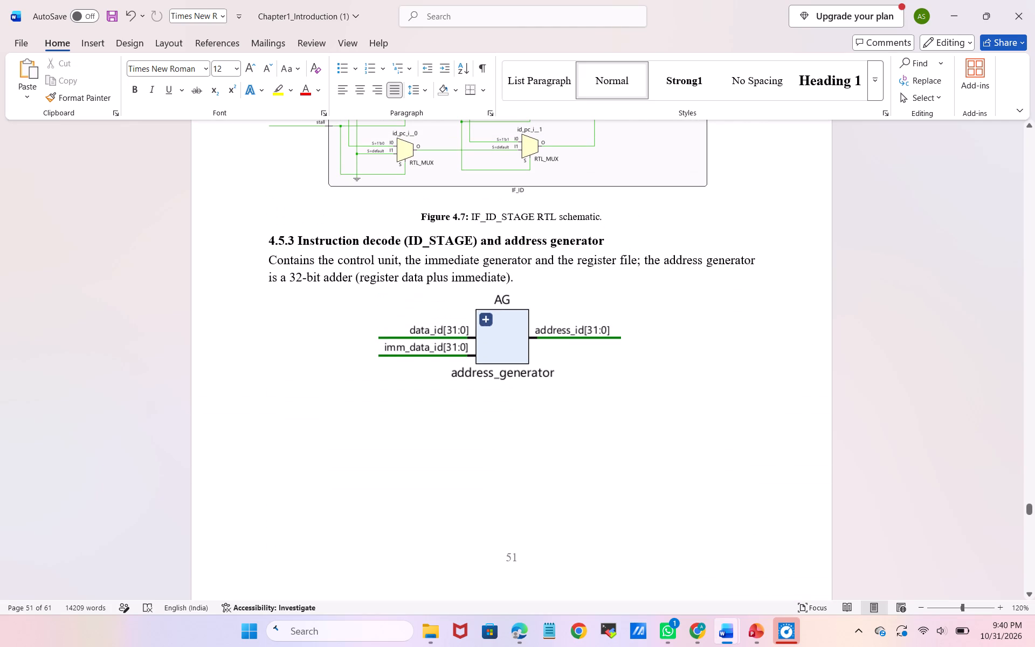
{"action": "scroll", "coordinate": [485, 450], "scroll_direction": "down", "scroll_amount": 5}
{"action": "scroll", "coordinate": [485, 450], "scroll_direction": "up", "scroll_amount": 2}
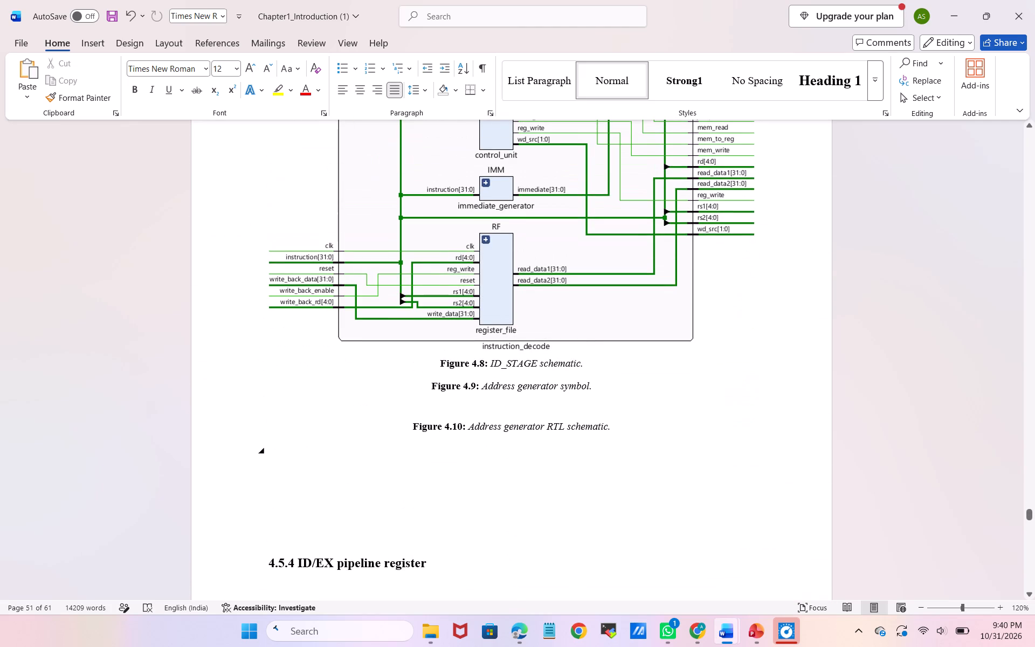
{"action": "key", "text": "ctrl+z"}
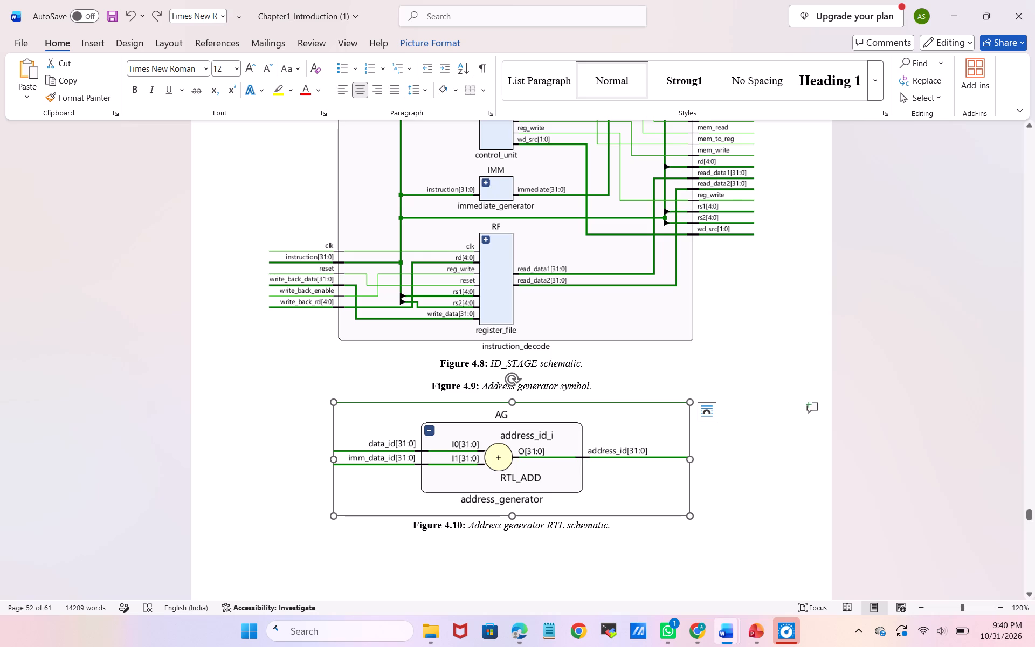
Copy the "Figure 4.8: ID_STAGE schematic." caption onto a new line below the address generator picture in section 4.5.3.
{"action": "left_click_drag", "start_coordinate": [587, 367], "coordinate": [445, 362]}
{"action": "key", "text": "ctrl+c"}
{"action": "scroll", "coordinate": [445, 362], "scroll_direction": "up", "scroll_amount": 3}
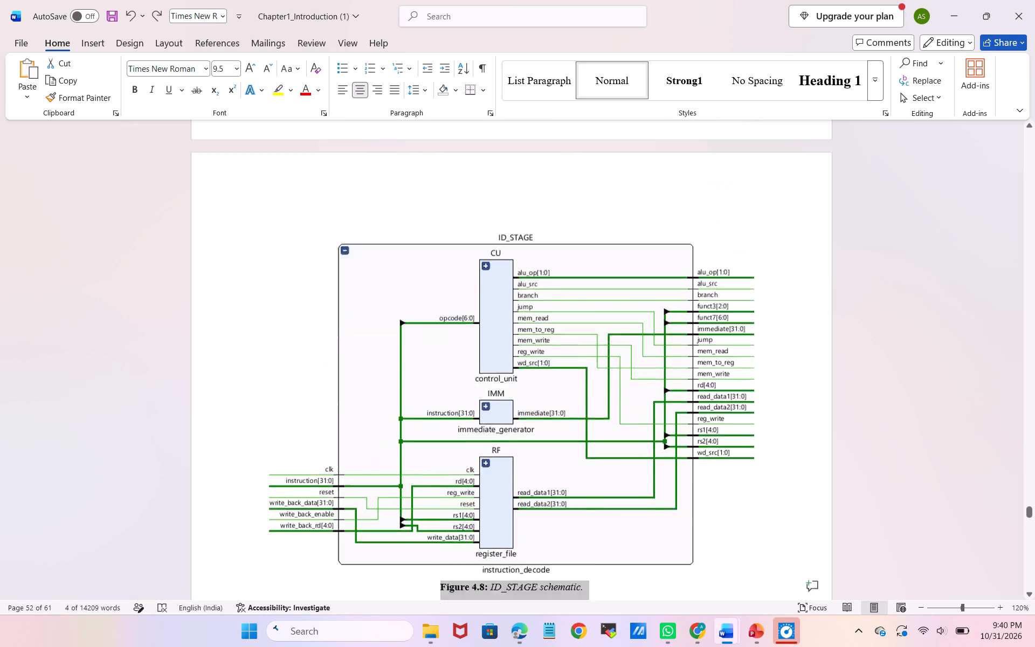
{"action": "scroll", "coordinate": [445, 362], "scroll_direction": "up", "scroll_amount": 2}
{"action": "scroll", "coordinate": [492, 469], "scroll_direction": "down", "scroll_amount": 1}
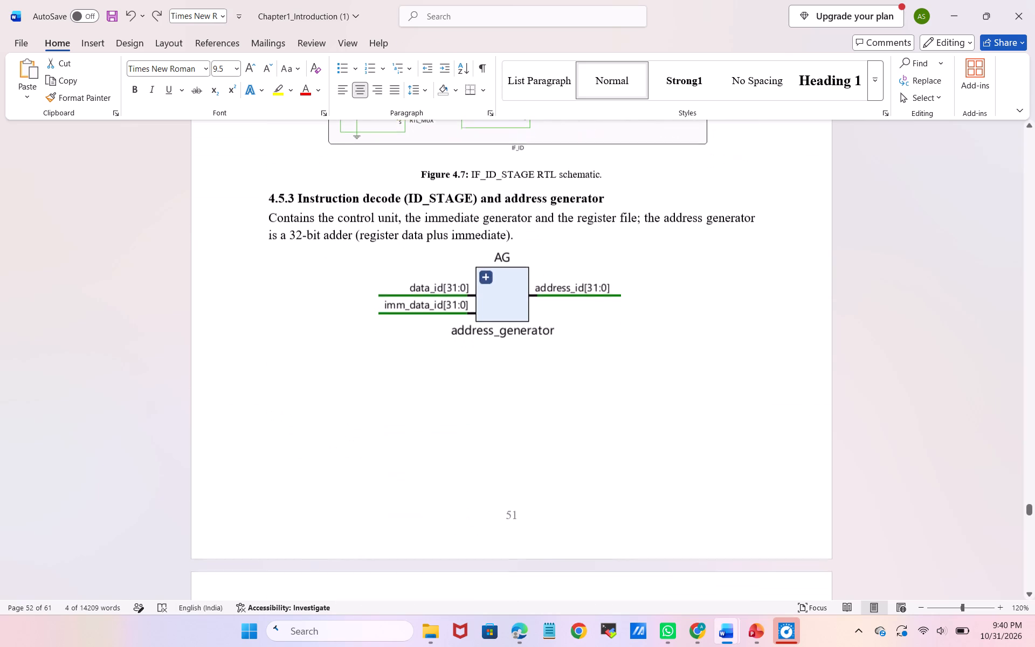
{"action": "left_click", "coordinate": [481, 347]}
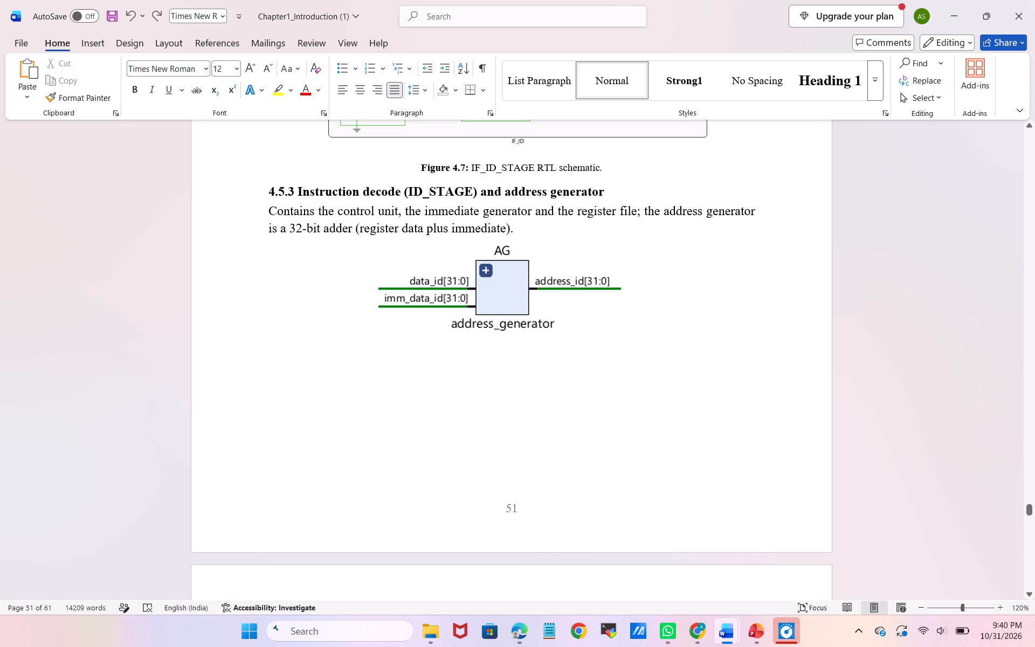
{"action": "key", "text": "ctrl+v"}
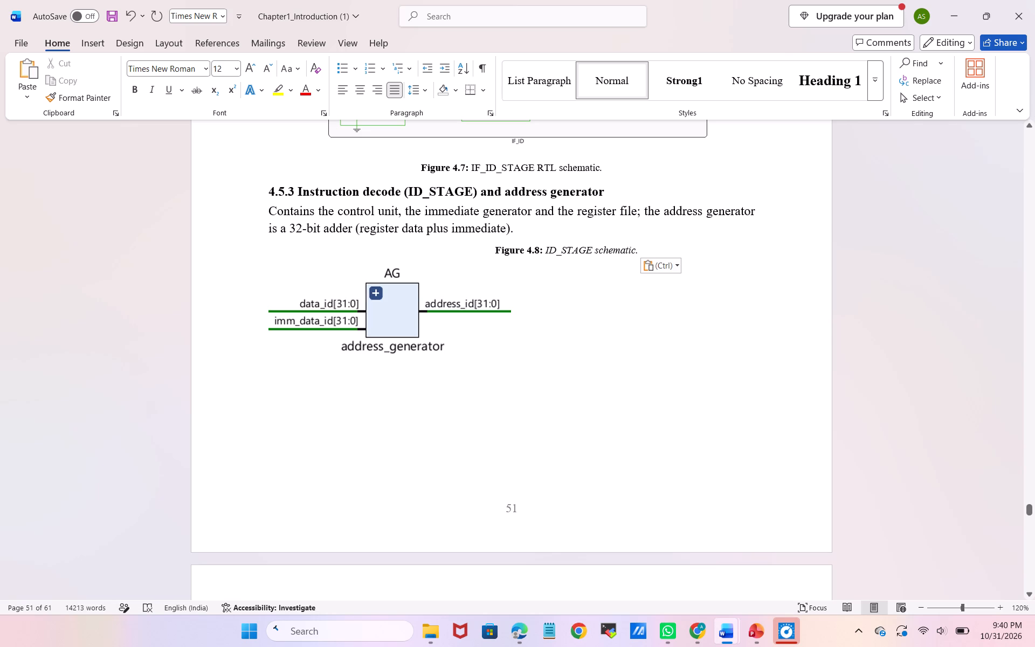
{"action": "left_click", "coordinate": [499, 247]}
{"action": "left_click", "coordinate": [495, 247]}
{"action": "key", "text": "ctrl+z"}
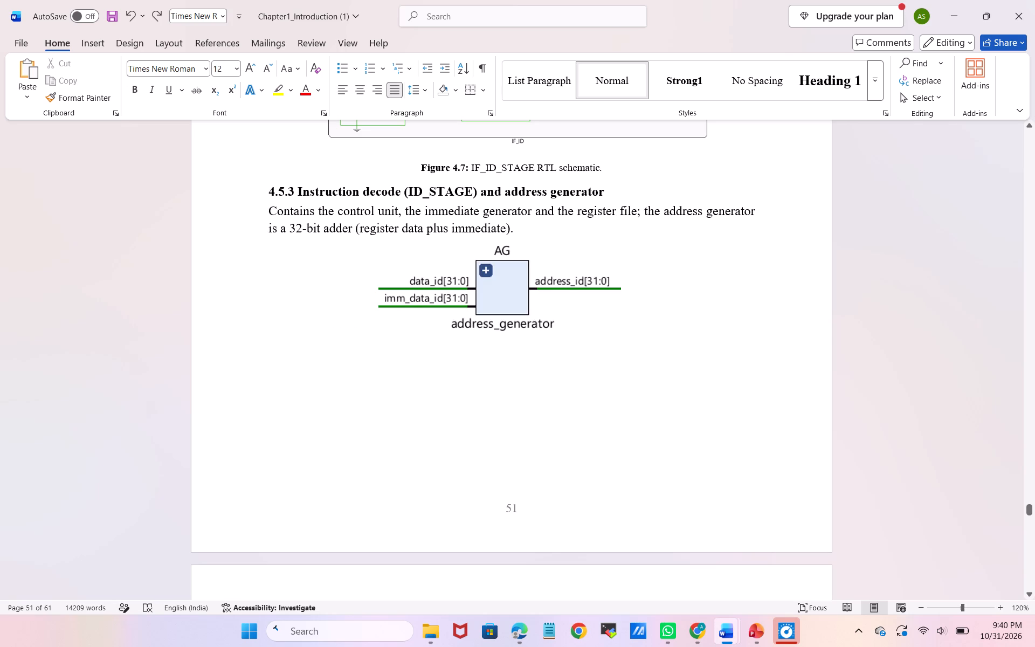
{"action": "key", "text": "Down"}
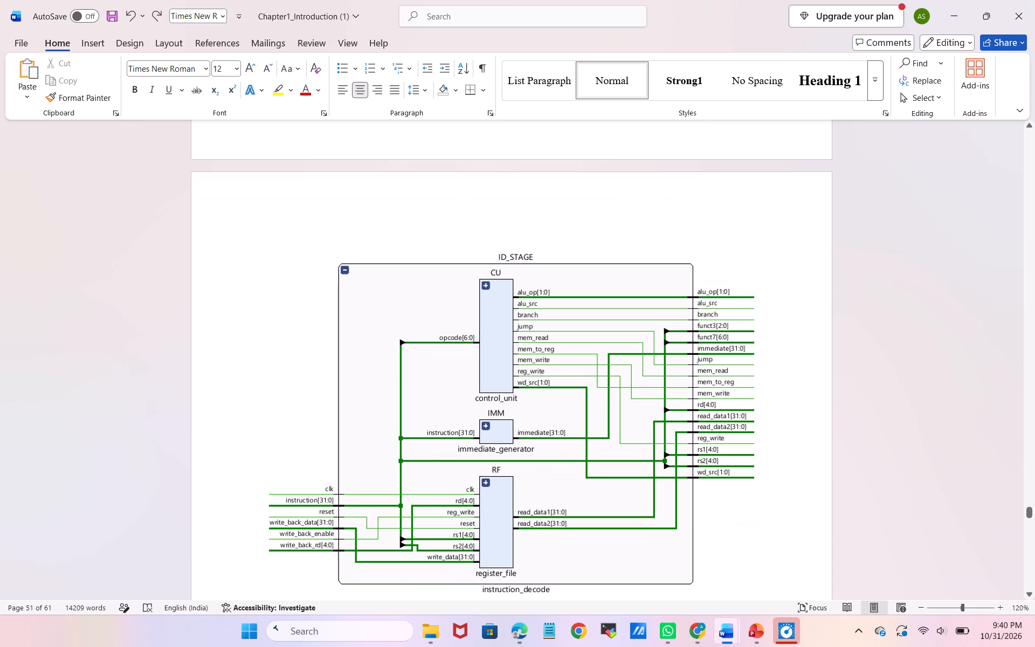
{"action": "key", "text": "Up"}
{"action": "key", "text": "Right"}
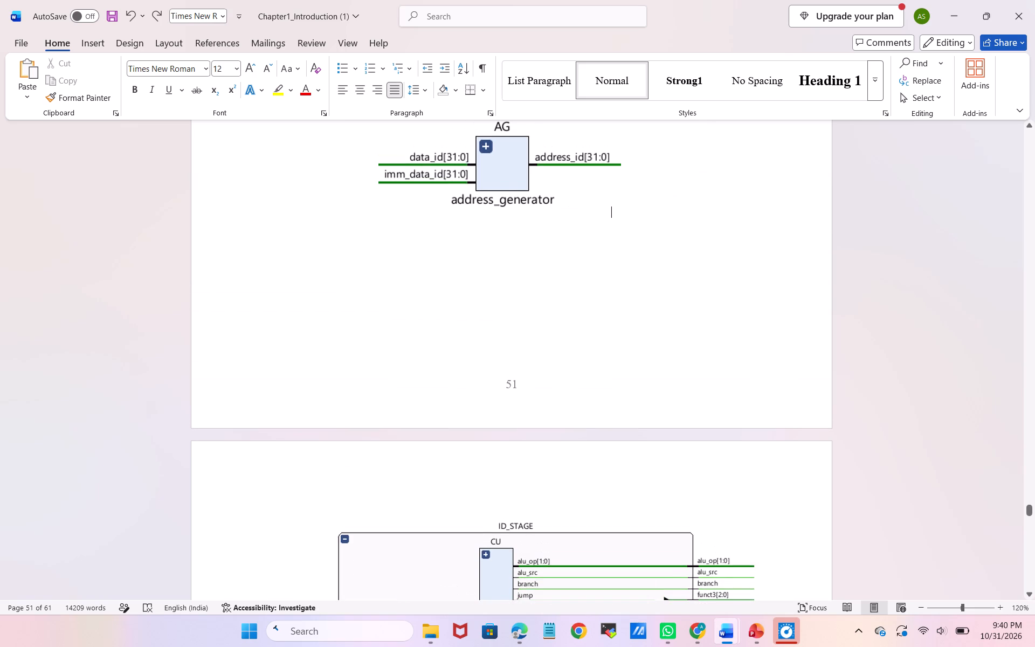
{"action": "key", "text": "Return"}
{"action": "key", "text": "ctrl+v"}
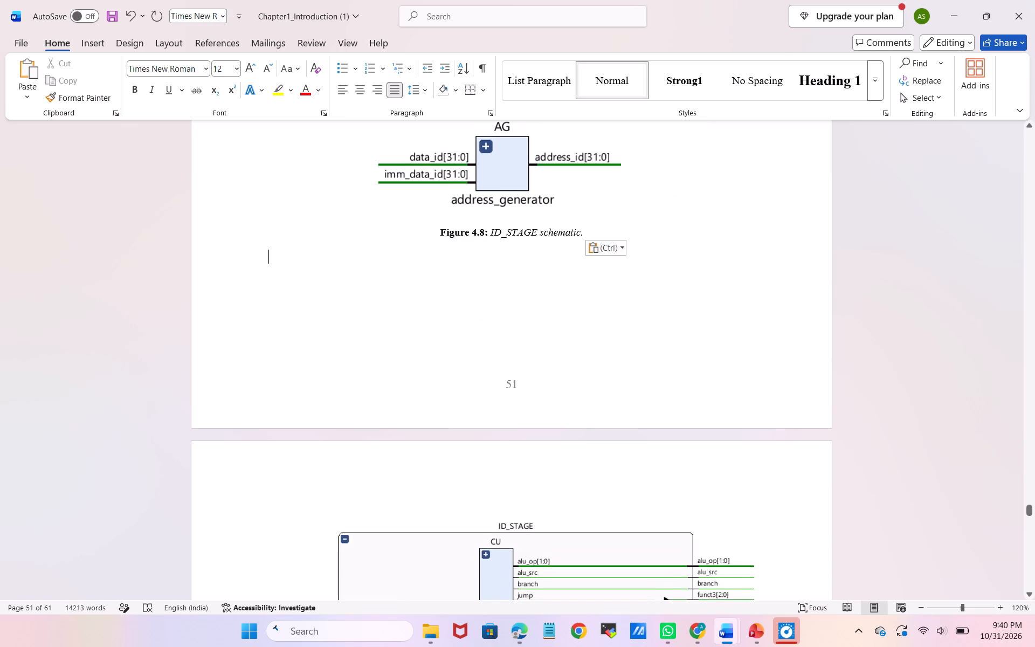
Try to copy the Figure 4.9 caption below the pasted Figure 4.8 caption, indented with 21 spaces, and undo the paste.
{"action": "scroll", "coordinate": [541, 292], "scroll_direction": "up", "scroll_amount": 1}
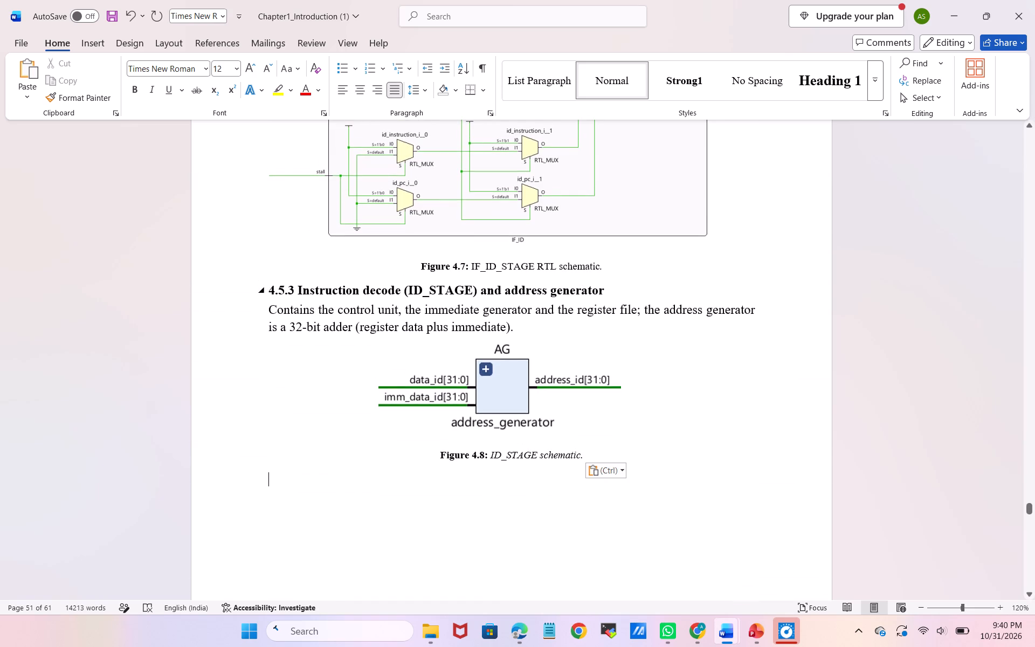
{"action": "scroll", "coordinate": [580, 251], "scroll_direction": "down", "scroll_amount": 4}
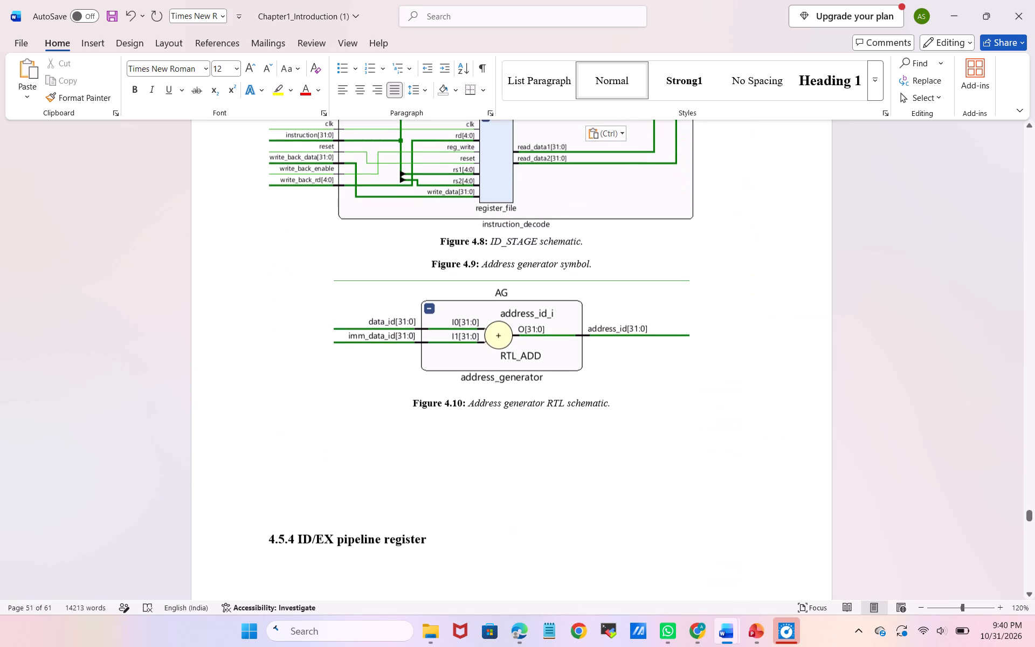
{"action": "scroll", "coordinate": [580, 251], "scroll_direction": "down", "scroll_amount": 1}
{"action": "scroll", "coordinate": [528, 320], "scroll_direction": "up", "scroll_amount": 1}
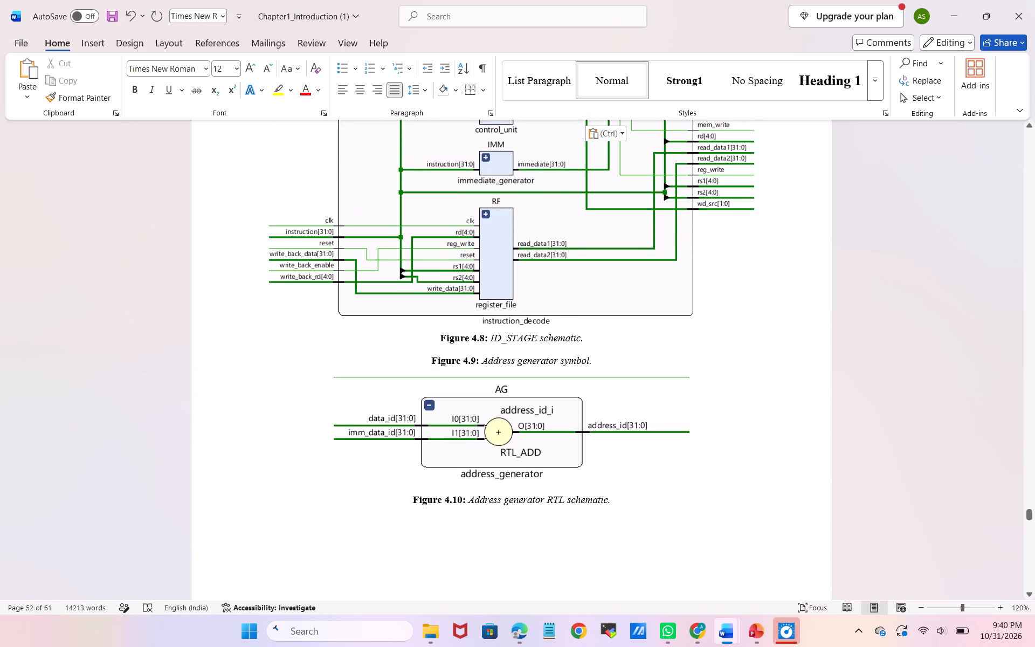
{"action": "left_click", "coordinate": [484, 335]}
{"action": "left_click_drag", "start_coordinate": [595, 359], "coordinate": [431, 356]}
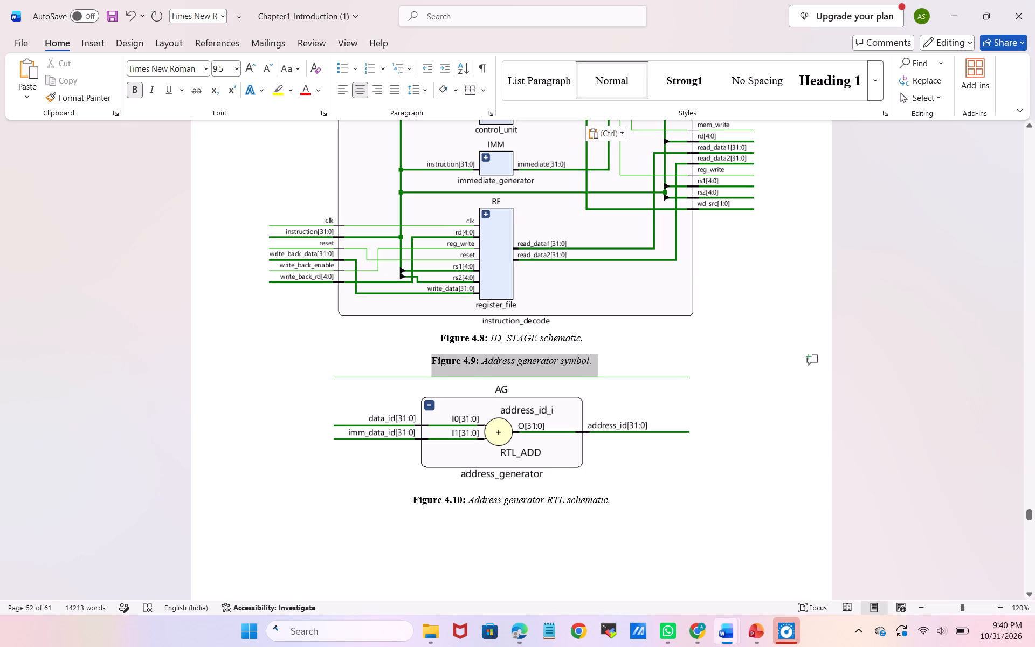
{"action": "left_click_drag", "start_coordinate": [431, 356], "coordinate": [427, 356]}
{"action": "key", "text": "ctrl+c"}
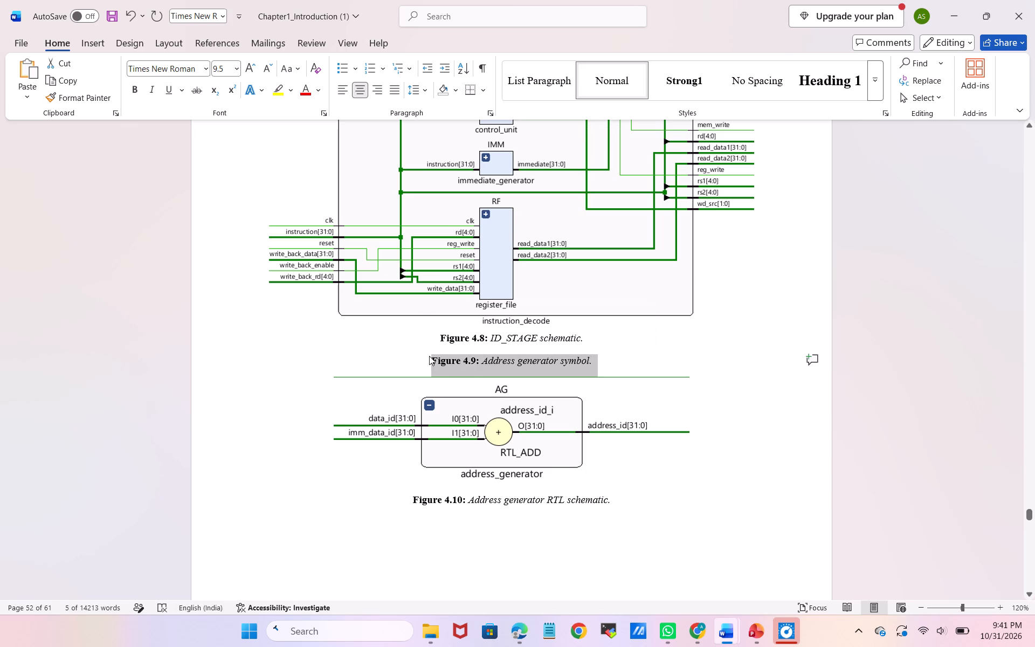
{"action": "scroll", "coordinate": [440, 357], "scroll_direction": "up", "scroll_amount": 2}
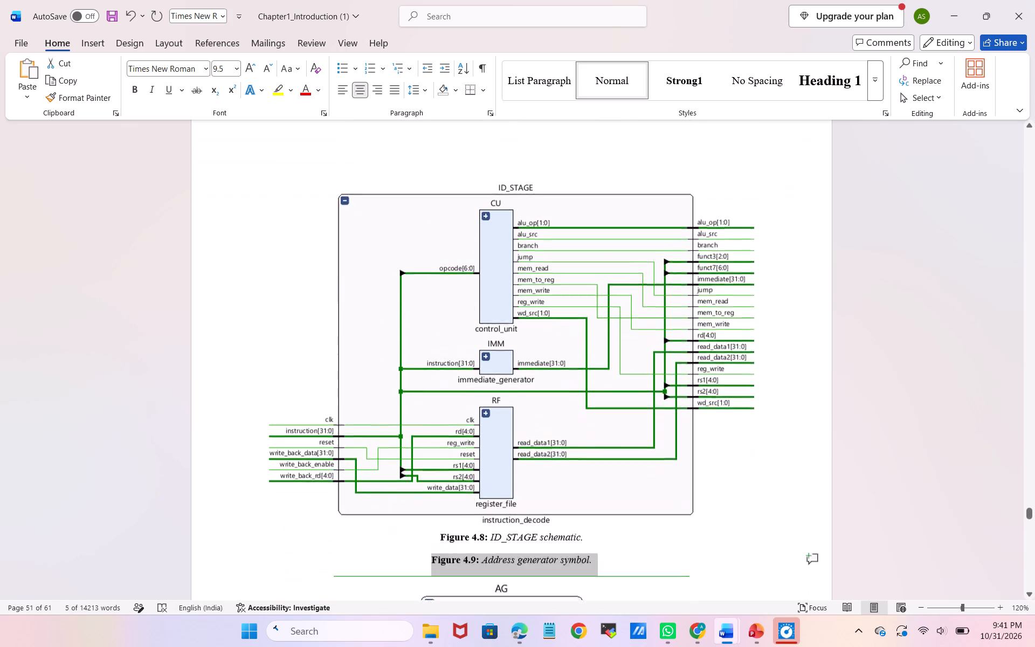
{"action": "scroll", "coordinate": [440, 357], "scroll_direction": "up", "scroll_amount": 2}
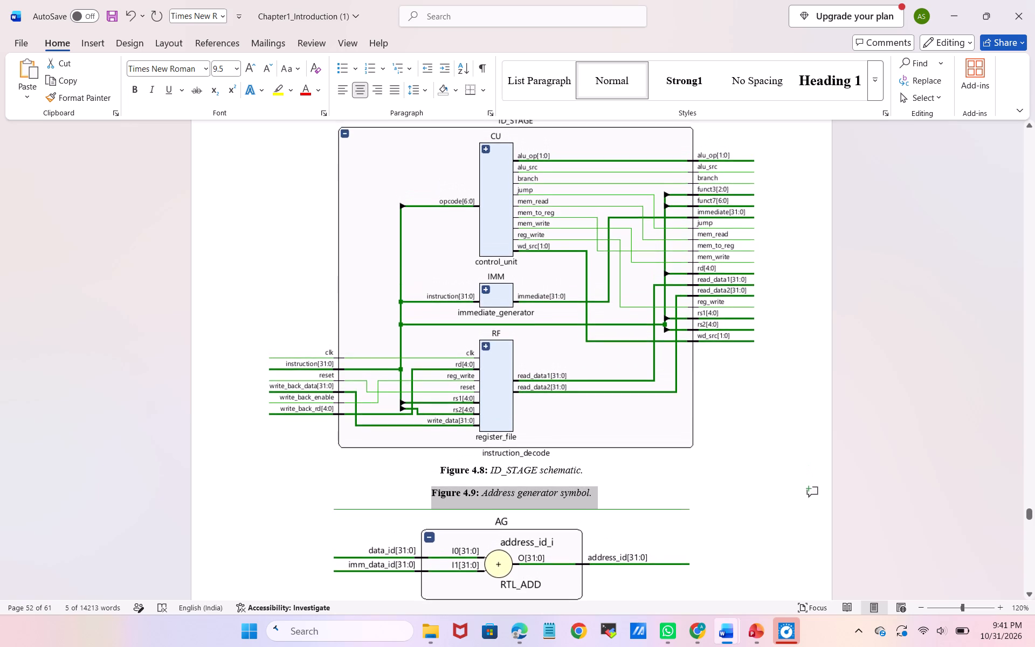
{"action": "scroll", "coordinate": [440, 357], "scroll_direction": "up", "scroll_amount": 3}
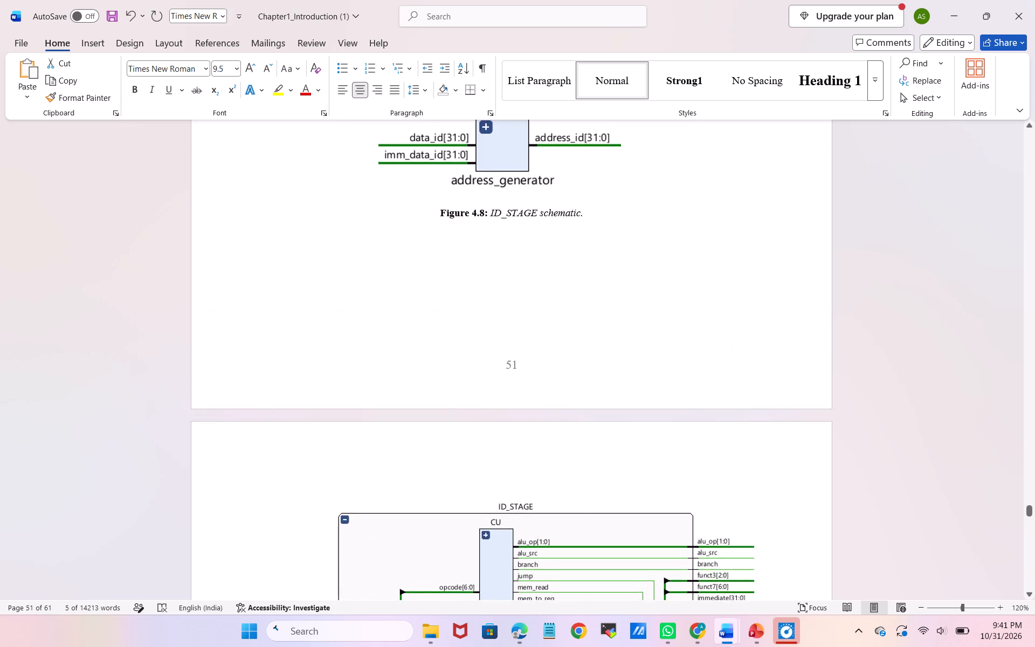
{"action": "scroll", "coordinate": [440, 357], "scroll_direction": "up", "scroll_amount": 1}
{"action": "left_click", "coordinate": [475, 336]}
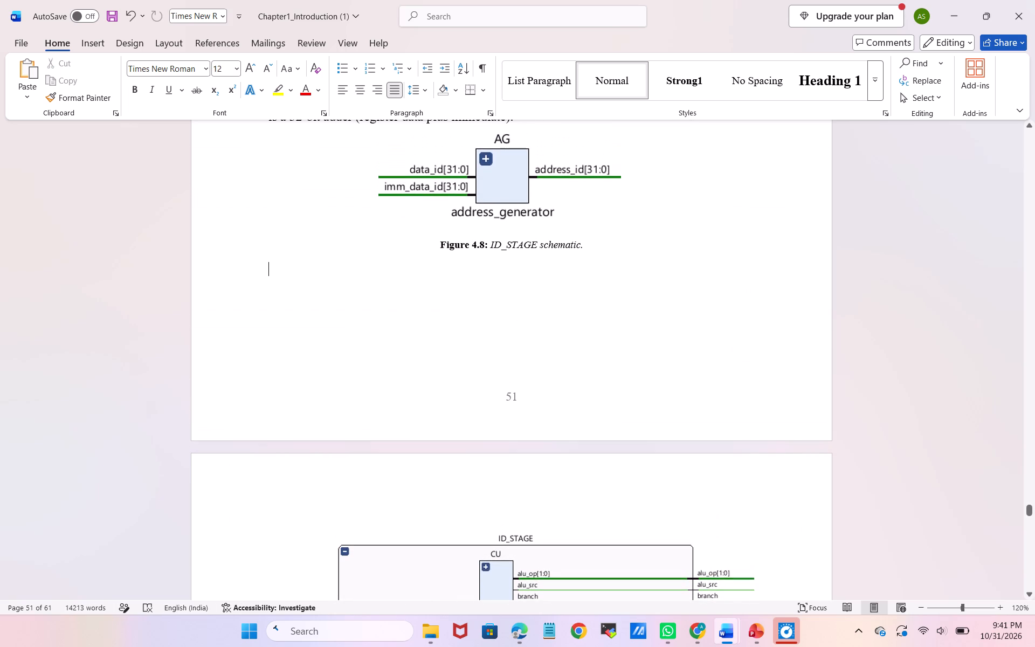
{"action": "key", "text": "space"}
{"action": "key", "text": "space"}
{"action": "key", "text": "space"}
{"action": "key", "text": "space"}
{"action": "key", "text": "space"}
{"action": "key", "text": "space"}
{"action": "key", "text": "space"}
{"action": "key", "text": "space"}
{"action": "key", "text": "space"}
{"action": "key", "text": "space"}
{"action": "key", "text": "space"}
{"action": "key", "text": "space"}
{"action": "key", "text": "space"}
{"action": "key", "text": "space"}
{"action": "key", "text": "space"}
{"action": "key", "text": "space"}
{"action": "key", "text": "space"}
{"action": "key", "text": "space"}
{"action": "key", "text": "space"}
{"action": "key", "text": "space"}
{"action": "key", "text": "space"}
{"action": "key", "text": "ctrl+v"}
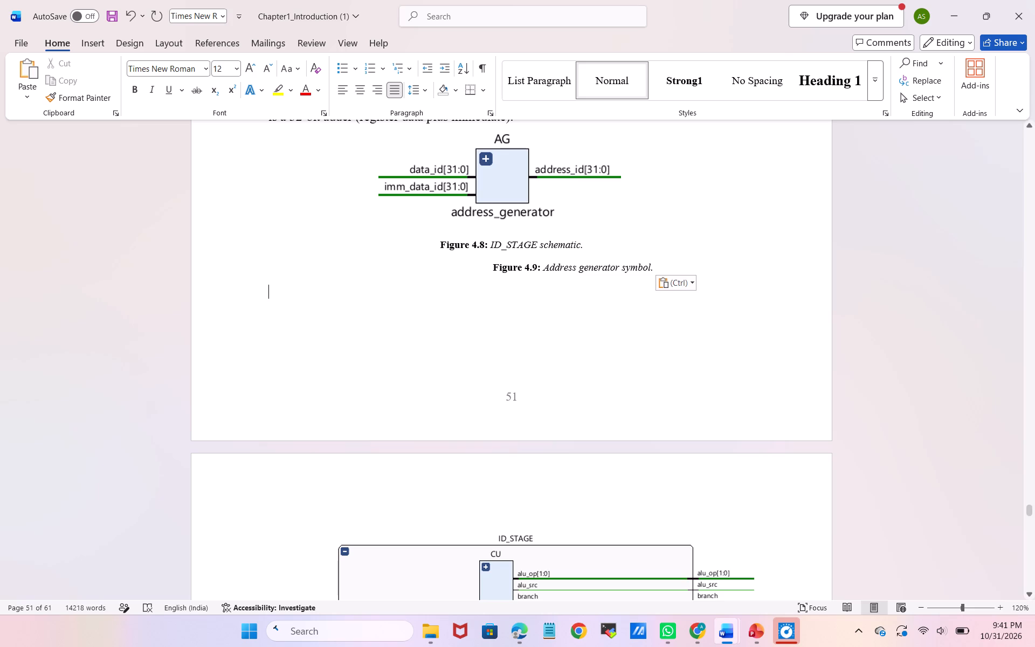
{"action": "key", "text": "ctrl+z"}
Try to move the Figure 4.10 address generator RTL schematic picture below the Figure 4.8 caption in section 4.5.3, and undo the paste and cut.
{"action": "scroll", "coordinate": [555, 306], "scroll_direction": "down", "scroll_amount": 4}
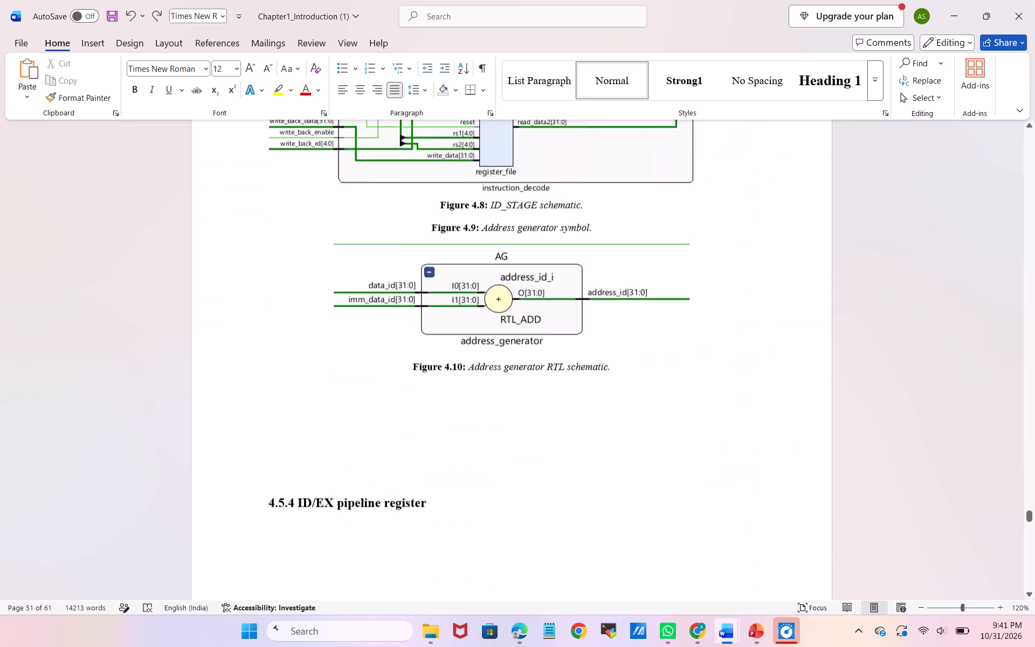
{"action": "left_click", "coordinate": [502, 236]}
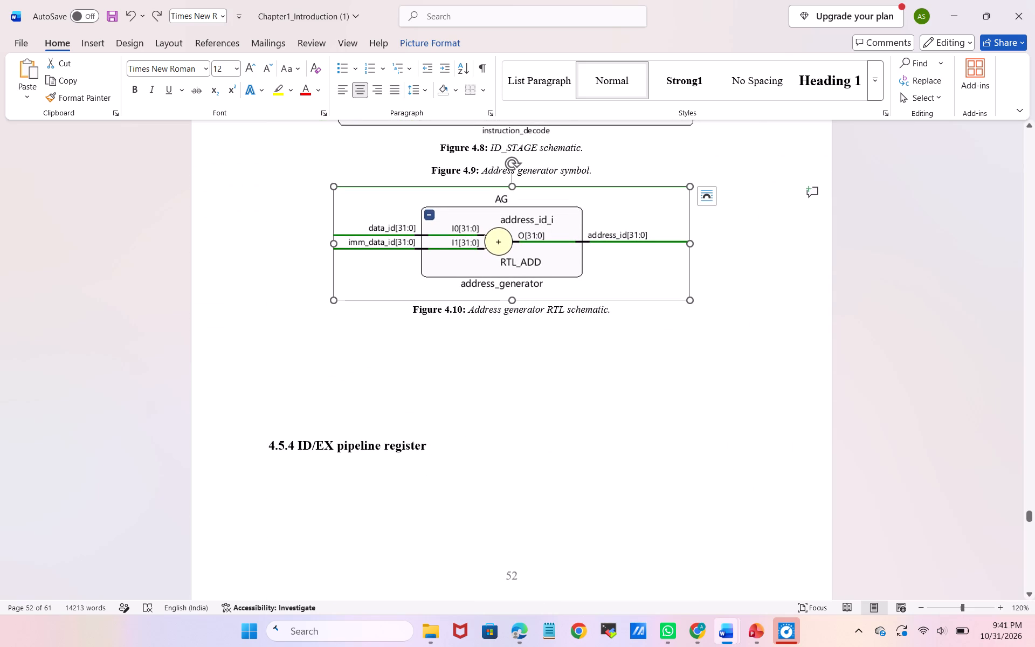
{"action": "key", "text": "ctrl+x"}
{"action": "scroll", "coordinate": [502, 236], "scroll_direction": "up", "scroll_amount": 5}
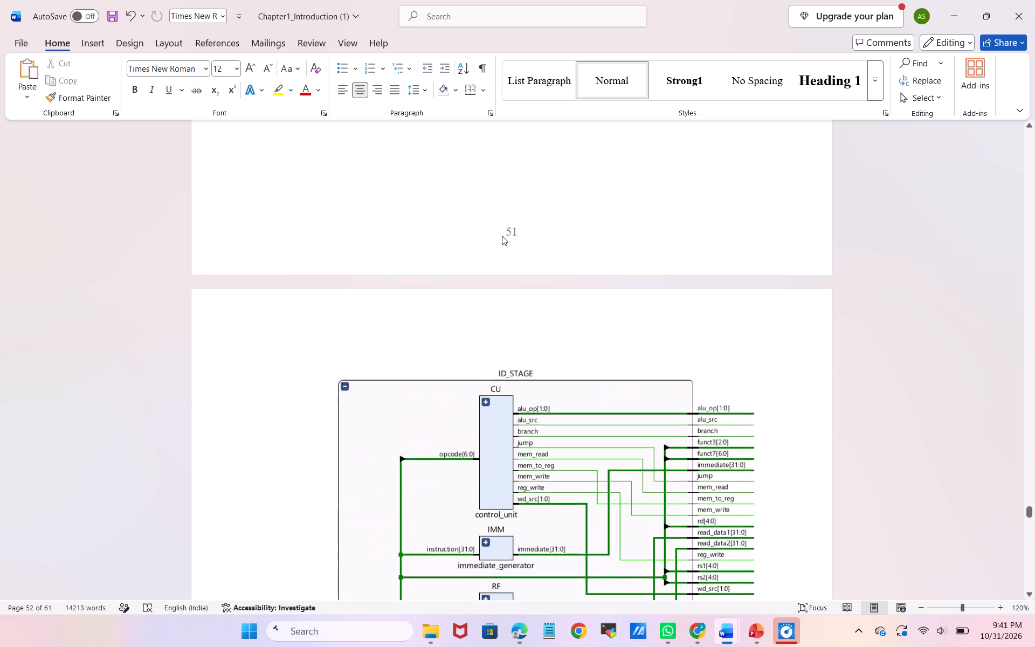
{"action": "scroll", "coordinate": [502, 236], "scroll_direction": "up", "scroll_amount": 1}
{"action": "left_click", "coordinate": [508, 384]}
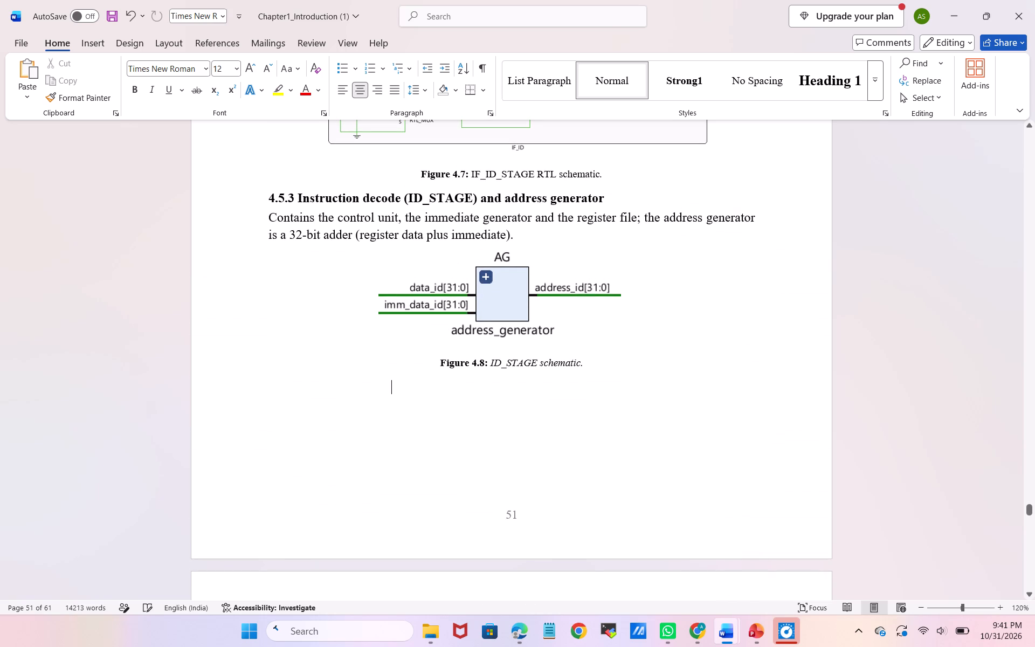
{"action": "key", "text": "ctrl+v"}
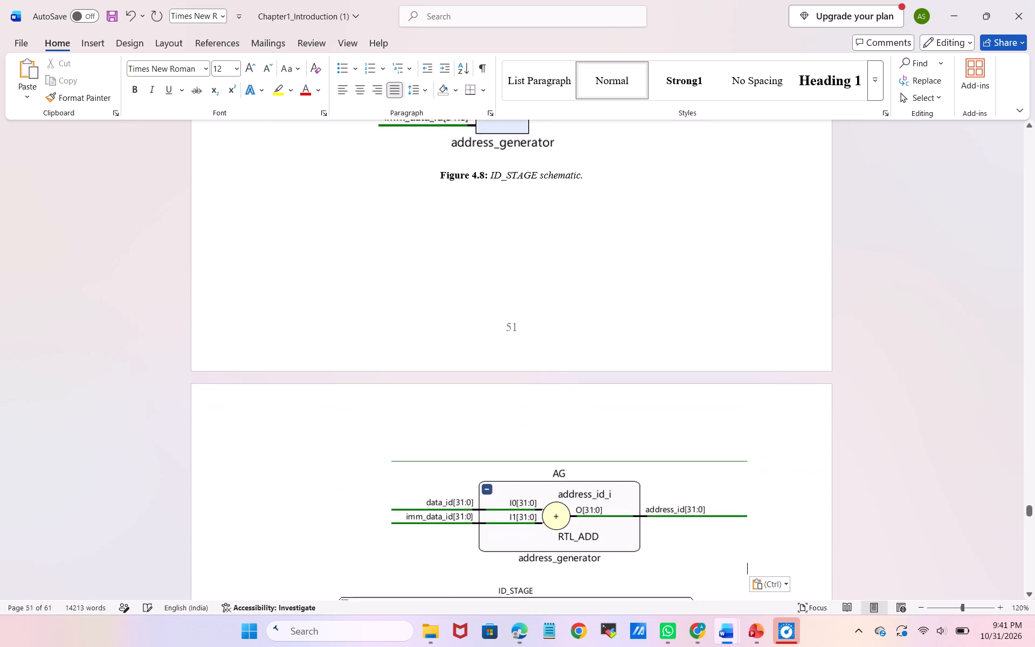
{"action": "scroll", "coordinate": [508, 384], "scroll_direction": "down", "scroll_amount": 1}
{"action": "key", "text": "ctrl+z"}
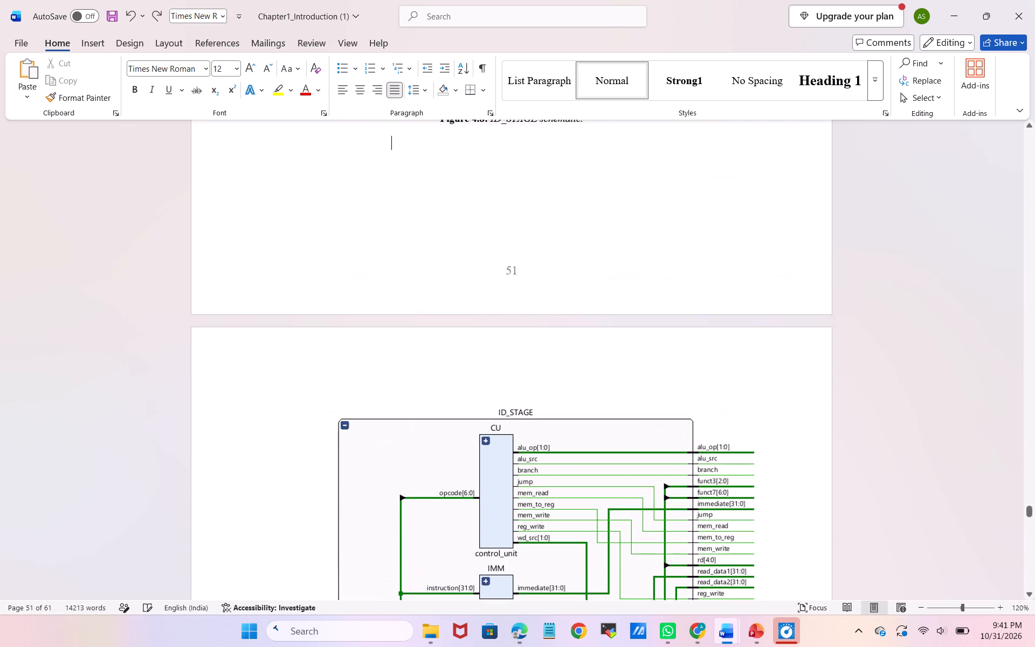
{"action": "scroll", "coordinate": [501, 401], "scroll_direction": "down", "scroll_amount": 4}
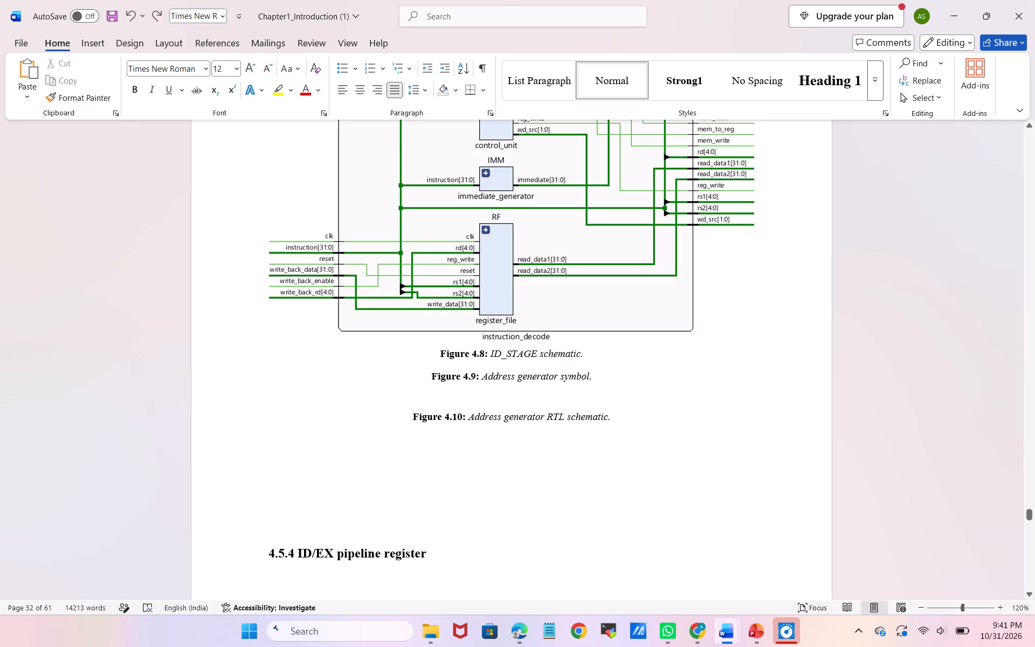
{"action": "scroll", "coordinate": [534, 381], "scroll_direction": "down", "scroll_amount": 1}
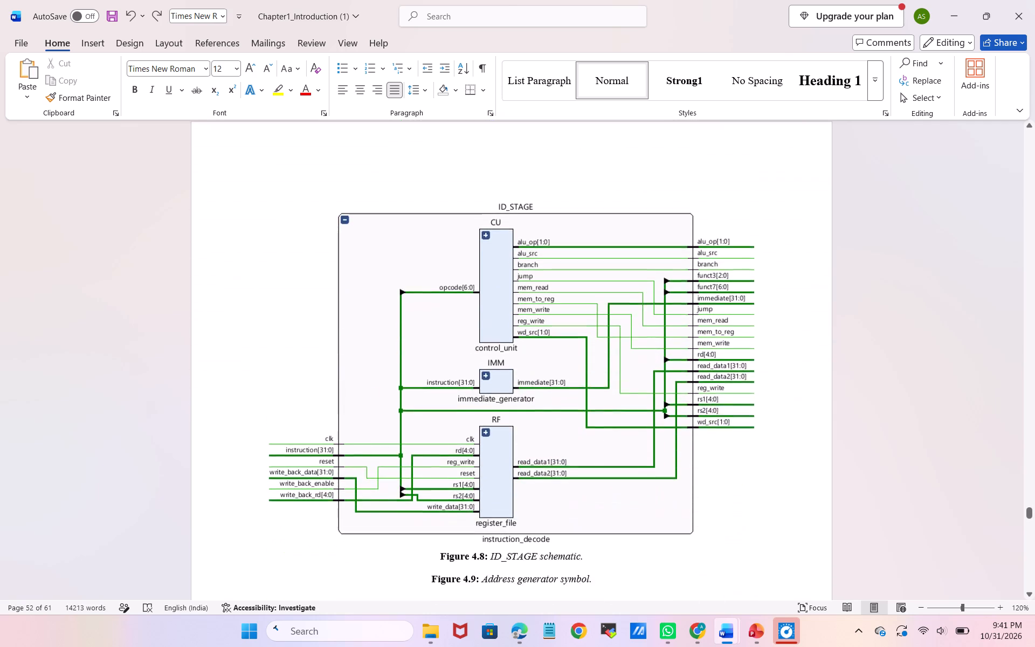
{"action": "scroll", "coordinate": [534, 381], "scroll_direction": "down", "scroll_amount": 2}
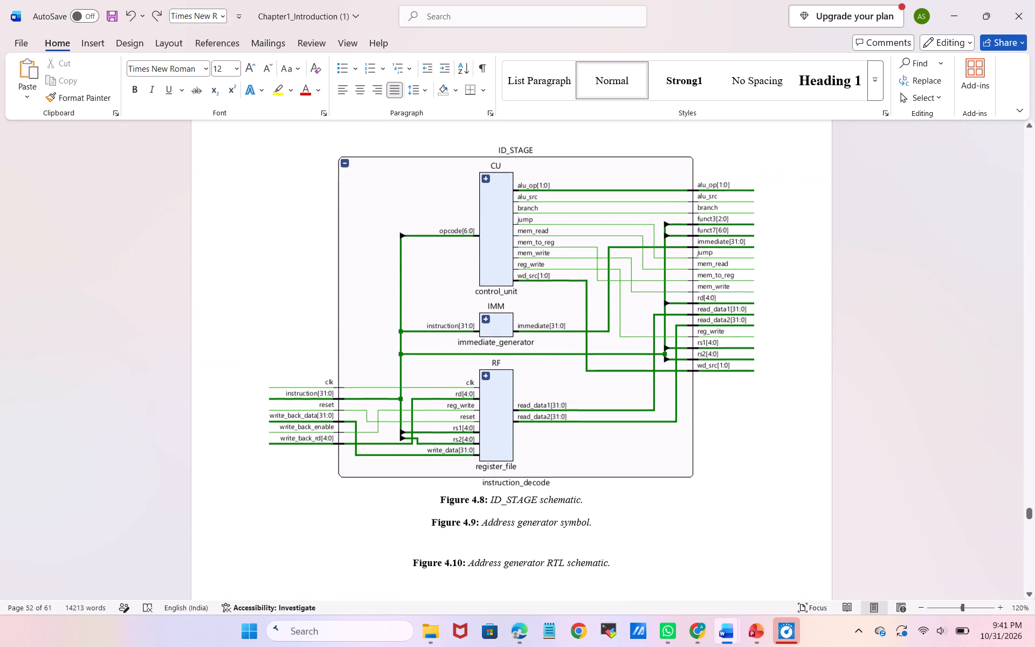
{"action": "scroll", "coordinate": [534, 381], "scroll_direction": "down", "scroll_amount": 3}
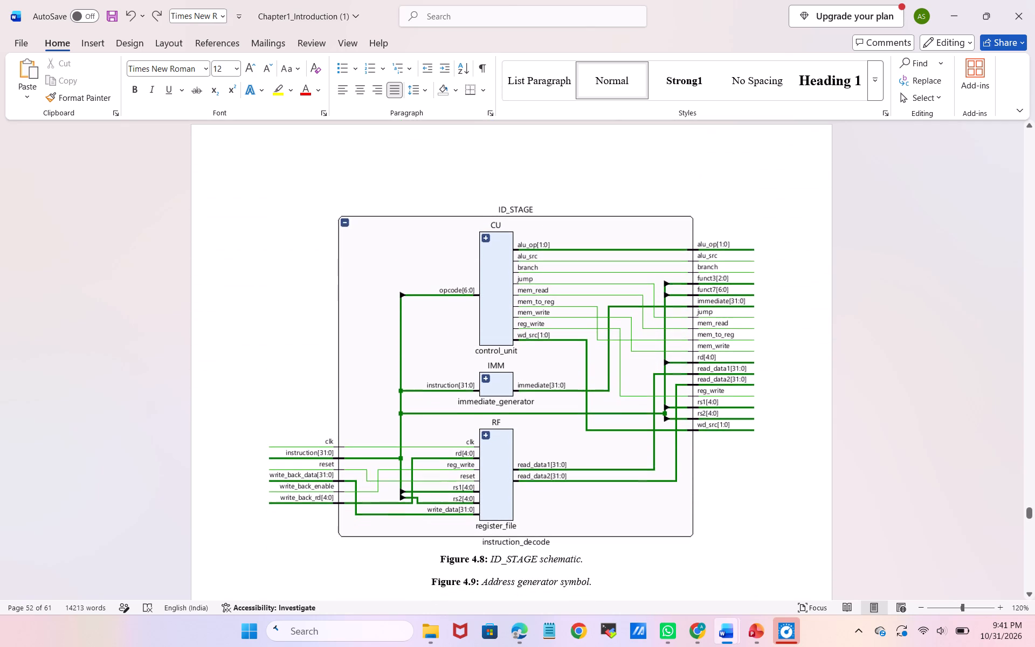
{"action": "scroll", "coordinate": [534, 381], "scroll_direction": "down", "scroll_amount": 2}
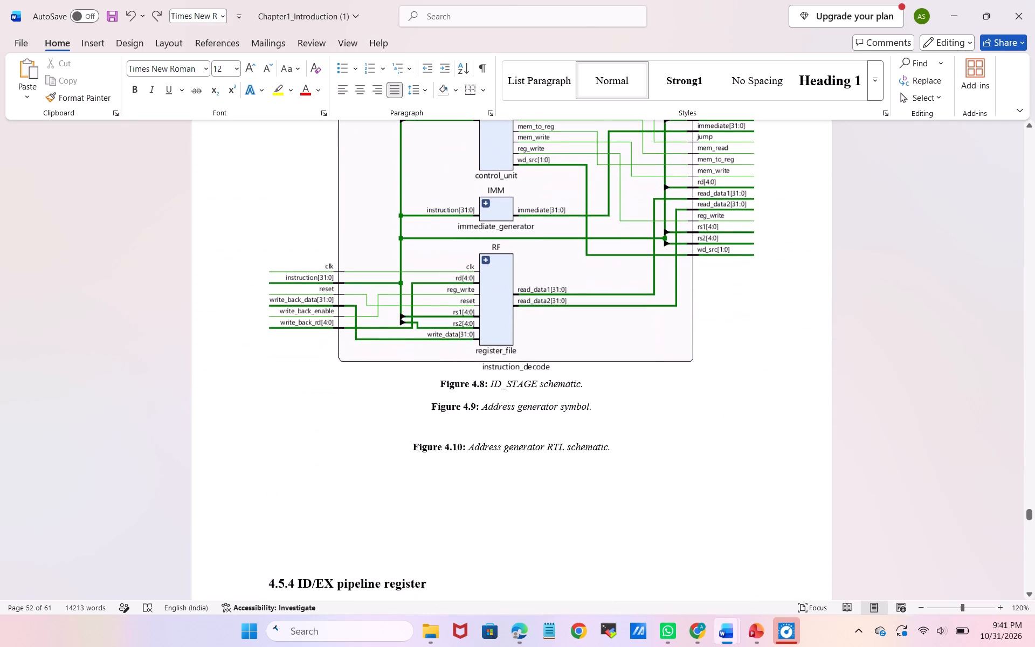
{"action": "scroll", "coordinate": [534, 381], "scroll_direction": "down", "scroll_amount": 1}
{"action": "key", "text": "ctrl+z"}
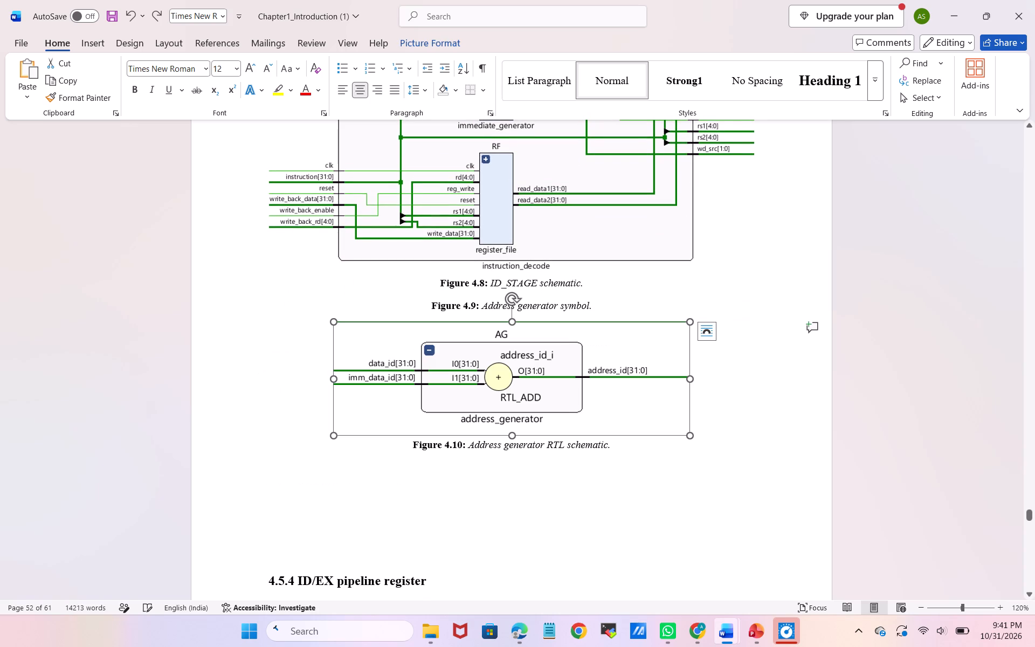
Move the Figure 4.9 caption text to section 4.5.3, replacing the copied Figure 4.8 caption under the address generator symbol, and remove its emptied line.
{"action": "left_click", "coordinate": [547, 467]}
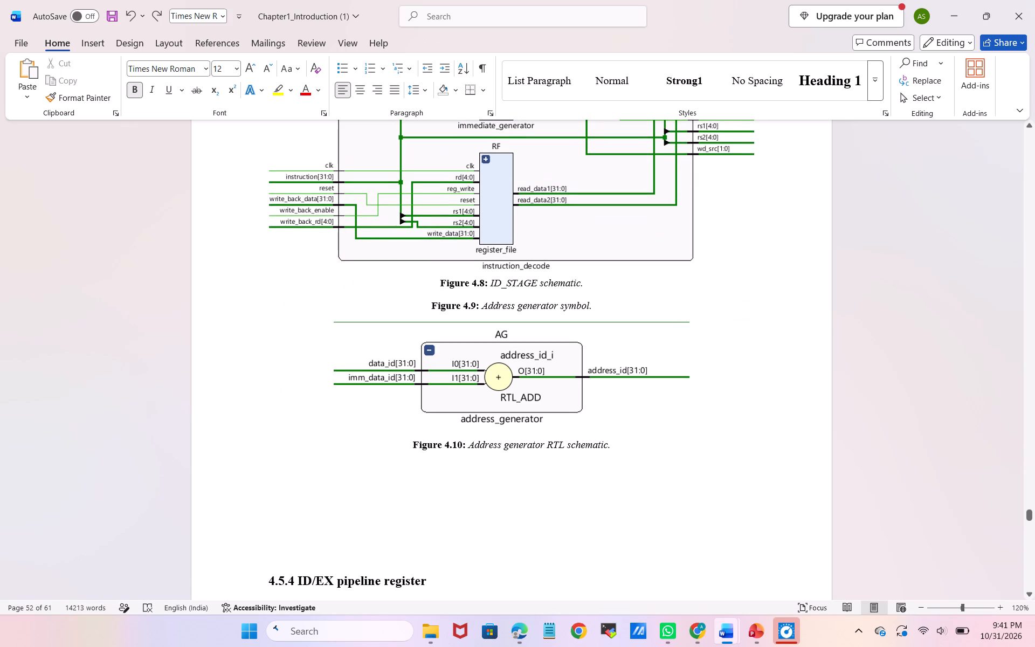
{"action": "left_click_drag", "start_coordinate": [591, 302], "coordinate": [448, 313]}
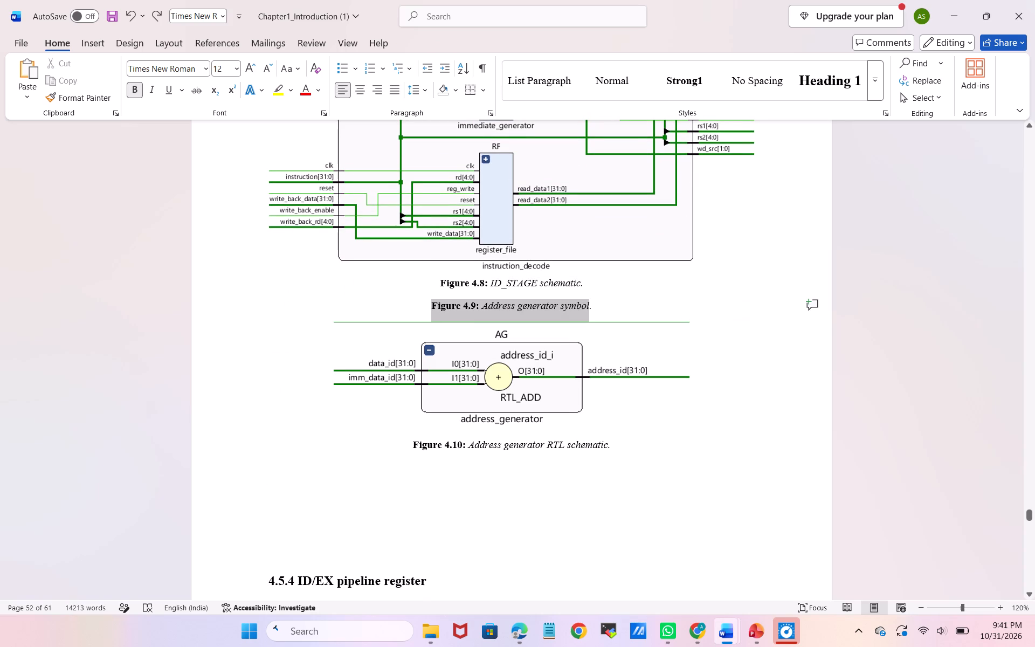
{"action": "left_click_drag", "start_coordinate": [448, 313], "coordinate": [446, 313]}
{"action": "key", "text": "ctrl+x"}
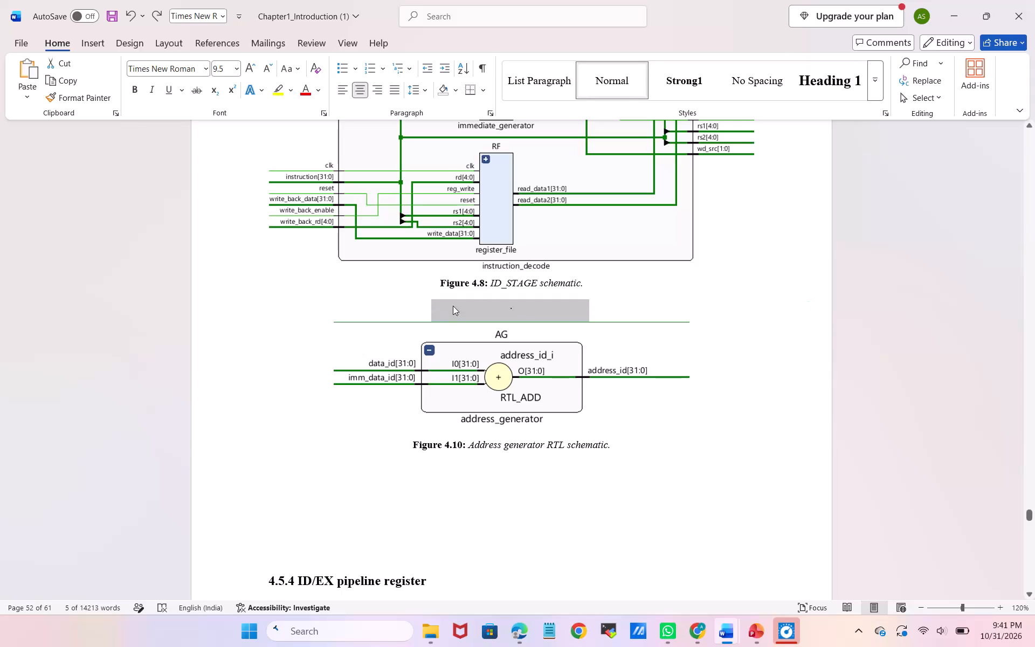
{"action": "key", "text": "BackSpace"}
{"action": "key", "text": "BackSpace"}
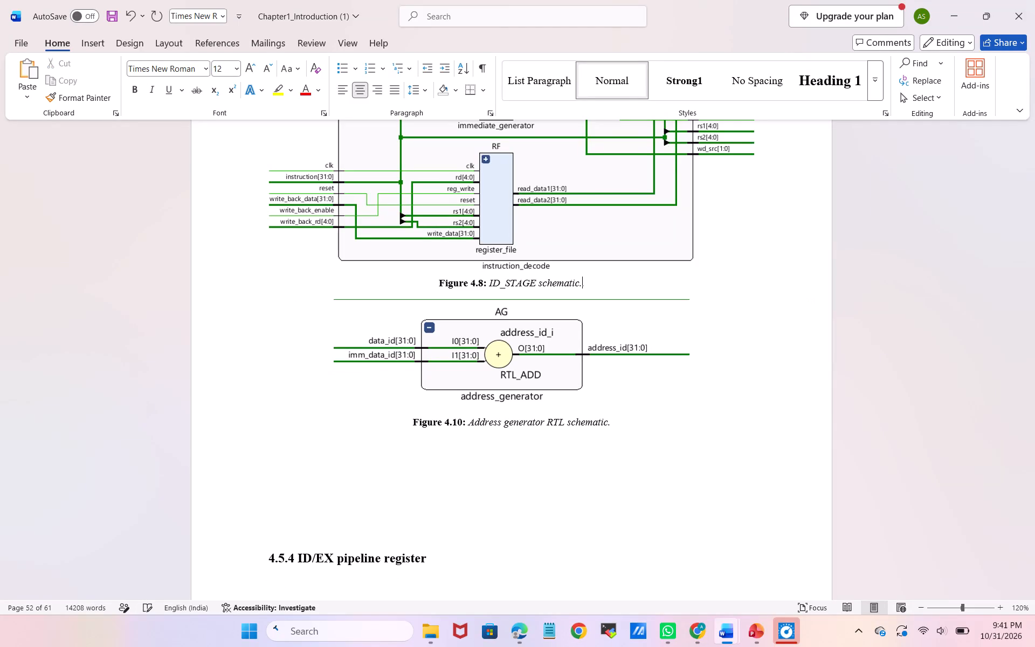
{"action": "scroll", "coordinate": [443, 321], "scroll_direction": "up", "scroll_amount": 3}
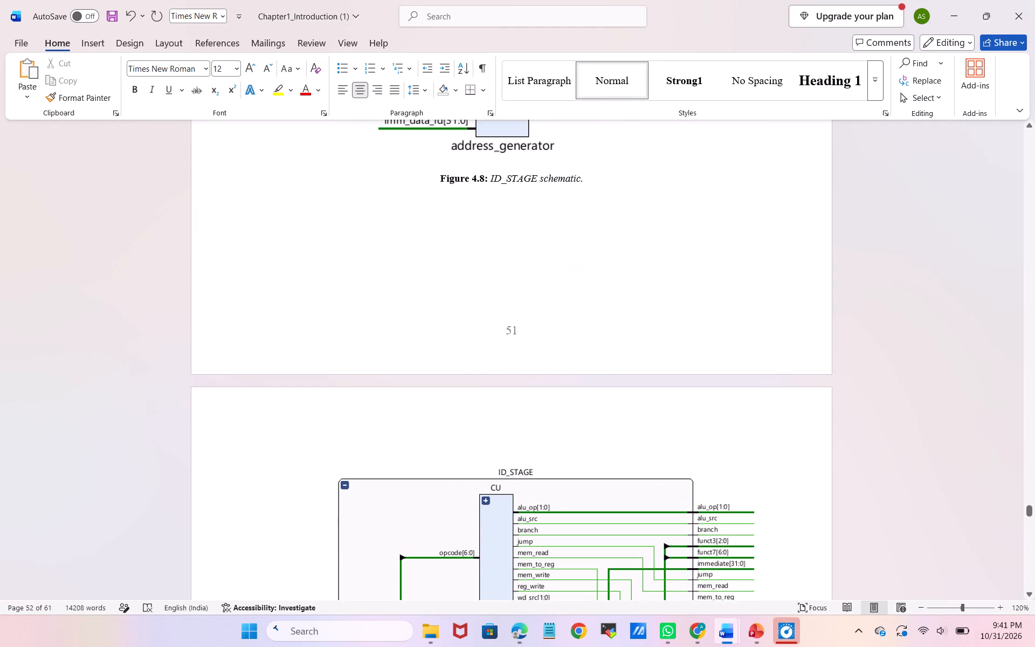
{"action": "left_click", "coordinate": [585, 181]}
{"action": "left_click_drag", "start_coordinate": [439, 176], "coordinate": [590, 178]}
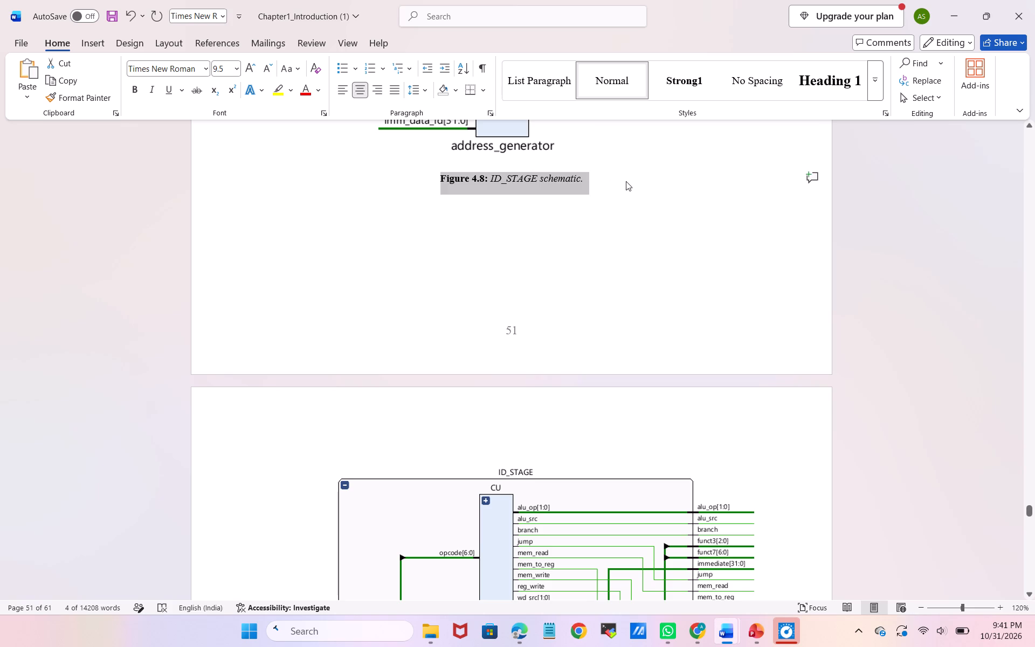
{"action": "key", "text": "ctrl+v"}
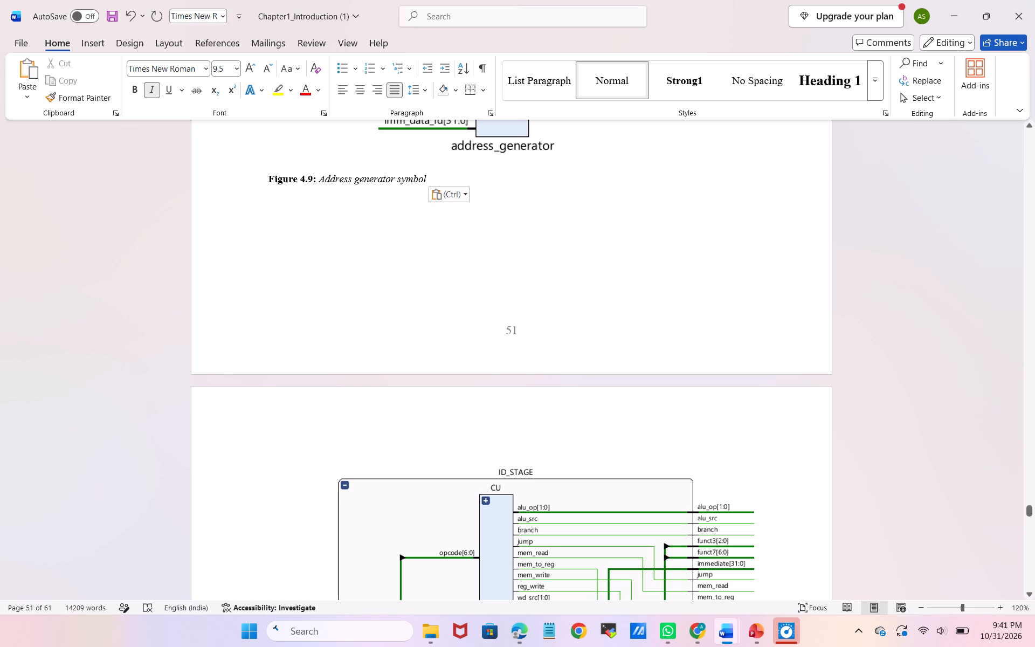
Indent the moved Figure 4.9 caption with spaces so it sits roughly centred beneath the address generator symbol.
{"action": "left_click", "coordinate": [271, 173]}
{"action": "key", "text": "space"}
{"action": "key", "text": "space"}
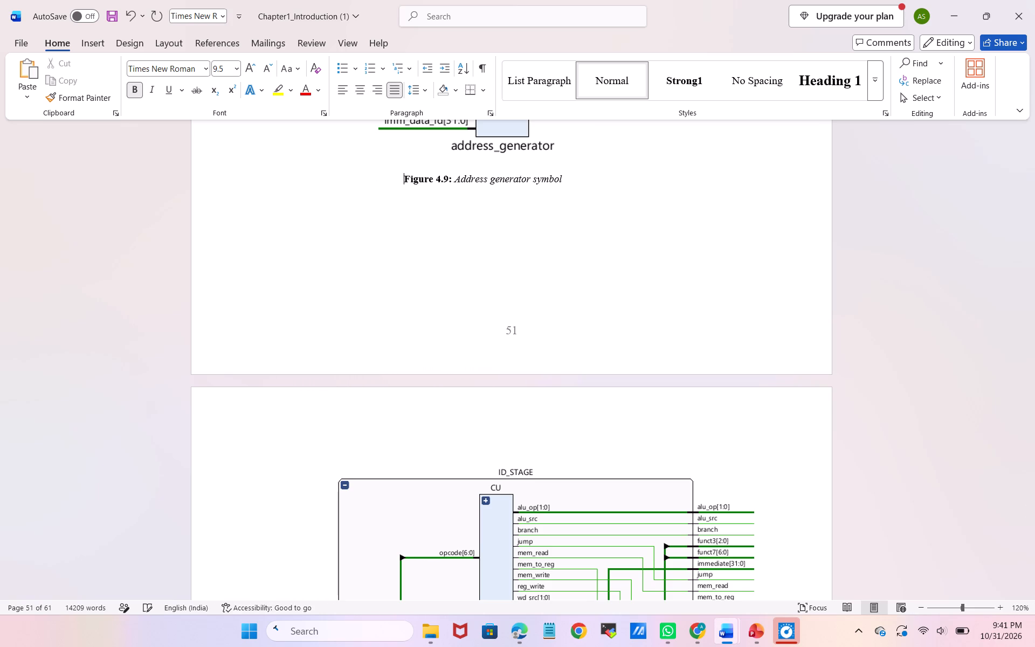
{"action": "key", "text": "space"}
{"action": "key", "text": "space"}
{"action": "key", "text": "space"}
{"action": "key", "text": "space"}
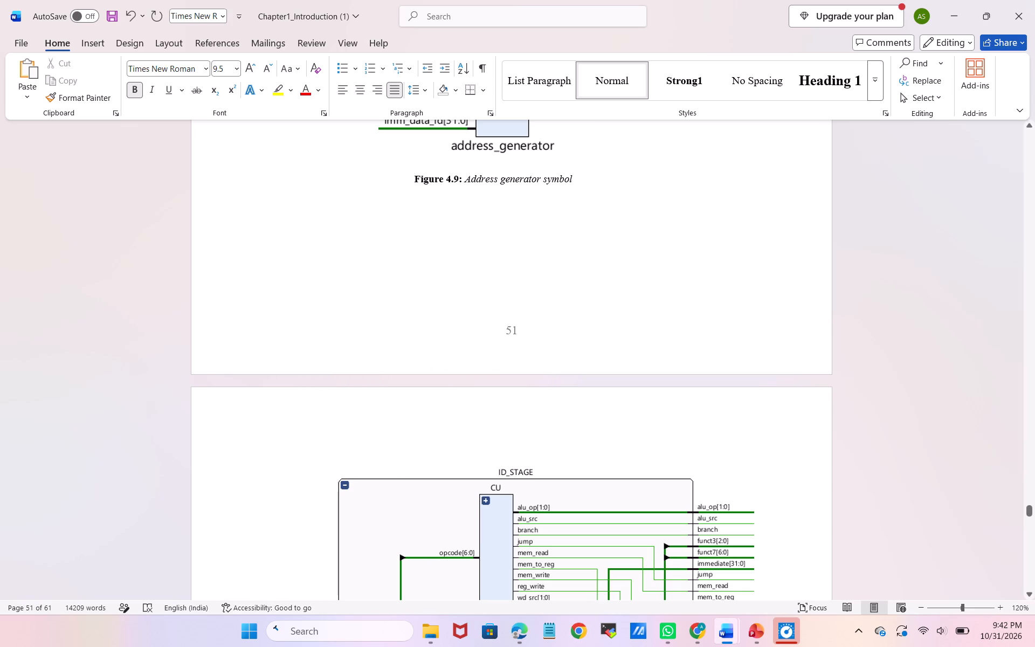
Remove the italics from the Figure 4.9 caption text "Address generator symbol".
{"action": "left_click_drag", "start_coordinate": [575, 180], "coordinate": [475, 184]}
{"action": "key", "text": "ctrl+i"}
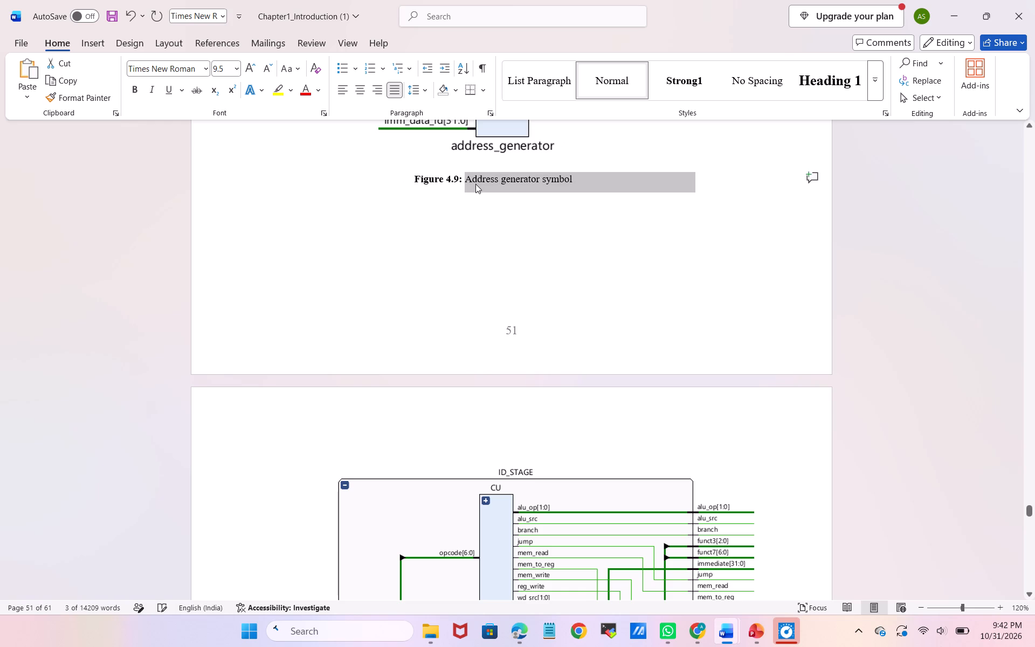
{"action": "left_click", "coordinate": [491, 232]}
Delete the blank lines between the Figure 4.10 caption and the heading "4.5.4 ID/EX pipeline register".
{"action": "scroll", "coordinate": [491, 232], "scroll_direction": "down", "scroll_amount": 2}
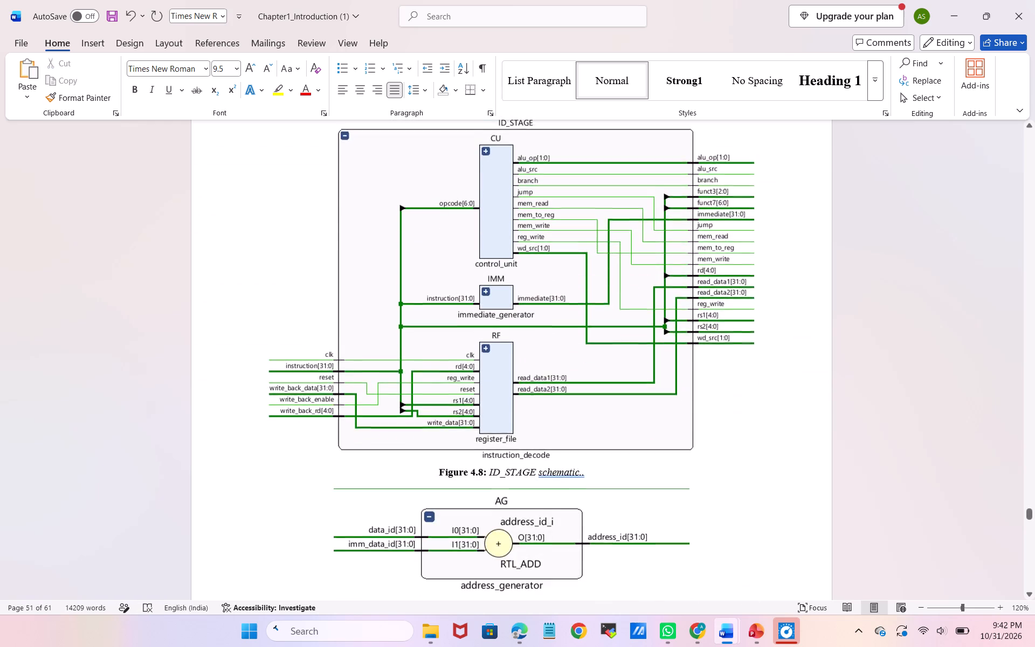
{"action": "scroll", "coordinate": [491, 232], "scroll_direction": "down", "scroll_amount": 2}
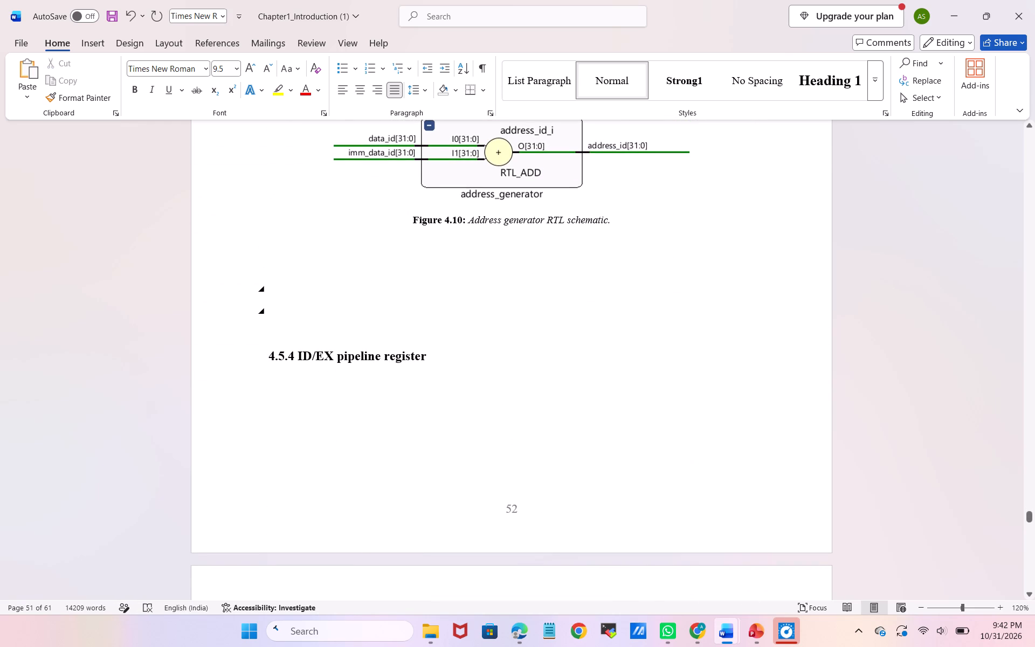
{"action": "left_click", "coordinate": [317, 309]}
{"action": "key", "text": "Down"}
{"action": "key", "text": "BackSpace"}
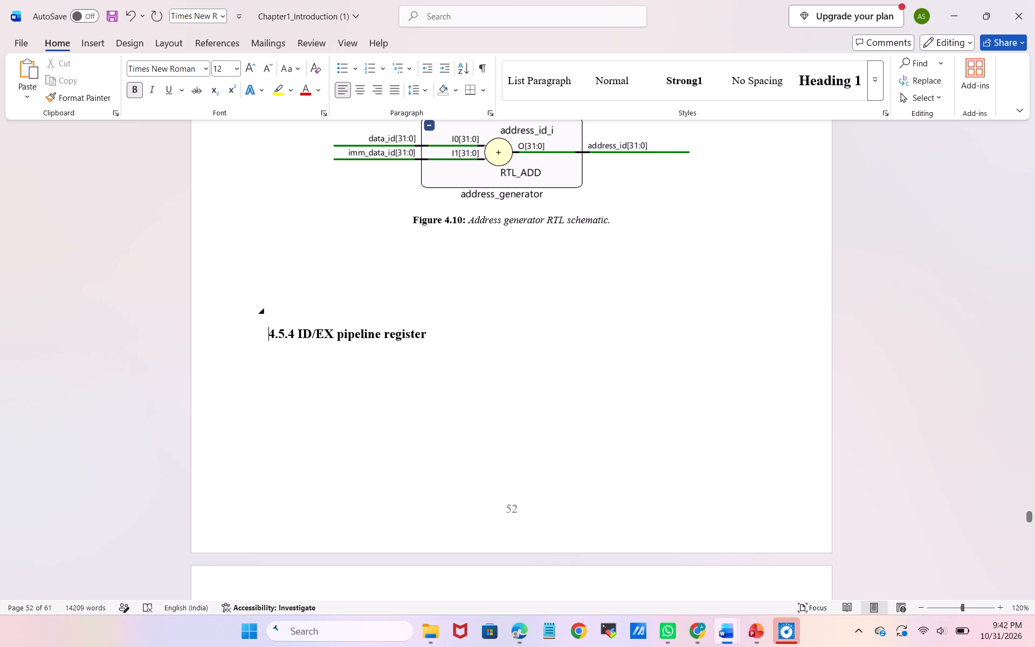
{"action": "key", "text": "BackSpace"}
{"action": "key", "text": "BackSpace"}
{"action": "key", "text": "BackSpace"}
{"action": "key", "text": "BackSpace"}
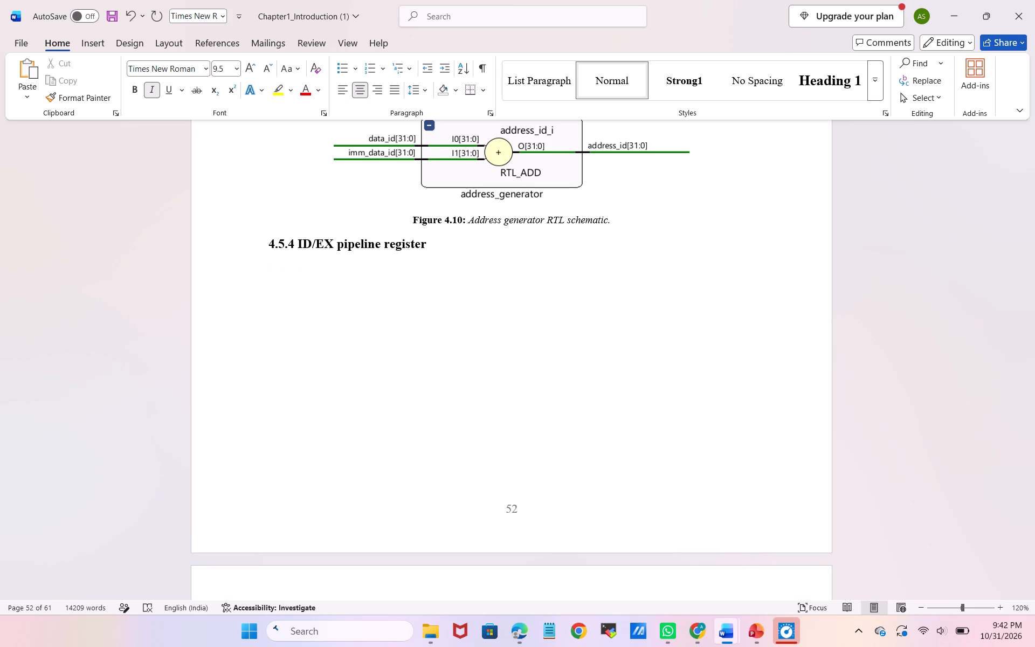
Remove the italics from the text "ID_STAGE schematic.." in the Figure 4.8 caption below the instruction decode diagram.
{"action": "scroll", "coordinate": [390, 284], "scroll_direction": "up", "scroll_amount": 2}
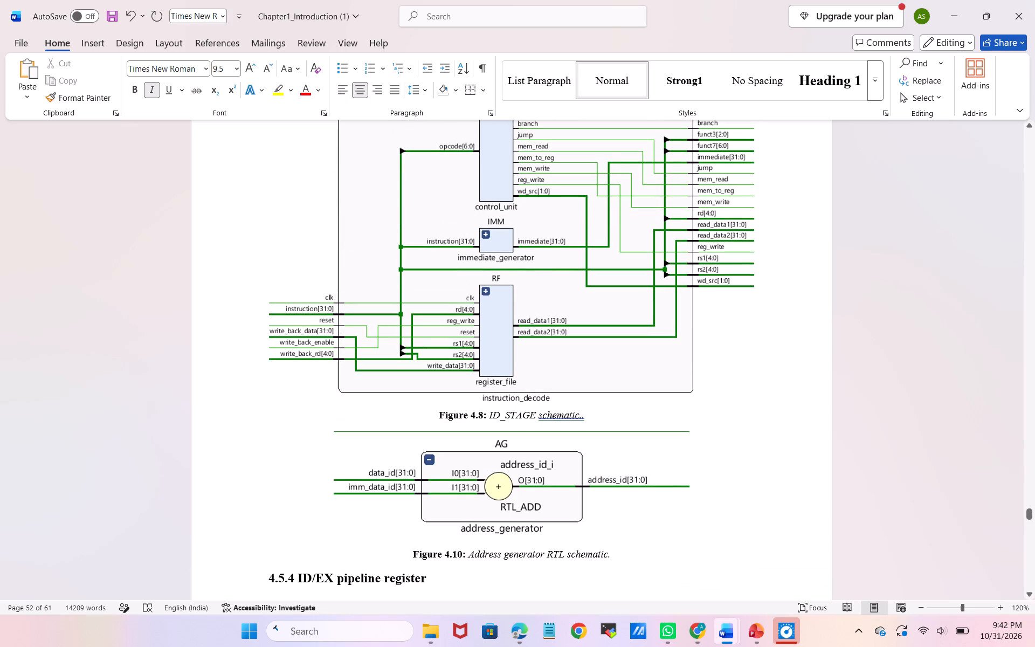
{"action": "left_click_drag", "start_coordinate": [587, 414], "coordinate": [519, 422]}
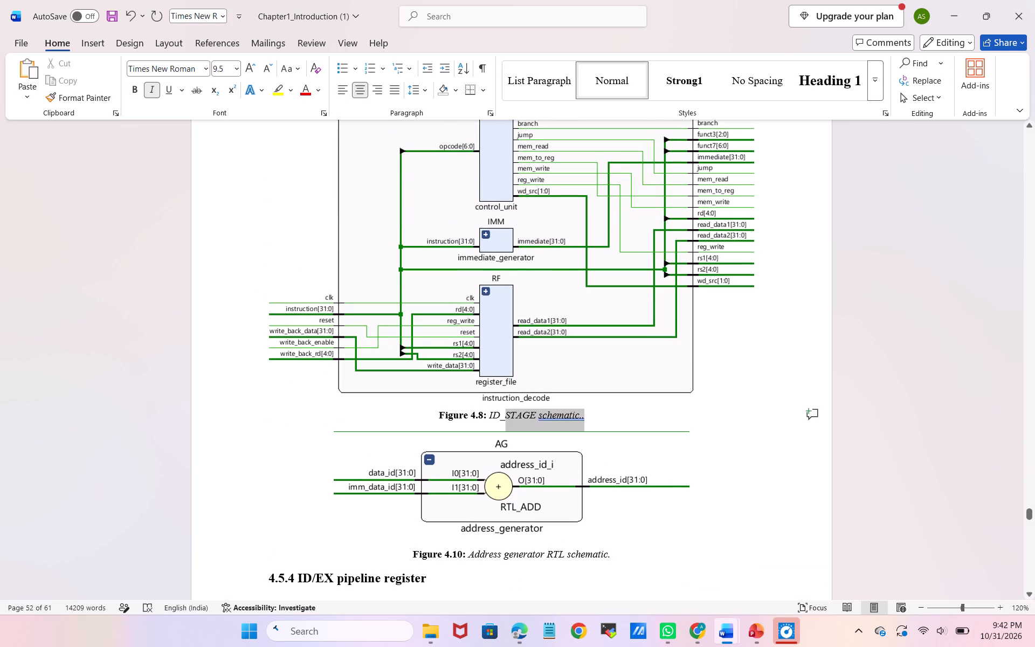
{"action": "left_click_drag", "start_coordinate": [519, 422], "coordinate": [491, 418]}
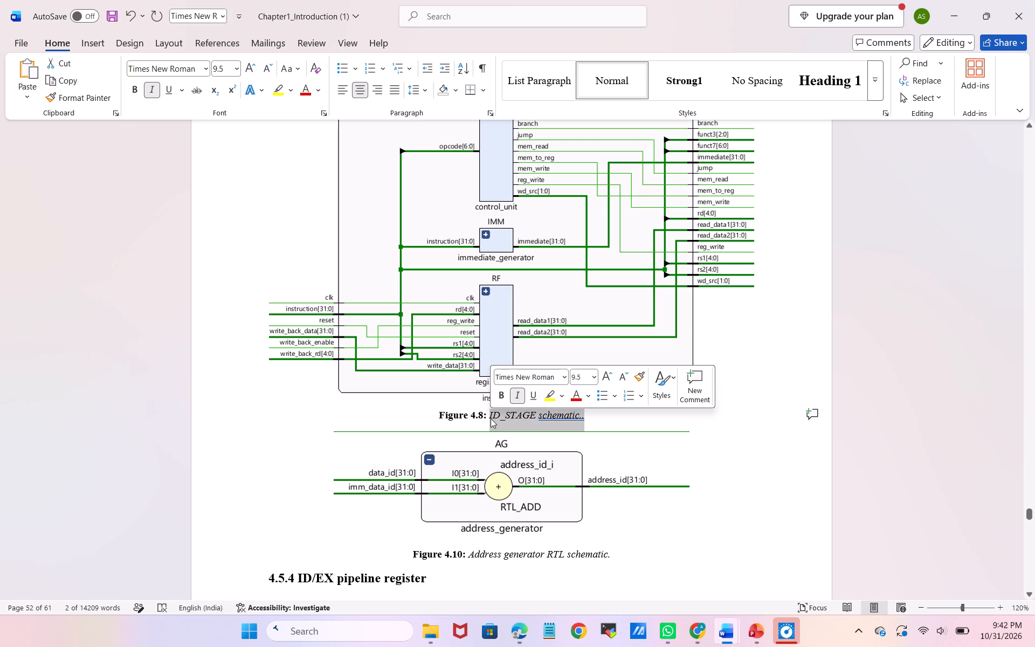
{"action": "key", "text": "ctrl+i"}
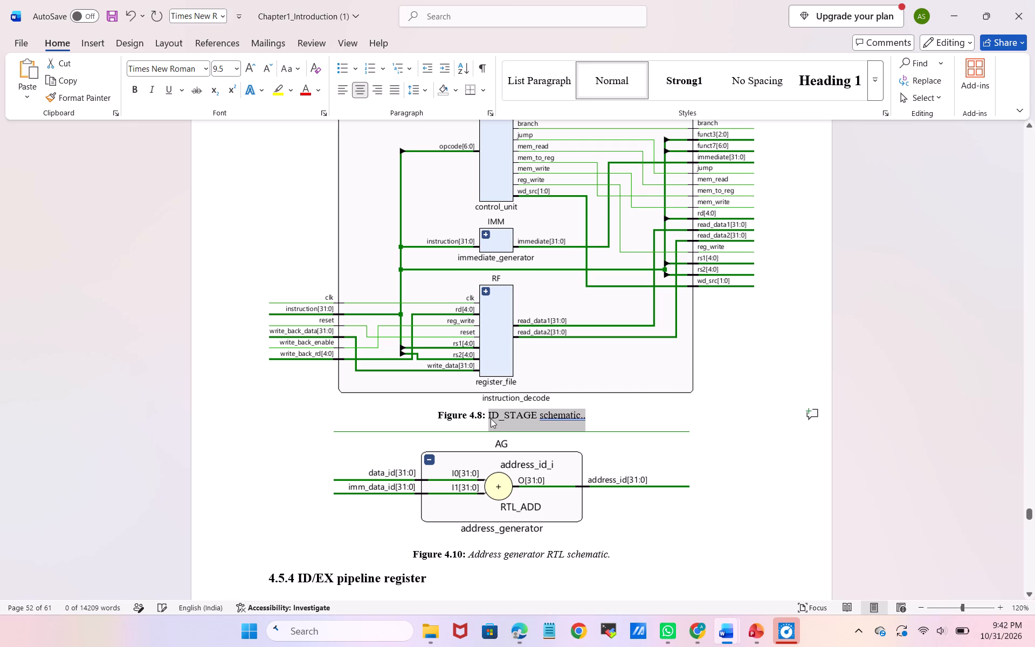
{"action": "left_click", "coordinate": [639, 453]}
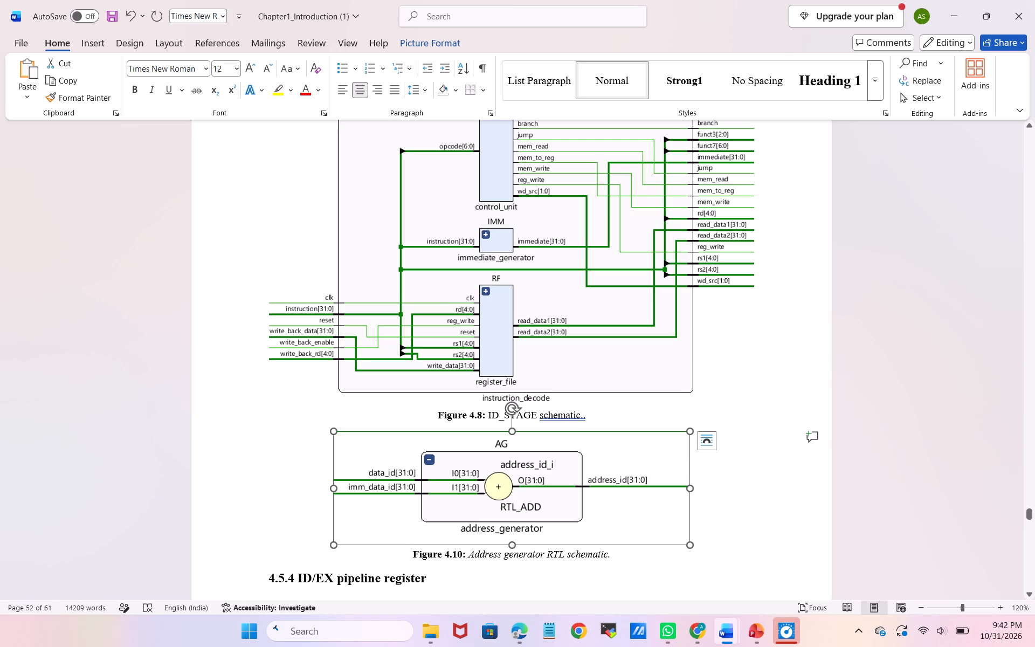
Ignore once the grammar flag on "schematic.." in the Figure 4.8 caption.
{"action": "left_click", "coordinate": [563, 416]}
{"action": "right_click", "coordinate": [563, 416]}
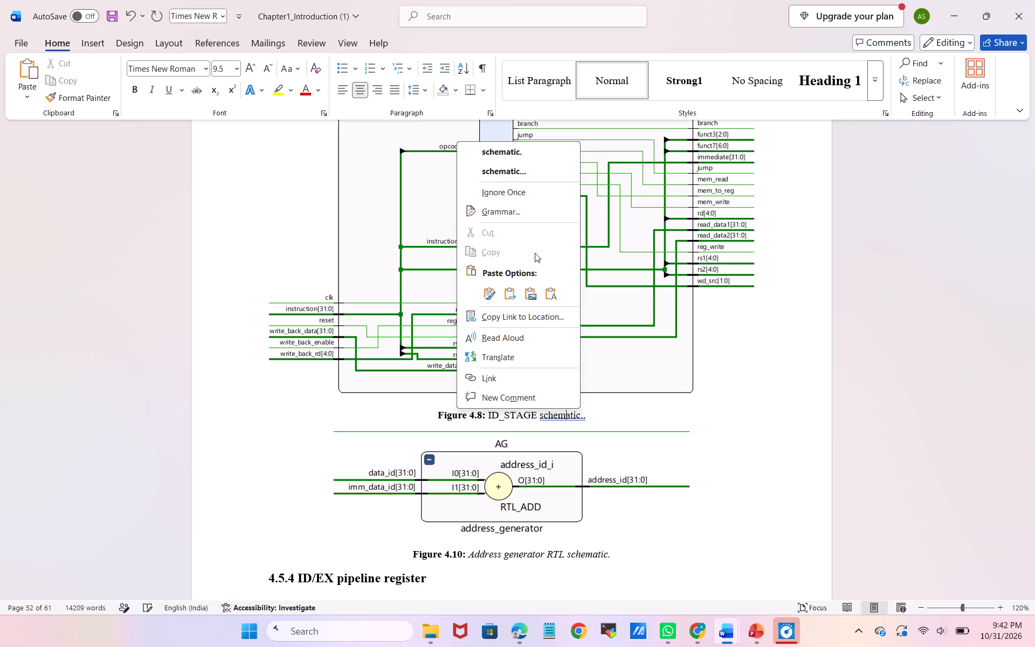
{"action": "left_click", "coordinate": [529, 187]}
Remove the italics from the Figure 4.10 caption text "Address generator RTL schematic.".
{"action": "scroll", "coordinate": [588, 475], "scroll_direction": "down", "scroll_amount": 1}
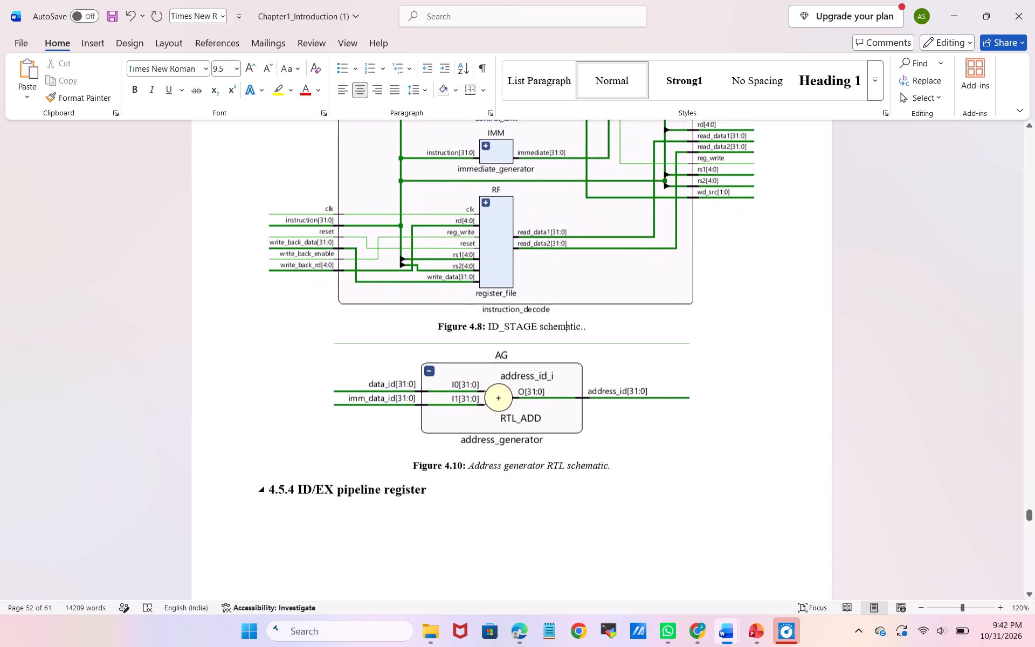
{"action": "left_click_drag", "start_coordinate": [468, 458], "coordinate": [618, 456]}
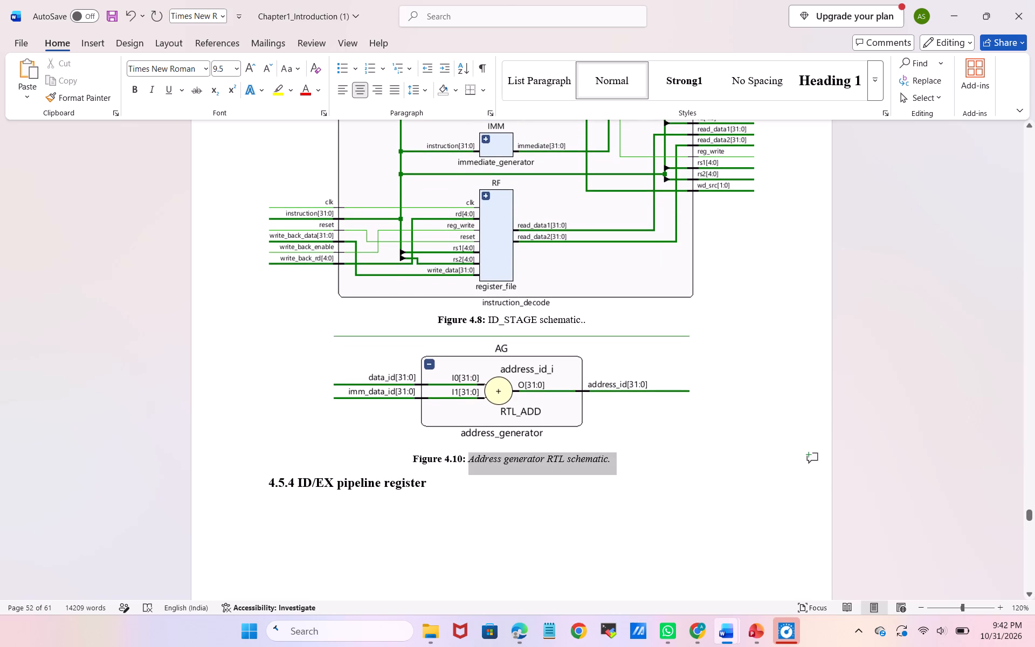
{"action": "left_click_drag", "start_coordinate": [618, 456], "coordinate": [618, 456]}
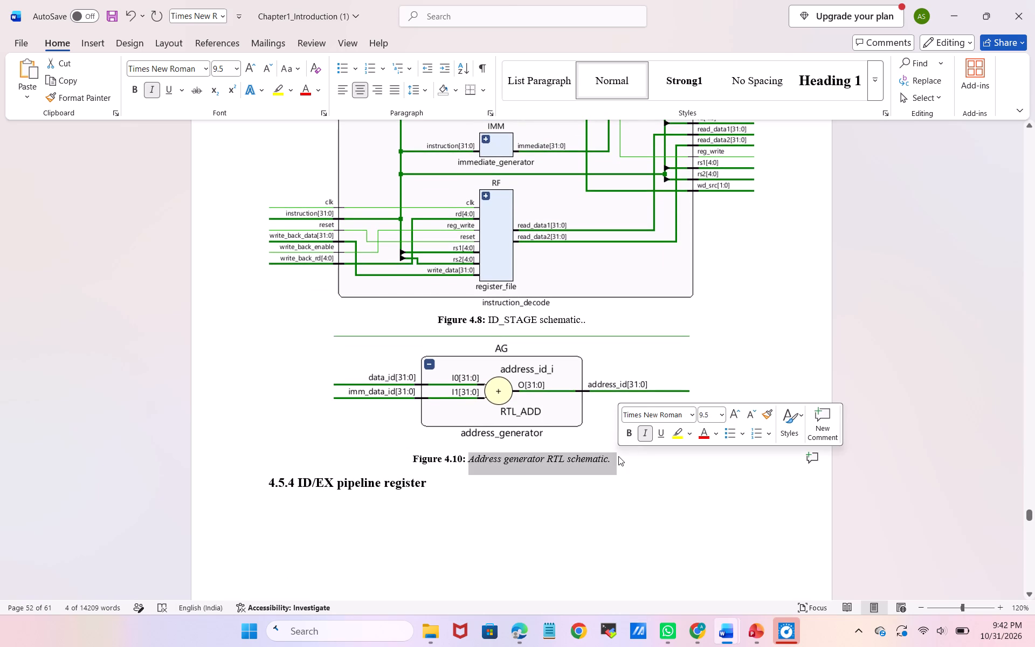
{"action": "key", "text": "ctrl+i"}
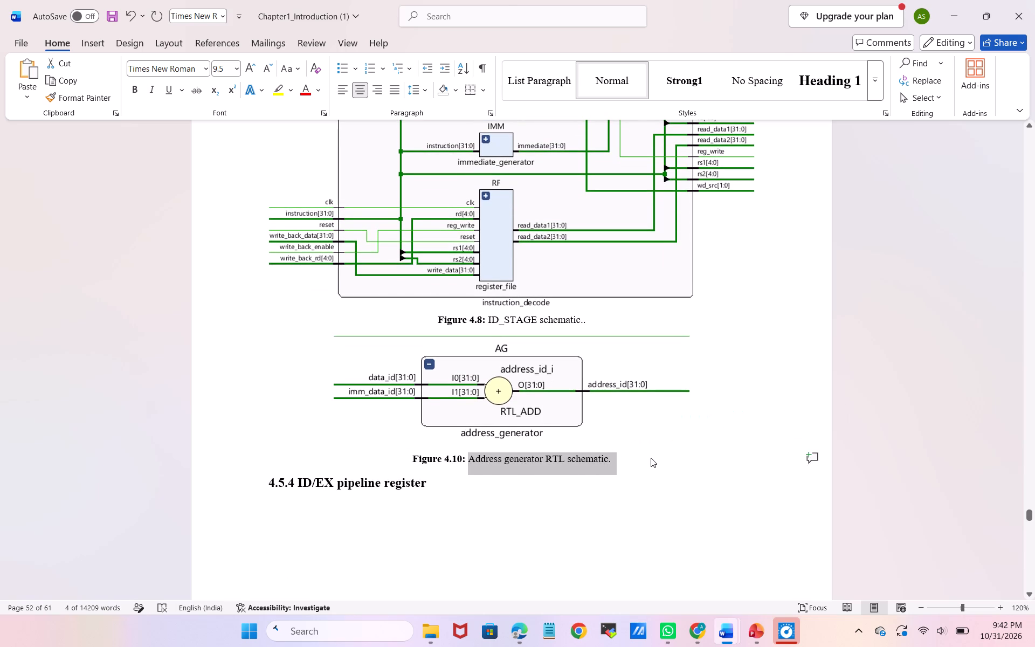
{"action": "left_click", "coordinate": [651, 458]}
Examine the page layout and empty gaps from the Figure 4.9 symbol through section 4.5.5.
{"action": "scroll", "coordinate": [651, 458], "scroll_direction": "down", "scroll_amount": 3}
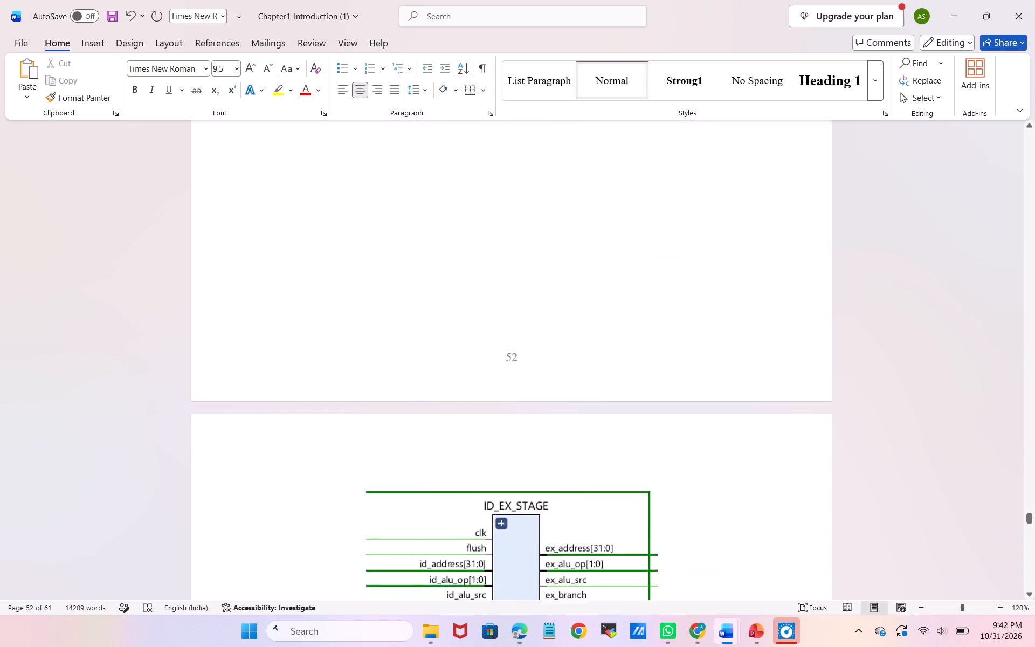
{"action": "scroll", "coordinate": [651, 458], "scroll_direction": "down", "scroll_amount": 3}
{"action": "scroll", "coordinate": [651, 458], "scroll_direction": "up", "scroll_amount": 1}
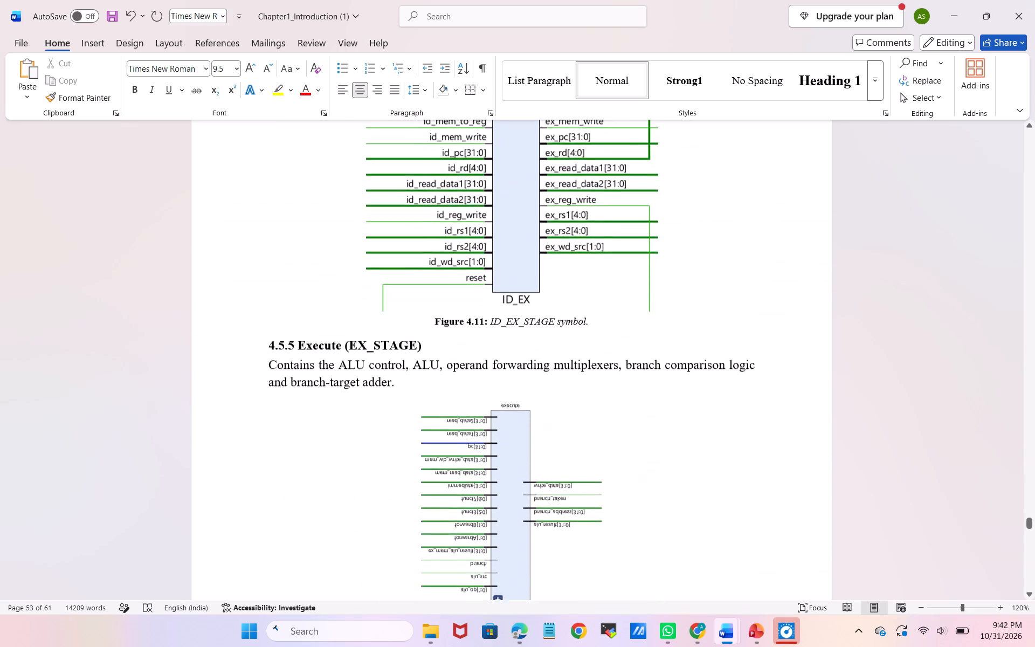
{"action": "scroll", "coordinate": [651, 458], "scroll_direction": "up", "scroll_amount": 3}
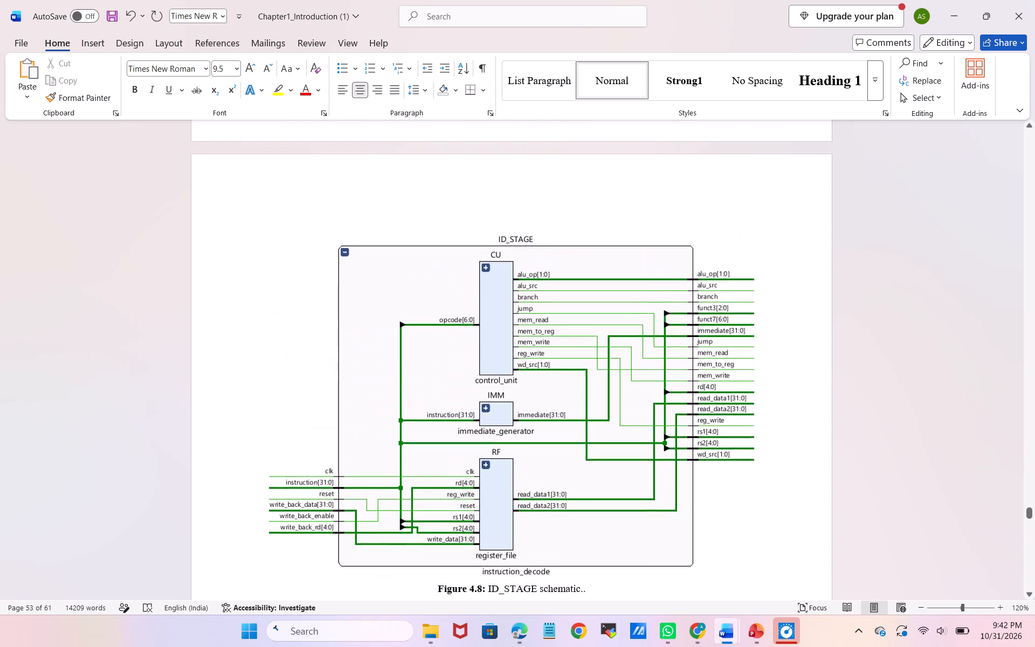
{"action": "scroll", "coordinate": [651, 458], "scroll_direction": "right", "scroll_amount": 2}
{"action": "scroll", "coordinate": [651, 458], "scroll_direction": "up", "scroll_amount": 1}
{"action": "scroll", "coordinate": [651, 458], "scroll_direction": "down", "scroll_amount": 2}
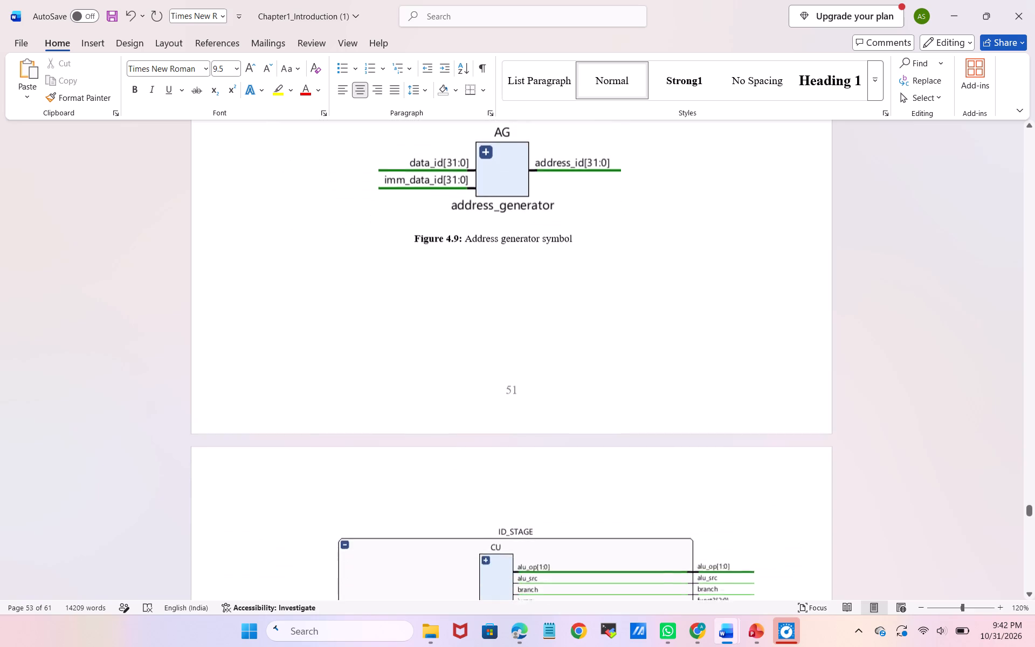
{"action": "scroll", "coordinate": [651, 458], "scroll_direction": "down", "scroll_amount": 5}
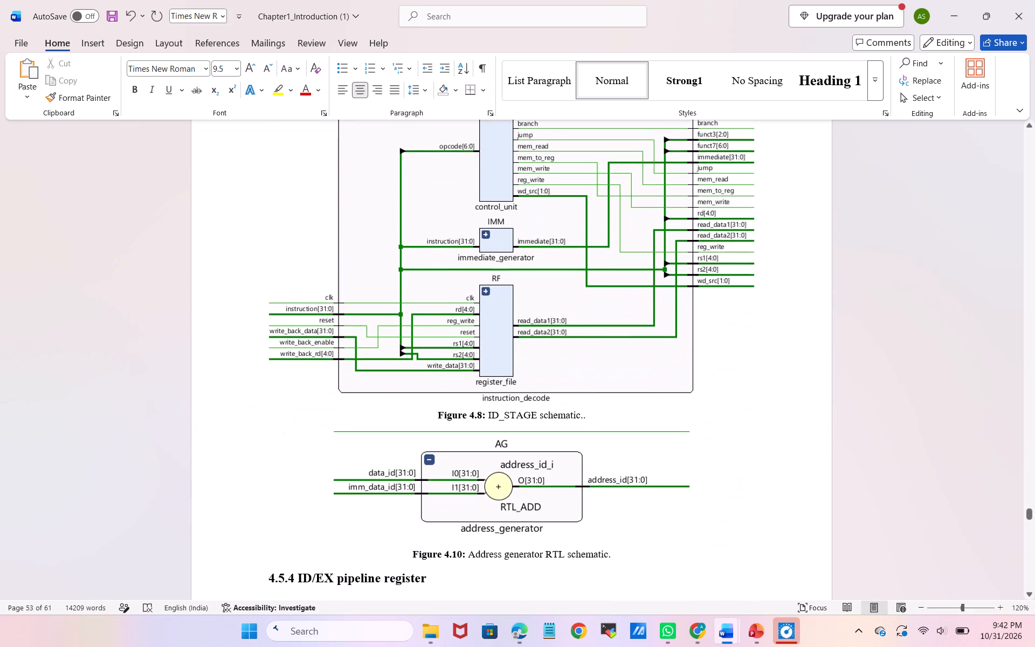
Squash the ID_EX_STAGE symbol of Figure 4.11 vertically to about half its height, keeping its width.
{"action": "scroll", "coordinate": [651, 458], "scroll_direction": "down", "scroll_amount": 6}
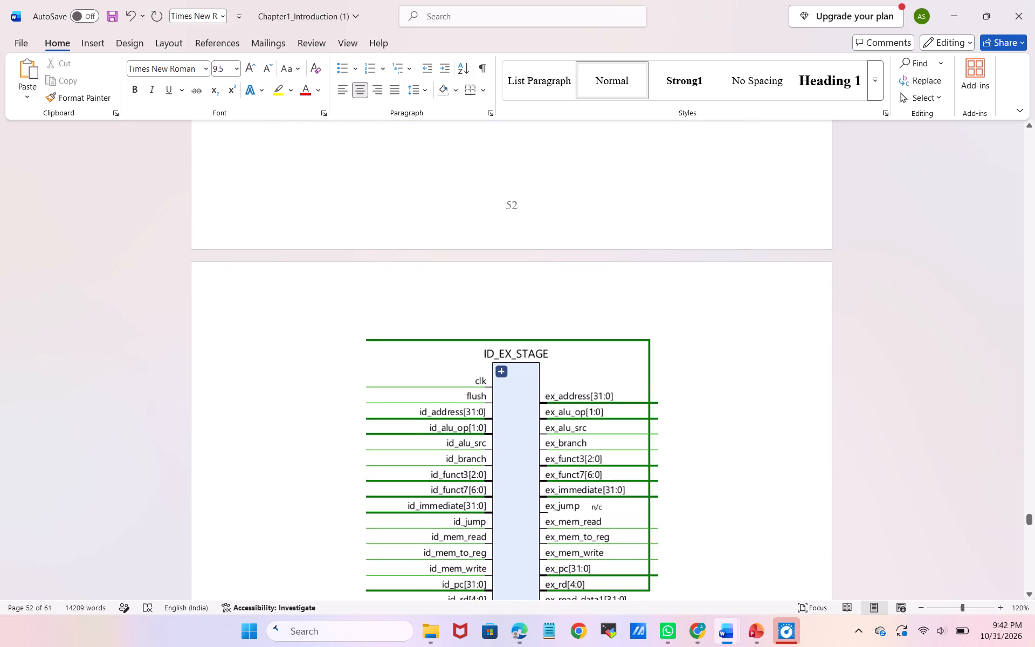
{"action": "left_click", "coordinate": [543, 447]}
{"action": "scroll", "coordinate": [543, 447], "scroll_direction": "down", "scroll_amount": 2}
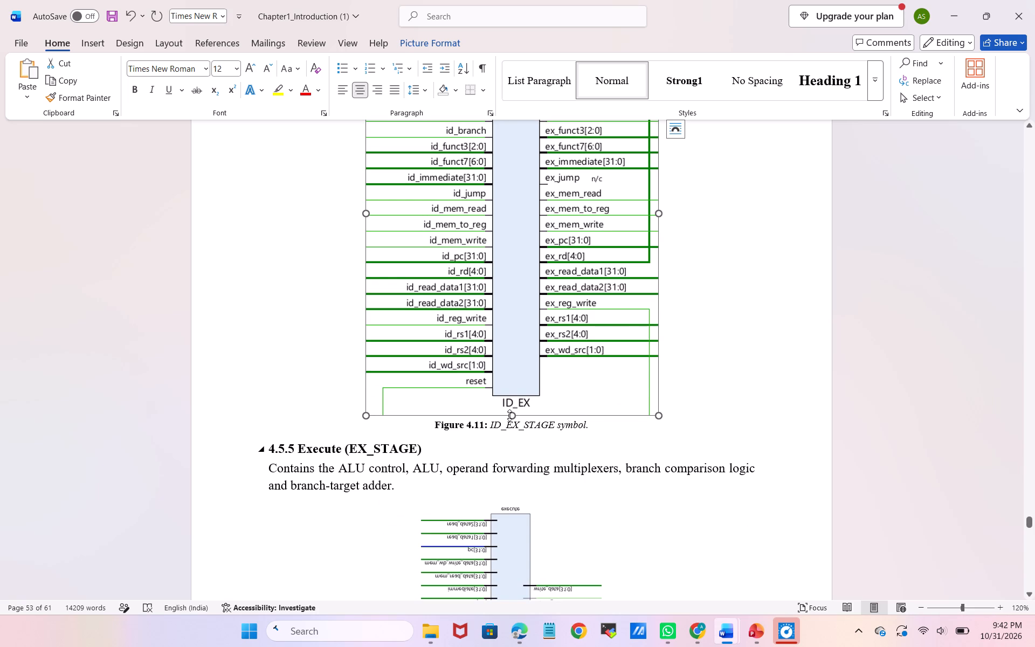
{"action": "left_click_drag", "start_coordinate": [509, 415], "coordinate": [501, 269]}
{"action": "scroll", "coordinate": [501, 269], "scroll_direction": "up", "scroll_amount": 2}
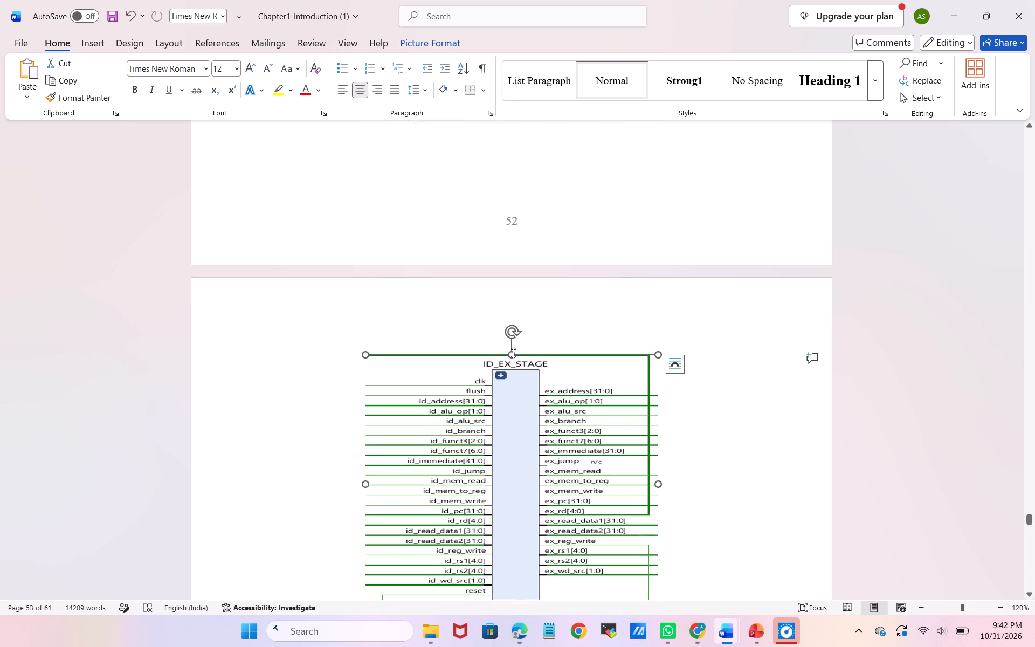
{"action": "left_click_drag", "start_coordinate": [513, 353], "coordinate": [513, 407]}
{"action": "left_click", "coordinate": [769, 363]}
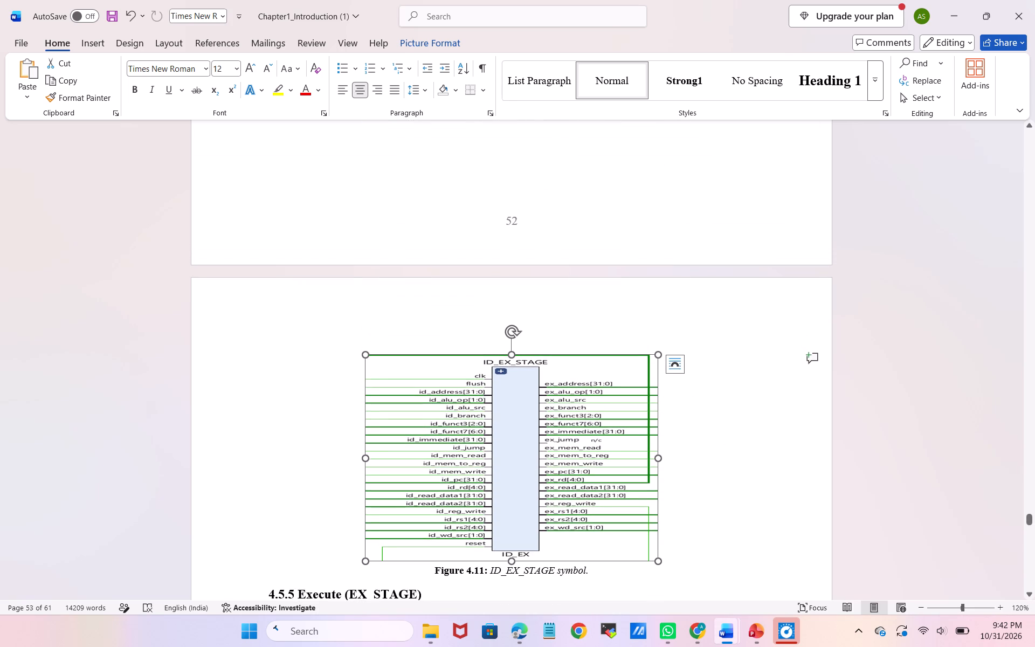
{"action": "left_click", "coordinate": [535, 402]}
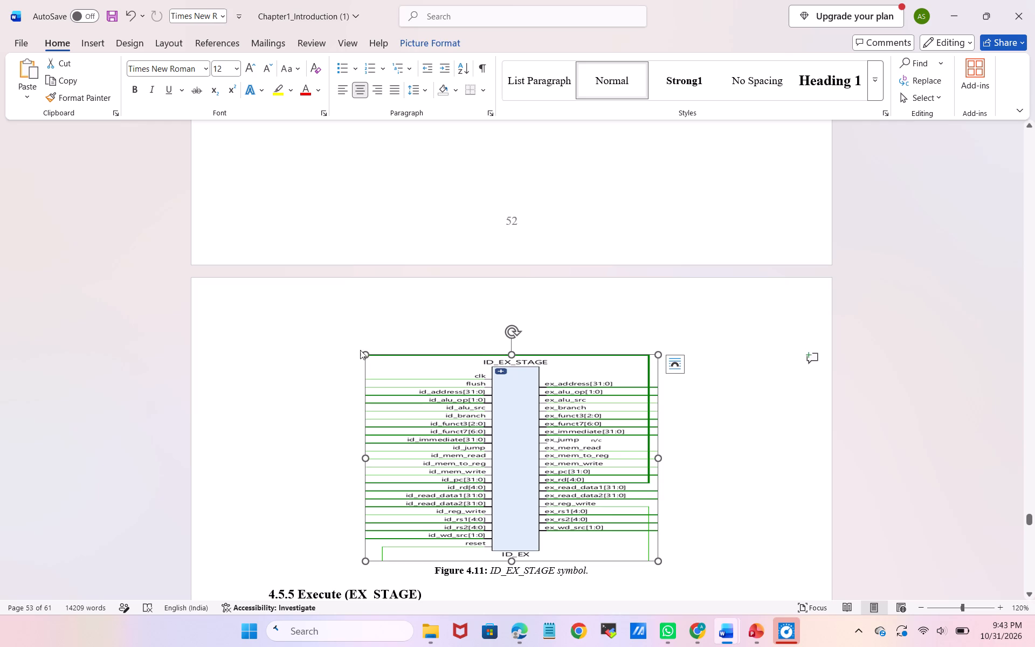
{"action": "left_click", "coordinate": [355, 347]}
{"action": "left_click", "coordinate": [355, 347]}
Shrink the Figure 4.8 ID_STAGE schematic slightly and proportionally so the ID_EX_STAGE symbol moves up beneath heading 4.5.4.
{"action": "scroll", "coordinate": [355, 347], "scroll_direction": "up", "scroll_amount": 3}
{"action": "left_click", "coordinate": [445, 363]}
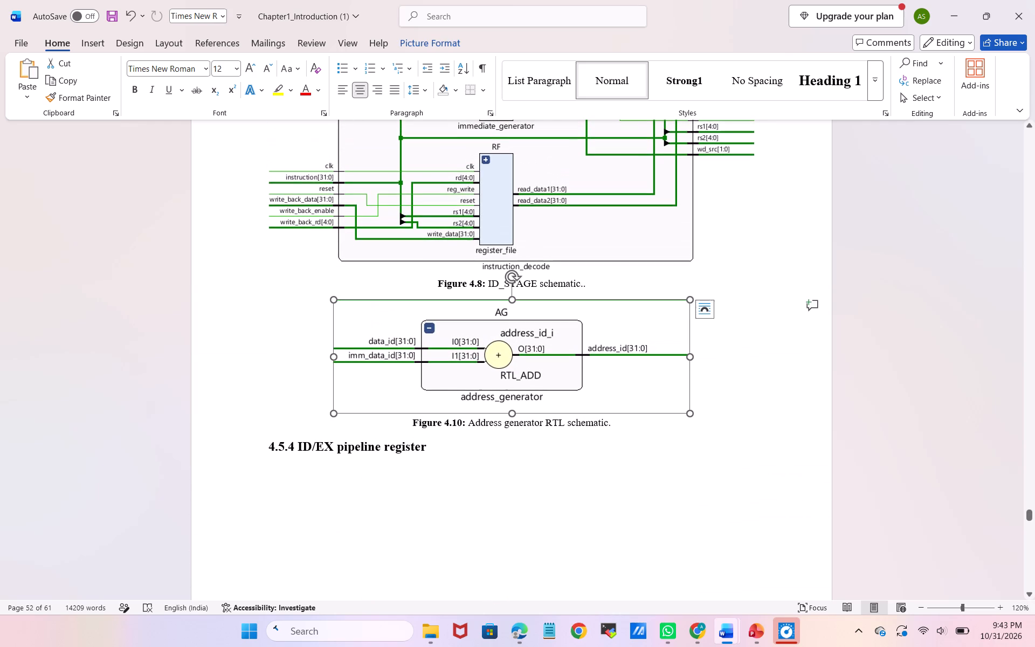
{"action": "left_click", "coordinate": [680, 213]}
{"action": "scroll", "coordinate": [680, 213], "scroll_direction": "up", "scroll_amount": 1}
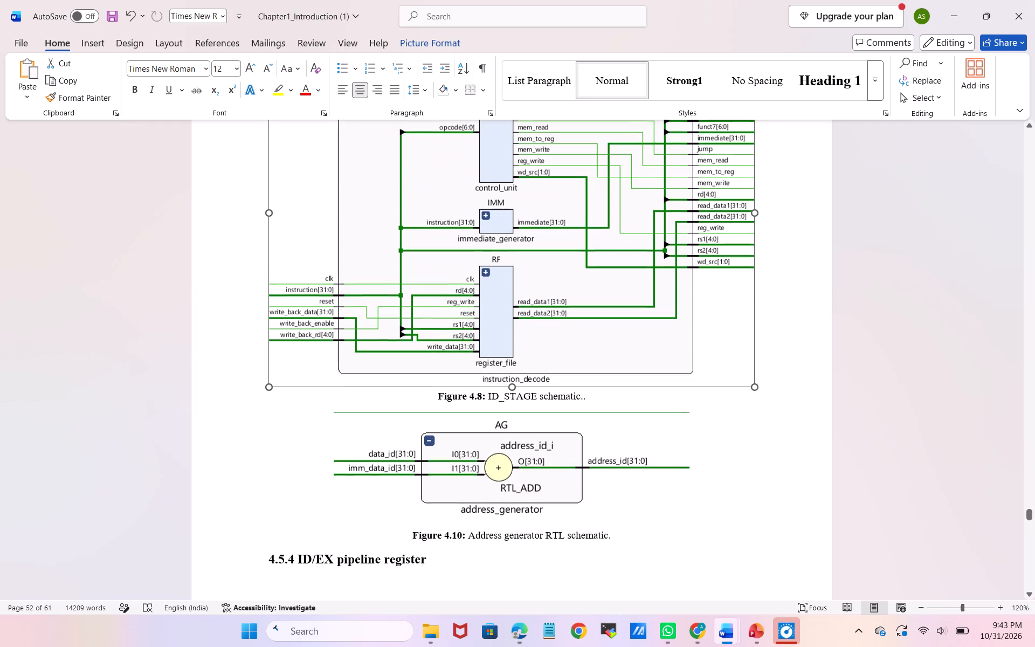
{"action": "left_click_drag", "start_coordinate": [753, 387], "coordinate": [748, 339]}
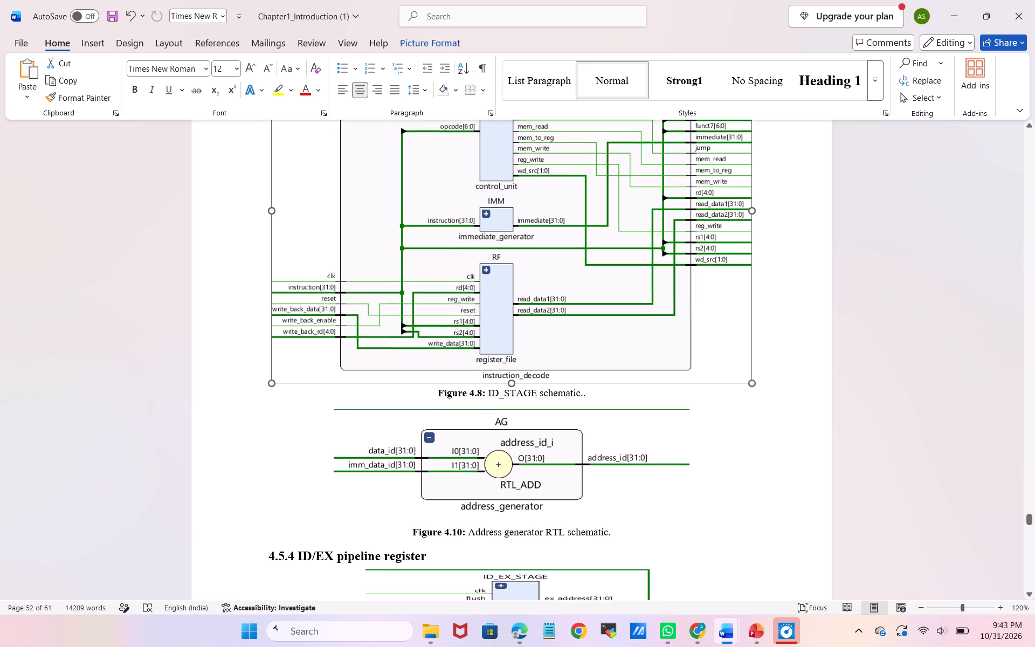
{"action": "left_click_drag", "start_coordinate": [748, 339], "coordinate": [743, 269]}
{"action": "left_click", "coordinate": [812, 382]}
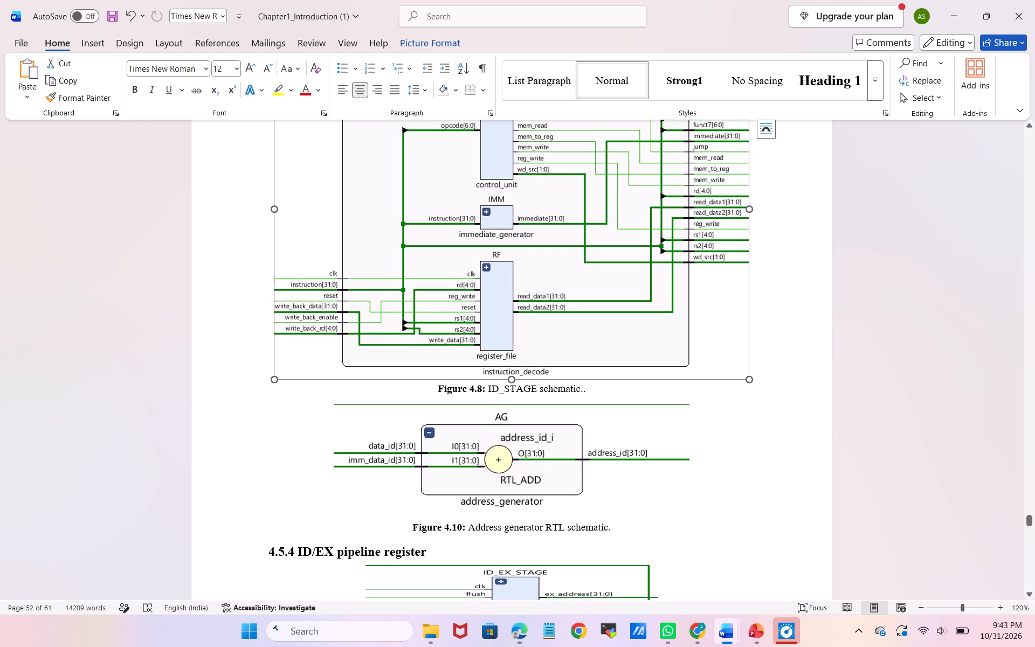
Shrink the Figure 4.14 EX_MEM_STAGE symbol proportionally to about 80% so it fits on the page with heading 4.5.6.
{"action": "scroll", "coordinate": [812, 382], "scroll_direction": "up", "scroll_amount": 1}
{"action": "scroll", "coordinate": [812, 382], "scroll_direction": "down", "scroll_amount": 3}
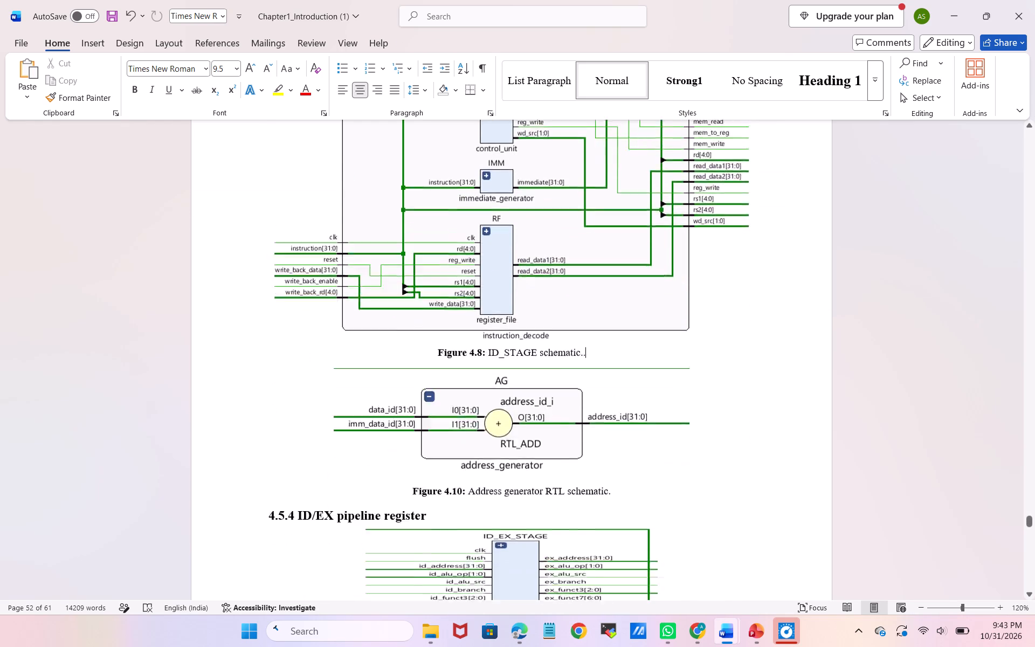
{"action": "scroll", "coordinate": [812, 382], "scroll_direction": "down", "scroll_amount": 4}
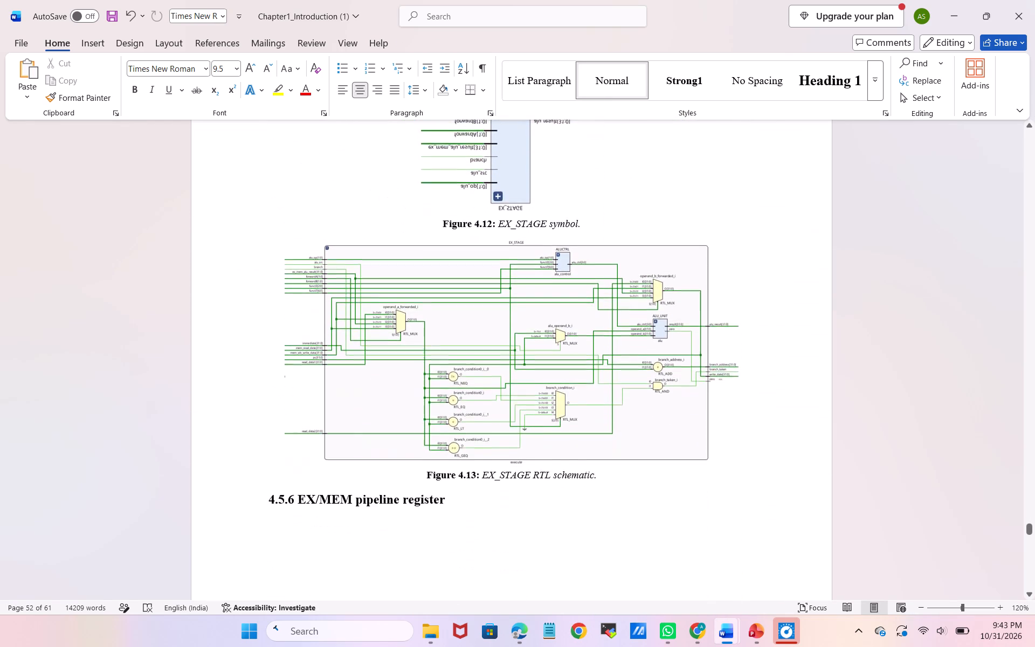
{"action": "scroll", "coordinate": [812, 382], "scroll_direction": "down", "scroll_amount": 4}
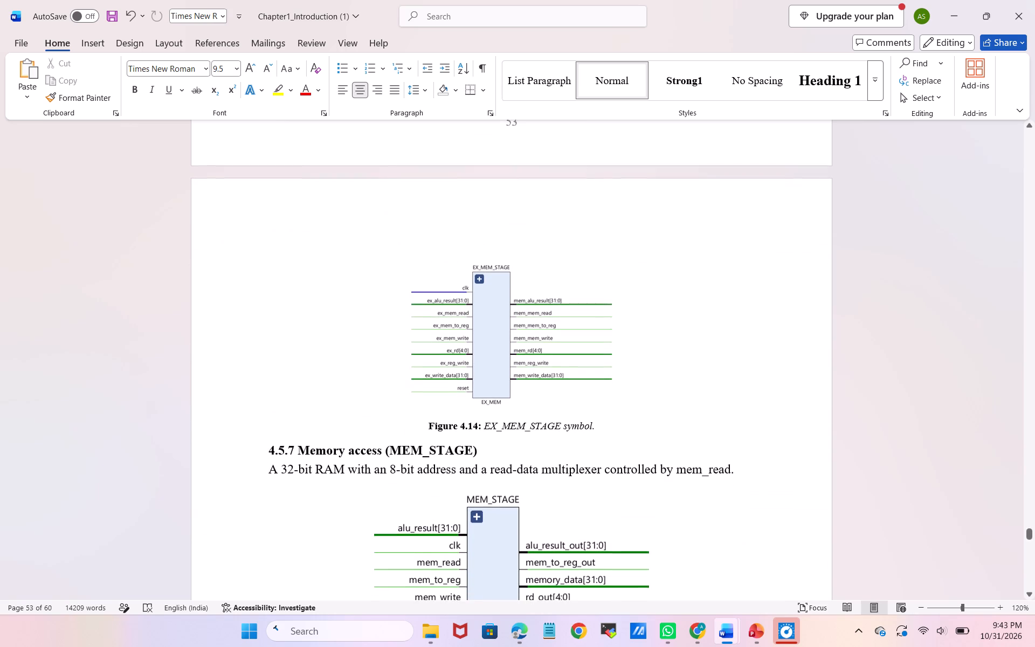
{"action": "left_click", "coordinate": [575, 370]}
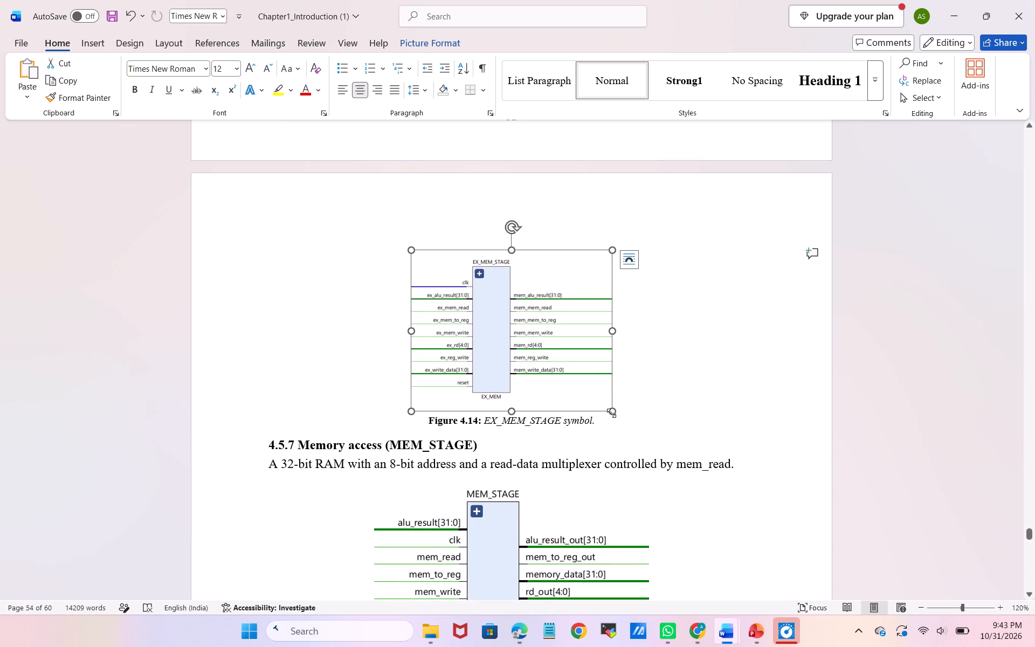
{"action": "left_click_drag", "start_coordinate": [611, 413], "coordinate": [572, 355]}
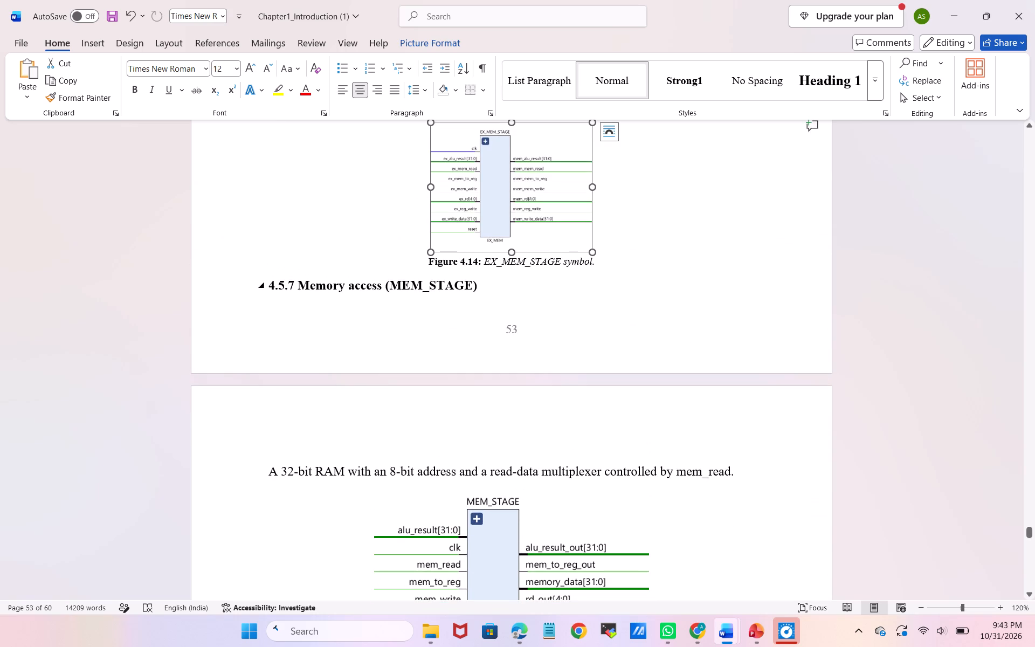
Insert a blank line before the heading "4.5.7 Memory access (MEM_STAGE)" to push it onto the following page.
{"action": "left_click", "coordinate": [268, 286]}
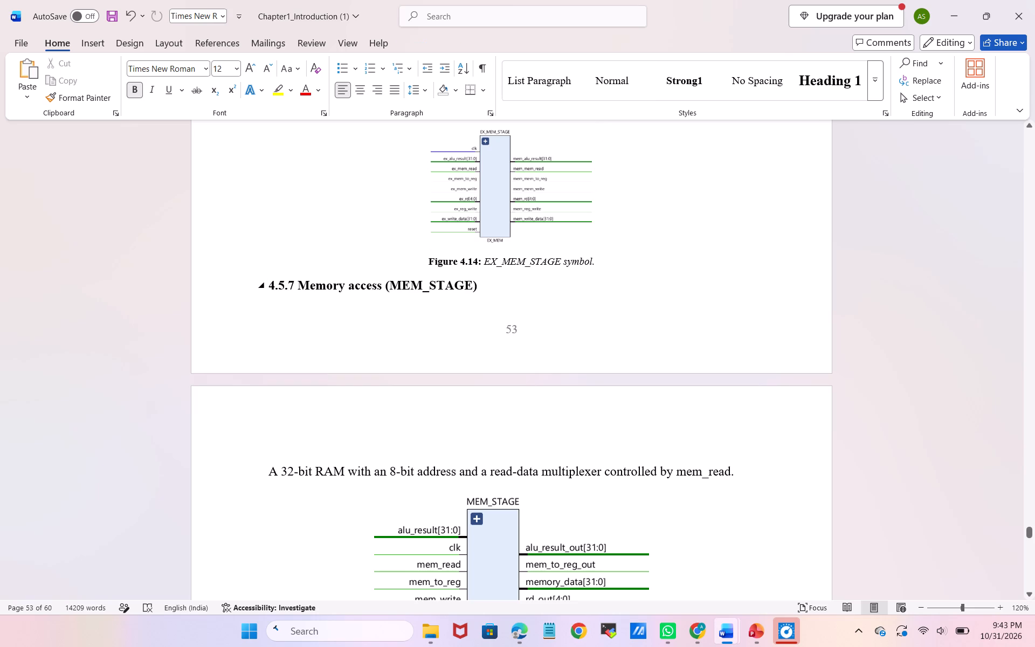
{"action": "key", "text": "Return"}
Enlarge the Figure 4.14 EX_MEM_STAGE symbol proportionally by about 14% to use the remaining space above the page number.
{"action": "scroll", "coordinate": [268, 286], "scroll_direction": "up", "scroll_amount": 1}
{"action": "left_click", "coordinate": [294, 202]}
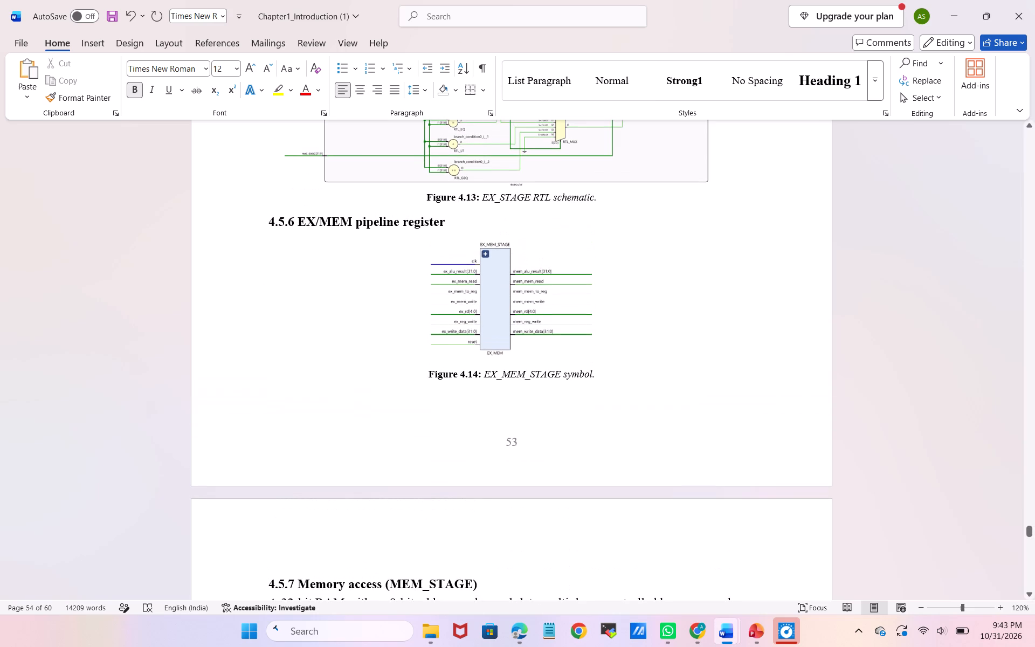
{"action": "left_click", "coordinate": [528, 270]}
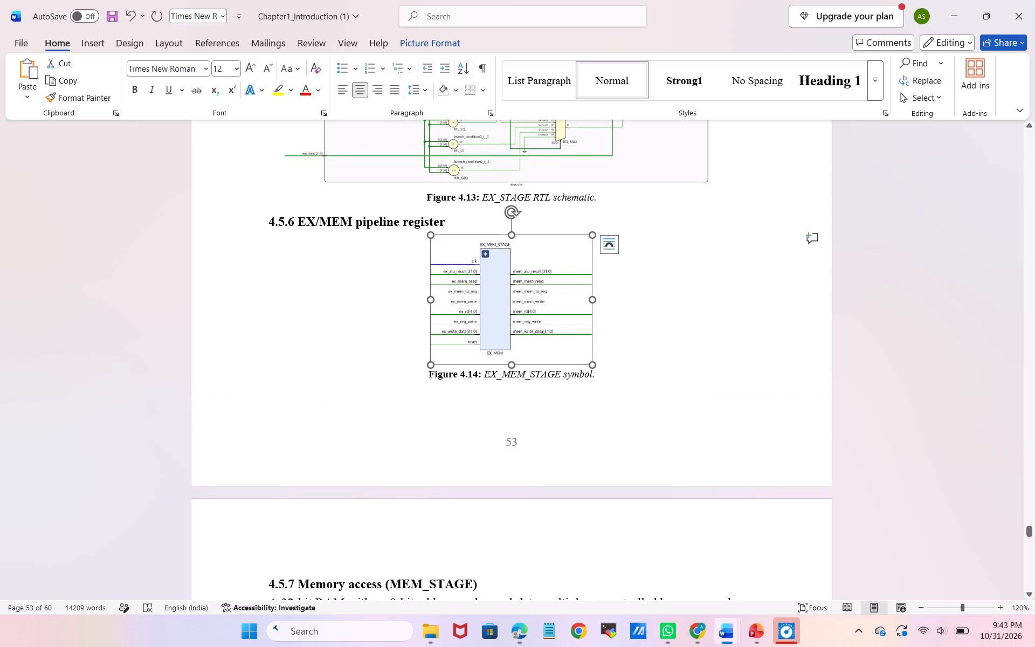
{"action": "left_click_drag", "start_coordinate": [592, 361], "coordinate": [615, 365]}
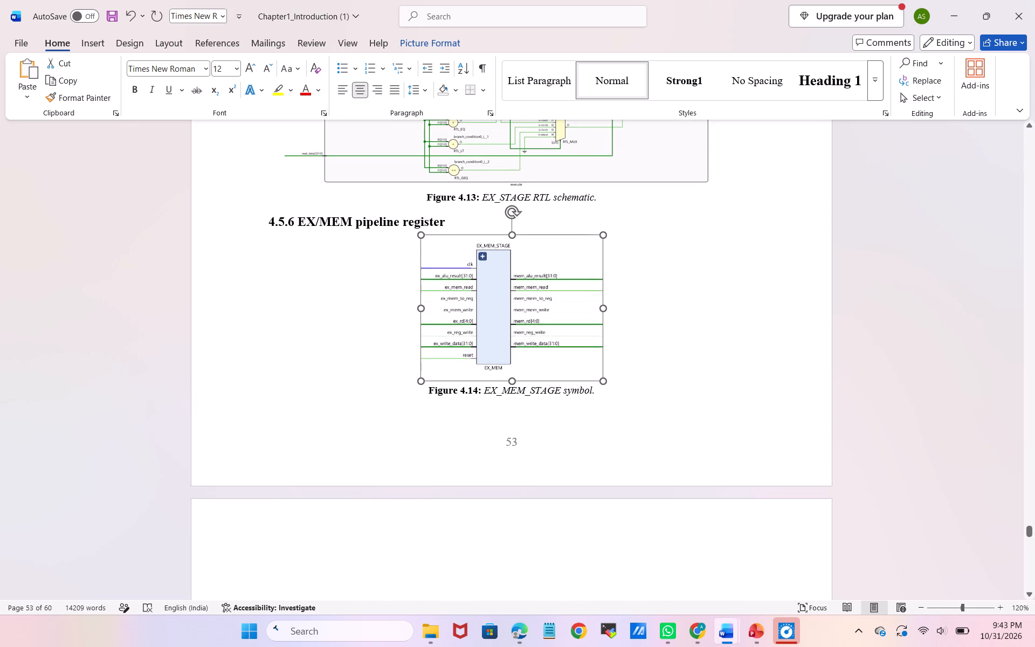
{"action": "left_click_drag", "start_coordinate": [615, 365], "coordinate": [616, 366]}
{"action": "left_click", "coordinate": [681, 350]}
Check the figure placement and page breaks of sections 4.5.4 to 4.5.6 after the resizing.
{"action": "scroll", "coordinate": [681, 350], "scroll_direction": "up", "scroll_amount": 2}
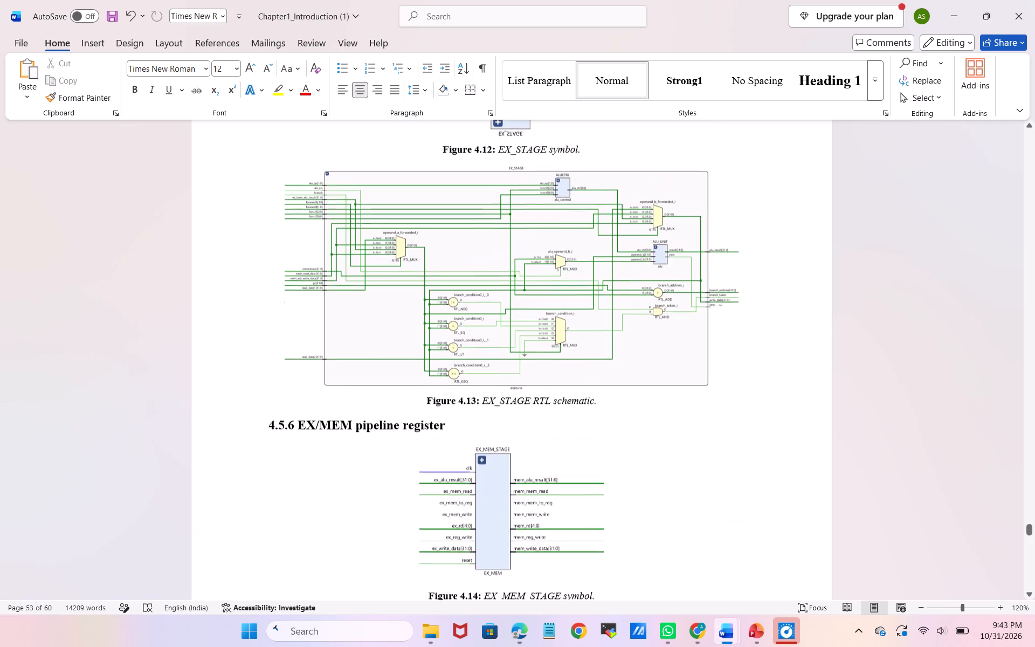
{"action": "scroll", "coordinate": [681, 350], "scroll_direction": "up", "scroll_amount": 3}
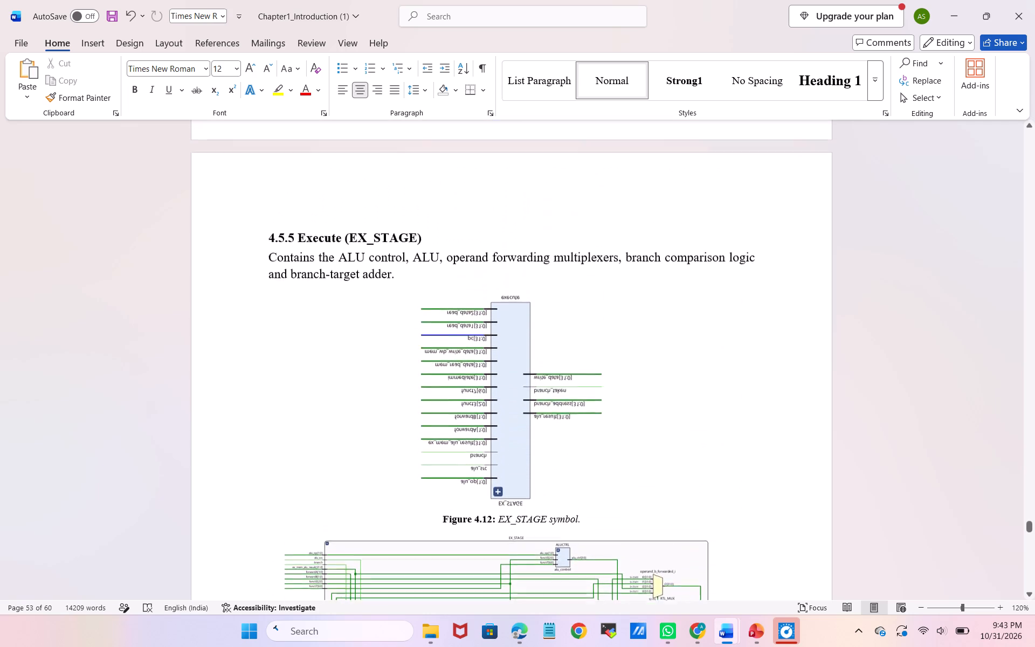
{"action": "scroll", "coordinate": [681, 350], "scroll_direction": "up", "scroll_amount": 4}
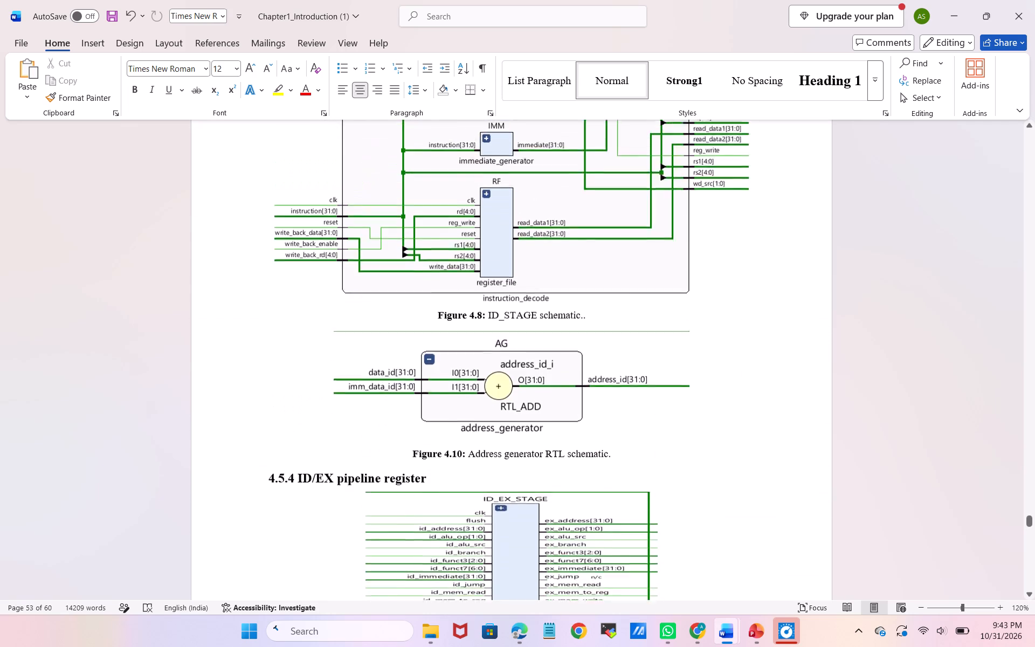
{"action": "scroll", "coordinate": [681, 350], "scroll_direction": "up", "scroll_amount": 2}
{"action": "scroll", "coordinate": [681, 350], "scroll_direction": "down", "scroll_amount": 6}
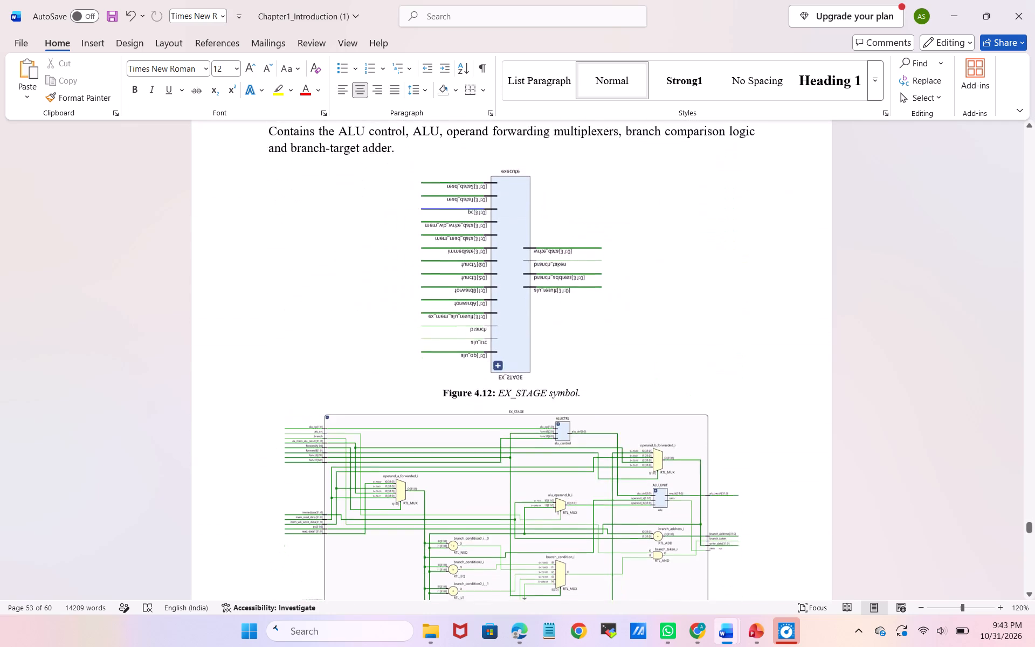
{"action": "scroll", "coordinate": [681, 350], "scroll_direction": "down", "scroll_amount": 3}
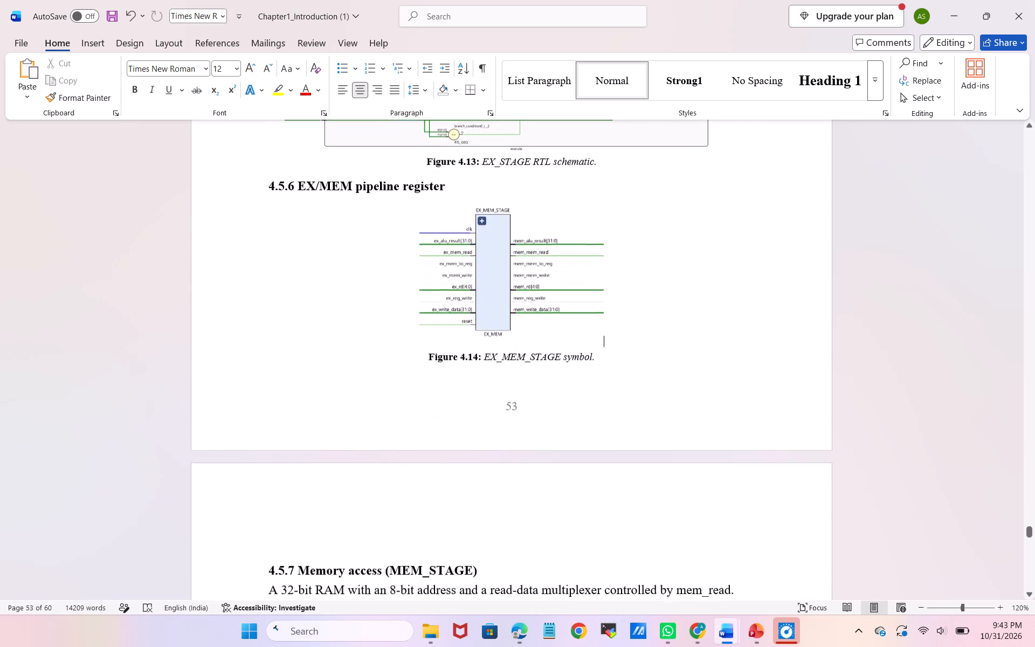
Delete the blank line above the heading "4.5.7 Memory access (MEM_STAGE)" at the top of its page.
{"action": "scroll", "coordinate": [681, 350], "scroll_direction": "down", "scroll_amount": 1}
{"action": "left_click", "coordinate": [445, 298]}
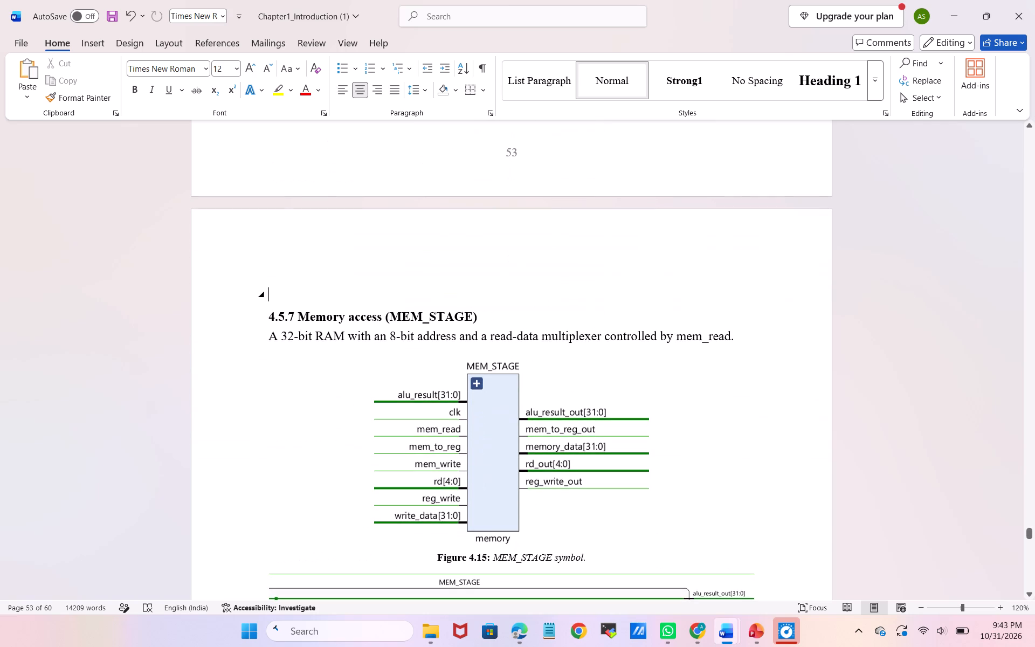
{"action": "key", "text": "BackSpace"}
Reduce the height of the Figure 4.15 MEM_STAGE symbol by about 25%, keeping its width.
{"action": "scroll", "coordinate": [445, 298], "scroll_direction": "down", "scroll_amount": 1}
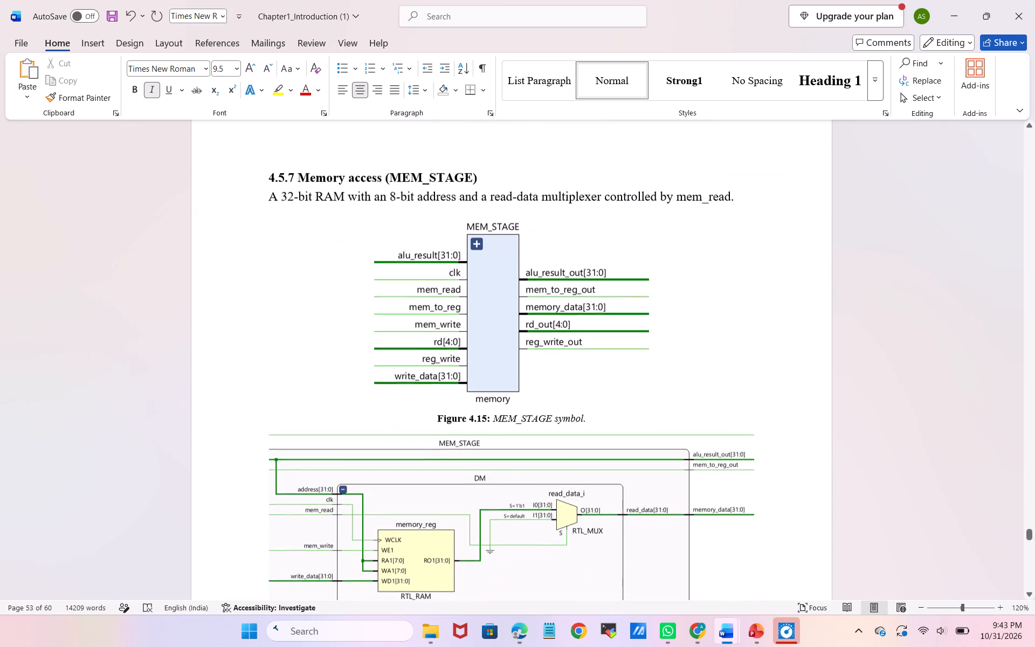
{"action": "scroll", "coordinate": [445, 298], "scroll_direction": "down", "scroll_amount": 3}
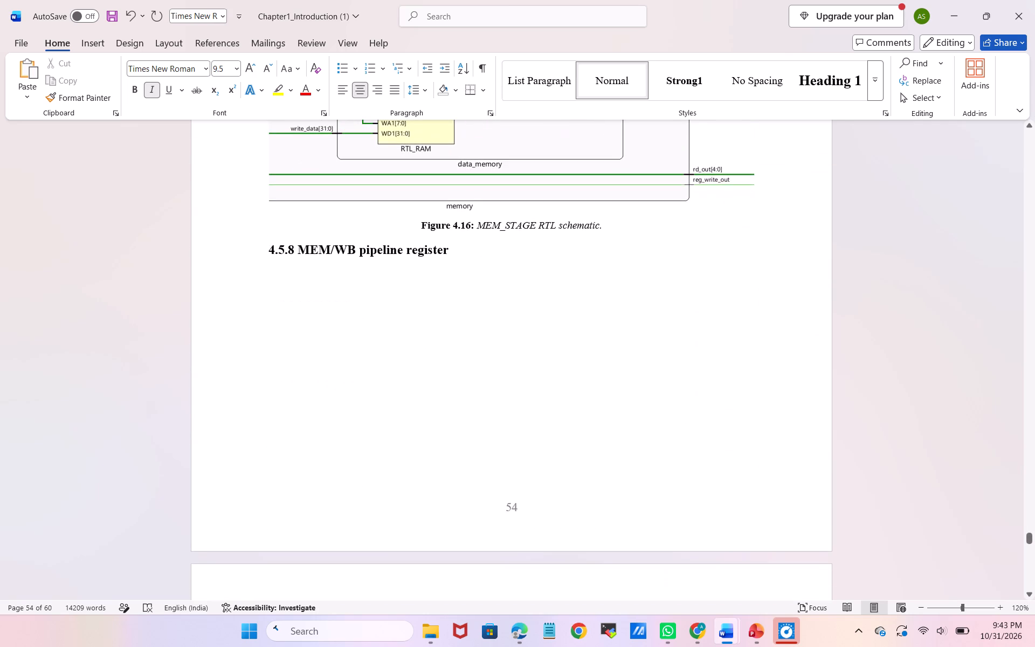
{"action": "scroll", "coordinate": [445, 298], "scroll_direction": "up", "scroll_amount": 3}
{"action": "left_click", "coordinate": [474, 256]}
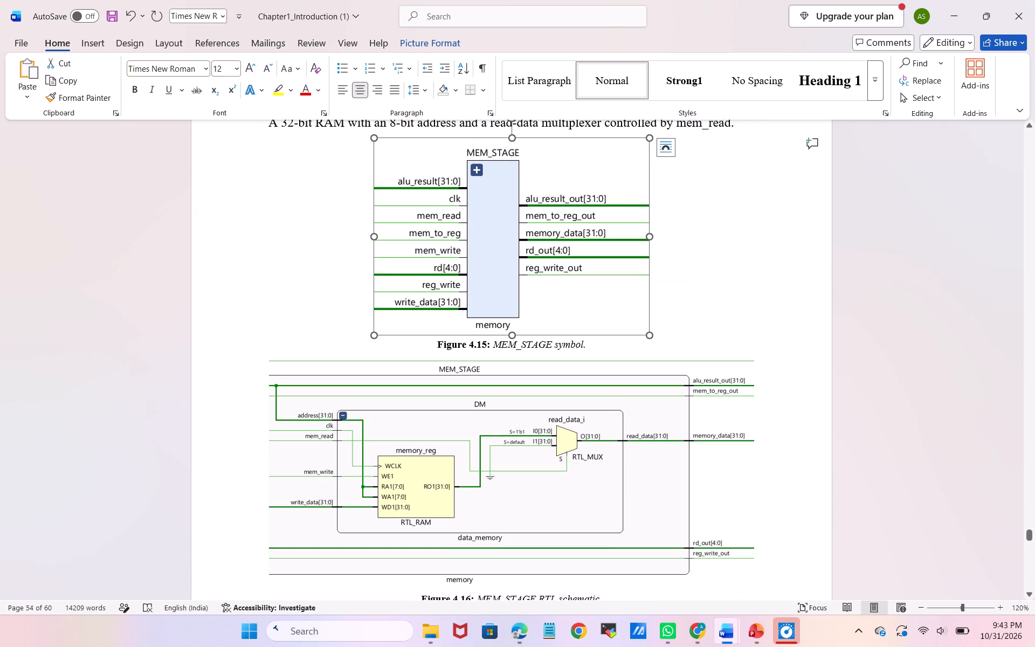
{"action": "left_click_drag", "start_coordinate": [509, 334], "coordinate": [509, 293]}
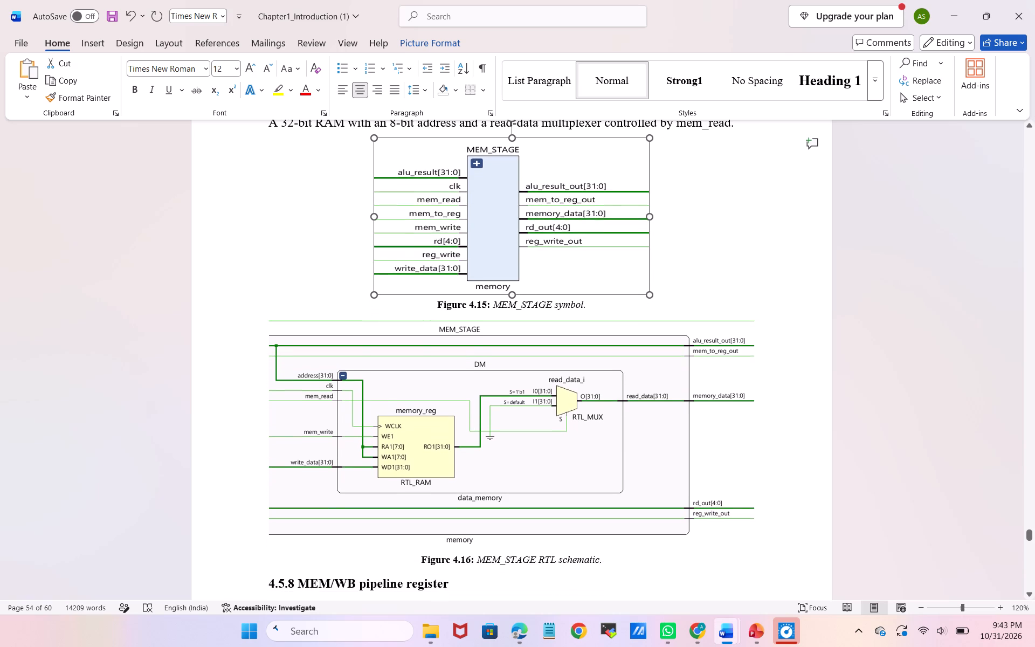
{"action": "left_click_drag", "start_coordinate": [509, 293], "coordinate": [509, 286]}
{"action": "left_click", "coordinate": [693, 236]}
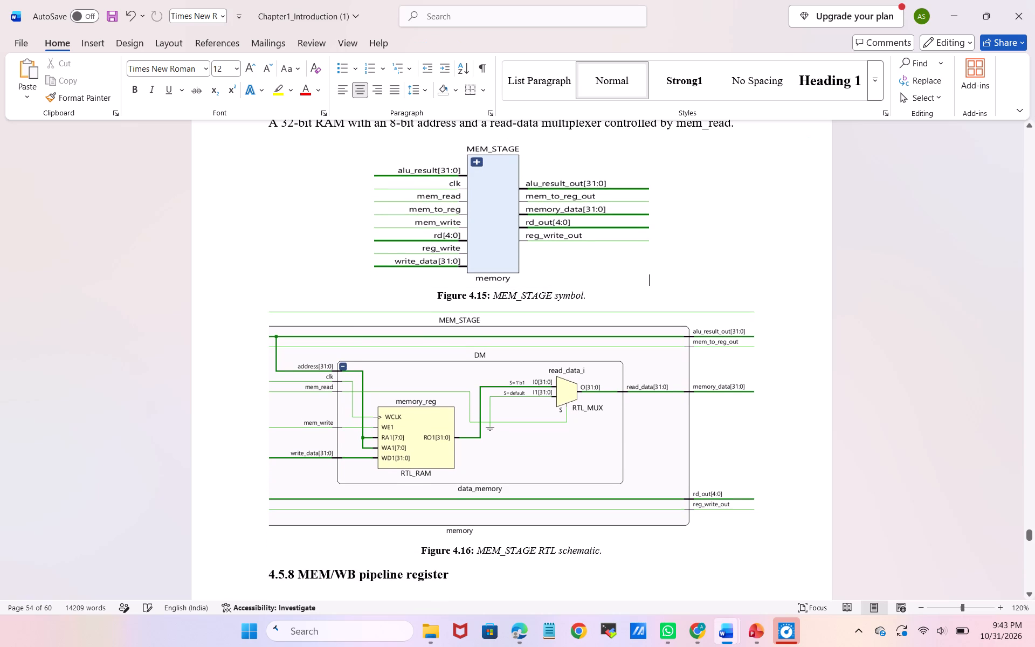
Shrink the Figure 4.16 MEM_STAGE RTL schematic by about 19% in height and about 21% in width.
{"action": "left_click", "coordinate": [564, 397]}
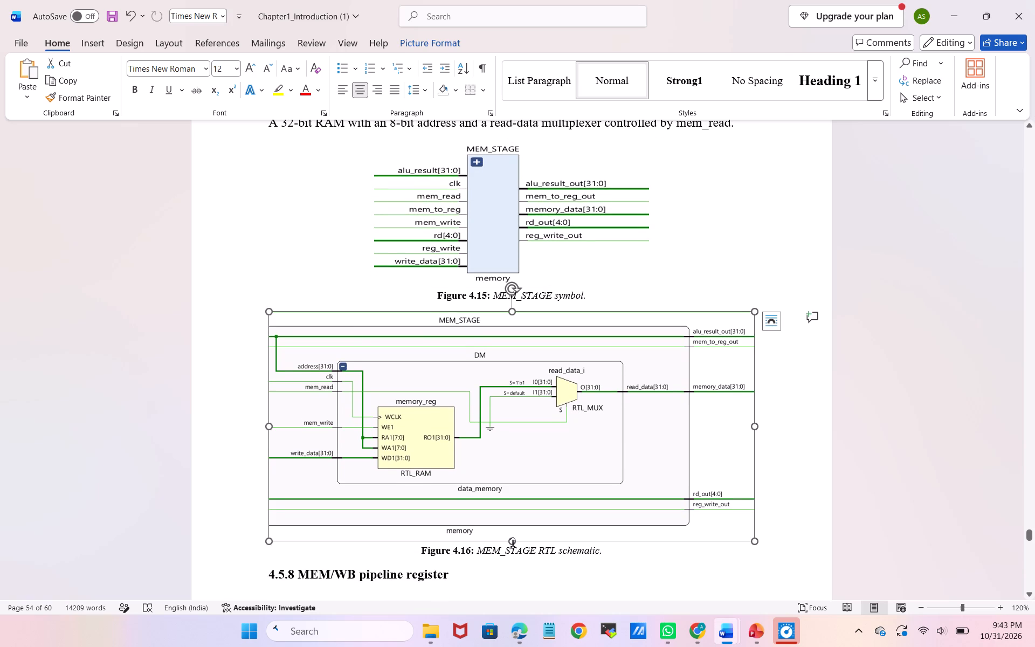
{"action": "left_click_drag", "start_coordinate": [513, 543], "coordinate": [518, 497]}
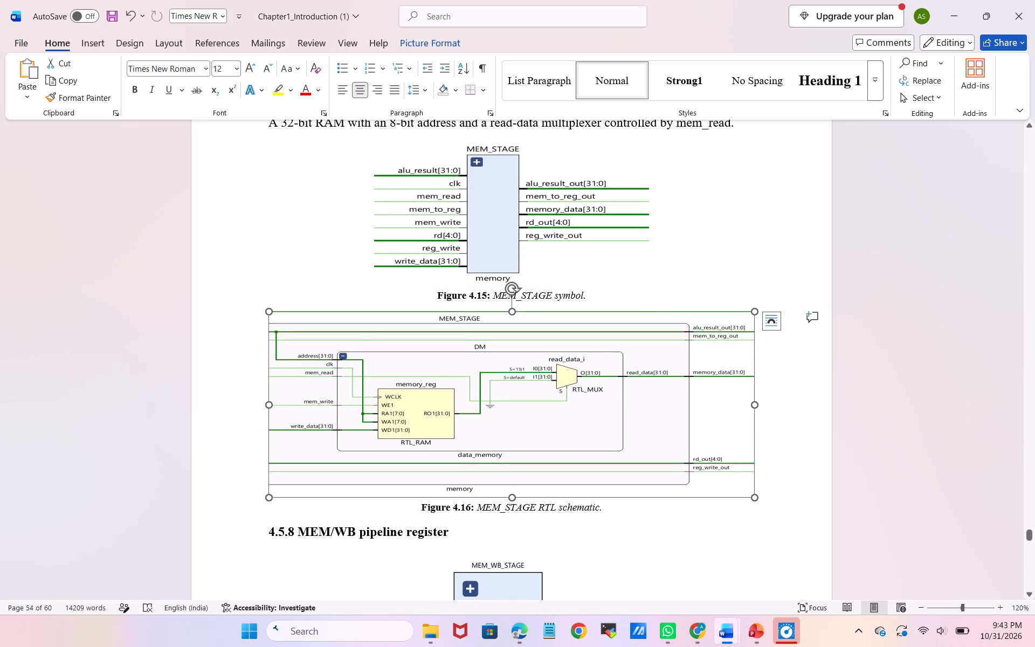
{"action": "left_click_drag", "start_coordinate": [271, 404], "coordinate": [361, 399]}
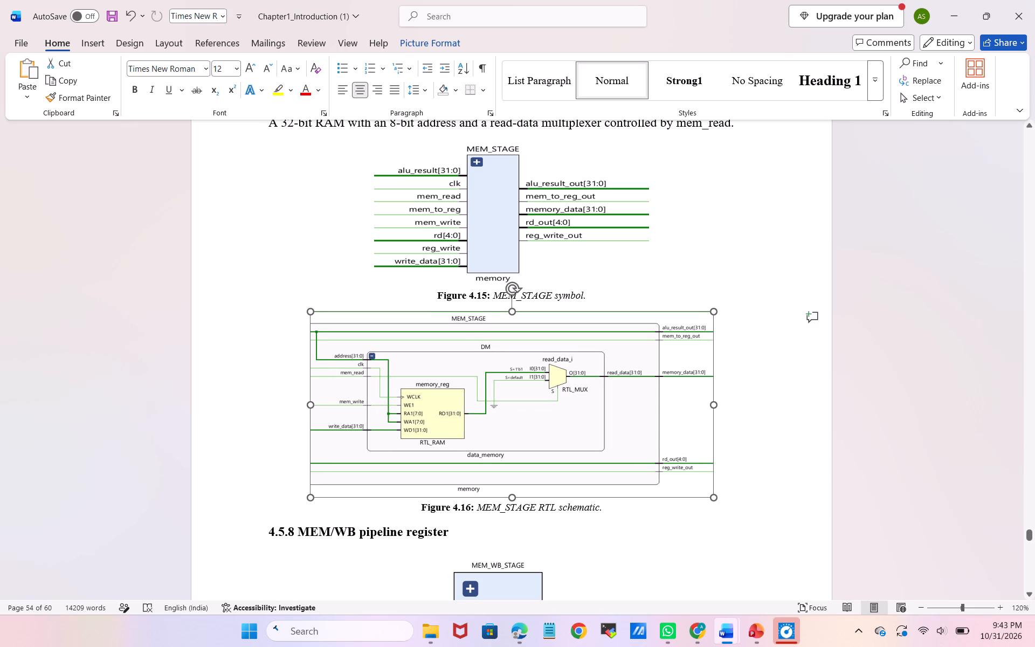
{"action": "left_click_drag", "start_coordinate": [361, 399], "coordinate": [370, 399]}
{"action": "left_click", "coordinate": [296, 373]}
Reduce the height of the MEM_WB_STAGE symbol in section 4.5.8 by about 16%, keeping its width.
{"action": "scroll", "coordinate": [296, 373], "scroll_direction": "down", "scroll_amount": 1}
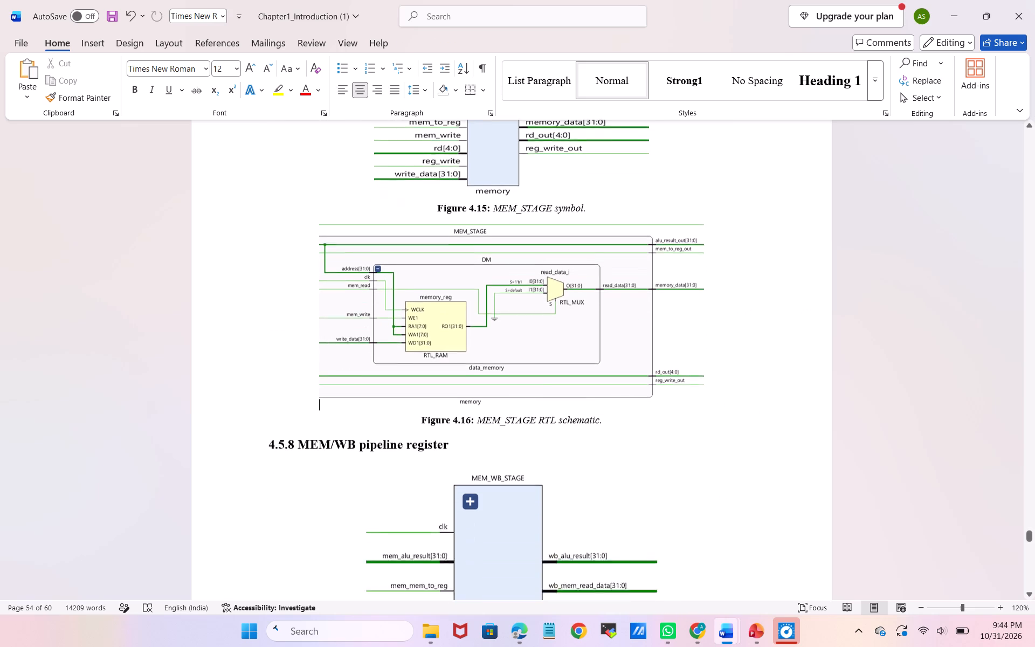
{"action": "scroll", "coordinate": [296, 373], "scroll_direction": "down", "scroll_amount": 2}
{"action": "left_click", "coordinate": [500, 405]}
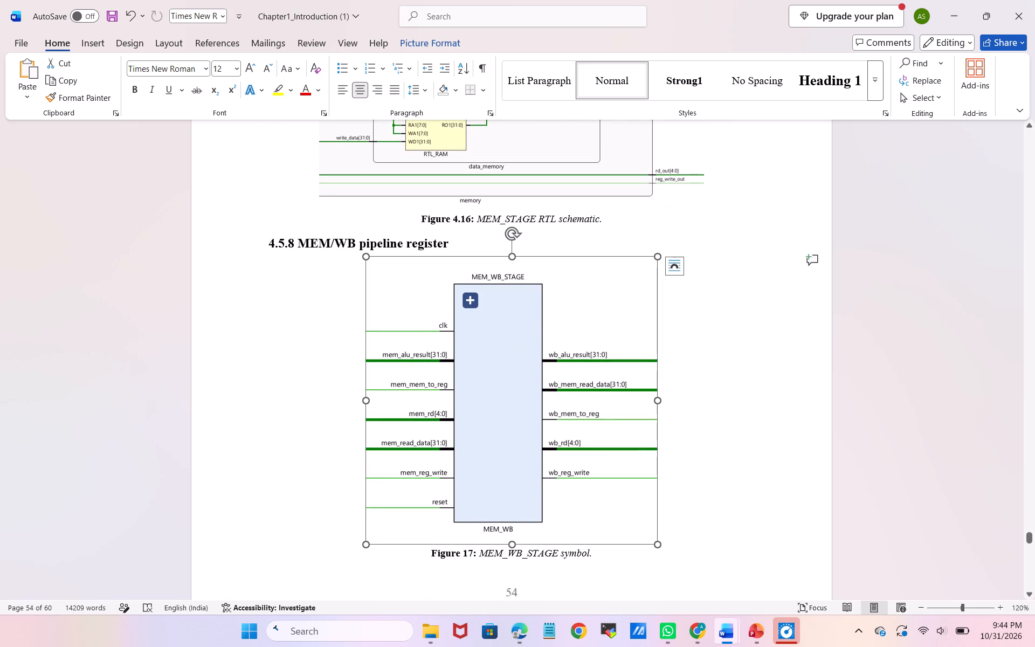
{"action": "left_click_drag", "start_coordinate": [510, 544], "coordinate": [507, 497]}
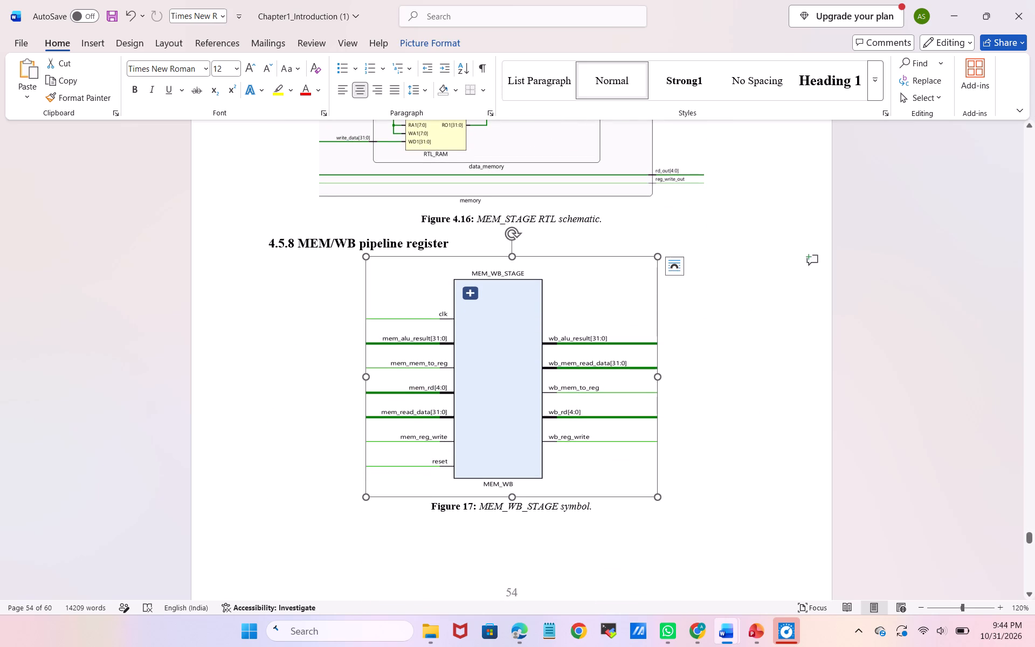
{"action": "left_click", "coordinate": [712, 407]}
Check the layout of Figures 4.18 to 4.20 and the page break before section 4.5.10.
{"action": "scroll", "coordinate": [712, 407], "scroll_direction": "down", "scroll_amount": 2}
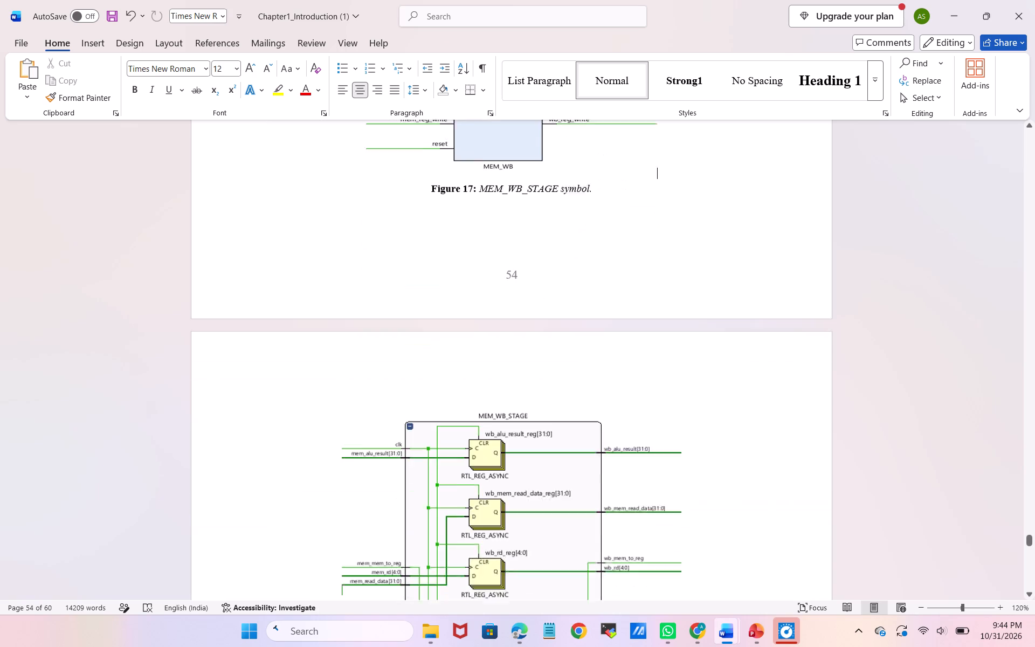
{"action": "scroll", "coordinate": [712, 407], "scroll_direction": "down", "scroll_amount": 3}
{"action": "left_click", "coordinate": [564, 345]}
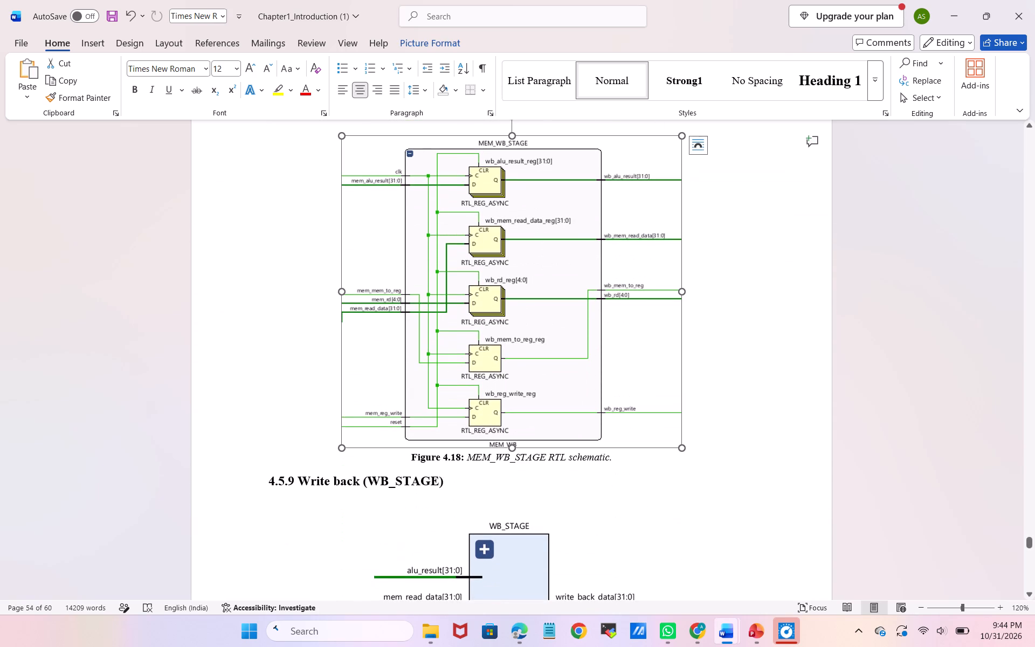
{"action": "scroll", "coordinate": [685, 438], "scroll_direction": "down", "scroll_amount": 2}
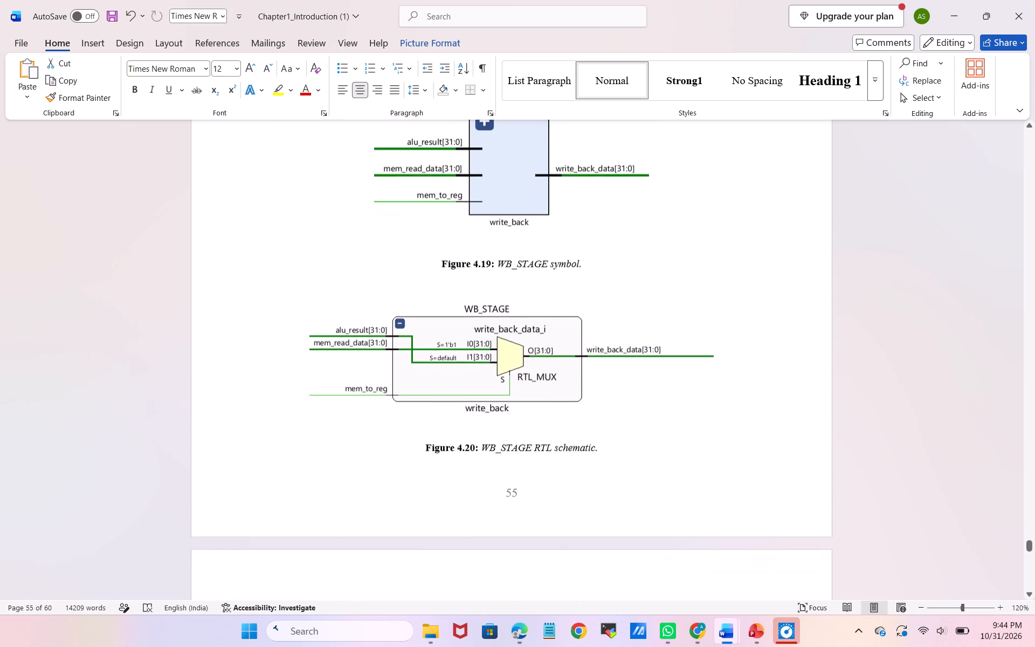
{"action": "scroll", "coordinate": [685, 438], "scroll_direction": "up", "scroll_amount": 2}
{"action": "scroll", "coordinate": [685, 438], "scroll_direction": "down", "scroll_amount": 4}
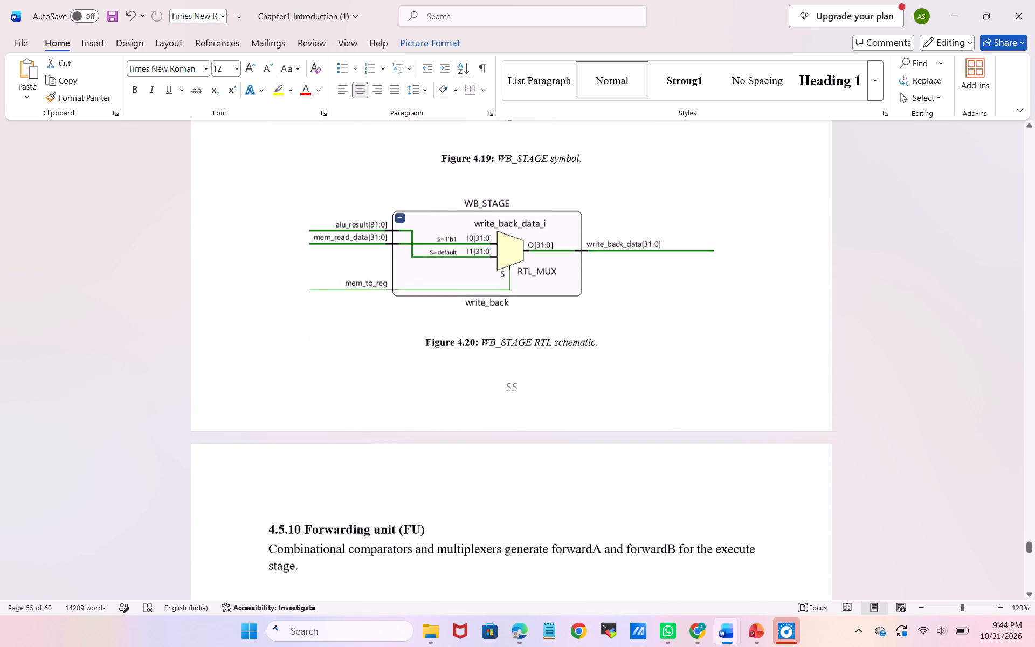
Shrink the Figure 4.21 forwarding unit symbol proportionally by about 26%.
{"action": "scroll", "coordinate": [685, 438], "scroll_direction": "down", "scroll_amount": 2}
{"action": "left_click", "coordinate": [524, 299]}
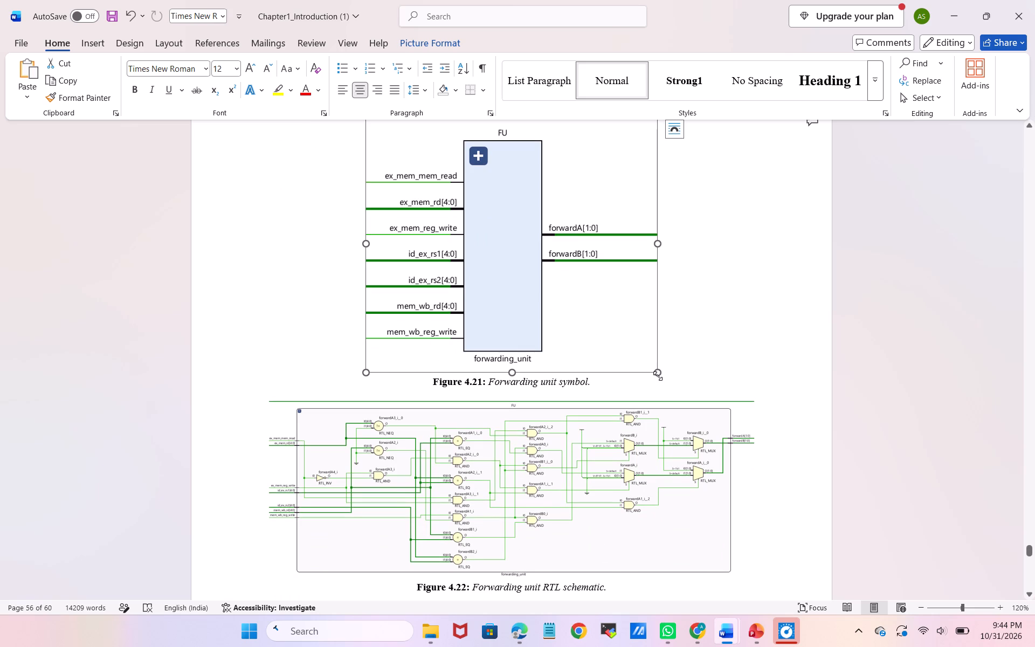
{"action": "left_click_drag", "start_coordinate": [658, 376], "coordinate": [579, 283]}
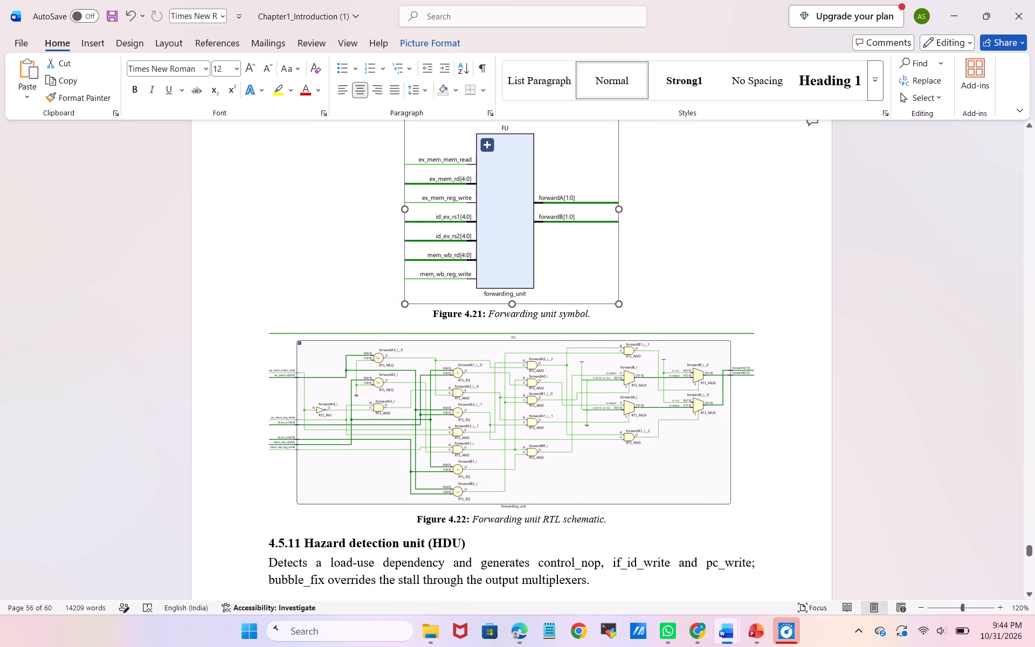
{"action": "left_click", "coordinate": [710, 276]}
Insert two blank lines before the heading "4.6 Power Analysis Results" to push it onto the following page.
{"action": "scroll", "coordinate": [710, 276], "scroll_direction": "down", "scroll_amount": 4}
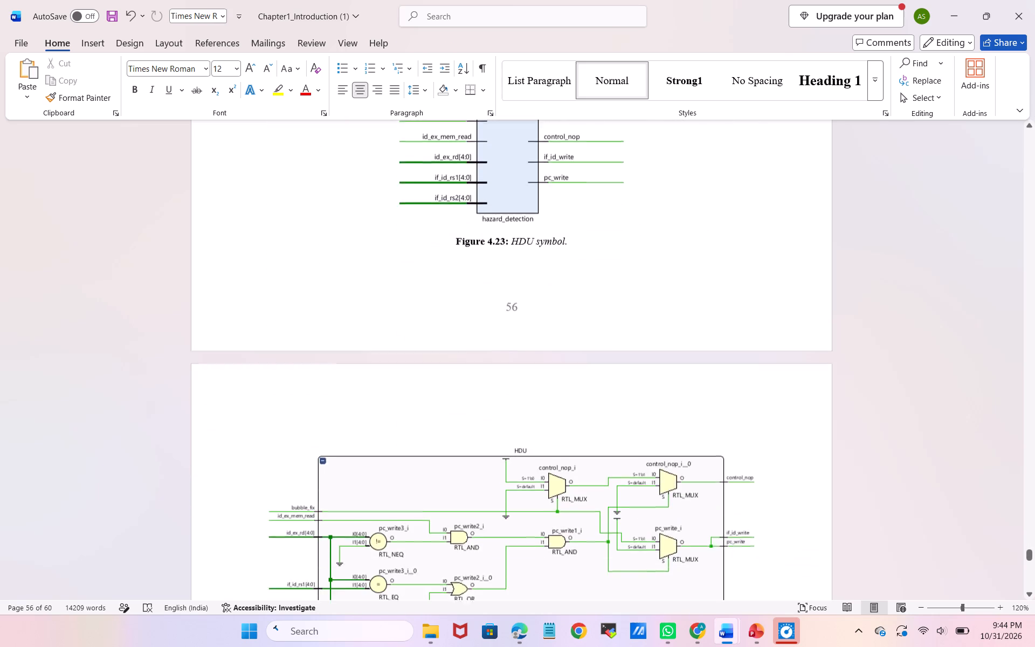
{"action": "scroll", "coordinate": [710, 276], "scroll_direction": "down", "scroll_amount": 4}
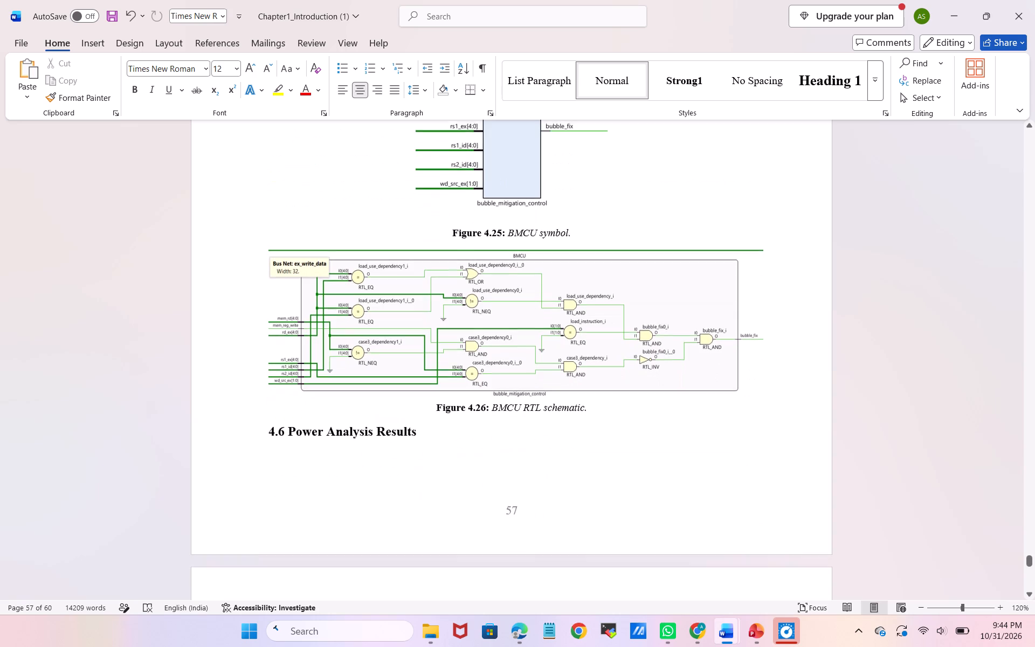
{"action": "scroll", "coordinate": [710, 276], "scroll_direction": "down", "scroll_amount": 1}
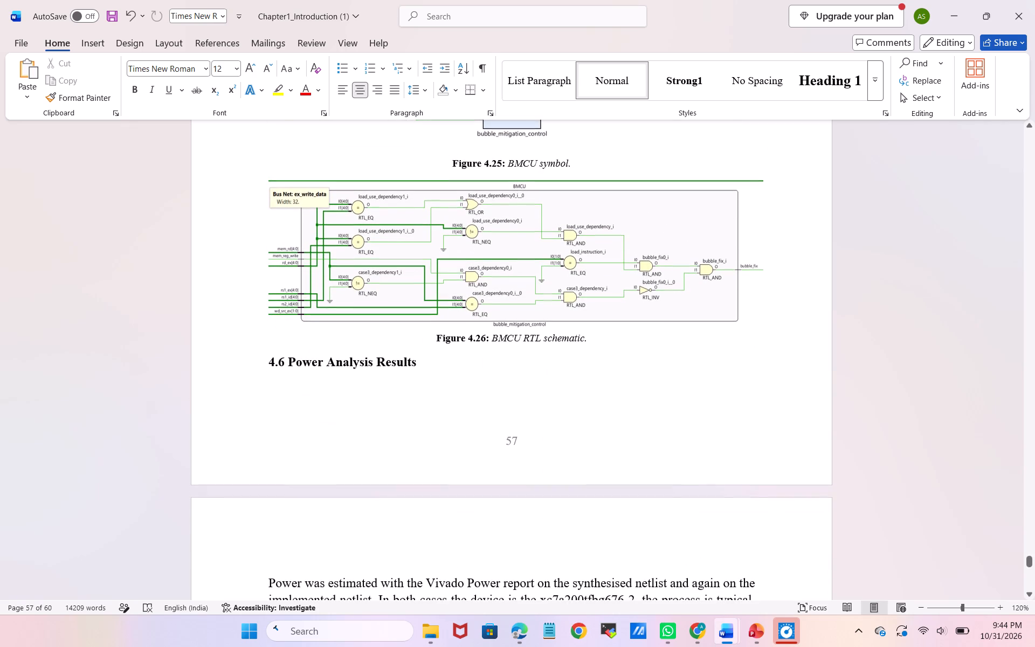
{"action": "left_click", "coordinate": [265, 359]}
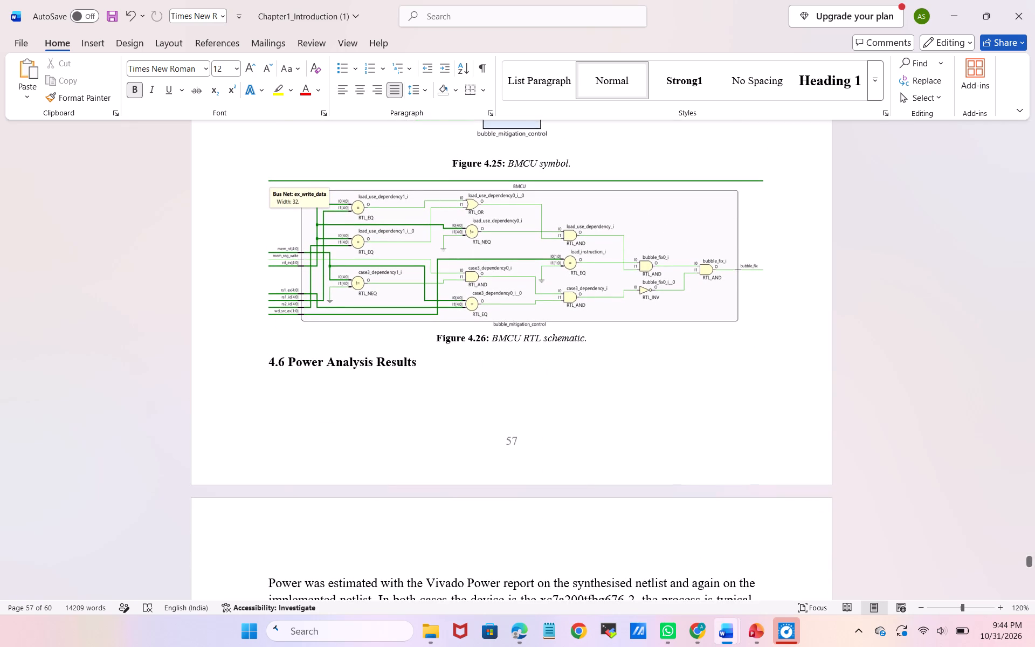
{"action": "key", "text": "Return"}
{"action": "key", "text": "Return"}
Stretch the Figure 4.26 BMCU RTL schematic vertically by about 43% to fill the remaining space on its page.
{"action": "scroll", "coordinate": [265, 359], "scroll_direction": "up", "scroll_amount": 1}
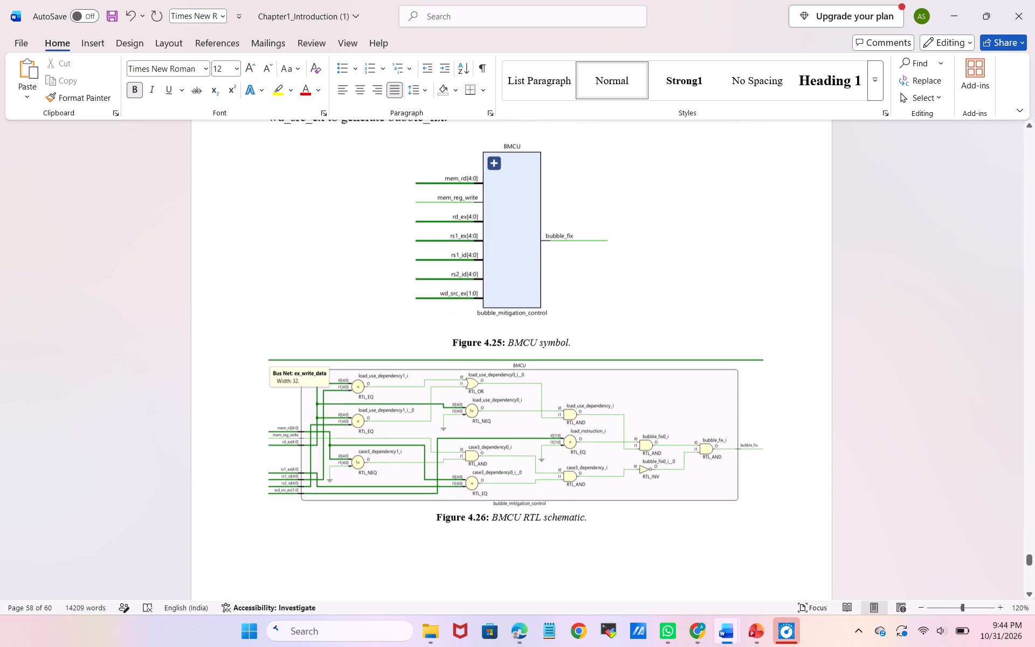
{"action": "left_click", "coordinate": [559, 449]}
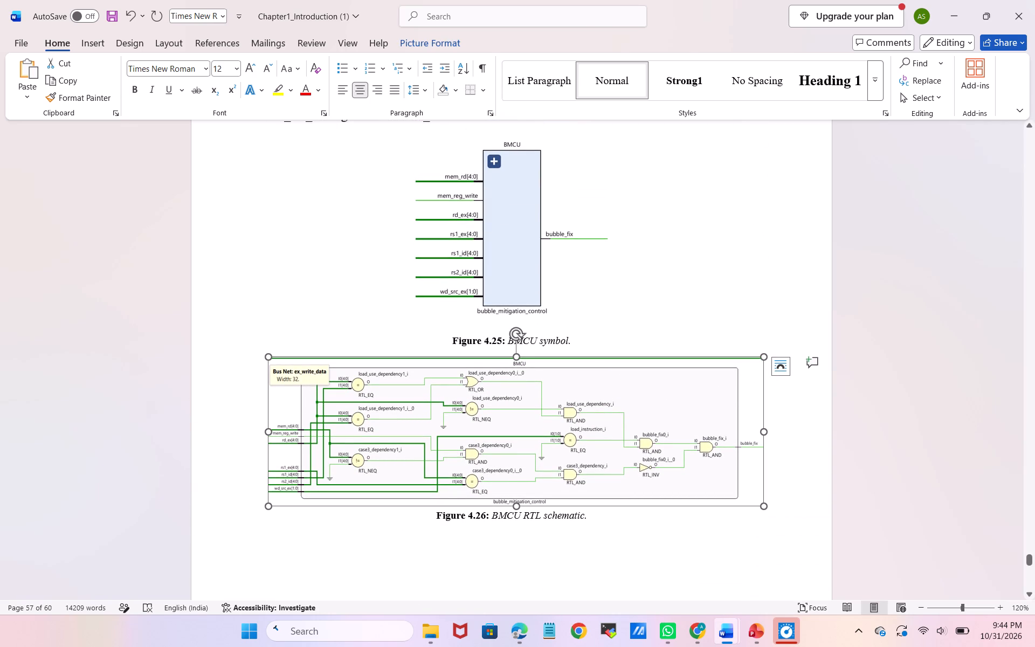
{"action": "left_click_drag", "start_coordinate": [516, 506], "coordinate": [519, 526]}
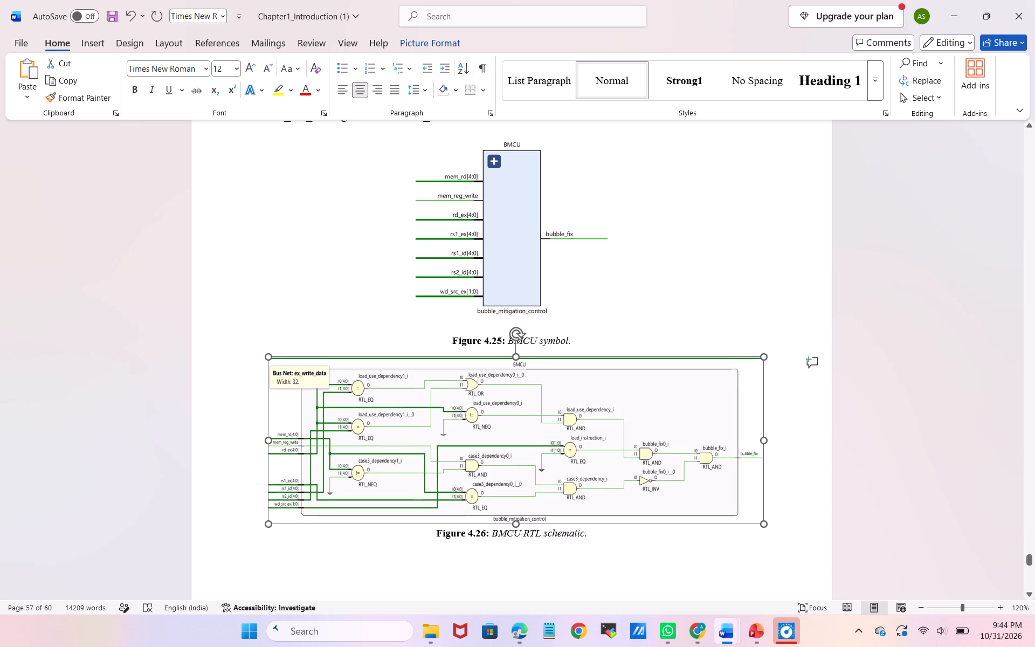
{"action": "left_click_drag", "start_coordinate": [519, 526], "coordinate": [526, 570]}
{"action": "left_click", "coordinate": [671, 220]}
Check the layout and page breaks from section 4.5.12 through the power analysis figures and Table 4.6.
{"action": "scroll", "coordinate": [671, 220], "scroll_direction": "down", "scroll_amount": 2}
{"action": "scroll", "coordinate": [671, 220], "scroll_direction": "up", "scroll_amount": 3}
{"action": "scroll", "coordinate": [671, 220], "scroll_direction": "down", "scroll_amount": 1}
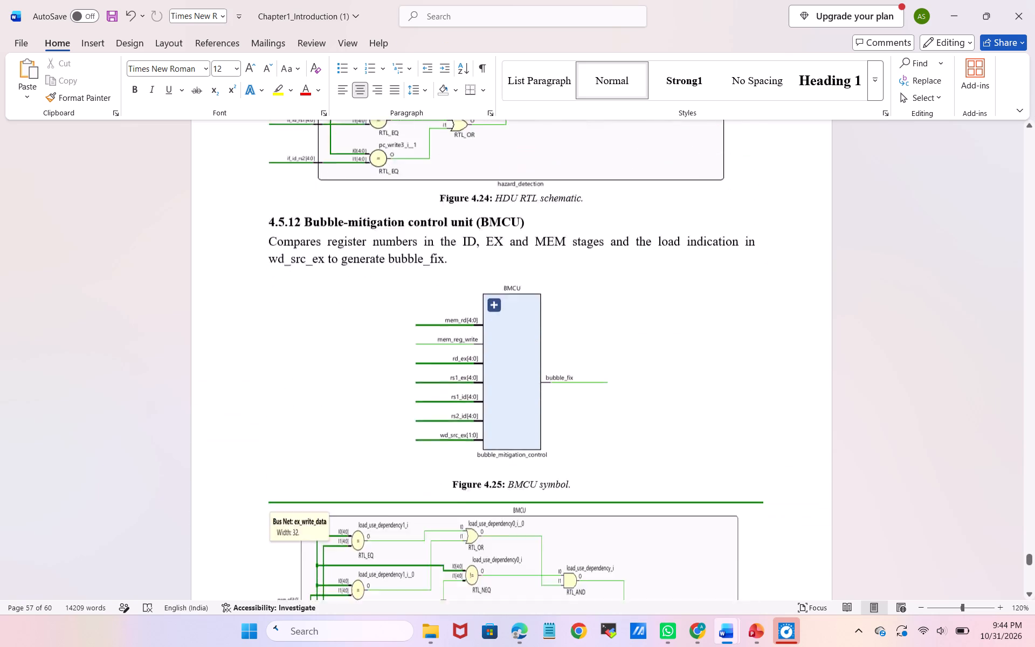
{"action": "scroll", "coordinate": [671, 220], "scroll_direction": "down", "scroll_amount": 7}
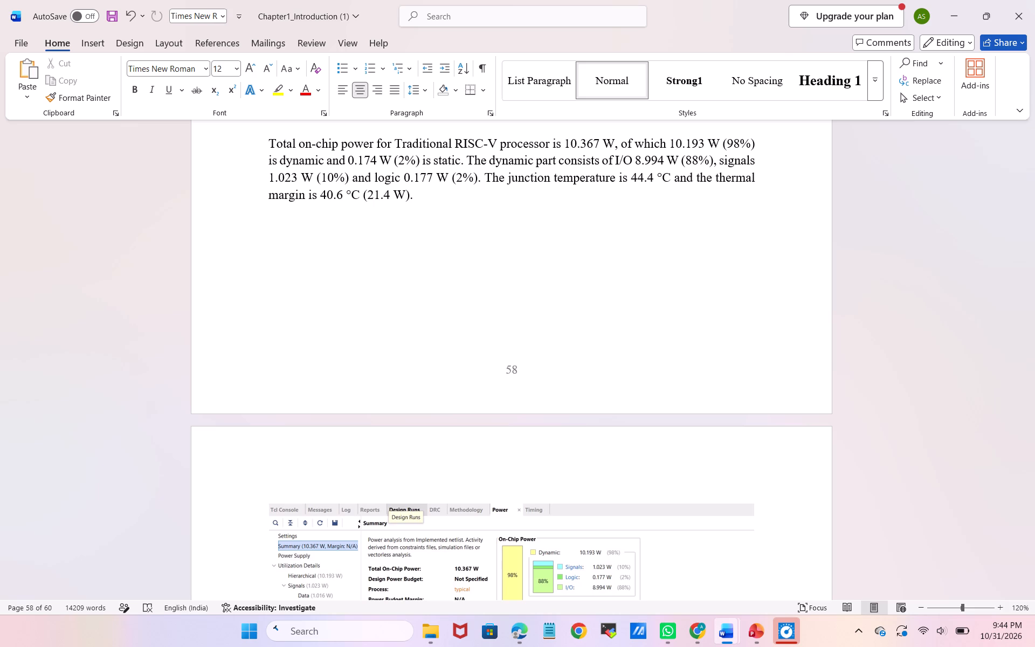
{"action": "scroll", "coordinate": [671, 220], "scroll_direction": "down", "scroll_amount": 2}
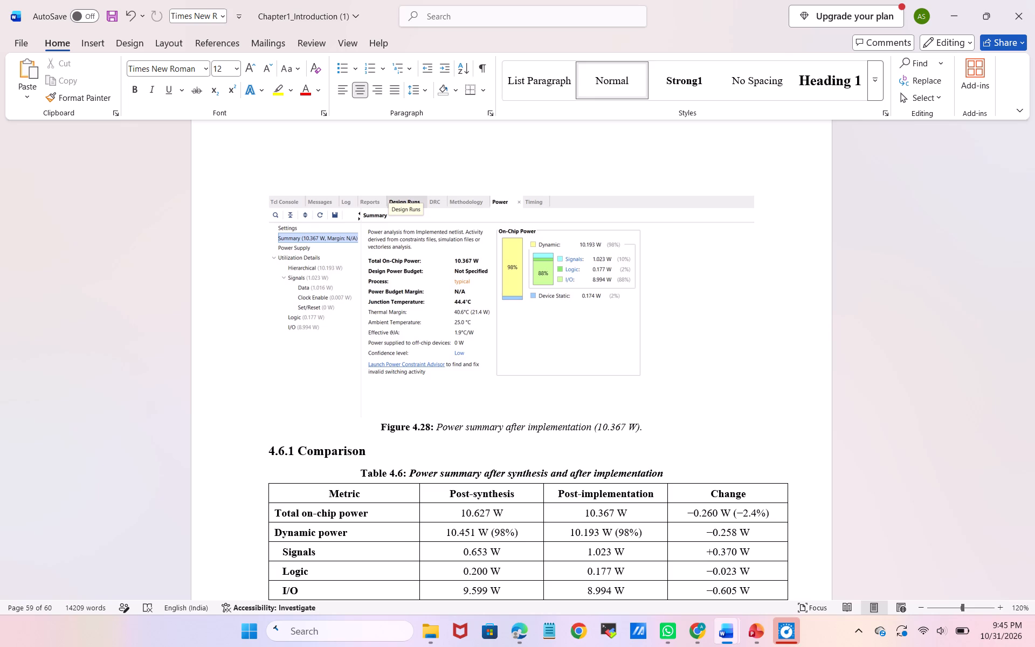
{"action": "scroll", "coordinate": [671, 220], "scroll_direction": "down", "scroll_amount": 4}
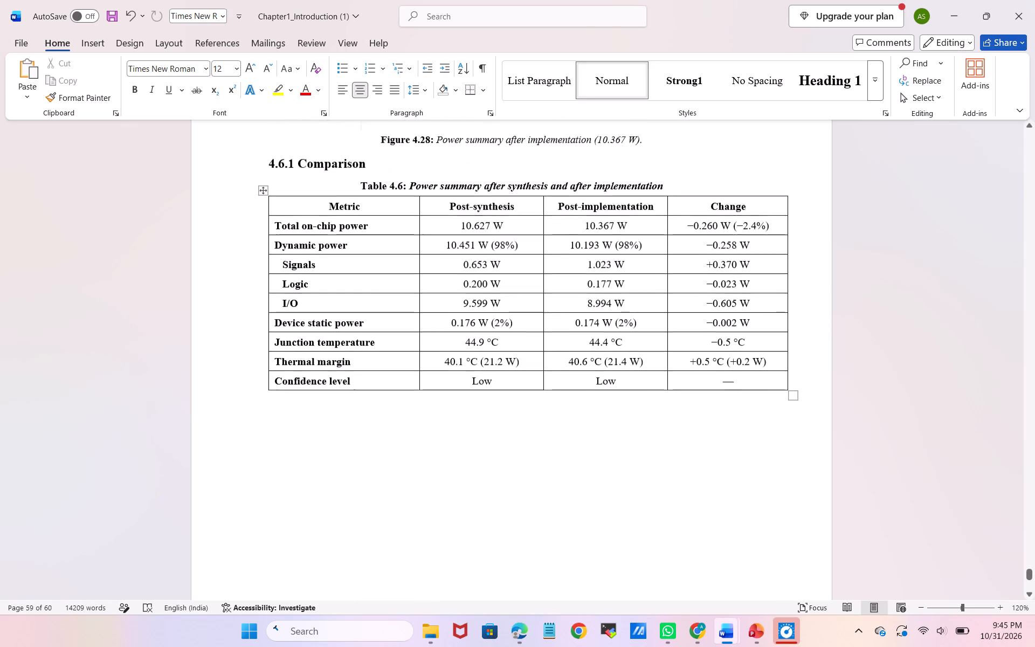
{"action": "scroll", "coordinate": [671, 220], "scroll_direction": "down", "scroll_amount": 4}
Delete the two blank lines above the heading "4.6 Power Analysis Results" at the top of its page.
{"action": "scroll", "coordinate": [671, 220], "scroll_direction": "up", "scroll_amount": 1}
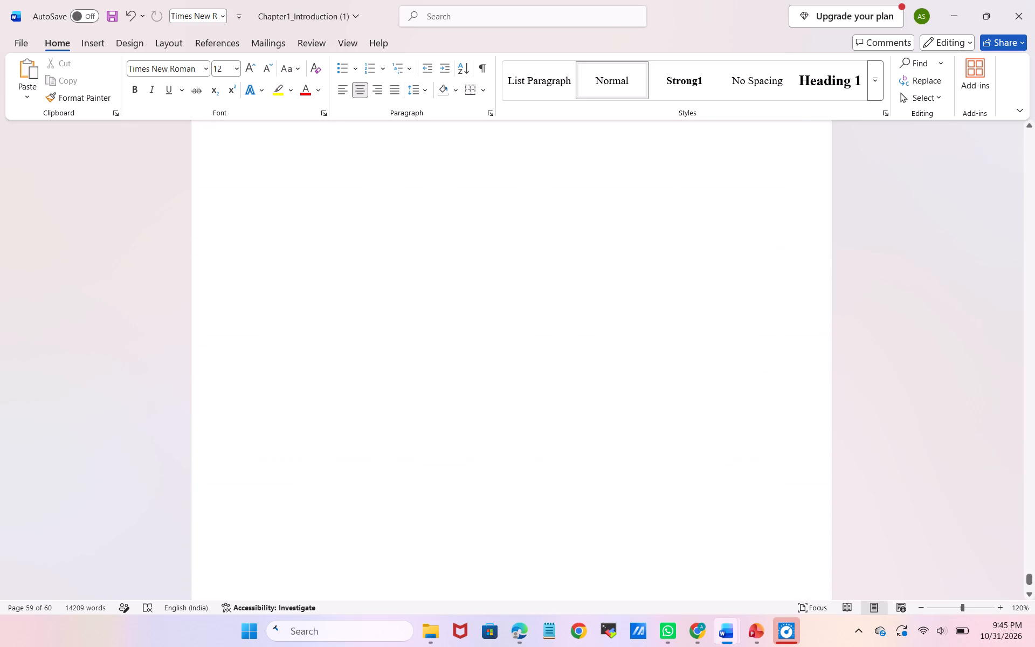
{"action": "scroll", "coordinate": [671, 220], "scroll_direction": "up", "scroll_amount": 4}
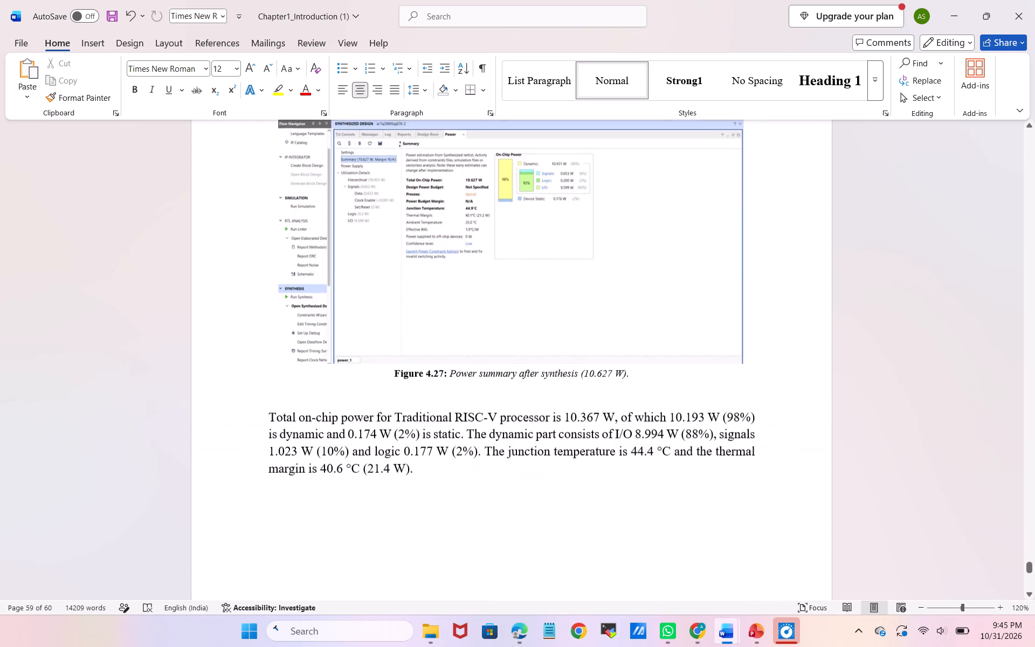
{"action": "scroll", "coordinate": [671, 220], "scroll_direction": "up", "scroll_amount": 1}
{"action": "scroll", "coordinate": [633, 260], "scroll_direction": "up", "scroll_amount": 1}
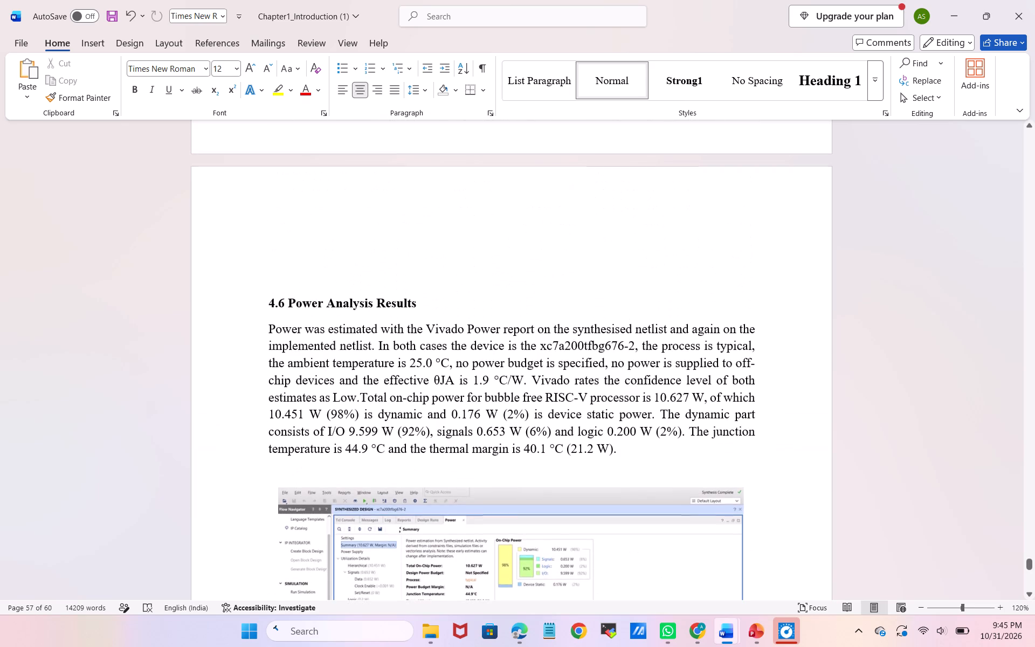
{"action": "scroll", "coordinate": [633, 260], "scroll_direction": "up", "scroll_amount": 1}
{"action": "left_click", "coordinate": [360, 386]}
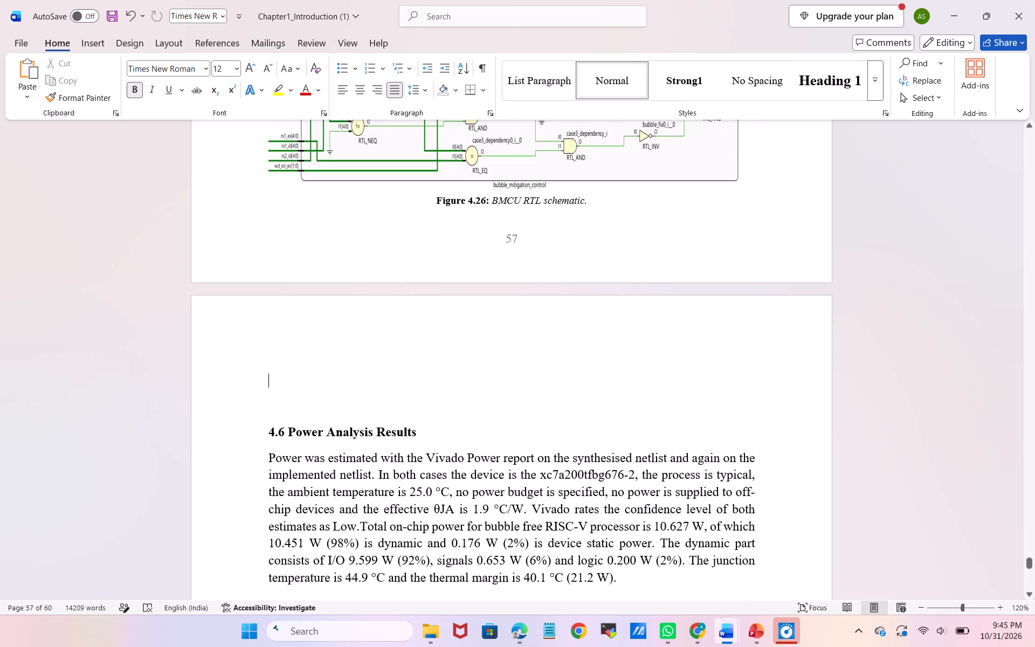
{"action": "key", "text": "BackSpace"}
{"action": "key", "text": "BackSpace"}
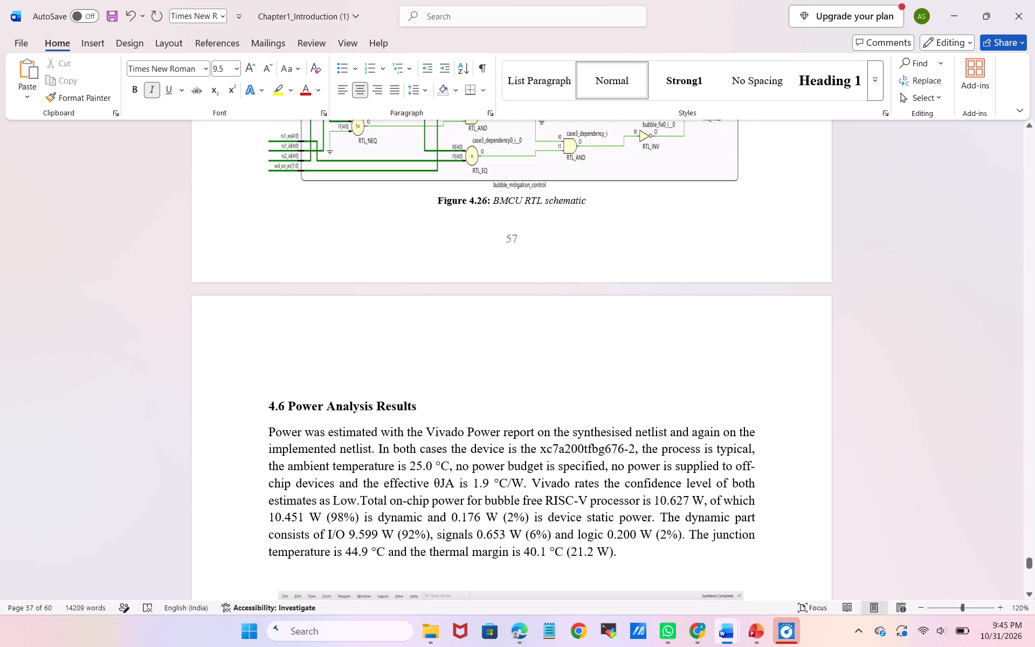
{"action": "left_click", "coordinate": [303, 375]}
{"action": "key", "text": "BackSpace"}
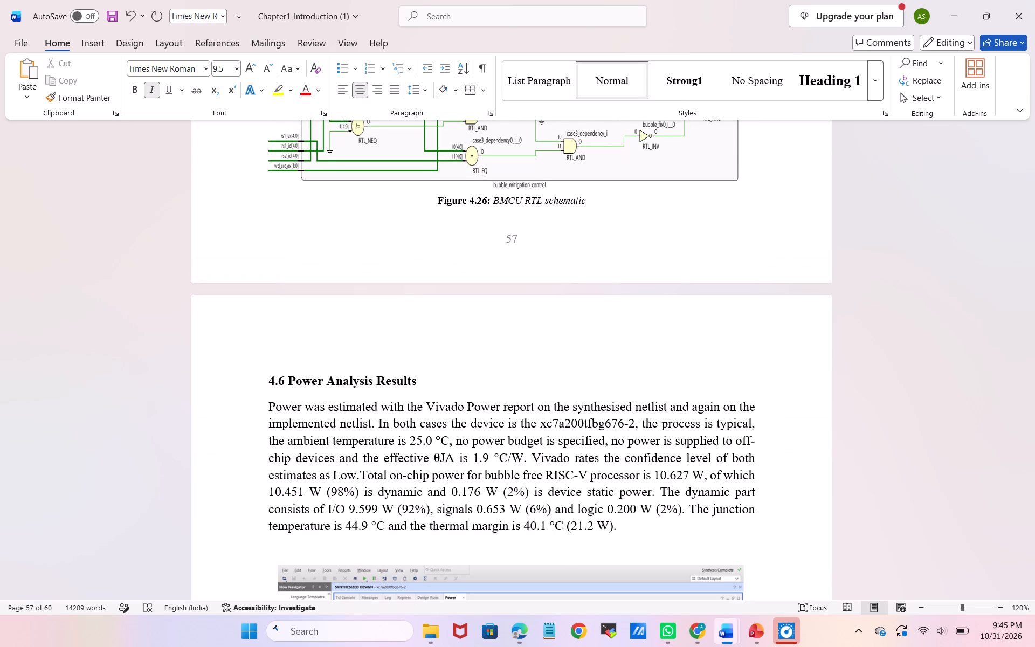
{"action": "scroll", "coordinate": [303, 375], "scroll_direction": "up", "scroll_amount": 2}
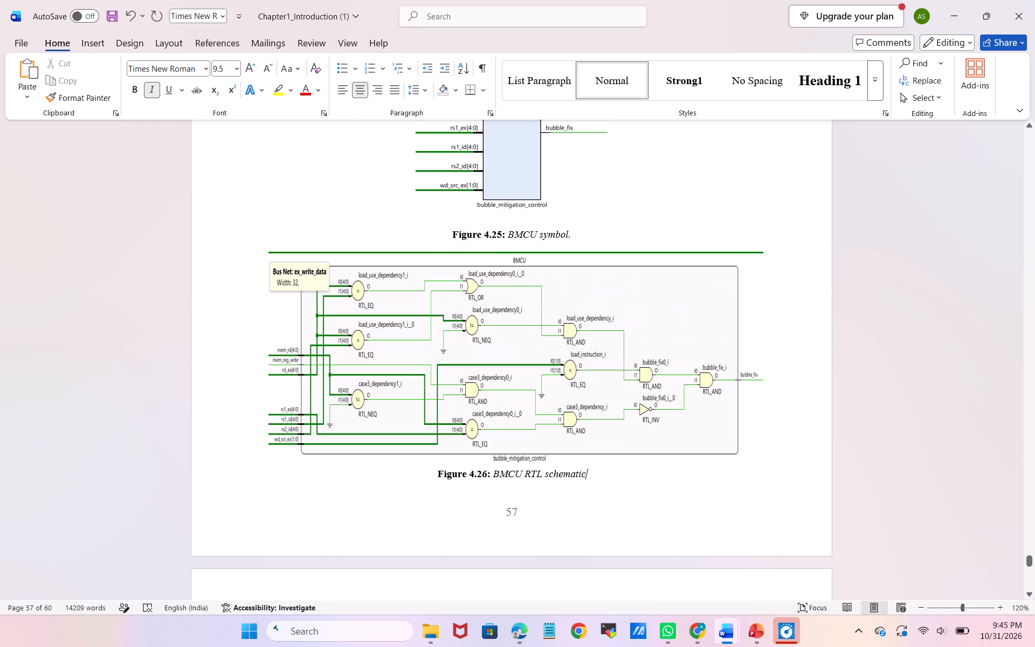
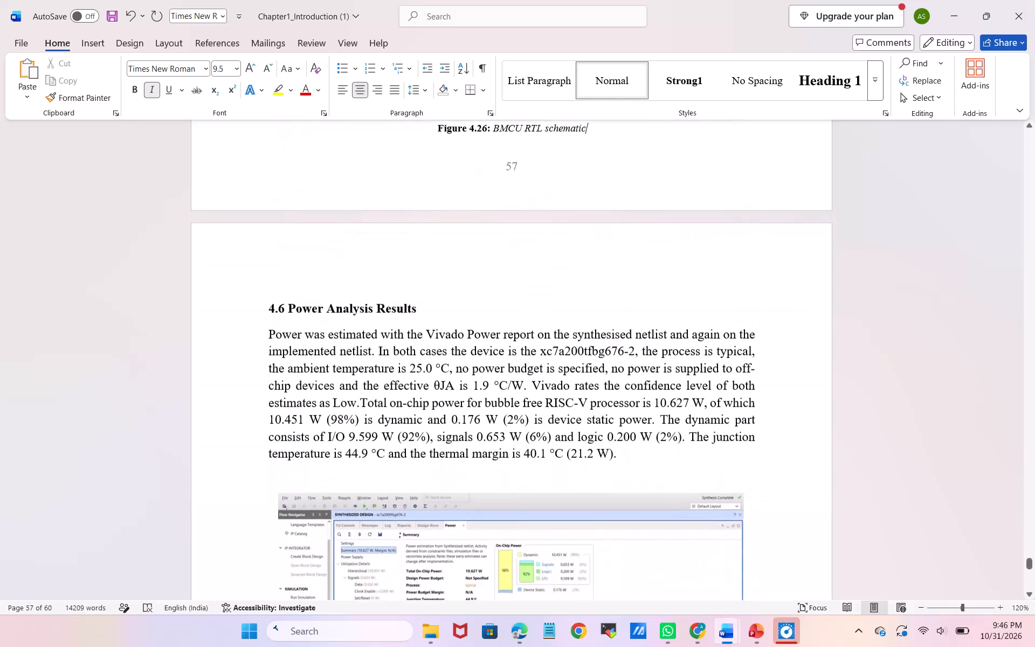
Shrink the Figure 4.24 HDU RTL schematic proportionally to about 80% of its size.
{"action": "scroll", "coordinate": [303, 375], "scroll_direction": "down", "scroll_amount": 2}
{"action": "scroll", "coordinate": [348, 283], "scroll_direction": "down", "scroll_amount": 3}
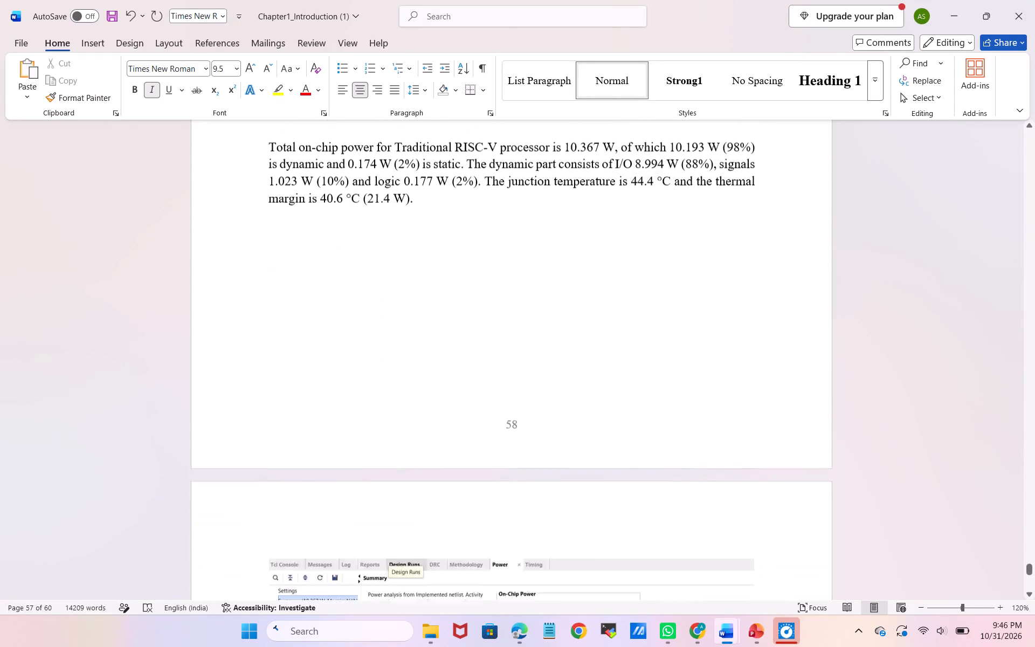
{"action": "scroll", "coordinate": [348, 283], "scroll_direction": "down", "scroll_amount": 1}
{"action": "scroll", "coordinate": [348, 283], "scroll_direction": "up", "scroll_amount": 5}
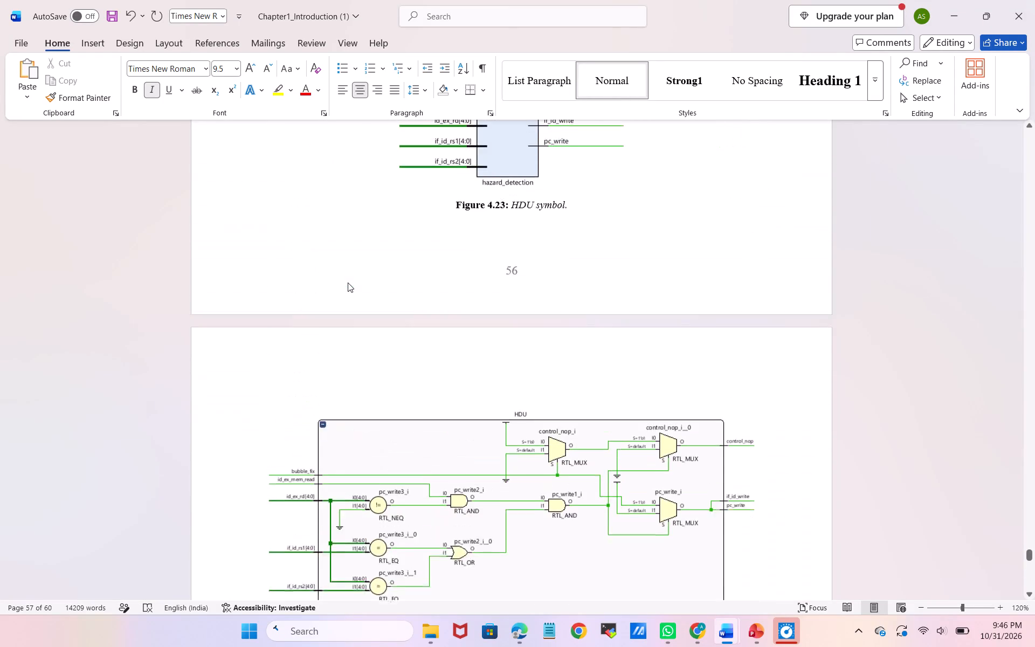
{"action": "scroll", "coordinate": [350, 283], "scroll_direction": "down", "scroll_amount": 2}
{"action": "left_click", "coordinate": [350, 283]}
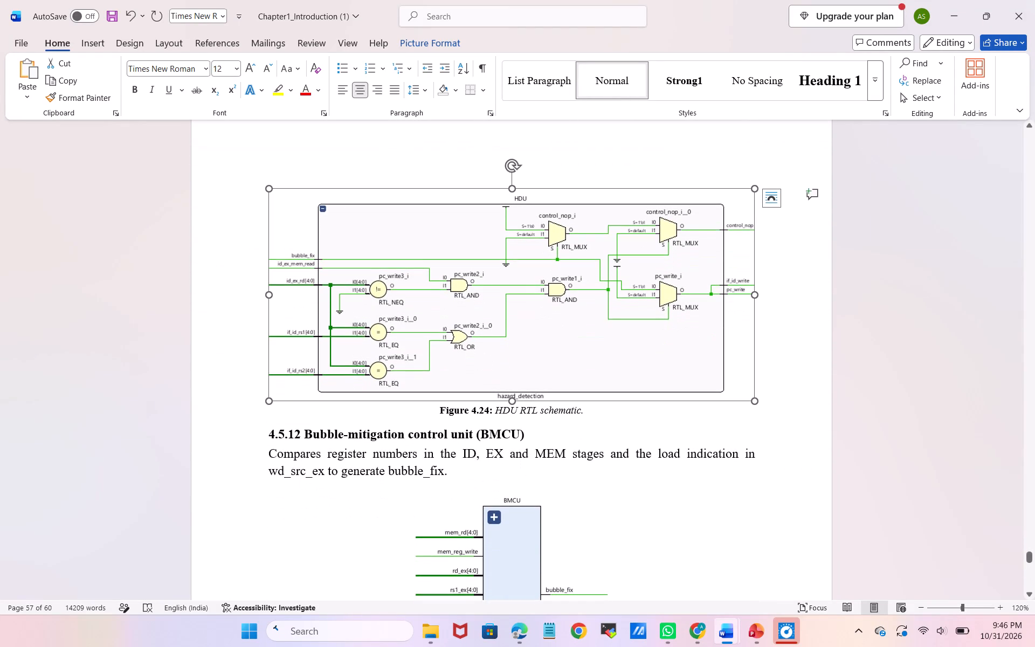
{"action": "left_click_drag", "start_coordinate": [755, 404], "coordinate": [745, 395]}
{"action": "left_click_drag", "start_coordinate": [745, 395], "coordinate": [660, 324]}
{"action": "left_click", "coordinate": [798, 312]}
{"action": "scroll", "coordinate": [798, 312], "scroll_direction": "up", "scroll_amount": 1}
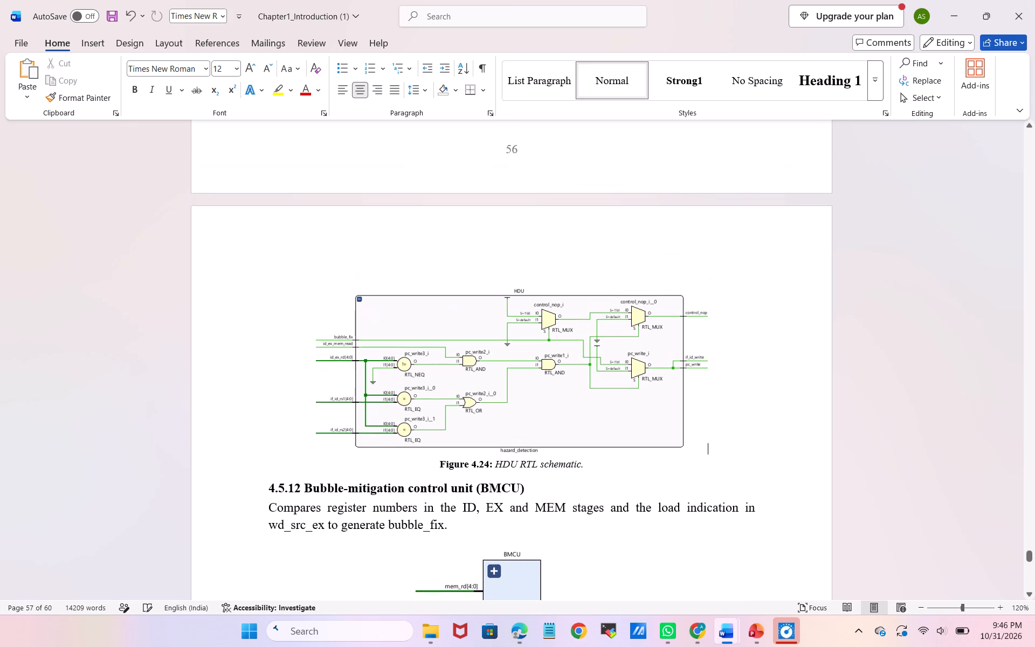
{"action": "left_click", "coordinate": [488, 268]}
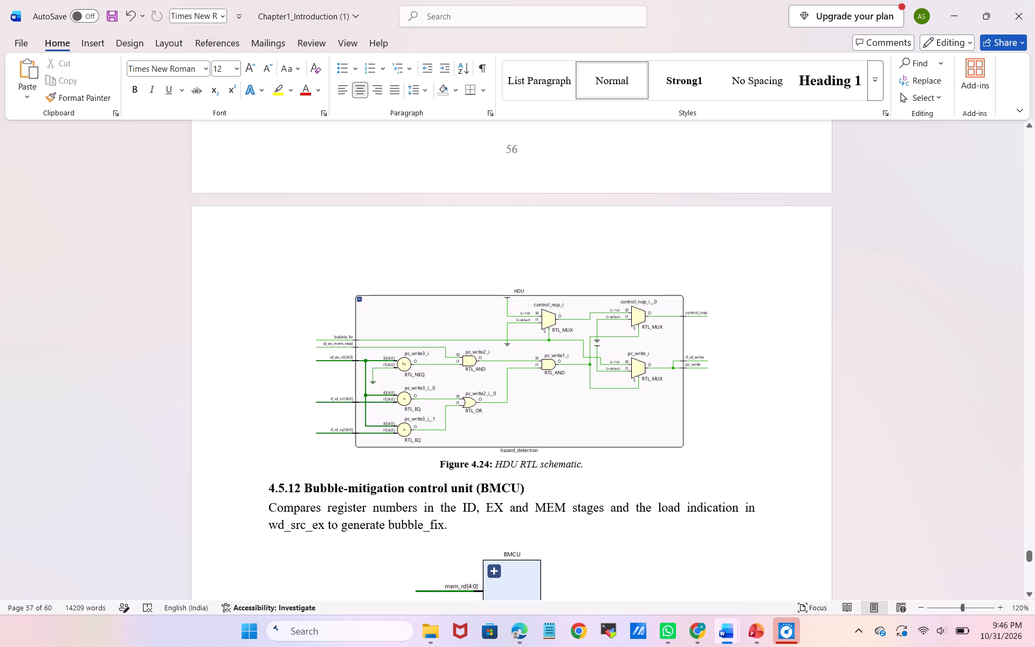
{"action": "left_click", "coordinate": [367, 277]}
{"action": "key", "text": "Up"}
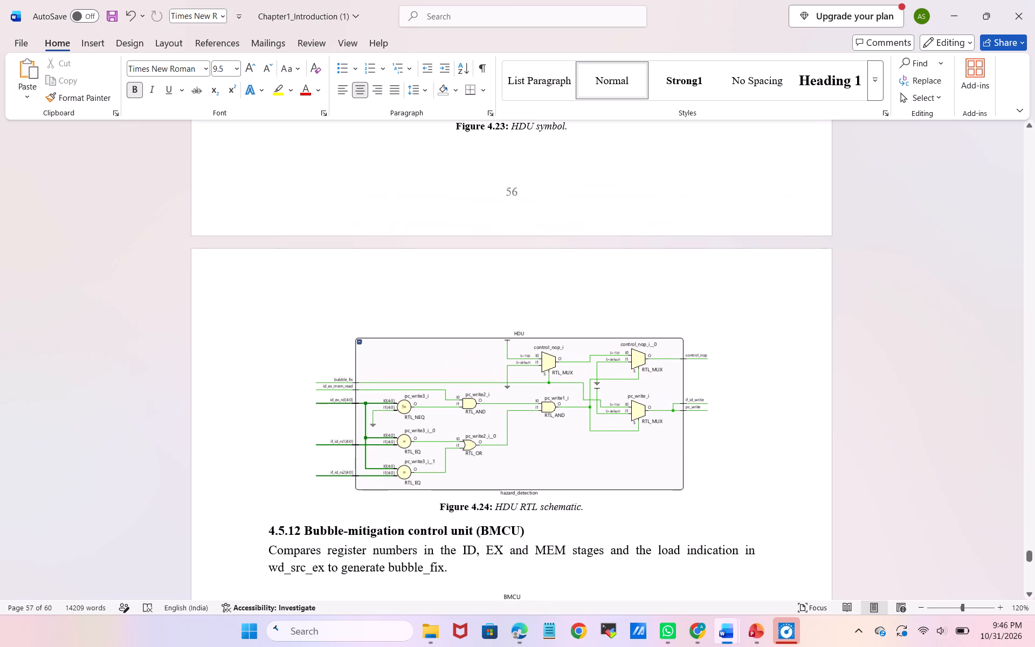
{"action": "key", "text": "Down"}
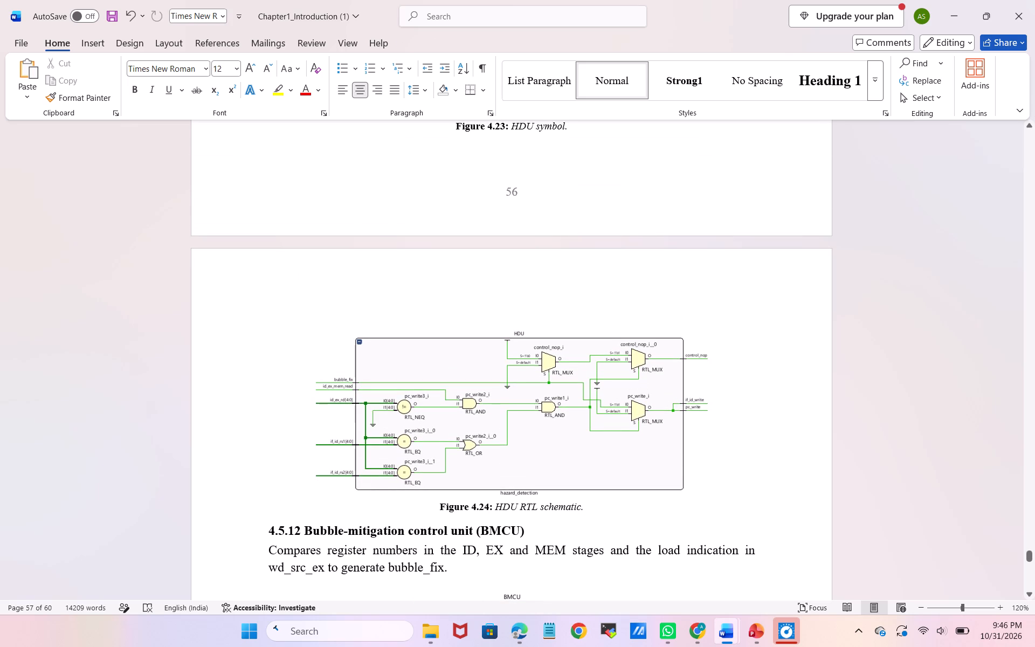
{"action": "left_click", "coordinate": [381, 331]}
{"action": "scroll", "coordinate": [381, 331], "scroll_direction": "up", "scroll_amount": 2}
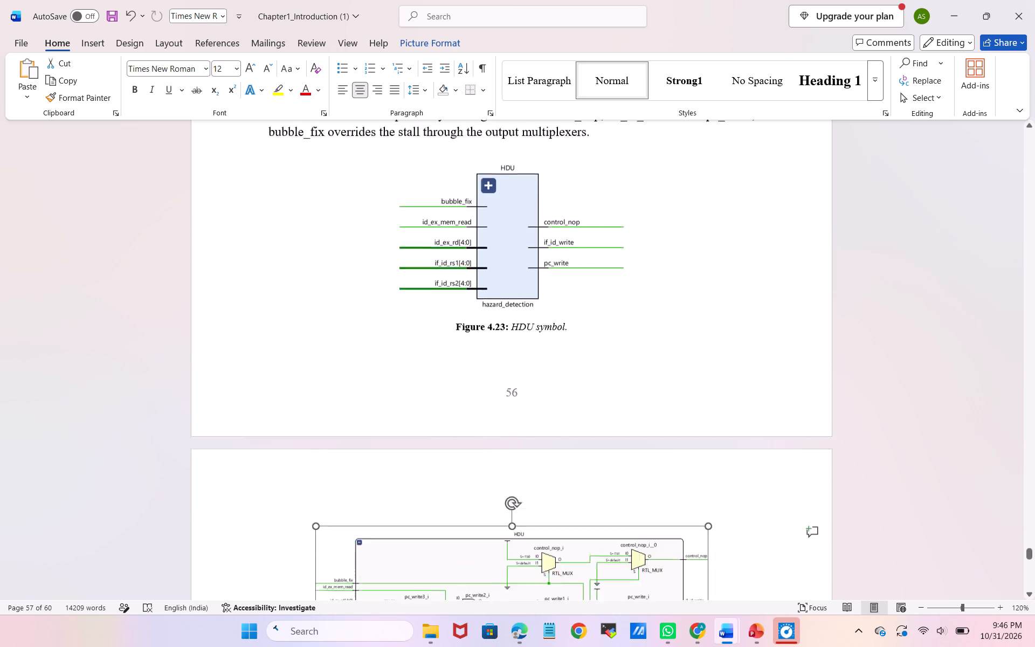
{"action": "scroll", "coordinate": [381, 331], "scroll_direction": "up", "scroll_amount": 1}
Shrink the Figure 4.25 BMCU symbol proportionally to about two thirds of its size.
{"action": "scroll", "coordinate": [381, 331], "scroll_direction": "down", "scroll_amount": 4}
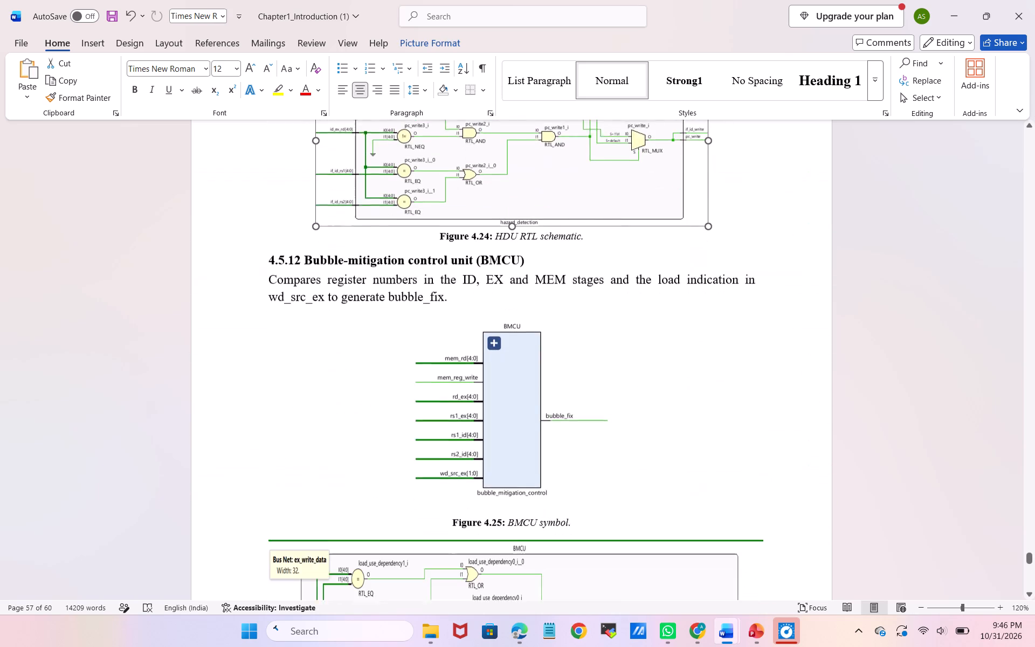
{"action": "scroll", "coordinate": [381, 331], "scroll_direction": "down", "scroll_amount": 1}
{"action": "left_click", "coordinate": [482, 293]}
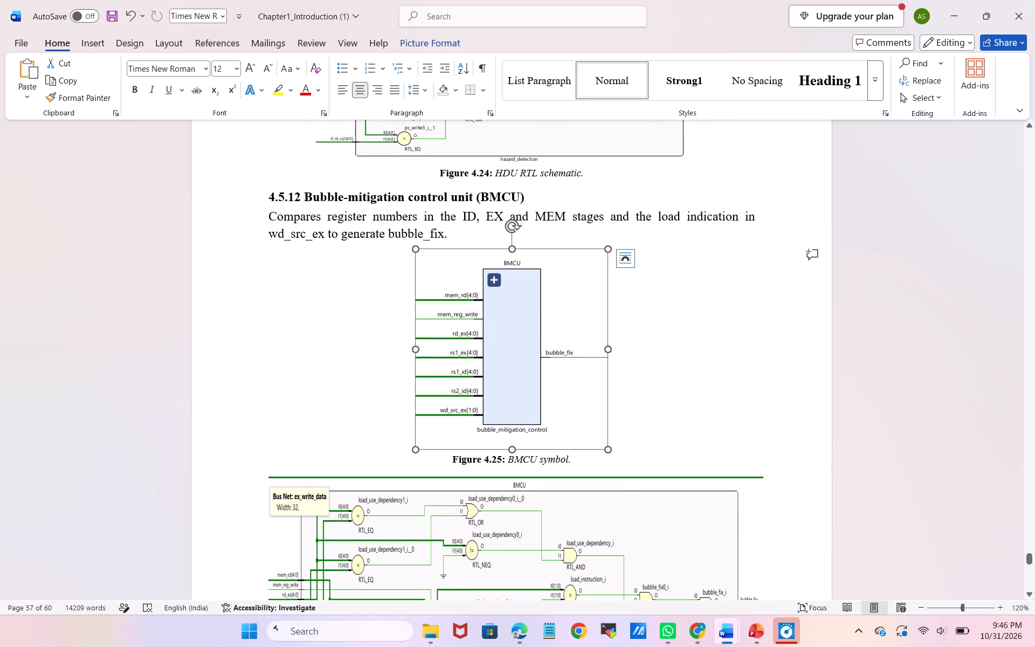
{"action": "left_click_drag", "start_coordinate": [606, 449], "coordinate": [587, 399]}
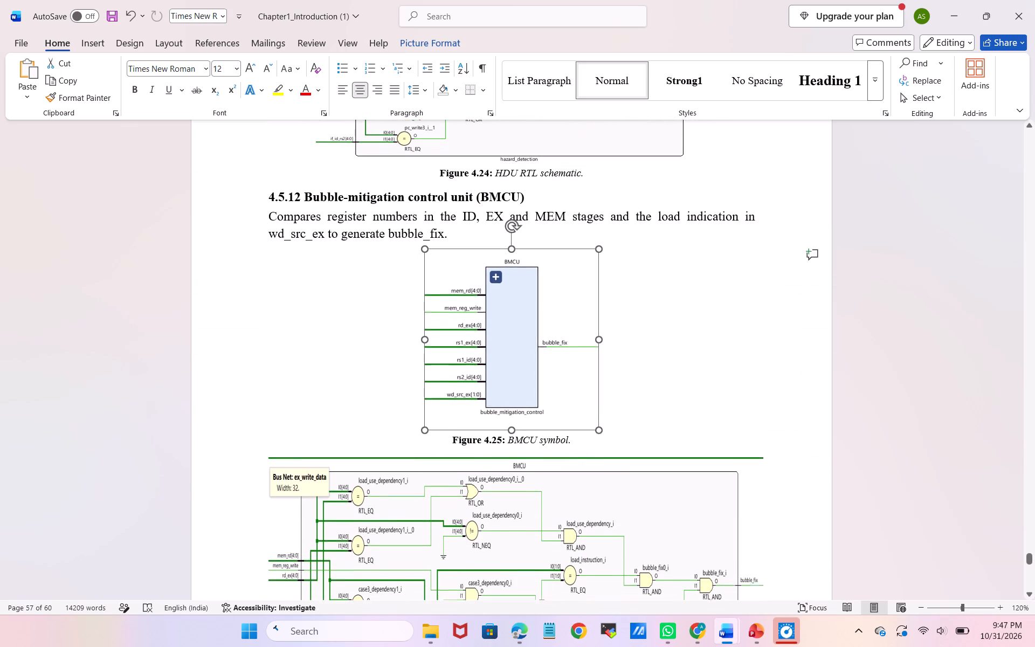
{"action": "left_click_drag", "start_coordinate": [587, 399], "coordinate": [546, 315]}
{"action": "left_click", "coordinate": [616, 334]}
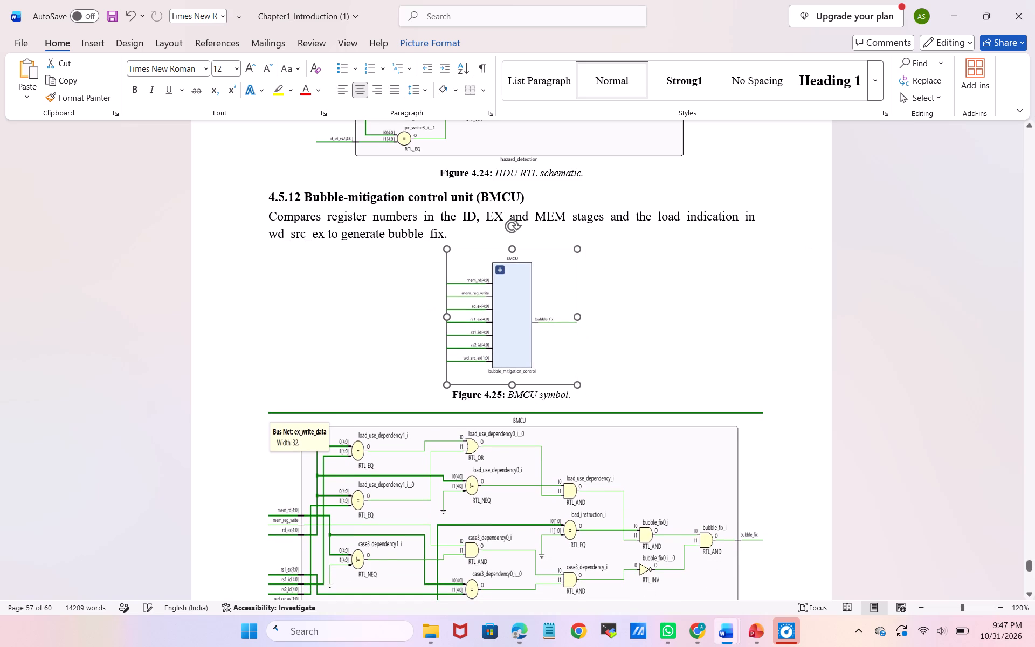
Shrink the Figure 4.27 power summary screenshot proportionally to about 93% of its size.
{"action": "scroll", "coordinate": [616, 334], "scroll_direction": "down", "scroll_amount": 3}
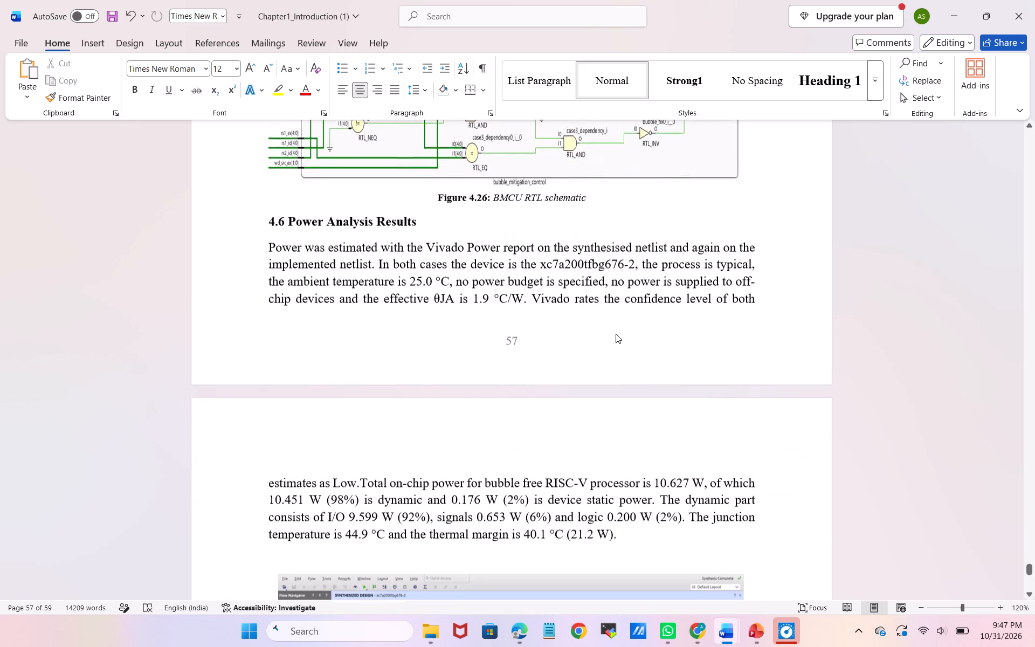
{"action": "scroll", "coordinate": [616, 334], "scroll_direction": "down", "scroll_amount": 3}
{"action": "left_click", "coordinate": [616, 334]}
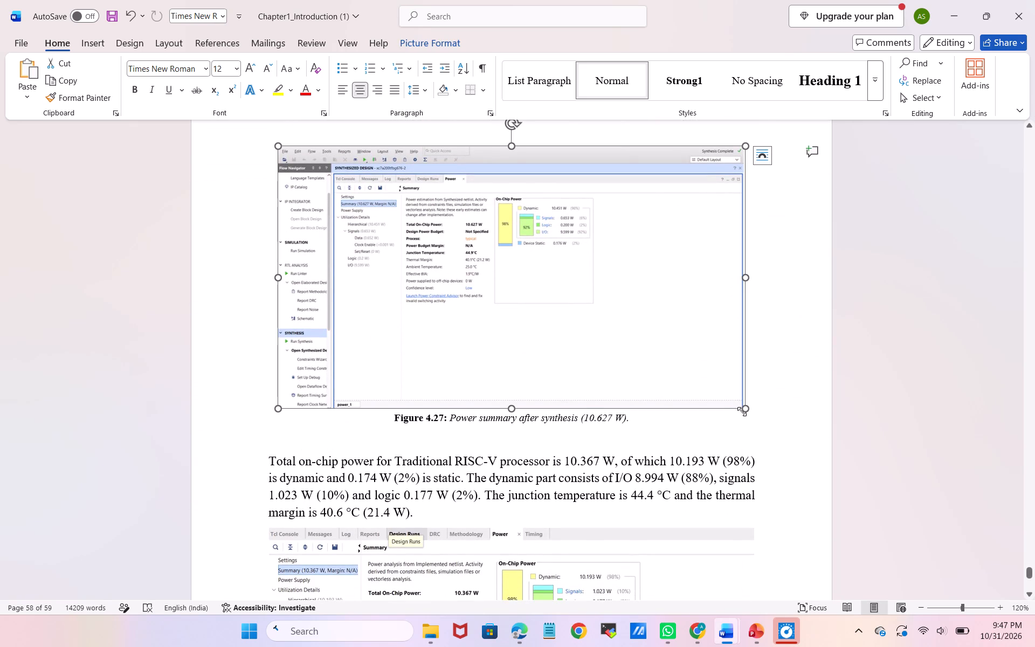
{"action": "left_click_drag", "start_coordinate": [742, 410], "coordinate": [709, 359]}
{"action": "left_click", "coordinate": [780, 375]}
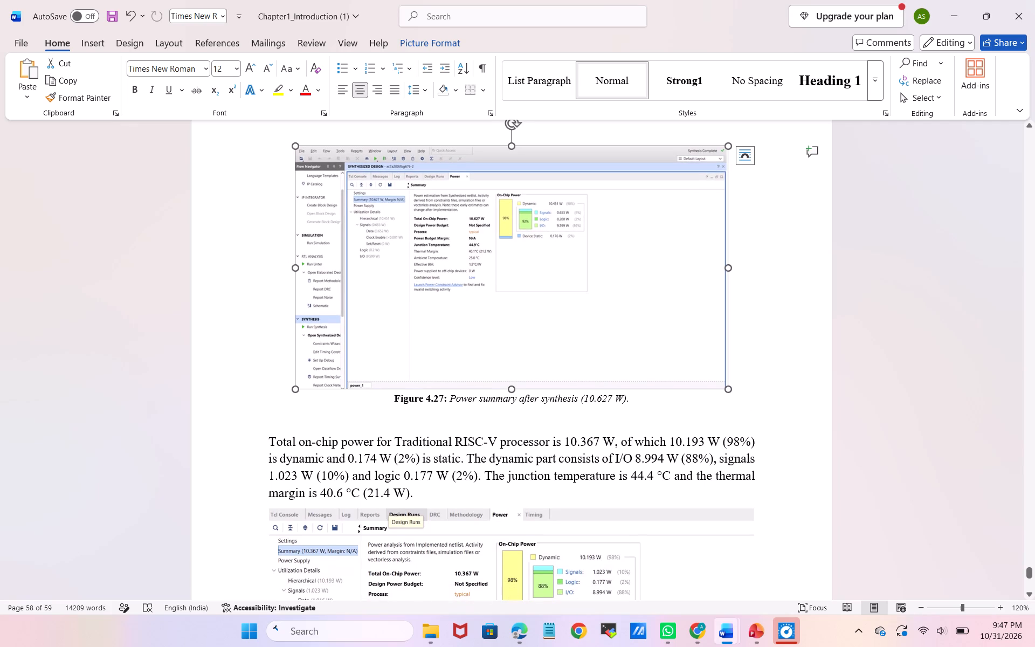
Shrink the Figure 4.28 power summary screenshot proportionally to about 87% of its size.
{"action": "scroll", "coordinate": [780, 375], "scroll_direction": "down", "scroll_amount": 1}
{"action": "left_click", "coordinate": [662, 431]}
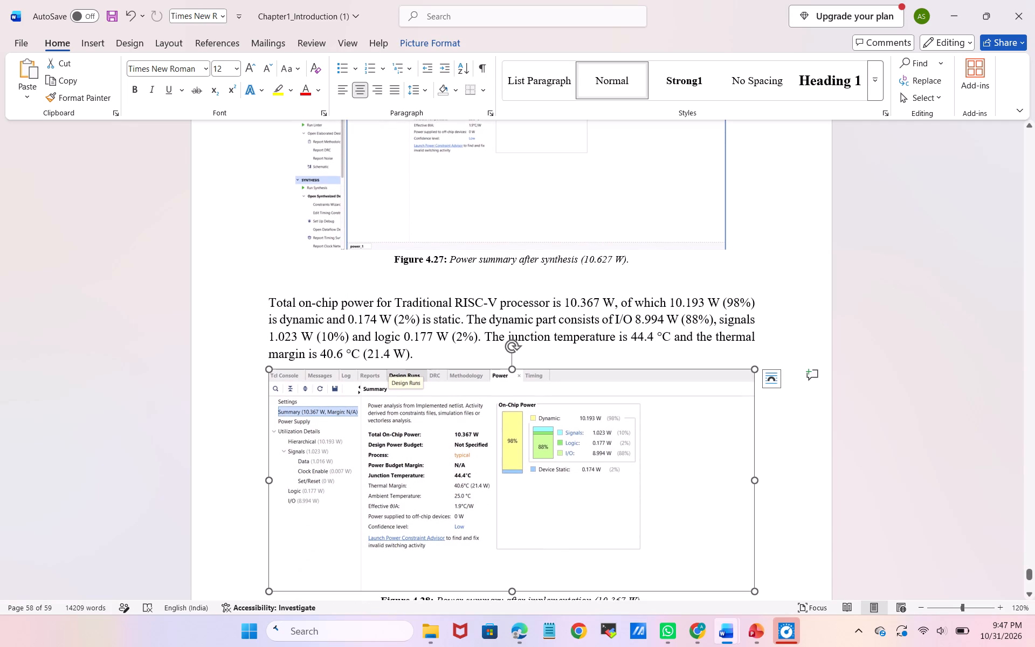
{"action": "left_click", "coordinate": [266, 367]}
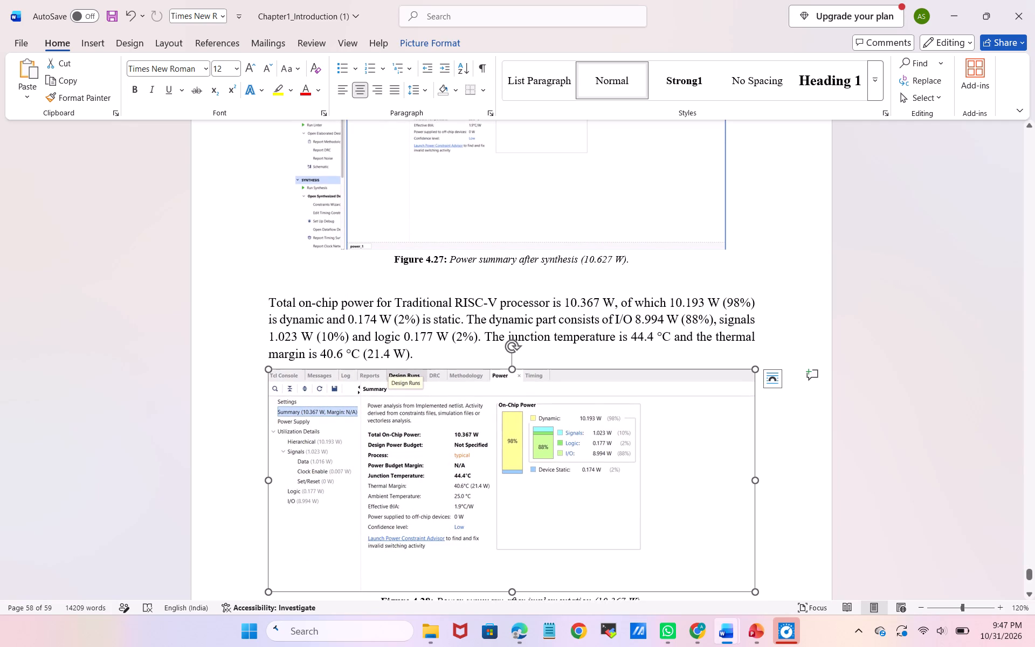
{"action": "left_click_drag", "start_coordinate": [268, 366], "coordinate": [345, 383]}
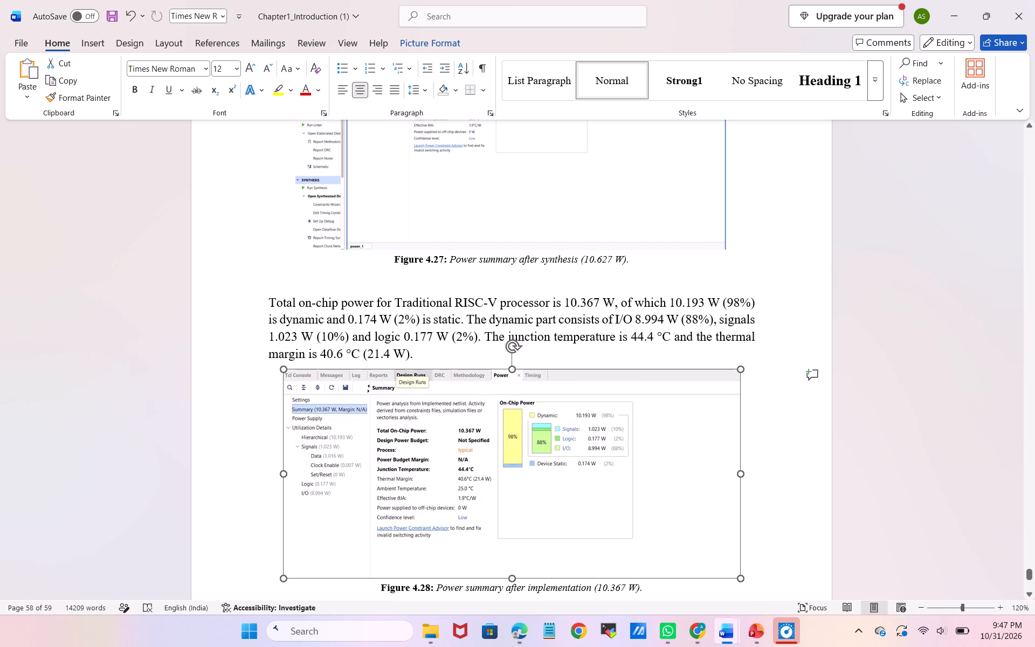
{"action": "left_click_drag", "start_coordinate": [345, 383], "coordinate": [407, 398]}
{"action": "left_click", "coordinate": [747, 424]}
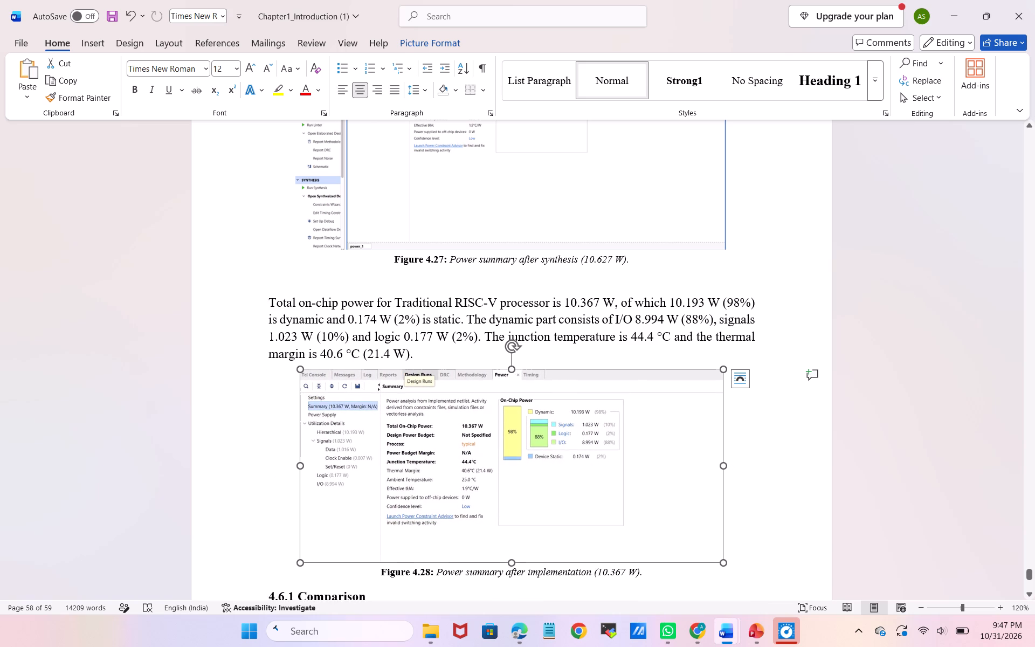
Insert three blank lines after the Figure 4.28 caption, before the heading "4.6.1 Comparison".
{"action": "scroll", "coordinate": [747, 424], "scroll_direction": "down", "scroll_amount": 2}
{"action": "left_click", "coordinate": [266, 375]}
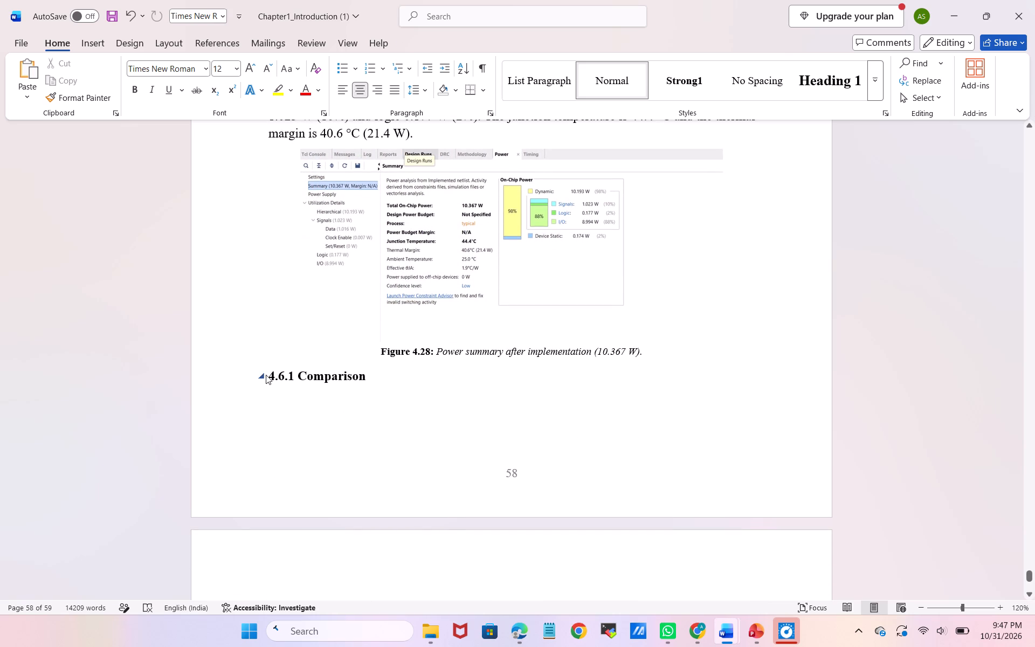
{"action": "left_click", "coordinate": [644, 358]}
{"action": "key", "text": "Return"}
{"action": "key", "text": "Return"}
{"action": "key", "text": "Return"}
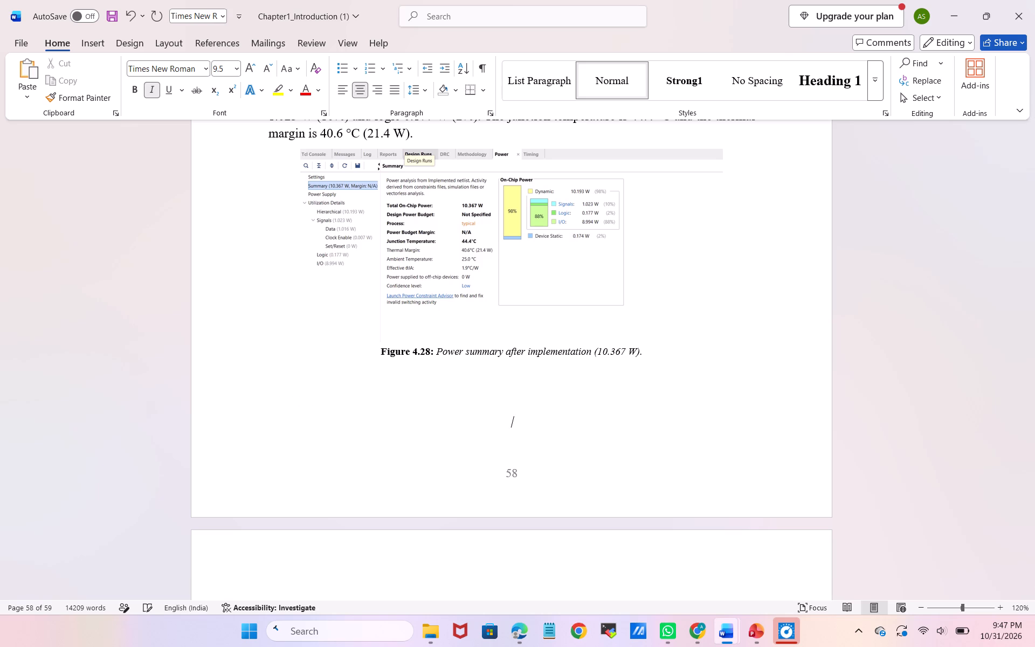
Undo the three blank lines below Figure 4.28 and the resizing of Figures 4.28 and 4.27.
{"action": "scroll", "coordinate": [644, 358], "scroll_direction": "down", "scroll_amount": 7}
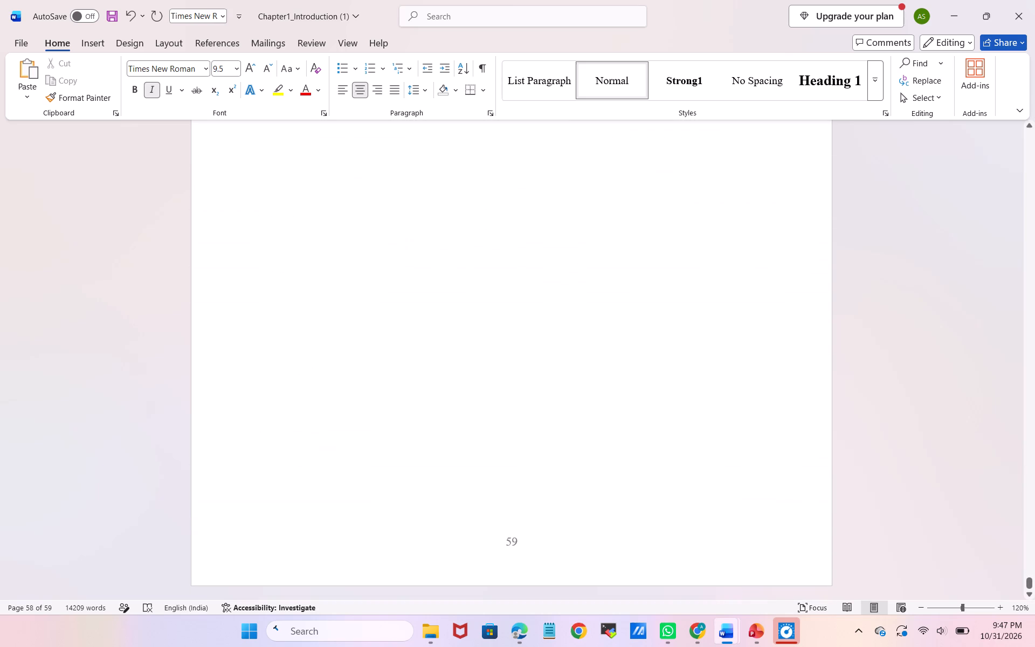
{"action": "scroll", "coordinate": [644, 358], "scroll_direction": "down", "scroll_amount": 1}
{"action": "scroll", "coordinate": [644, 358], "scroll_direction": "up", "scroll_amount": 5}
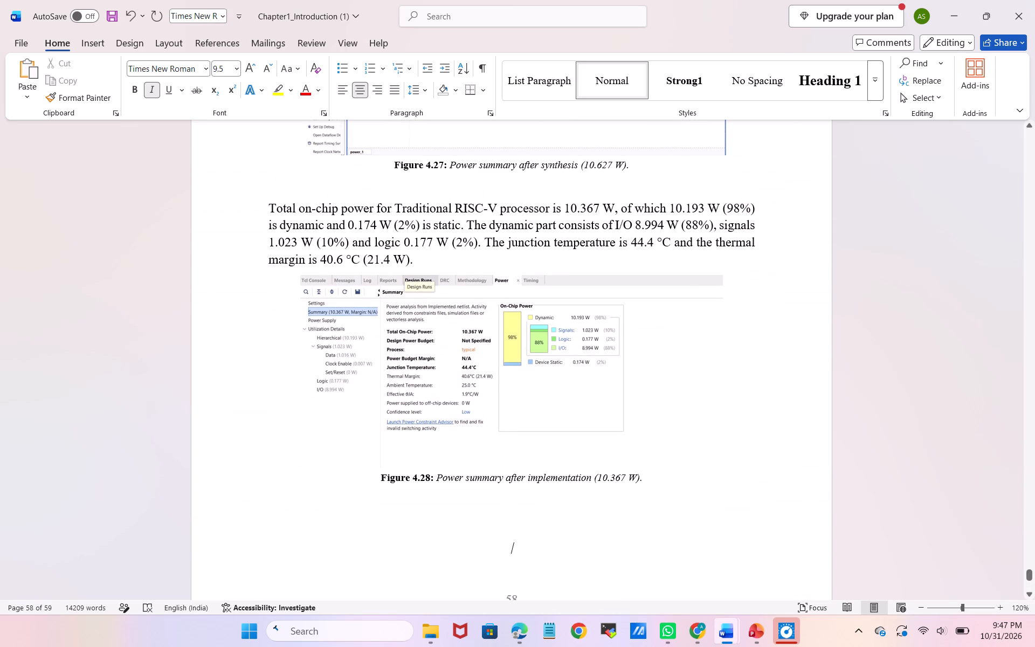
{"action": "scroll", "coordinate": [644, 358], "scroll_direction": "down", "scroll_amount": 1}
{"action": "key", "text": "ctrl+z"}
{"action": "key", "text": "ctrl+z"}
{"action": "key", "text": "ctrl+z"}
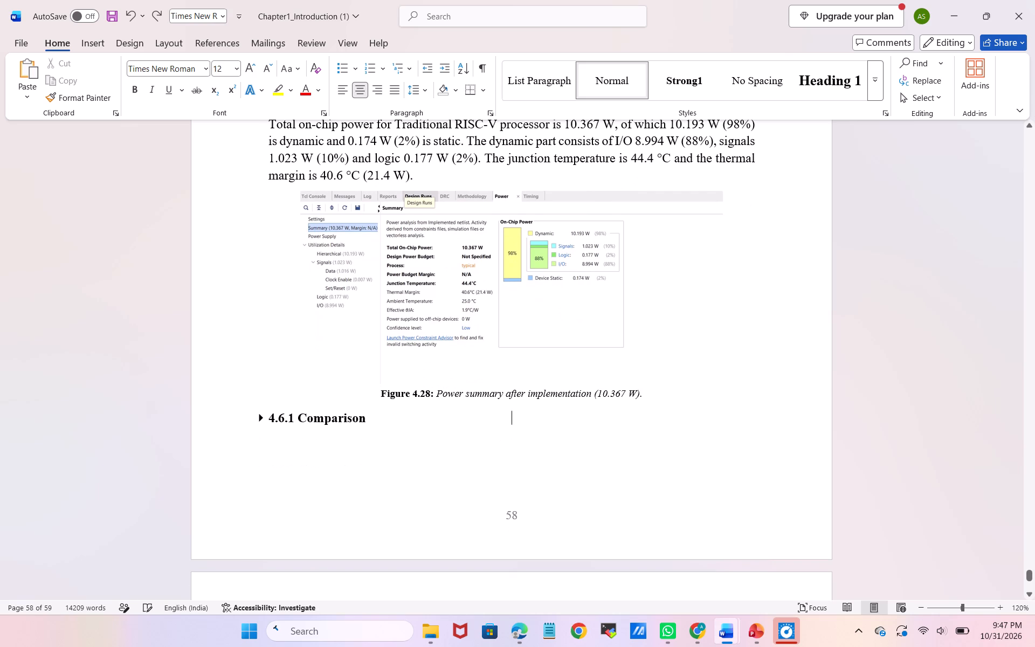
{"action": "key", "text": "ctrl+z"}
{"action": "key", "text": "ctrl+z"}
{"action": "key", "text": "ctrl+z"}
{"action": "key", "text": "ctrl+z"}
Check the page breaks from Figure 4.26 and section 4.6 through the power summary figures and Table 4.6.
{"action": "scroll", "coordinate": [644, 358], "scroll_direction": "down", "scroll_amount": 3}
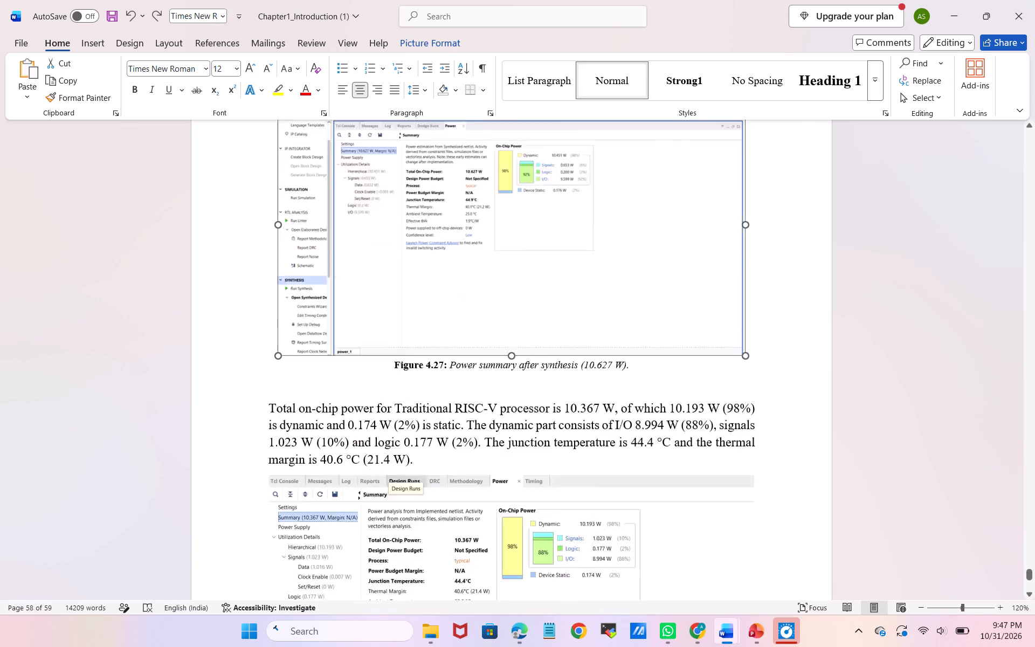
{"action": "scroll", "coordinate": [644, 358], "scroll_direction": "down", "scroll_amount": 2}
{"action": "scroll", "coordinate": [644, 358], "scroll_direction": "right", "scroll_amount": 1}
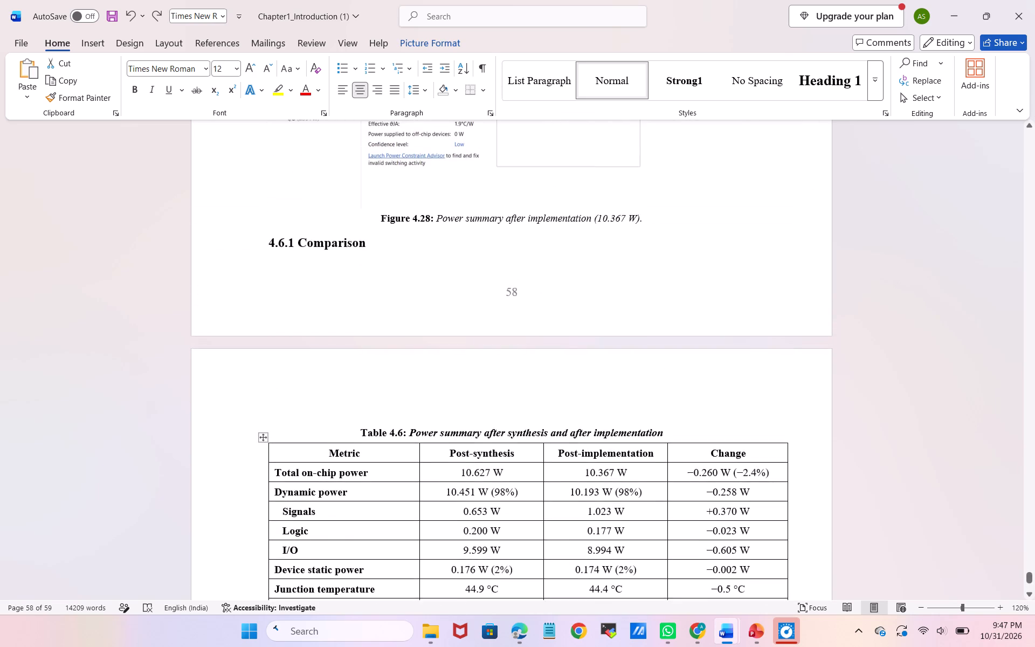
{"action": "scroll", "coordinate": [644, 358], "scroll_direction": "up", "scroll_amount": 5}
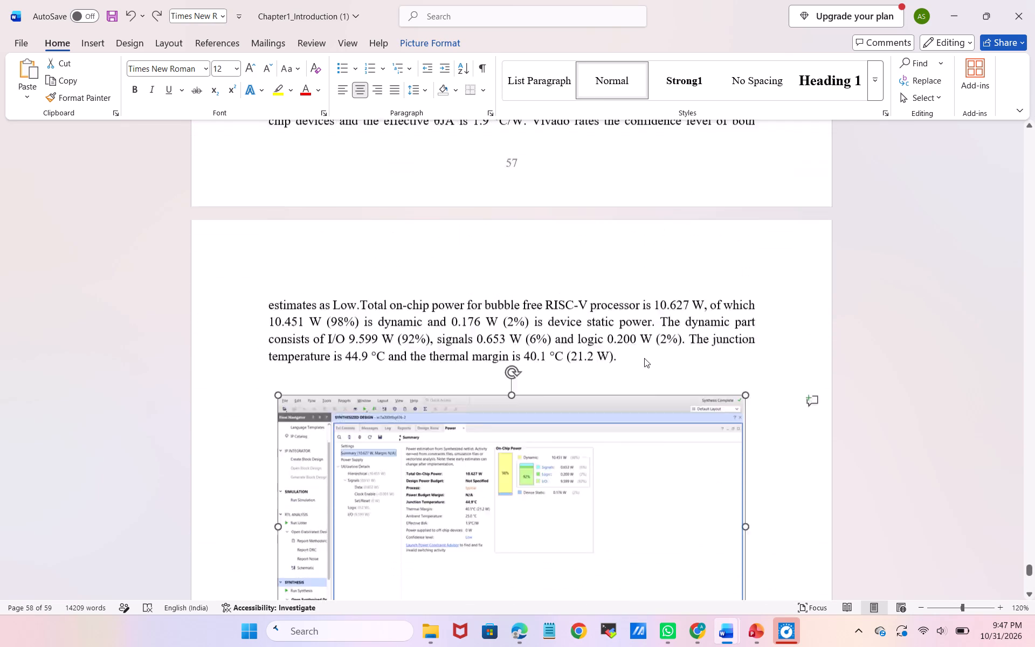
{"action": "scroll", "coordinate": [644, 358], "scroll_direction": "up", "scroll_amount": 2}
{"action": "scroll", "coordinate": [644, 358], "scroll_direction": "down", "scroll_amount": 3}
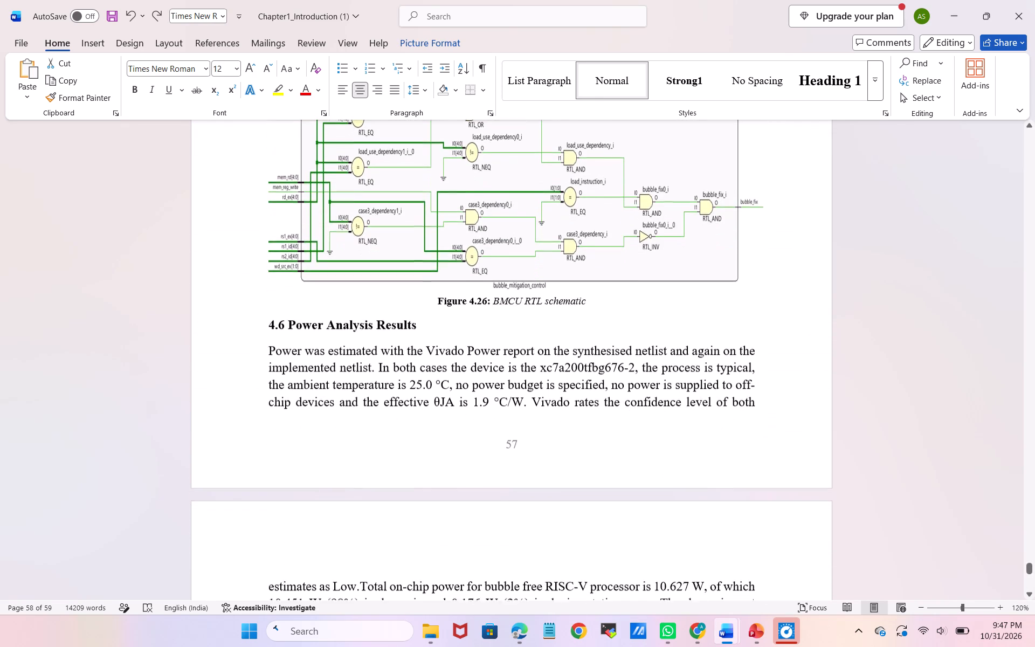
{"action": "scroll", "coordinate": [644, 358], "scroll_direction": "down", "scroll_amount": 4}
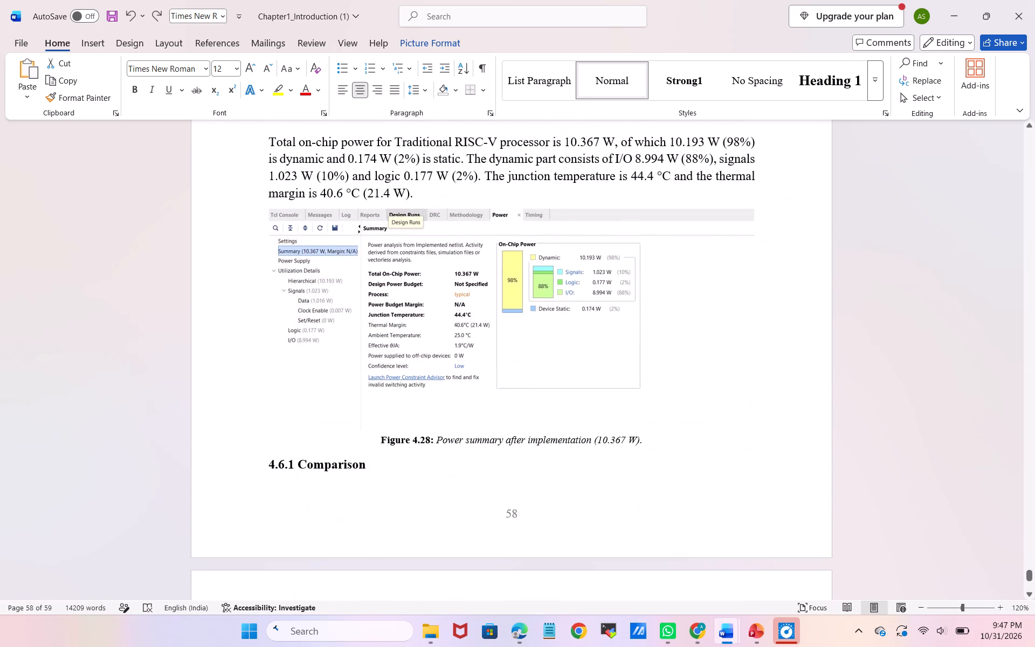
Insert one blank line before the heading "4.6.1 Comparison" so that it starts on the same page as Table 4.6.
{"action": "left_click", "coordinate": [273, 464]}
{"action": "key", "text": "Left"}
{"action": "key", "text": "Return"}
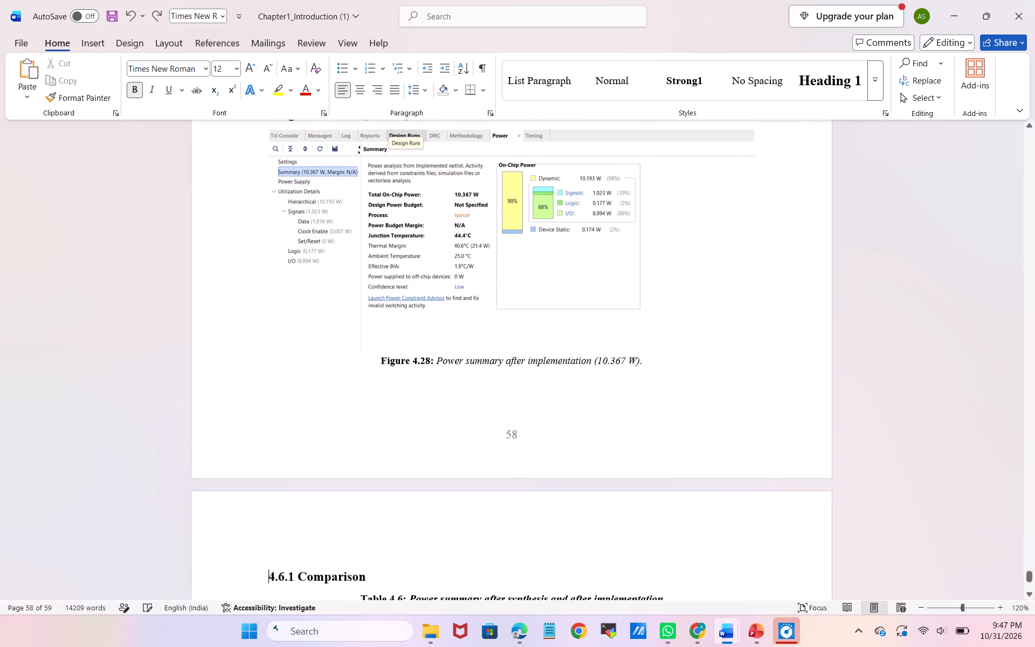
Check the layout of the Table 4.6 page and the preceding pages back to Figure 4.23.
{"action": "scroll", "coordinate": [273, 464], "scroll_direction": "down", "scroll_amount": 4}
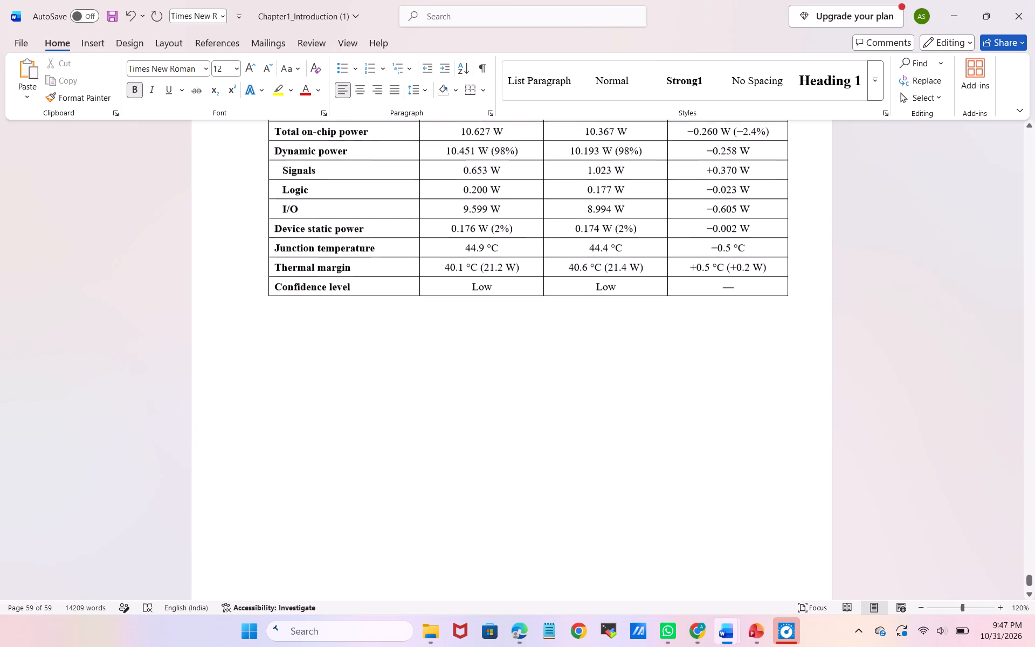
{"action": "scroll", "coordinate": [273, 464], "scroll_direction": "up", "scroll_amount": 2}
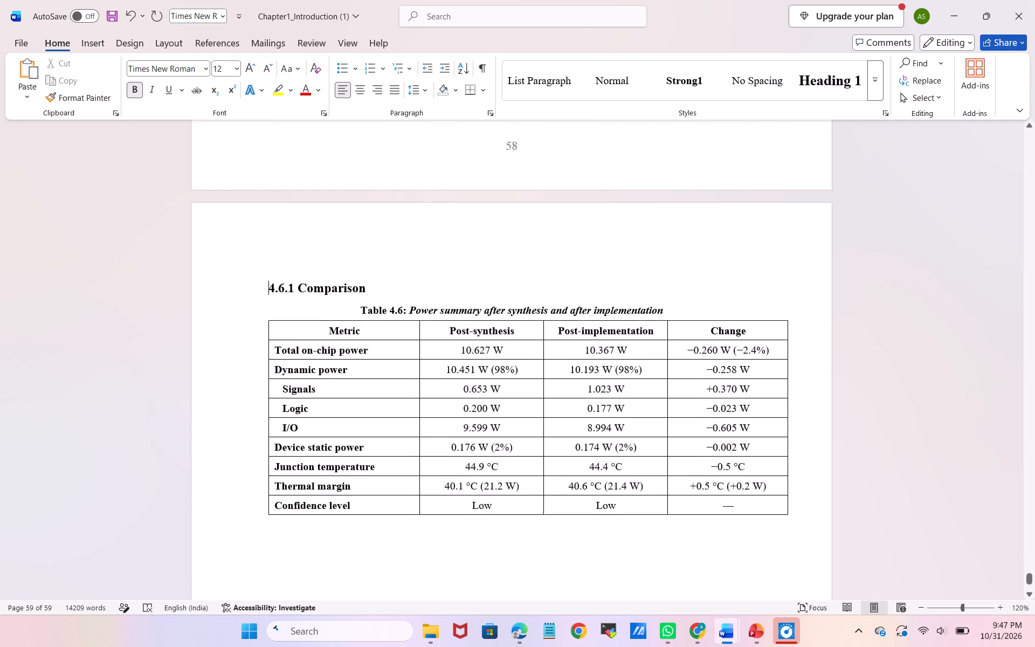
{"action": "scroll", "coordinate": [273, 464], "scroll_direction": "up", "scroll_amount": 11}
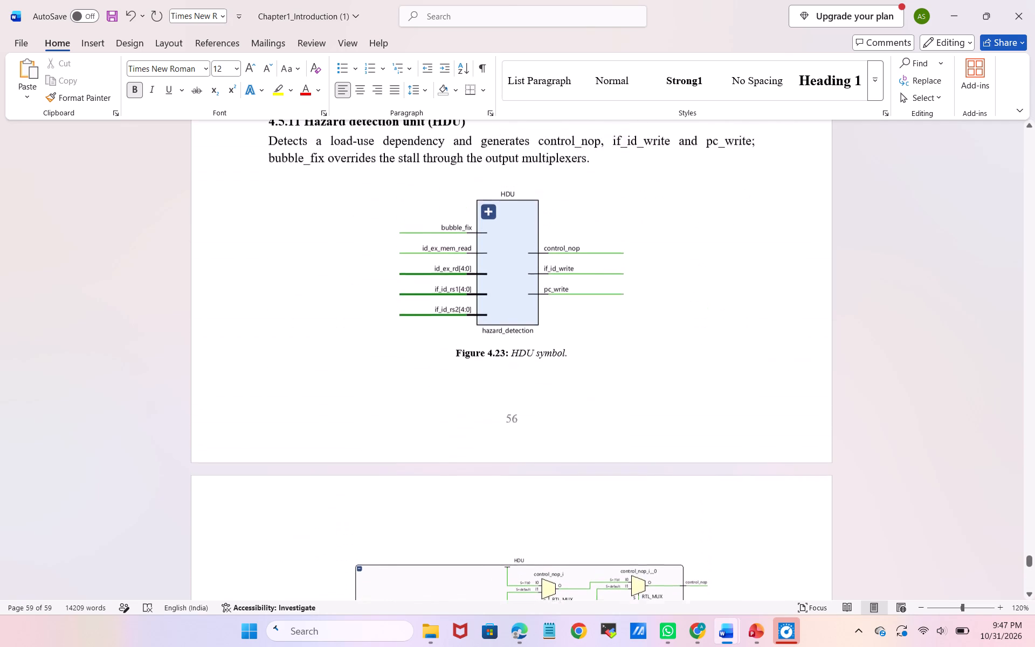
Check the page layout from Figure 4.23 back to Figure 4.9 and the ID_STAGE schematic on the following page.
{"action": "scroll", "coordinate": [273, 464], "scroll_direction": "up", "scroll_amount": 9}
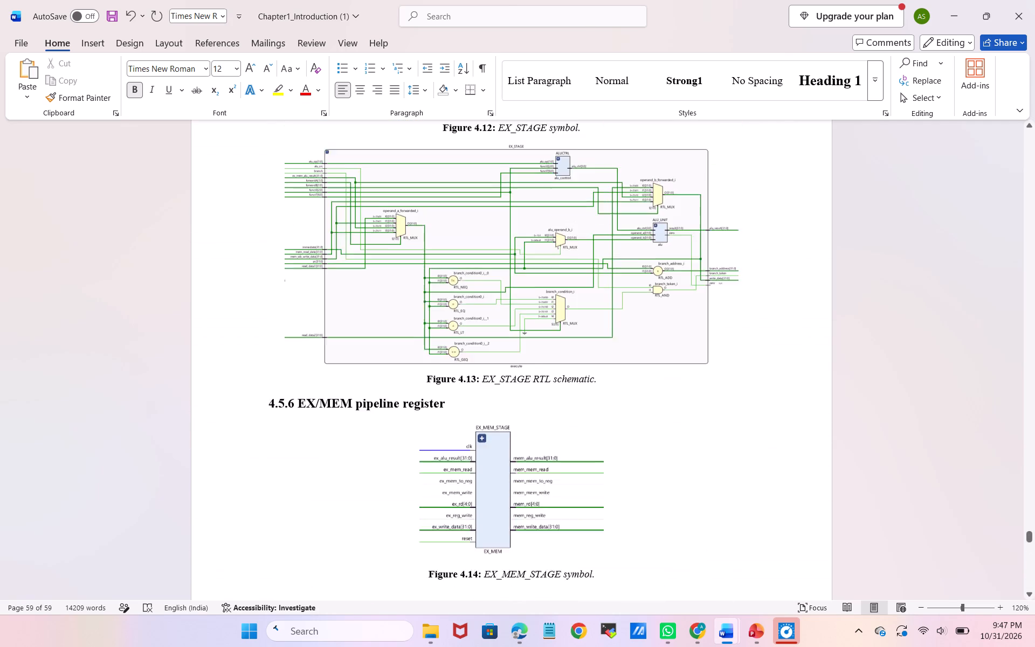
{"action": "scroll", "coordinate": [273, 464], "scroll_direction": "up", "scroll_amount": 5}
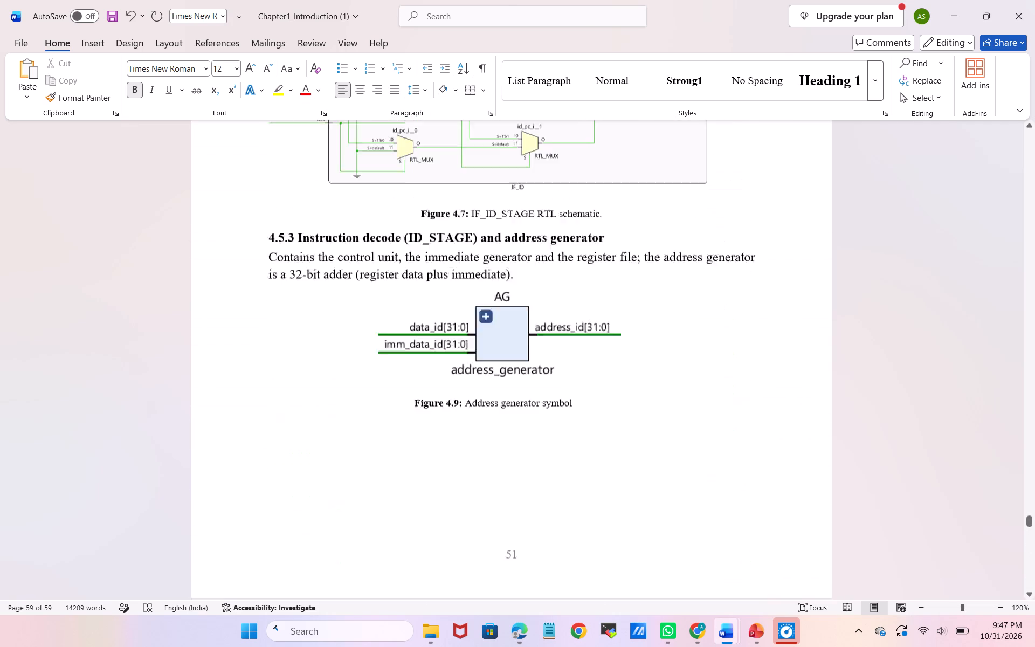
{"action": "scroll", "coordinate": [273, 464], "scroll_direction": "up", "scroll_amount": 1}
{"action": "scroll", "coordinate": [273, 464], "scroll_direction": "down", "scroll_amount": 2}
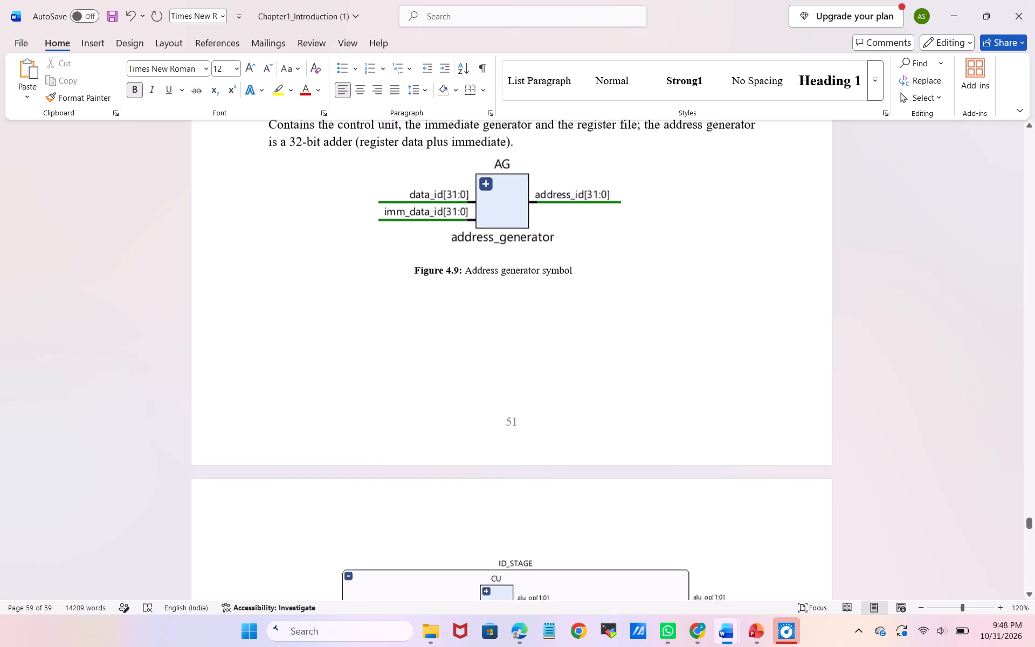
{"action": "scroll", "coordinate": [273, 464], "scroll_direction": "down", "scroll_amount": 2}
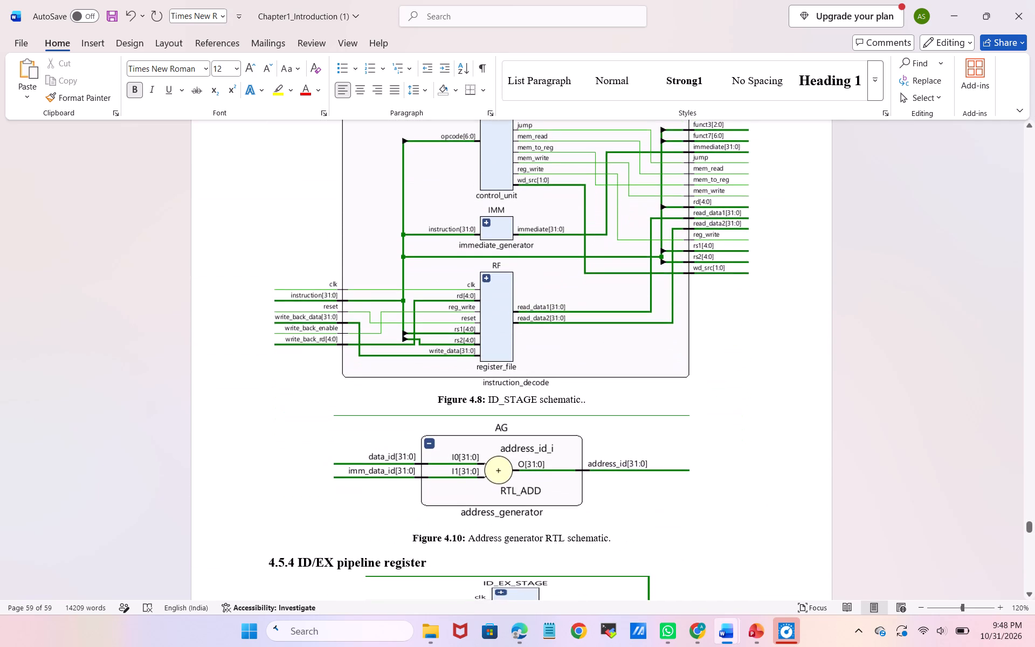
Remove the italics from the caption text "ID_EX_STAGE symbol." of Figure 4.11, keeping it non-bold.
{"action": "scroll", "coordinate": [279, 524], "scroll_direction": "down", "scroll_amount": 1}
{"action": "scroll", "coordinate": [471, 281], "scroll_direction": "down", "scroll_amount": 1}
{"action": "left_click_drag", "start_coordinate": [490, 332], "coordinate": [589, 353]}
{"action": "left_click", "coordinate": [599, 329]}
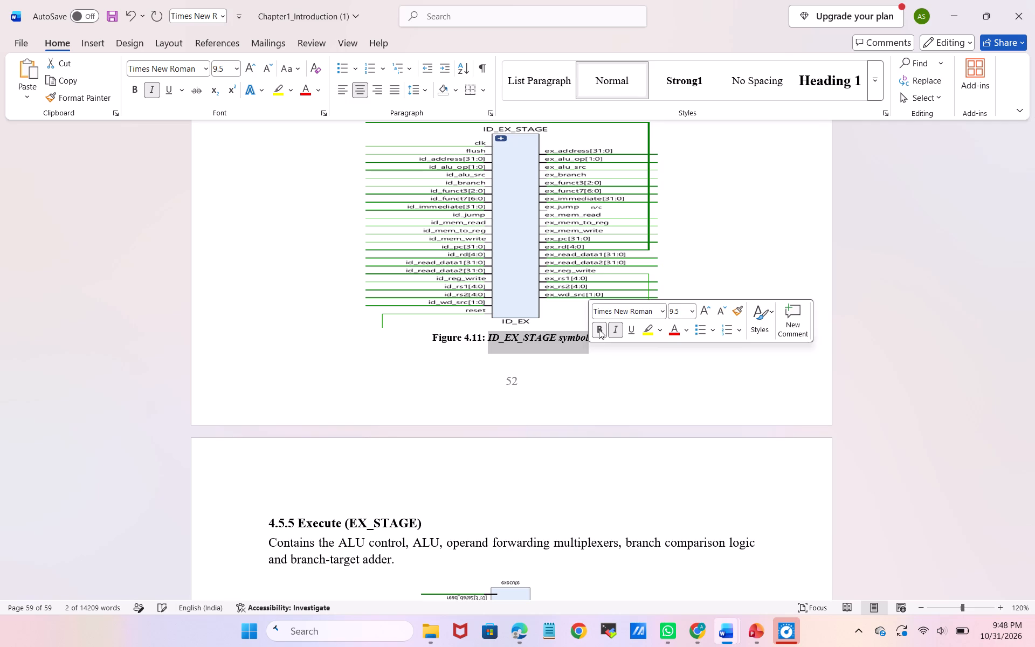
{"action": "left_click", "coordinate": [599, 329]}
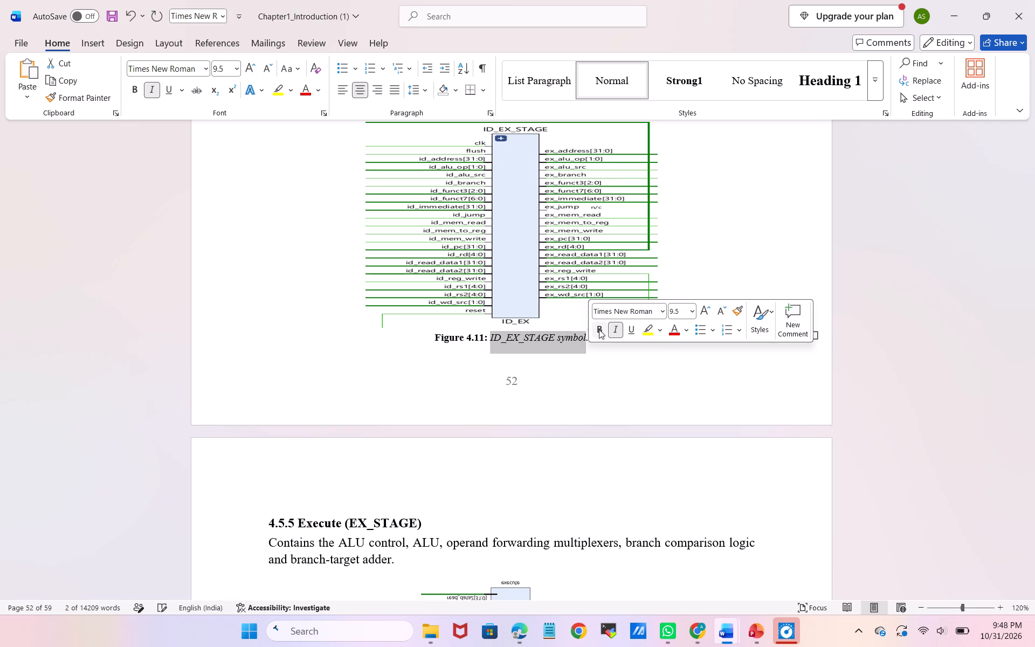
{"action": "left_click", "coordinate": [599, 329]}
{"action": "left_click", "coordinate": [599, 329]}
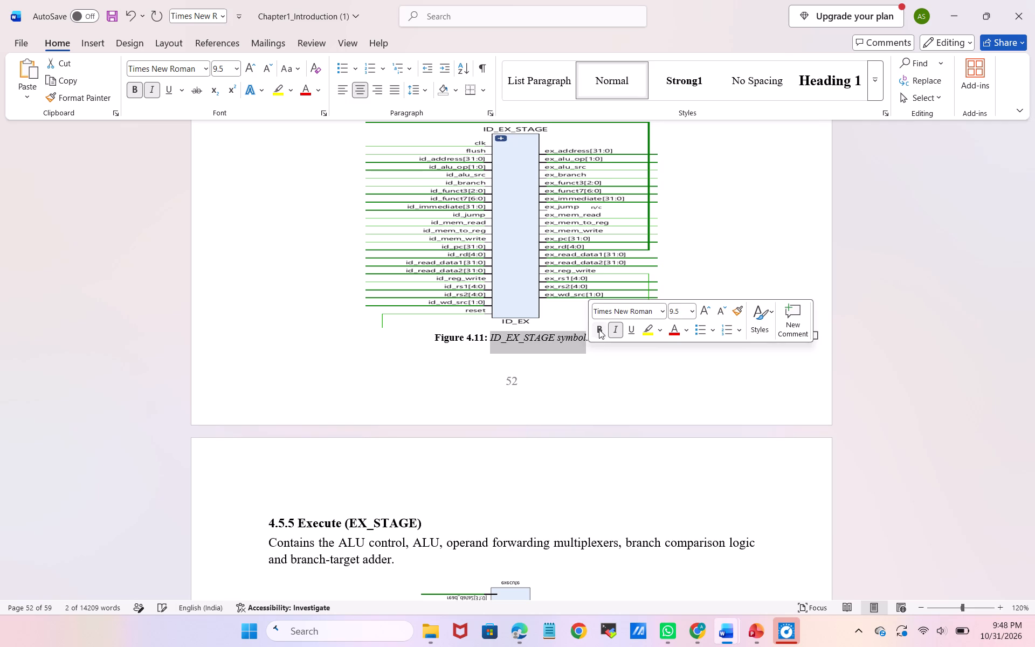
{"action": "left_click", "coordinate": [599, 329]}
{"action": "left_click", "coordinate": [599, 329]}
{"action": "key", "text": "ctrl+i"}
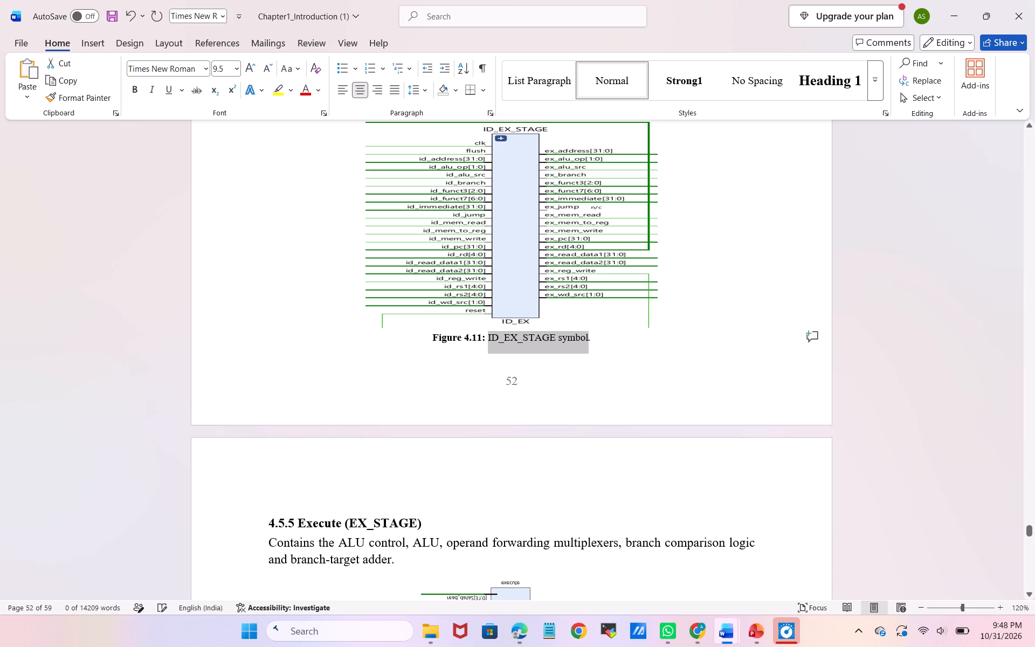
{"action": "left_click", "coordinate": [628, 363]}
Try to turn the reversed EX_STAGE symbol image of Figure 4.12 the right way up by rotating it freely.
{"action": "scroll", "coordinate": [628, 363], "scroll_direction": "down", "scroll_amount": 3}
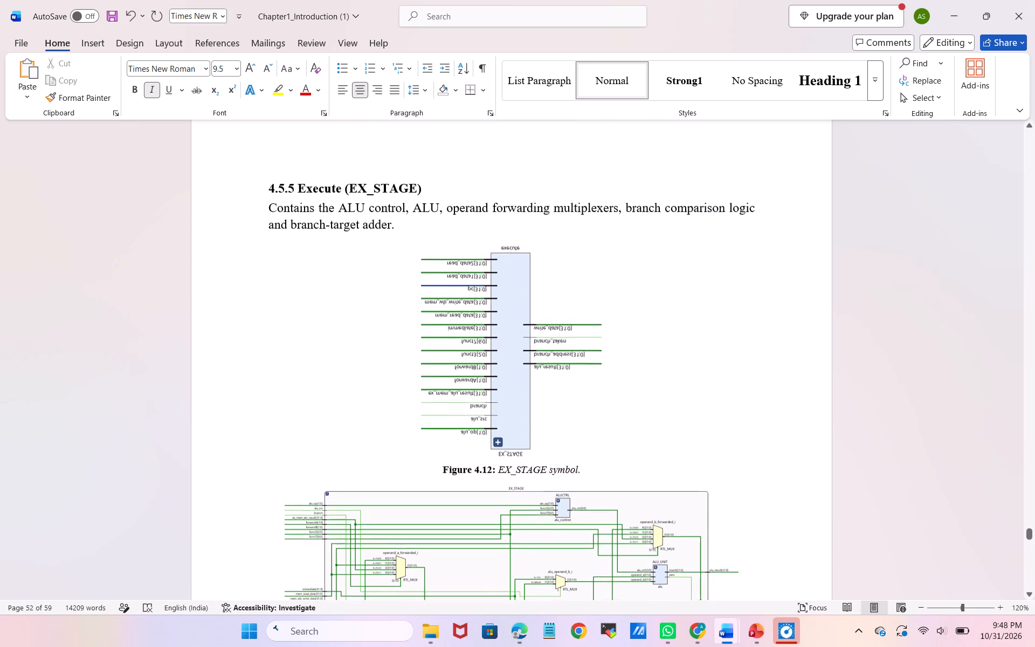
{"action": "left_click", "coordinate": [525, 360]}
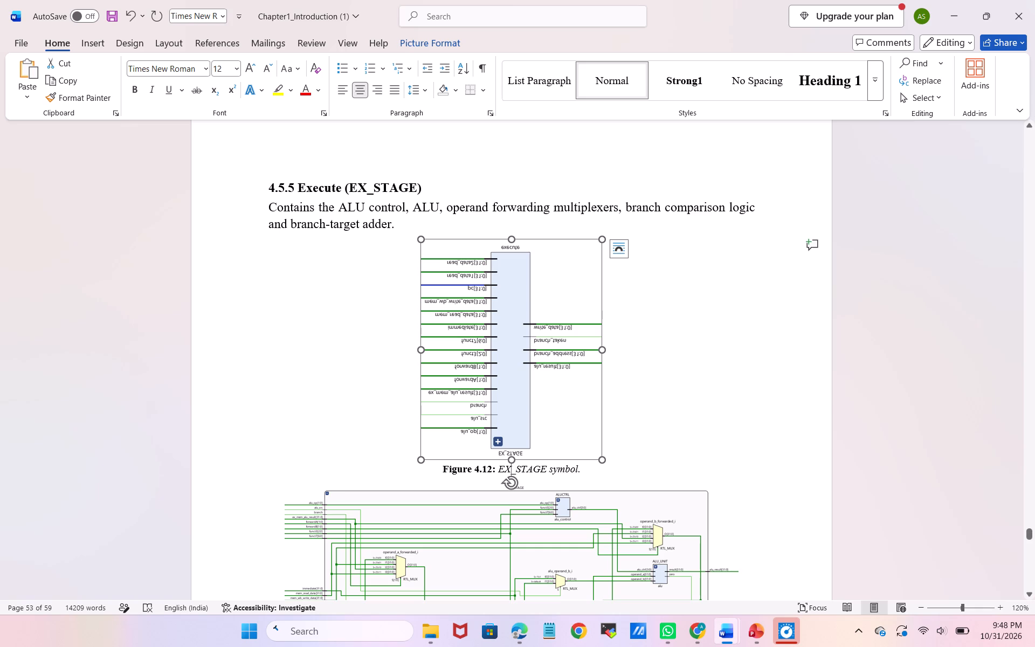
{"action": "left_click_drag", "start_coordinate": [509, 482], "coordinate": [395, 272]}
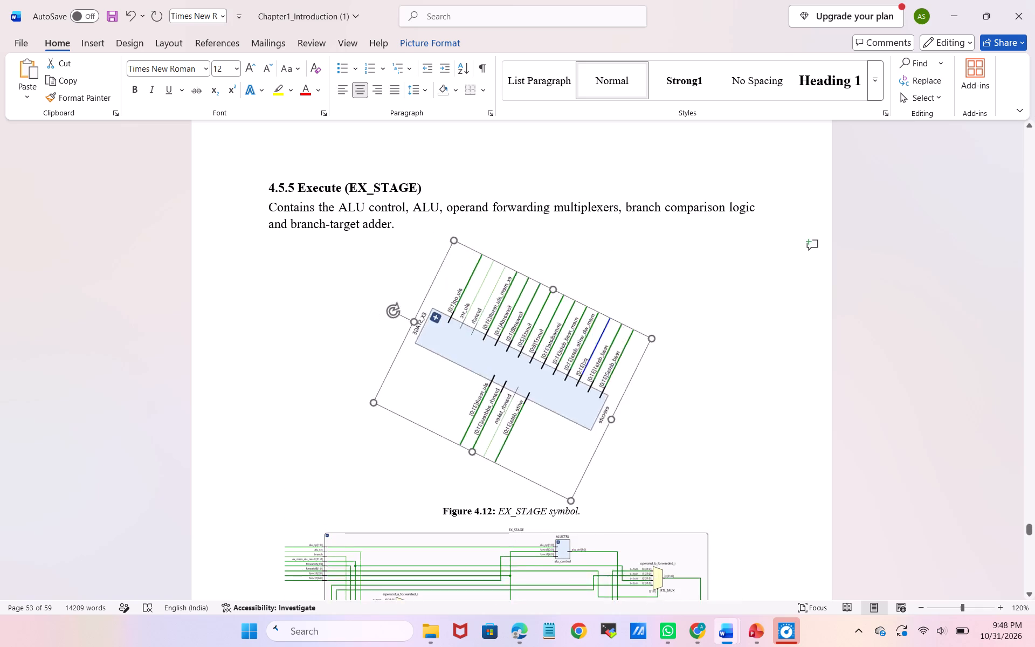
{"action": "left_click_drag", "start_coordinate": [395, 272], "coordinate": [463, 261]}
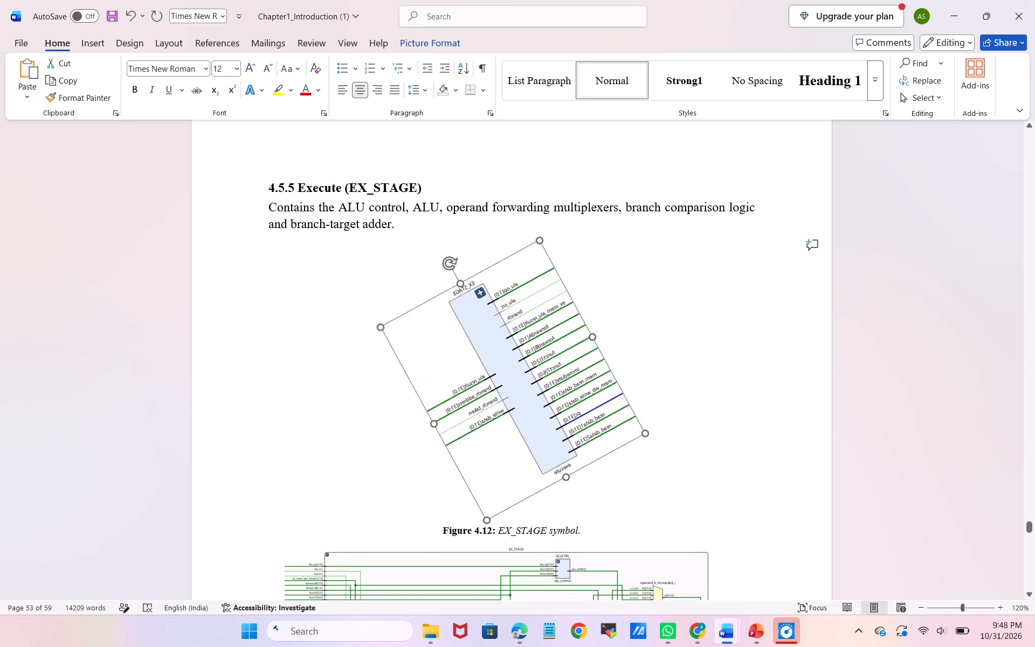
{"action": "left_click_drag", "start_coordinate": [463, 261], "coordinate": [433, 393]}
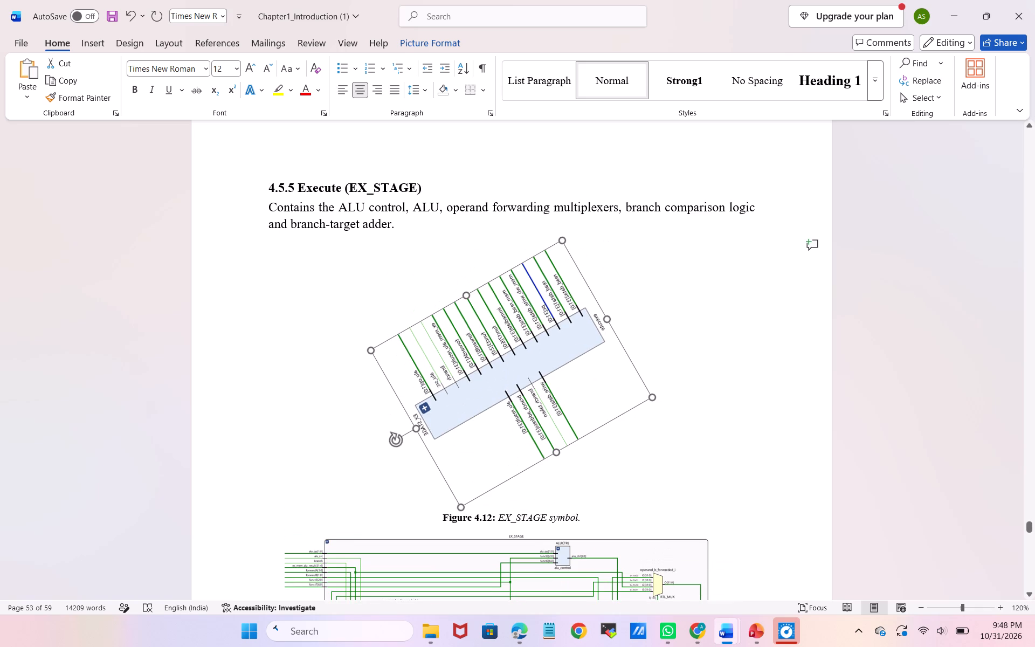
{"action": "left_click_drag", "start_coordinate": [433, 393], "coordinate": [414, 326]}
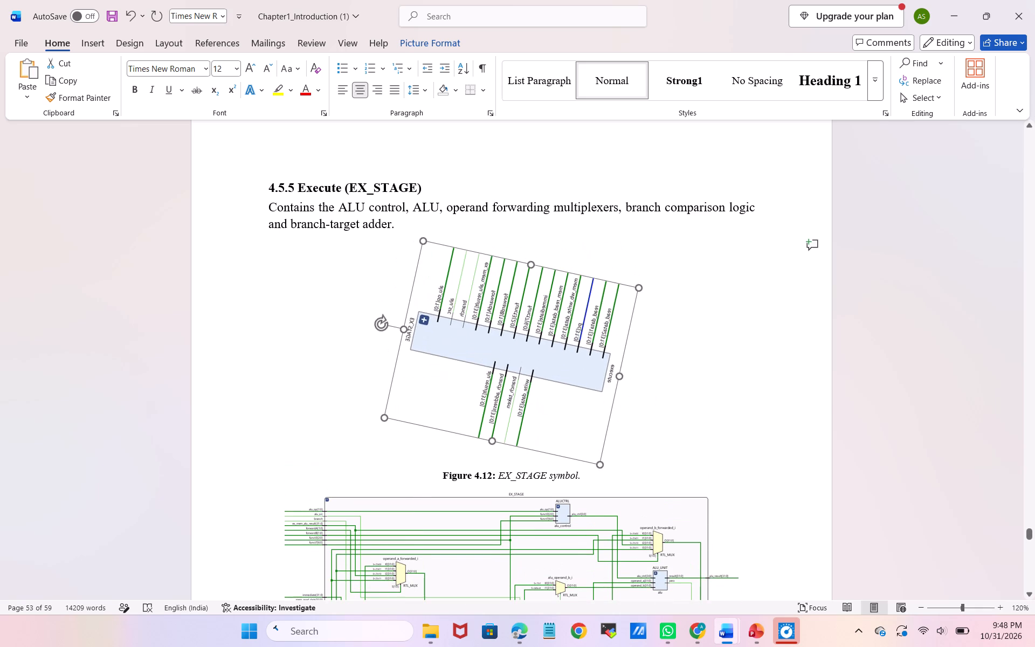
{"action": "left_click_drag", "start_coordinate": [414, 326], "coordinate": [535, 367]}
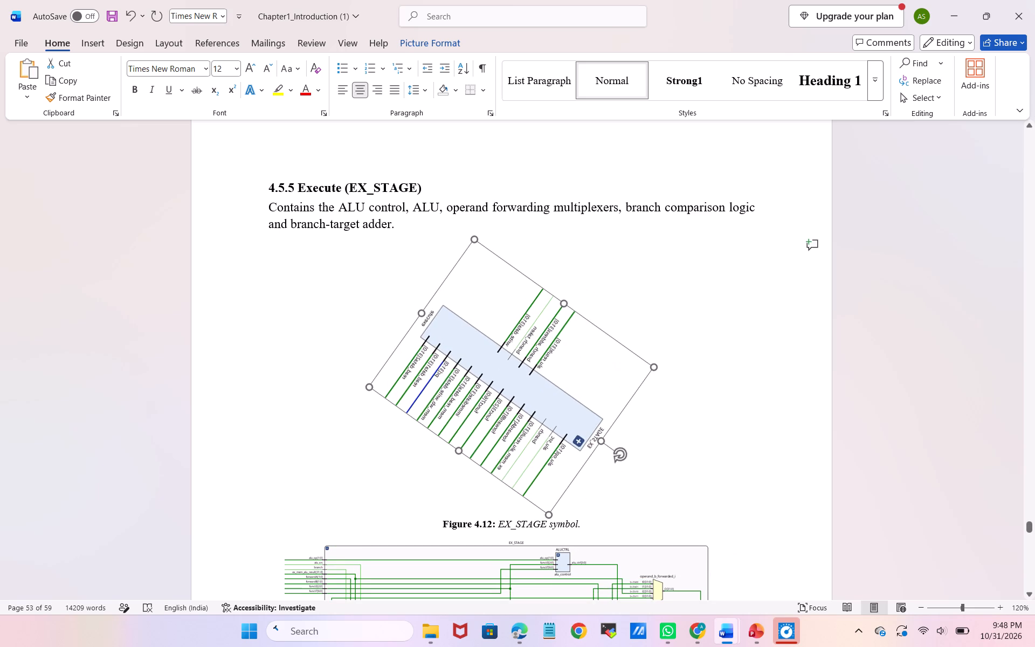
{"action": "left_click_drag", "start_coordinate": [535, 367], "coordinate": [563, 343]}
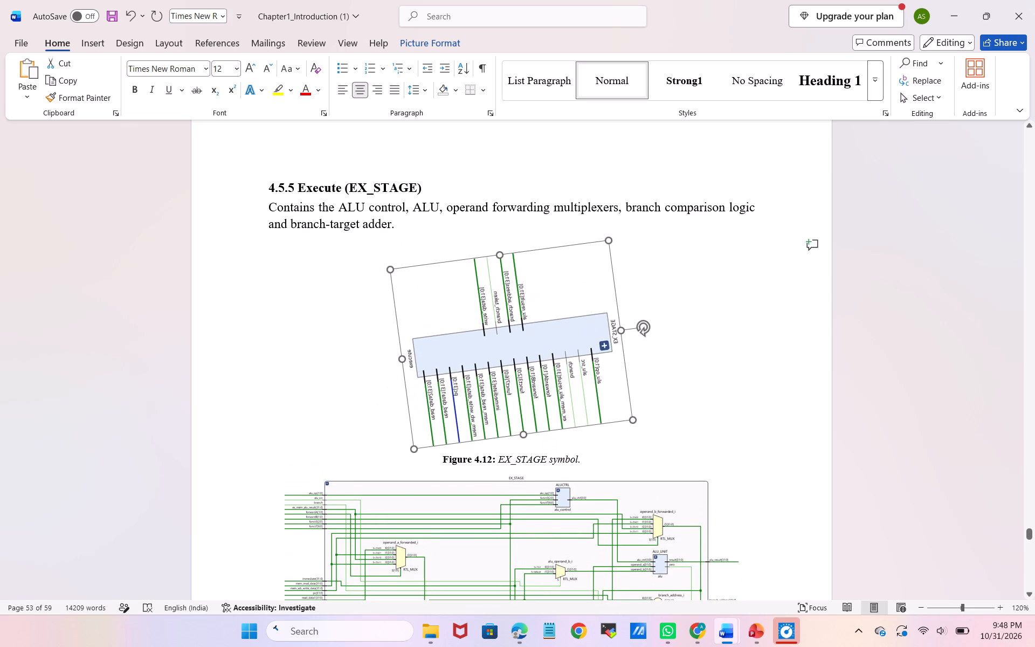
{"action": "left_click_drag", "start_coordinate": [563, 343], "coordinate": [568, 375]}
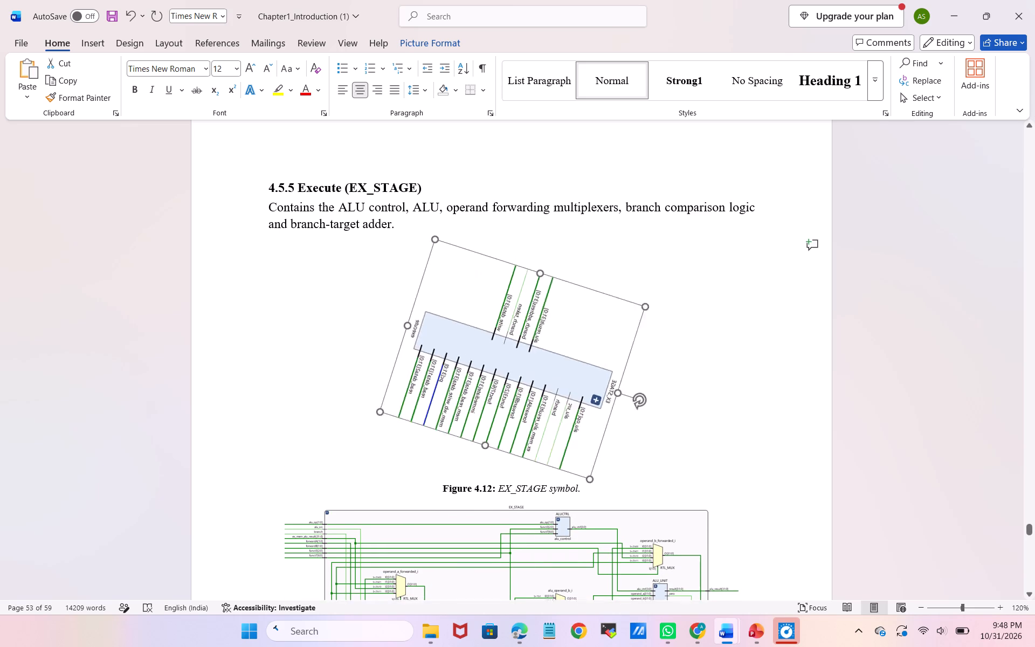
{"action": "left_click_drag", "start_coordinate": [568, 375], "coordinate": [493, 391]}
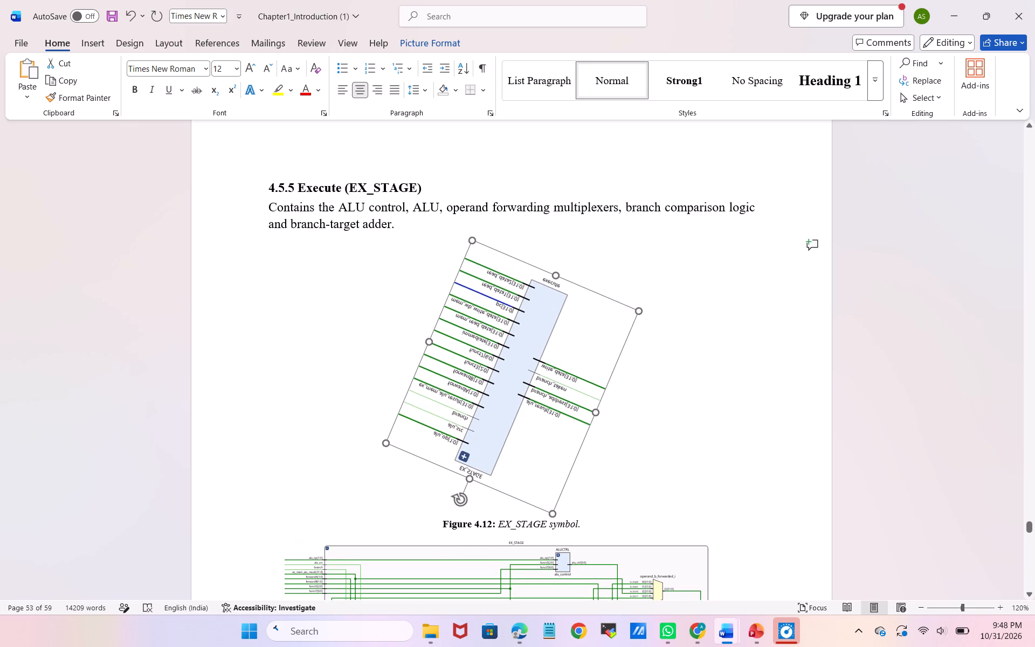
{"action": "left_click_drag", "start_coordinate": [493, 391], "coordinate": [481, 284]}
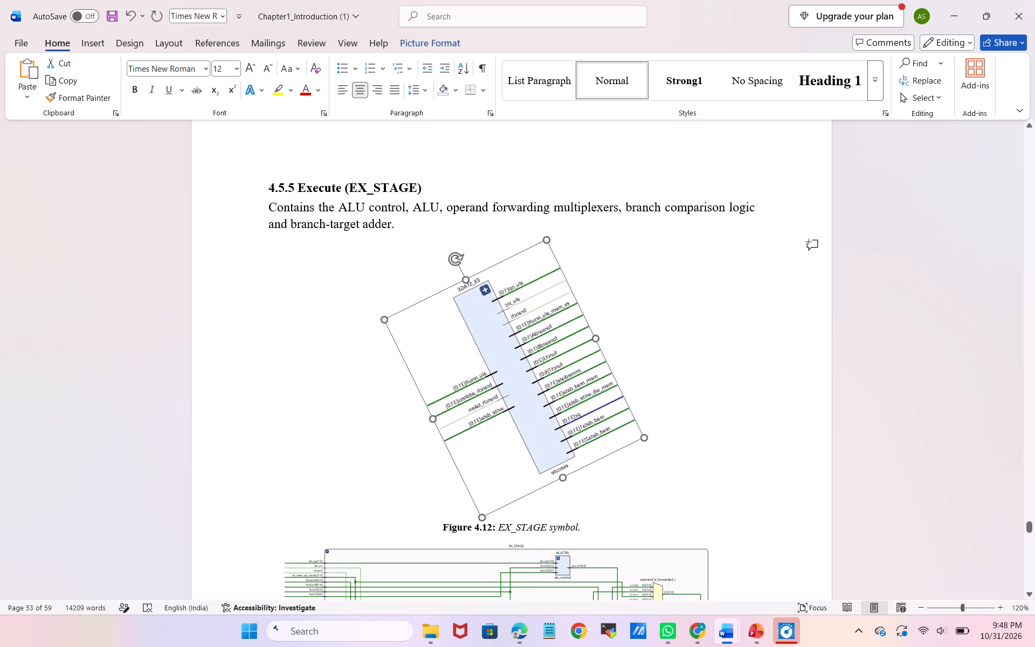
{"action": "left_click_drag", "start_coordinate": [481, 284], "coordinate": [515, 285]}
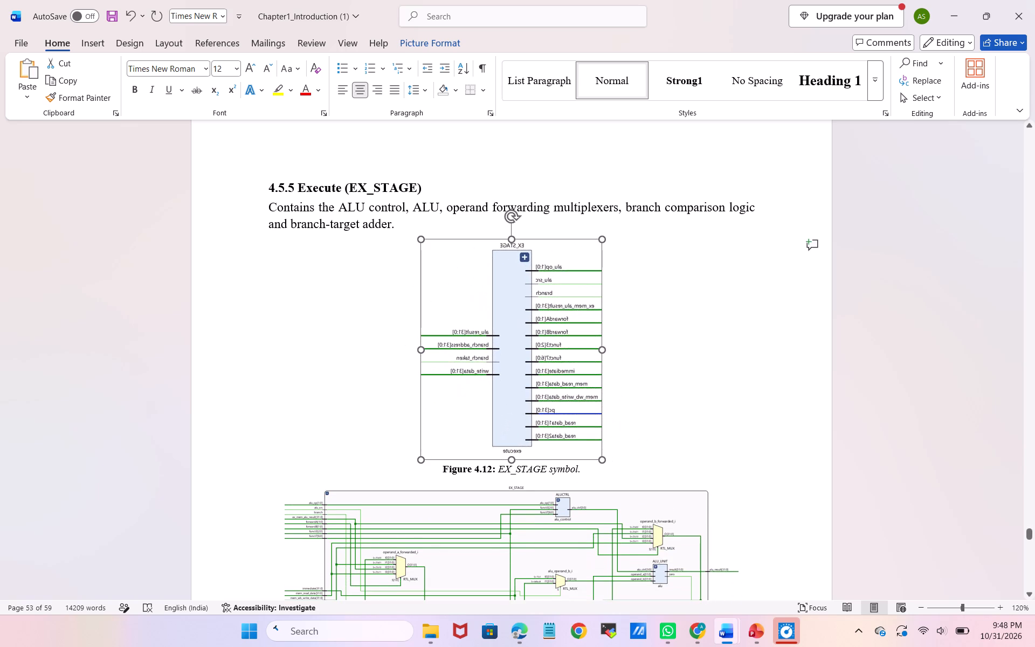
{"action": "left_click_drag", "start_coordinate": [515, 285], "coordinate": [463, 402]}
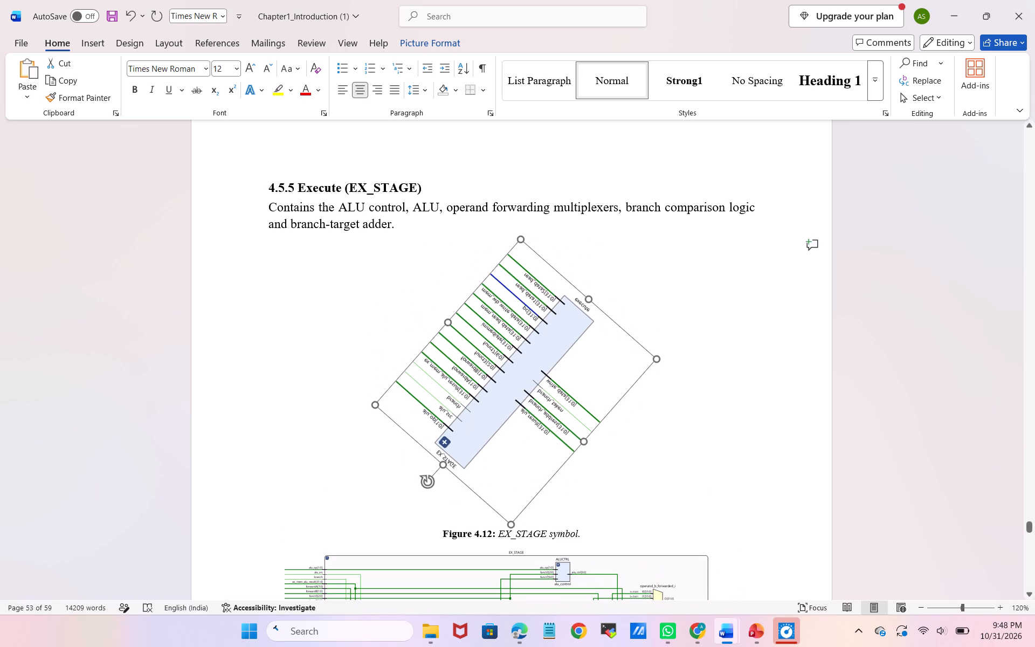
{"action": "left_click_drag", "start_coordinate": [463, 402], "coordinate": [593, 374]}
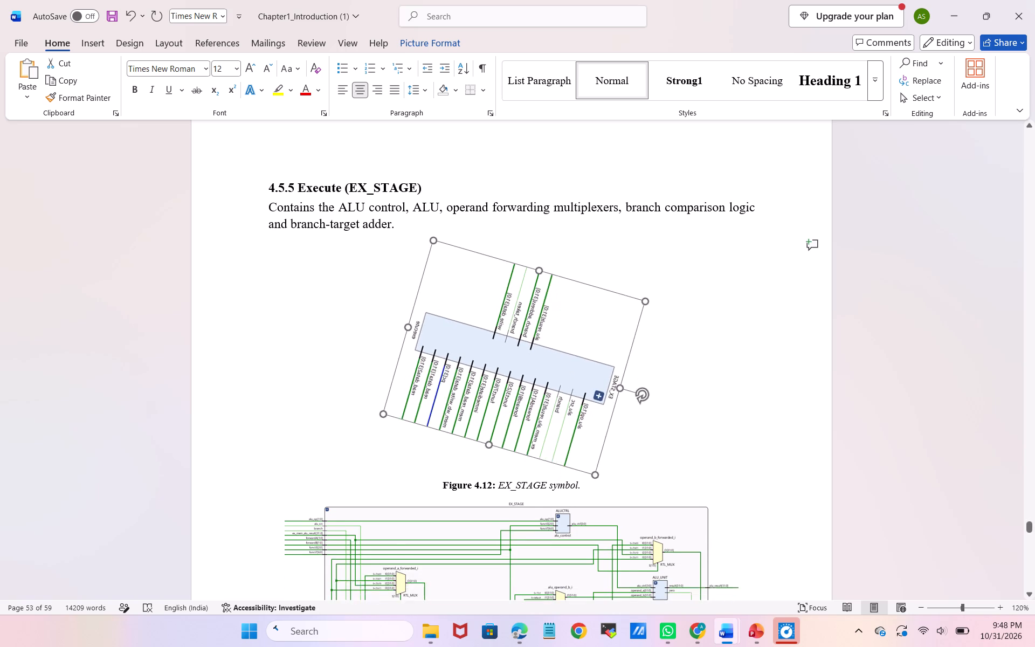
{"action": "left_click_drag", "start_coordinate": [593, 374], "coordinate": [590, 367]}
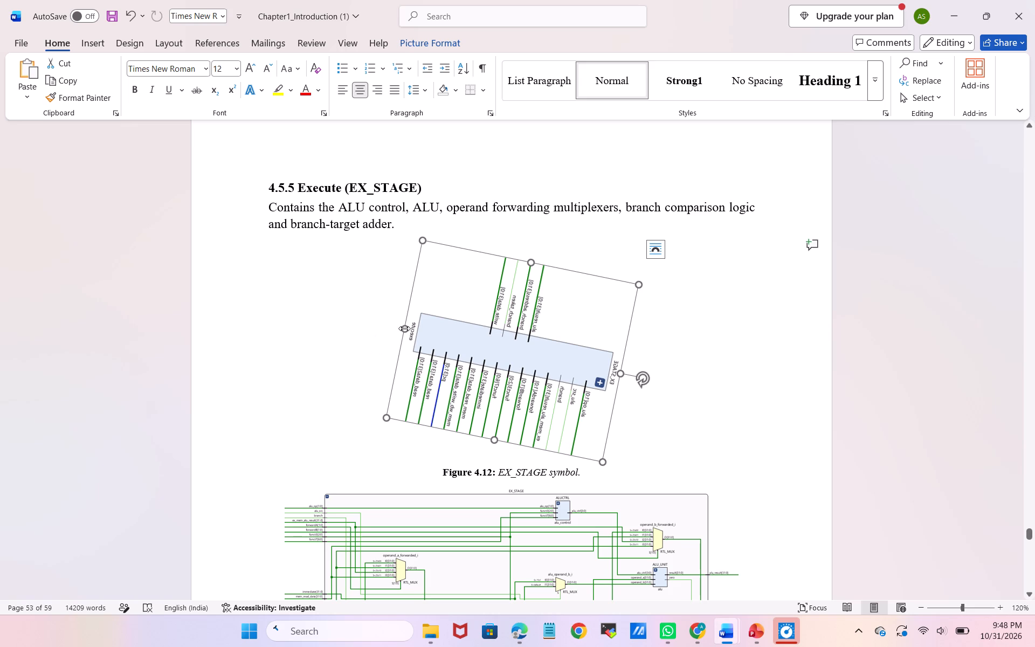
Mirror the tilted Figure 4.12 image along its long axis so its labels are no longer reversed, and make it shorter.
{"action": "left_click_drag", "start_coordinate": [404, 328], "coordinate": [766, 359]}
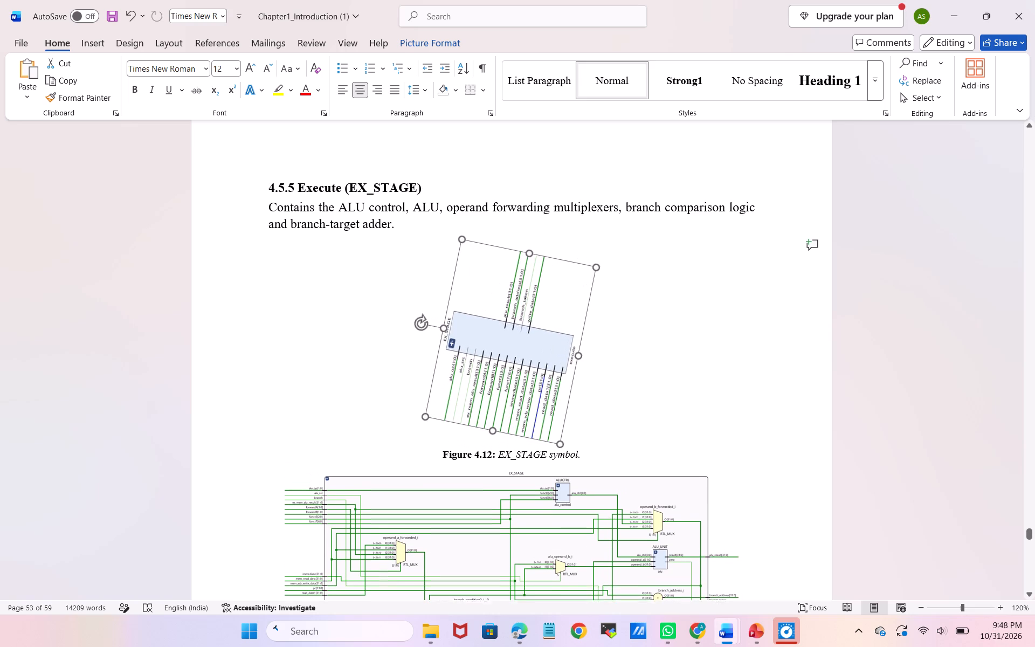
{"action": "left_click_drag", "start_coordinate": [766, 359], "coordinate": [766, 358]}
{"action": "left_click_drag", "start_coordinate": [581, 359], "coordinate": [588, 388]}
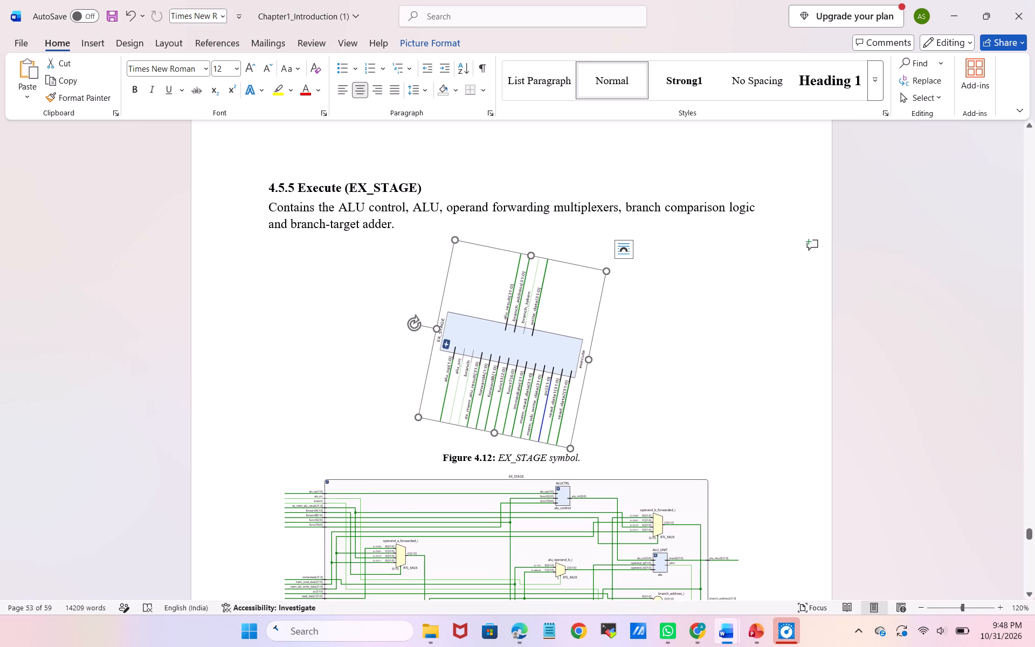
Rotate the mirrored EX_STAGE symbol image of Figure 4.12 until it stands upright and level above its caption.
{"action": "left_click_drag", "start_coordinate": [415, 324], "coordinate": [411, 307]}
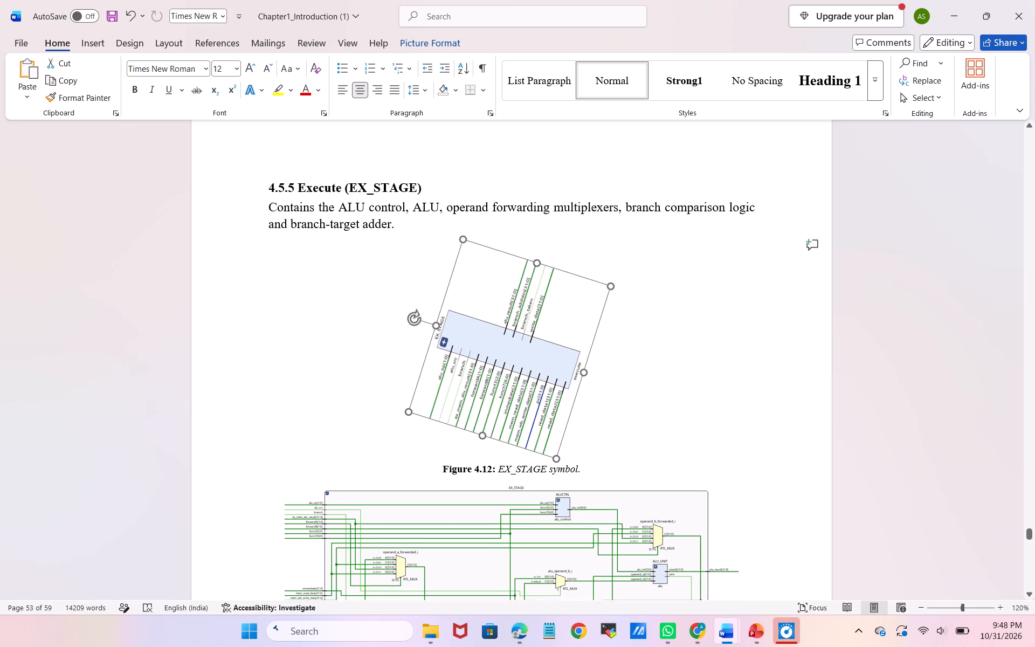
{"action": "left_click_drag", "start_coordinate": [411, 307], "coordinate": [514, 281]}
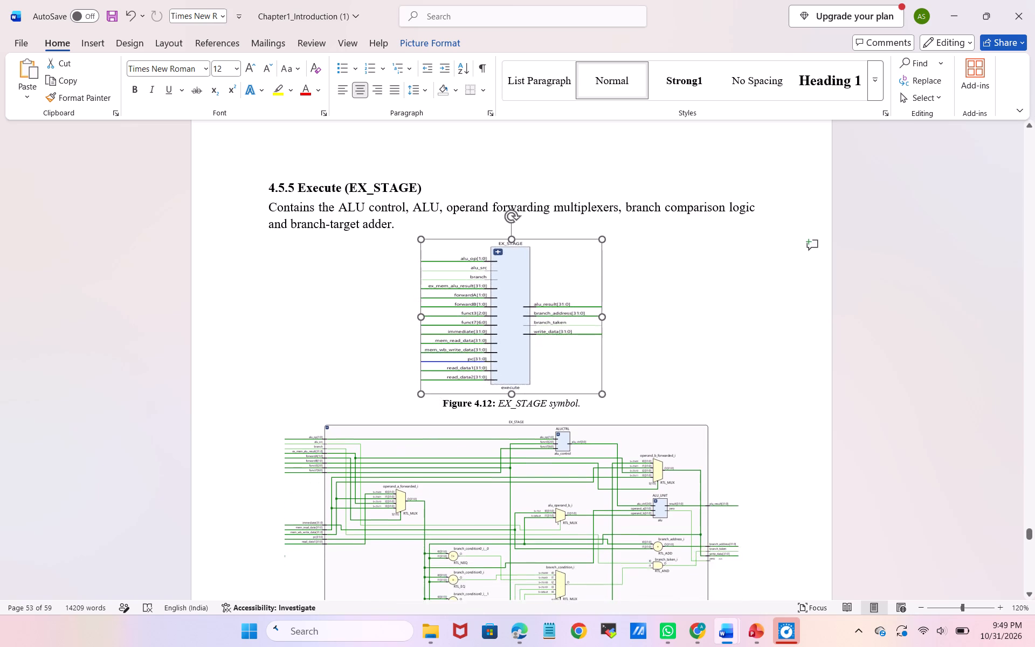
{"action": "left_click_drag", "start_coordinate": [514, 281], "coordinate": [515, 280]}
{"action": "left_click_drag", "start_coordinate": [515, 280], "coordinate": [513, 278]}
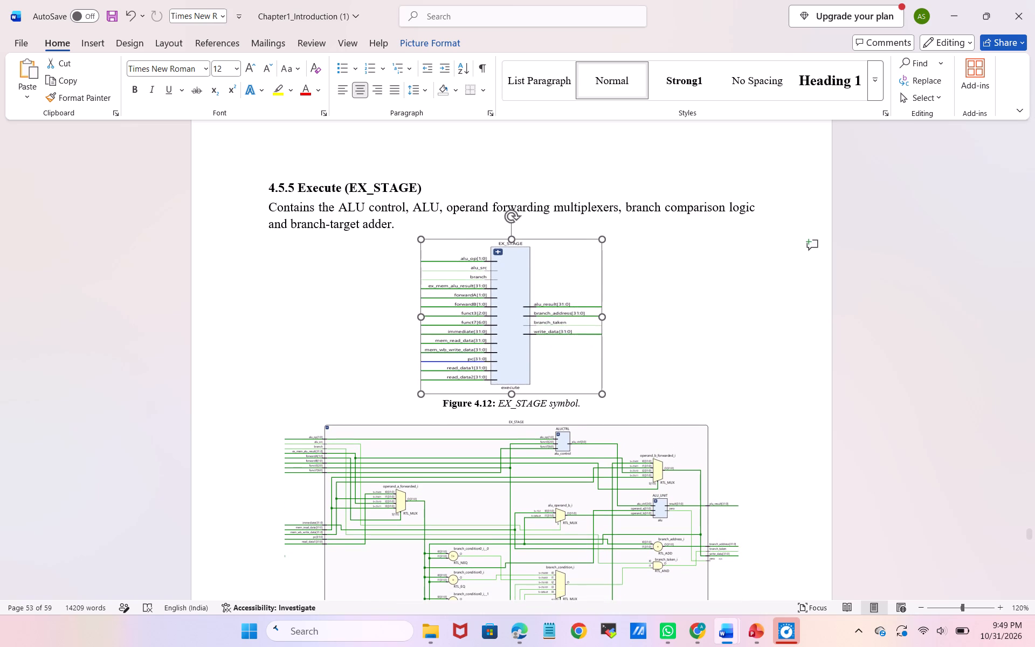
{"action": "left_click_drag", "start_coordinate": [513, 278], "coordinate": [515, 279]}
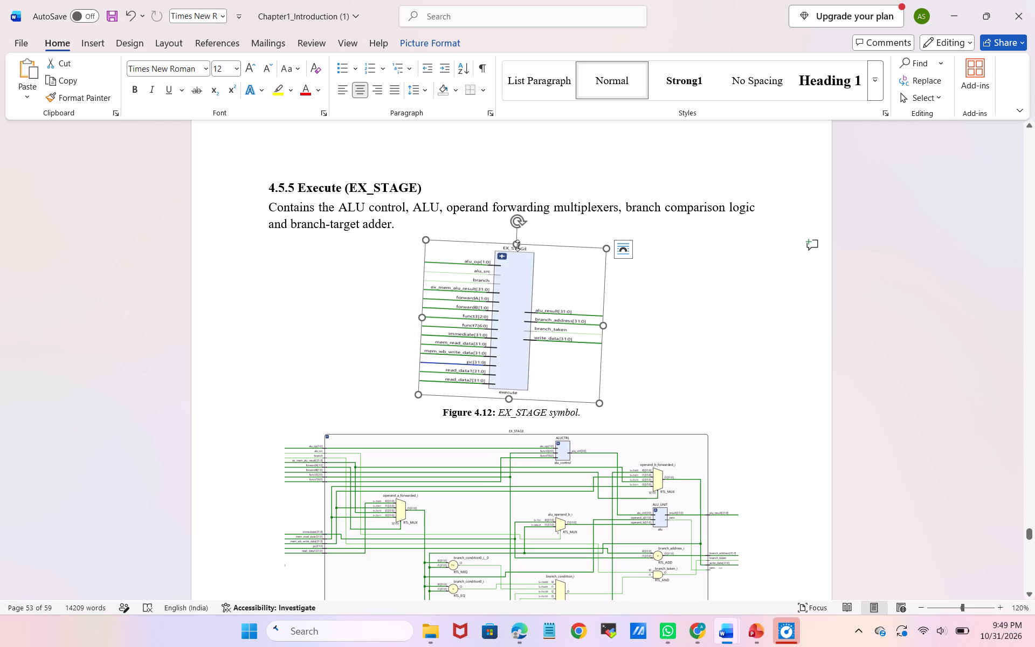
{"action": "left_click_drag", "start_coordinate": [517, 245], "coordinate": [506, 244]}
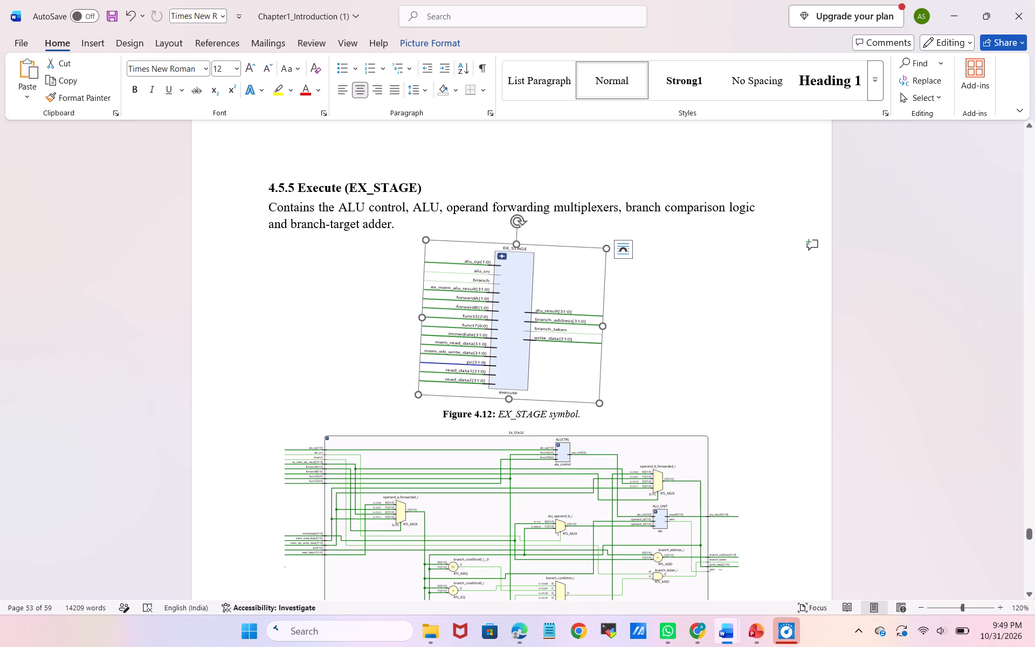
{"action": "left_click_drag", "start_coordinate": [518, 223], "coordinate": [513, 224]}
{"action": "left_click", "coordinate": [686, 308]}
Look over the figures, captions and page layout of section 4.5, from the IF_ID_STAGE figures through the forwarding unit figures.
{"action": "scroll", "coordinate": [686, 308], "scroll_direction": "down", "scroll_amount": 1}
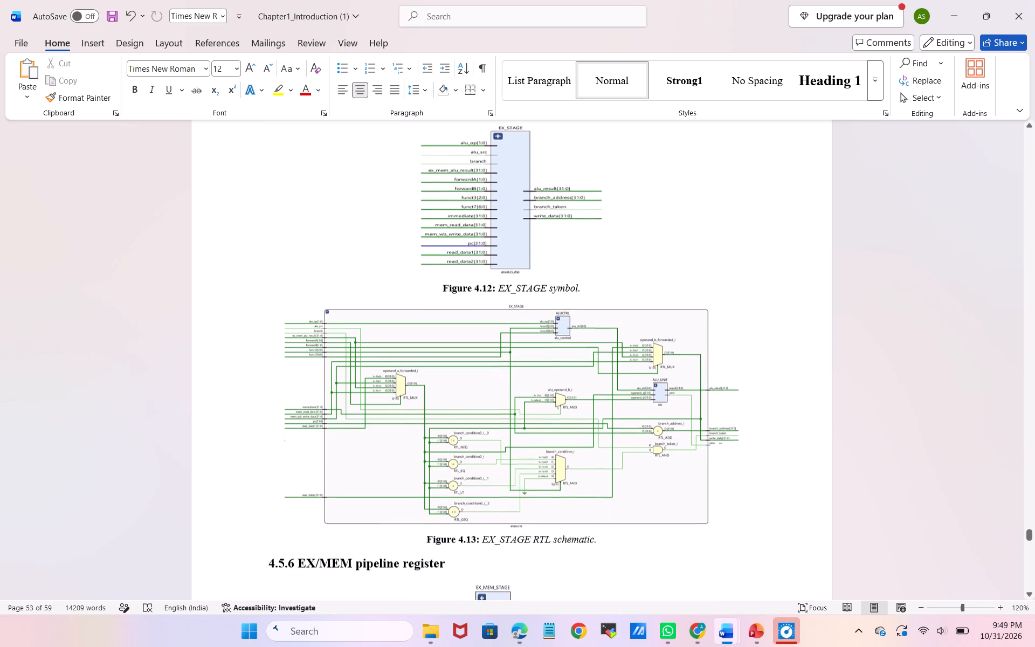
{"action": "scroll", "coordinate": [686, 308], "scroll_direction": "down", "scroll_amount": 1}
{"action": "scroll", "coordinate": [602, 345], "scroll_direction": "down", "scroll_amount": 3}
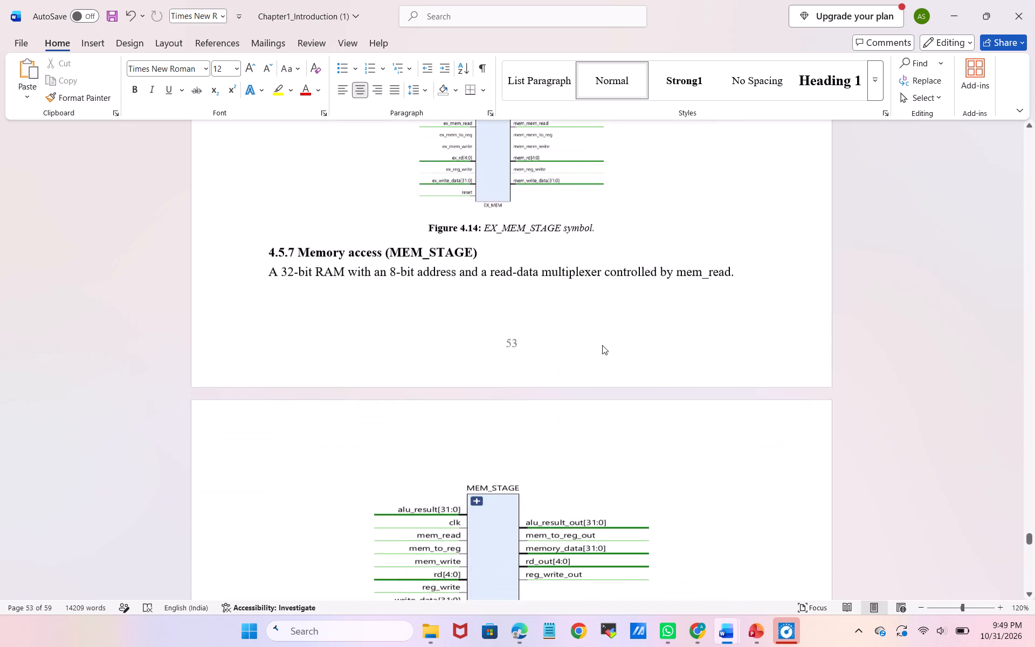
{"action": "scroll", "coordinate": [602, 345], "scroll_direction": "down", "scroll_amount": 4}
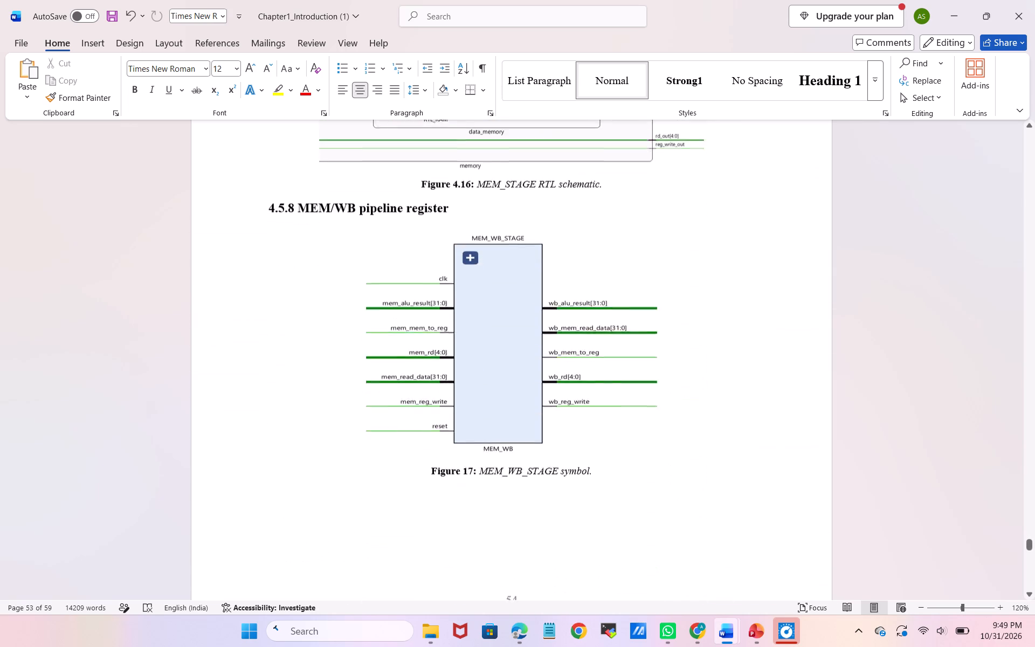
{"action": "scroll", "coordinate": [602, 345], "scroll_direction": "down", "scroll_amount": 2}
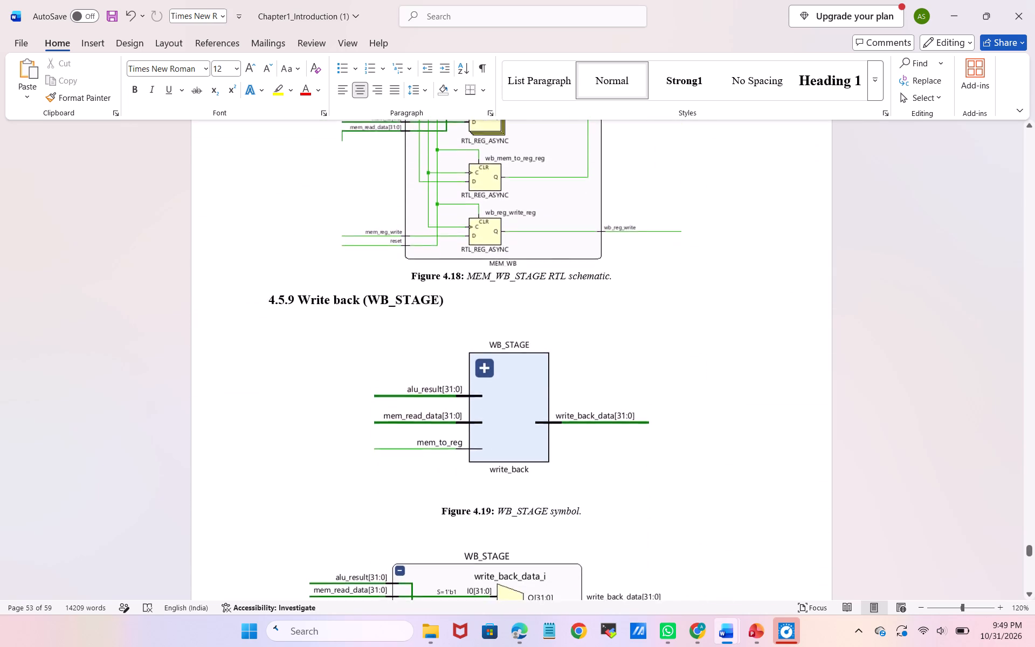
{"action": "scroll", "coordinate": [602, 345], "scroll_direction": "down", "scroll_amount": 5}
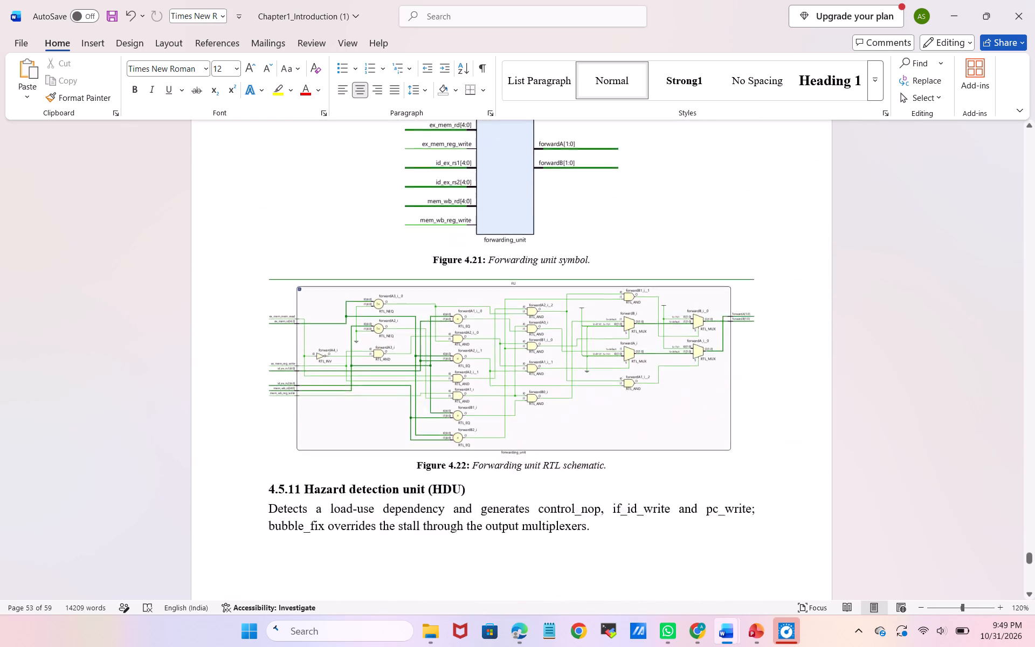
{"action": "scroll", "coordinate": [602, 345], "scroll_direction": "up", "scroll_amount": 9}
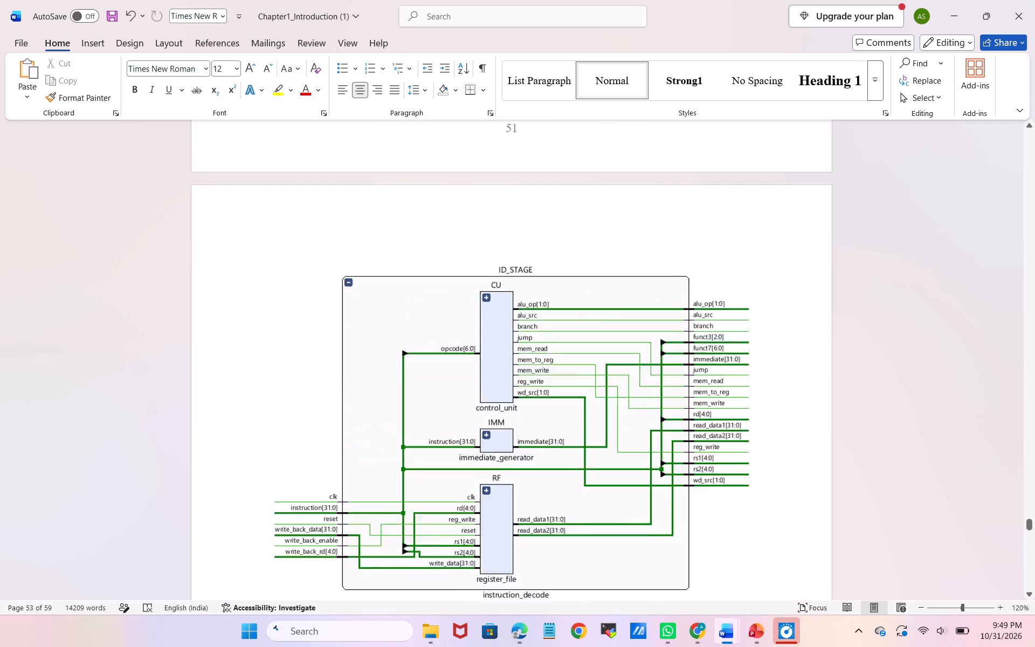
{"action": "scroll", "coordinate": [602, 345], "scroll_direction": "up", "scroll_amount": 4}
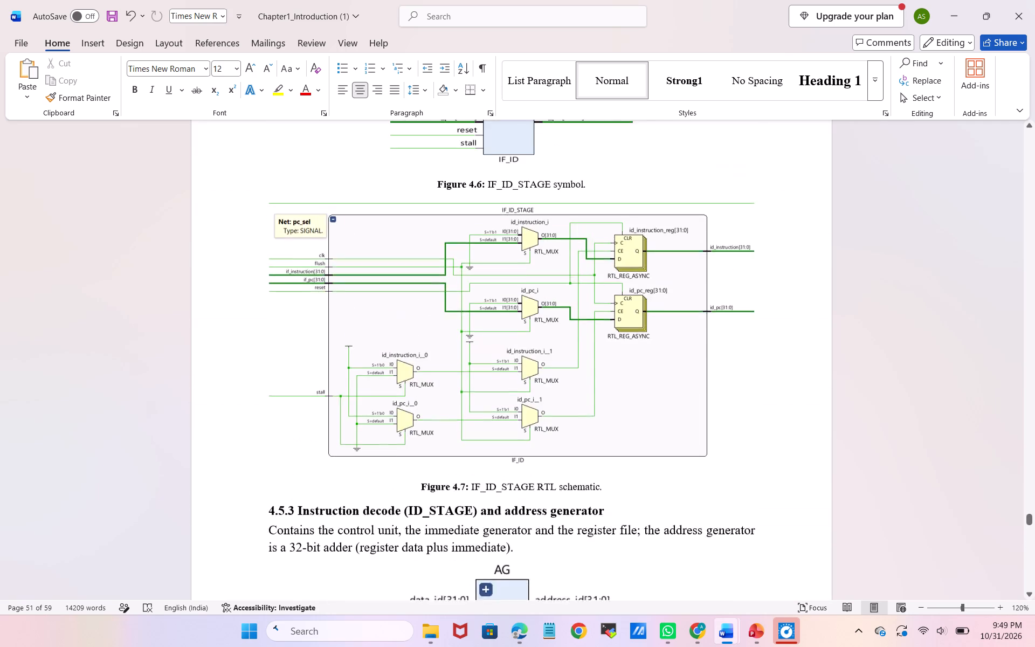
{"action": "scroll", "coordinate": [602, 345], "scroll_direction": "down", "scroll_amount": 8}
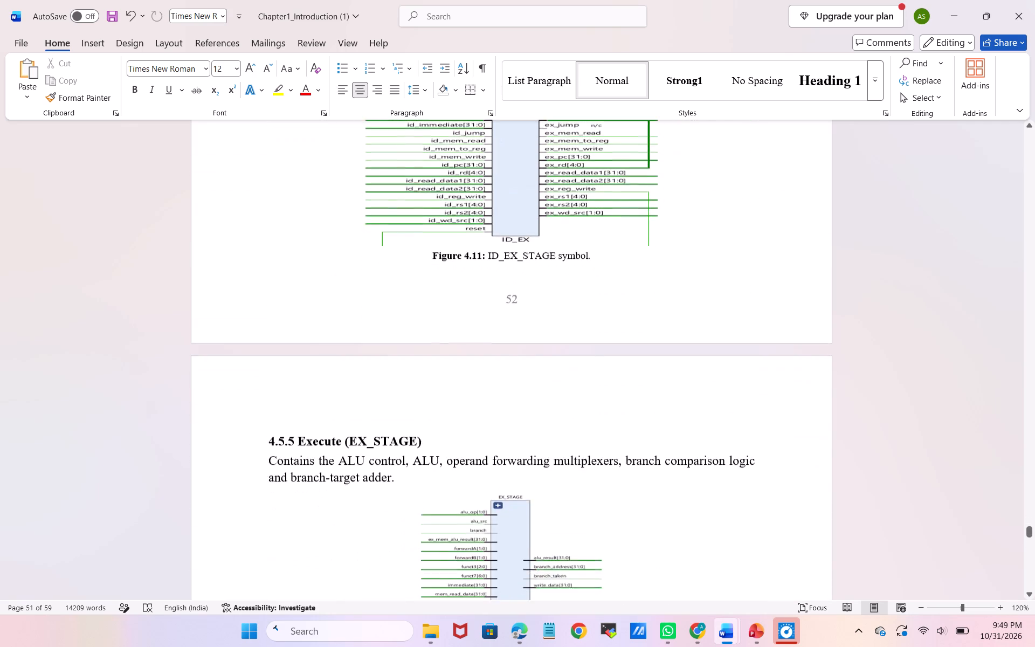
Remove the italics from the caption text "EX_STAGE symbol" of Figure 4.12.
{"action": "scroll", "coordinate": [602, 345], "scroll_direction": "down", "scroll_amount": 2}
{"action": "scroll", "coordinate": [596, 315], "scroll_direction": "up", "scroll_amount": 2}
{"action": "left_click_drag", "start_coordinate": [499, 372], "coordinate": [499, 372]}
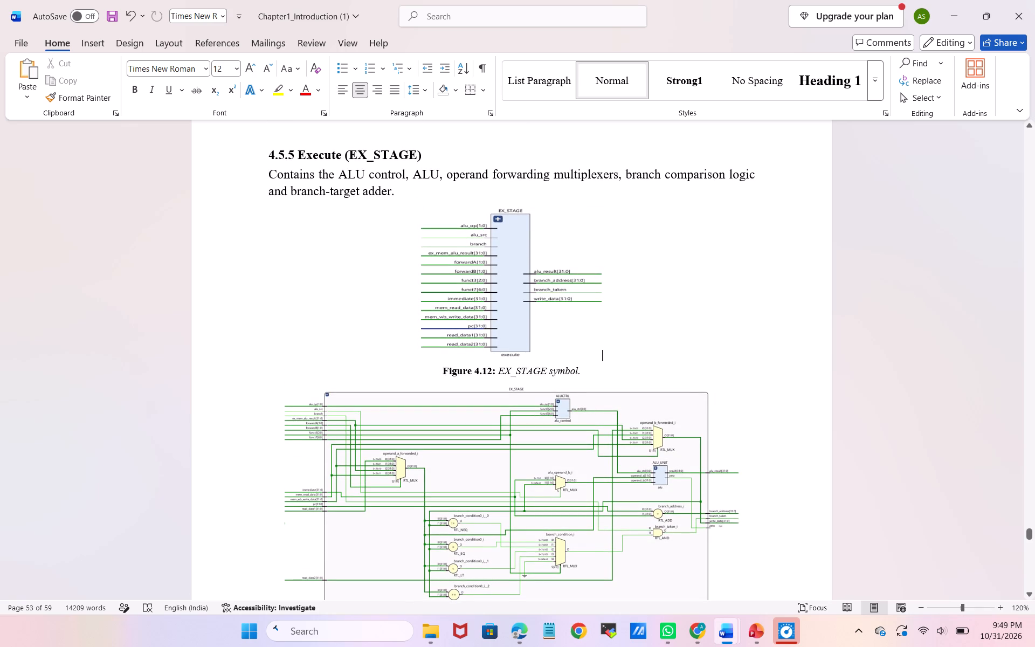
{"action": "left_click_drag", "start_coordinate": [499, 372], "coordinate": [575, 377]}
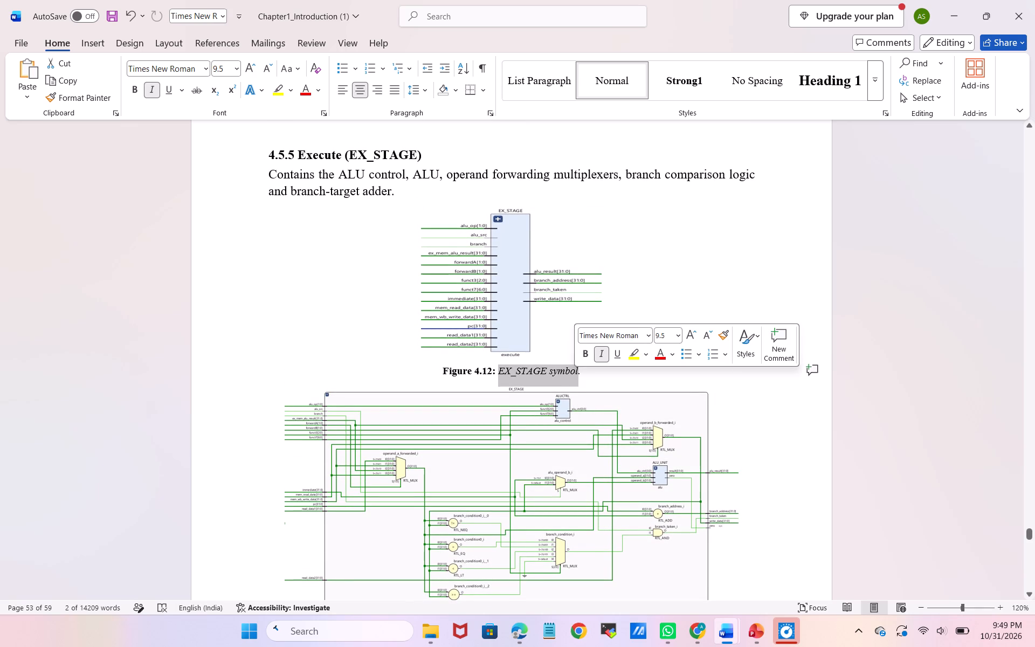
{"action": "key", "text": "ctrl+i"}
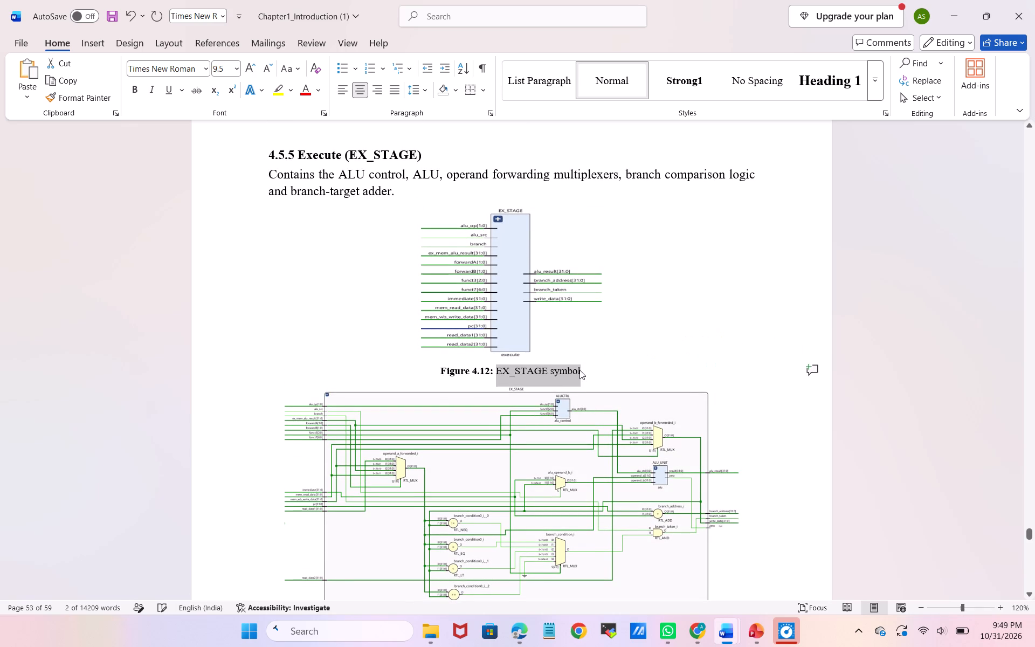
{"action": "left_click", "coordinate": [604, 366]}
Remove the italics from the caption text "EX_STAGE RTL schematic" of Figure 4.13.
{"action": "scroll", "coordinate": [604, 366], "scroll_direction": "down", "scroll_amount": 1}
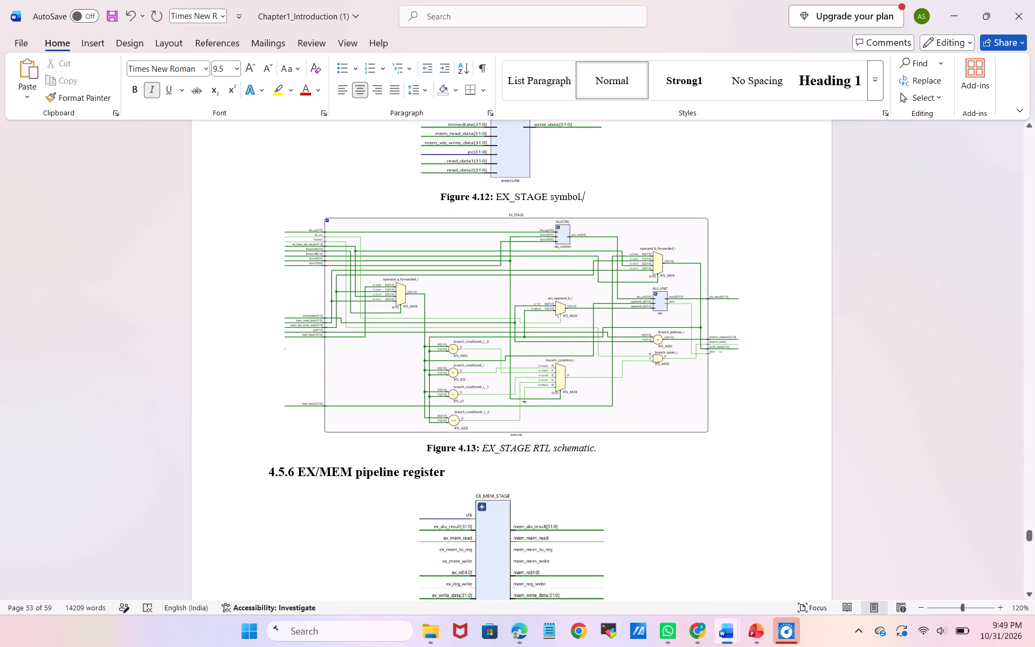
{"action": "left_click_drag", "start_coordinate": [481, 448], "coordinate": [584, 443]}
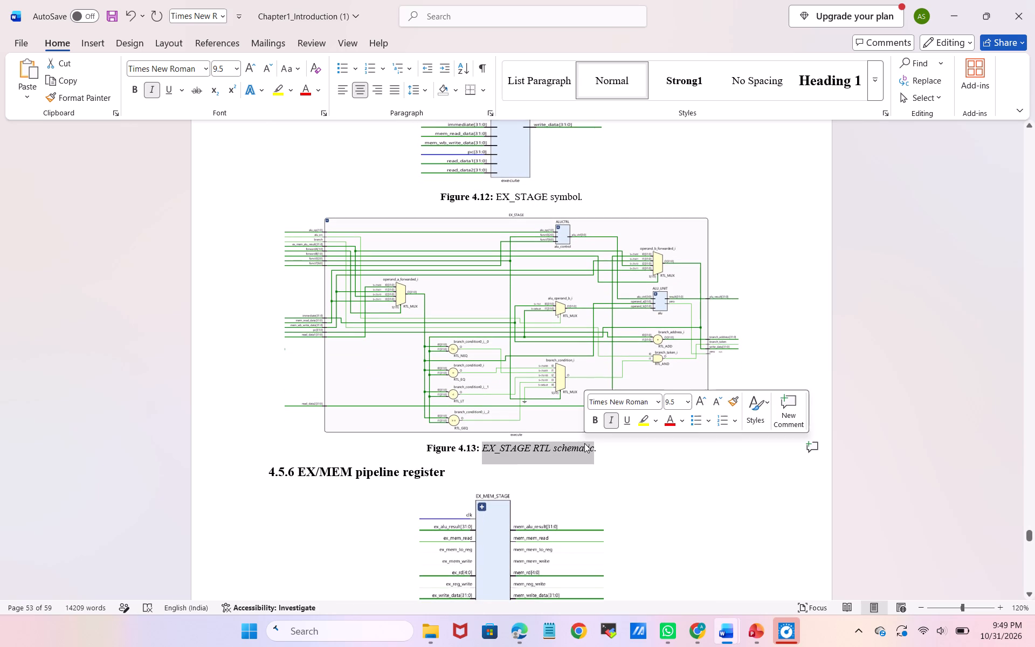
{"action": "key", "text": "ctrl+i"}
{"action": "left_click", "coordinate": [584, 443]}
Remove the italics from the caption text "EX_MEM_STAGE symbol" of Figure 4.14.
{"action": "scroll", "coordinate": [584, 443], "scroll_direction": "down", "scroll_amount": 1}
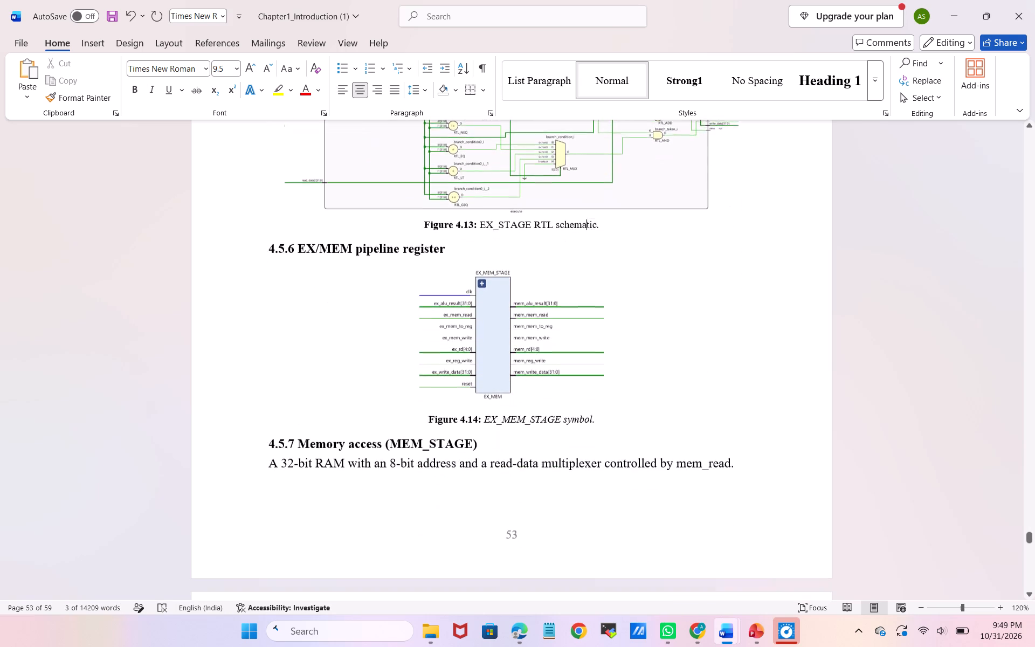
{"action": "scroll", "coordinate": [584, 443], "scroll_direction": "down", "scroll_amount": 1}
{"action": "left_click_drag", "start_coordinate": [485, 377], "coordinate": [588, 372]}
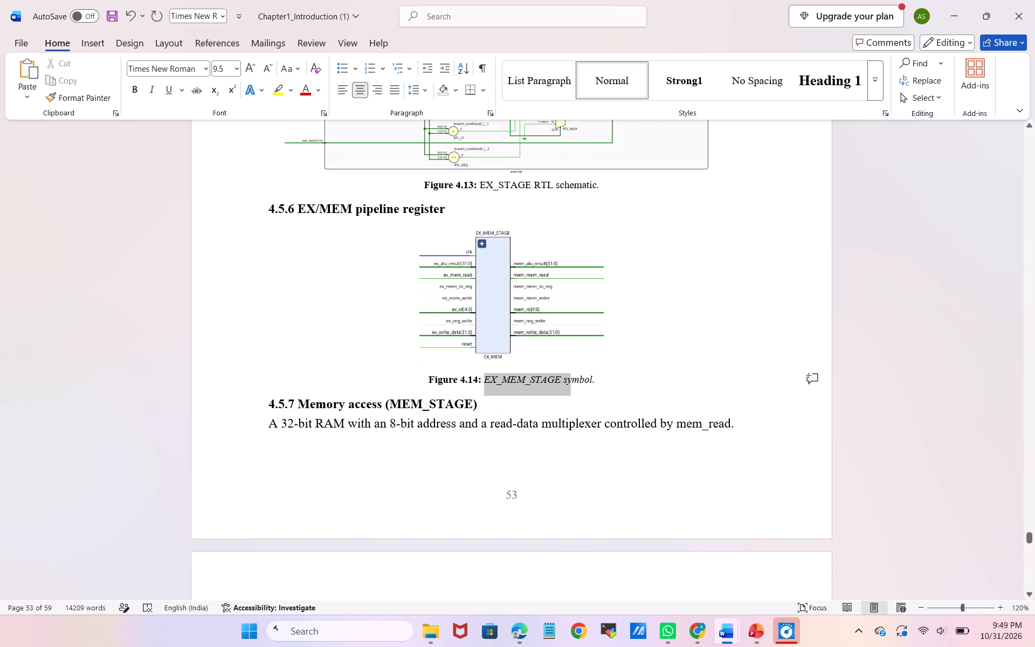
{"action": "left_click_drag", "start_coordinate": [588, 372], "coordinate": [569, 375]}
{"action": "left_click", "coordinate": [569, 375]}
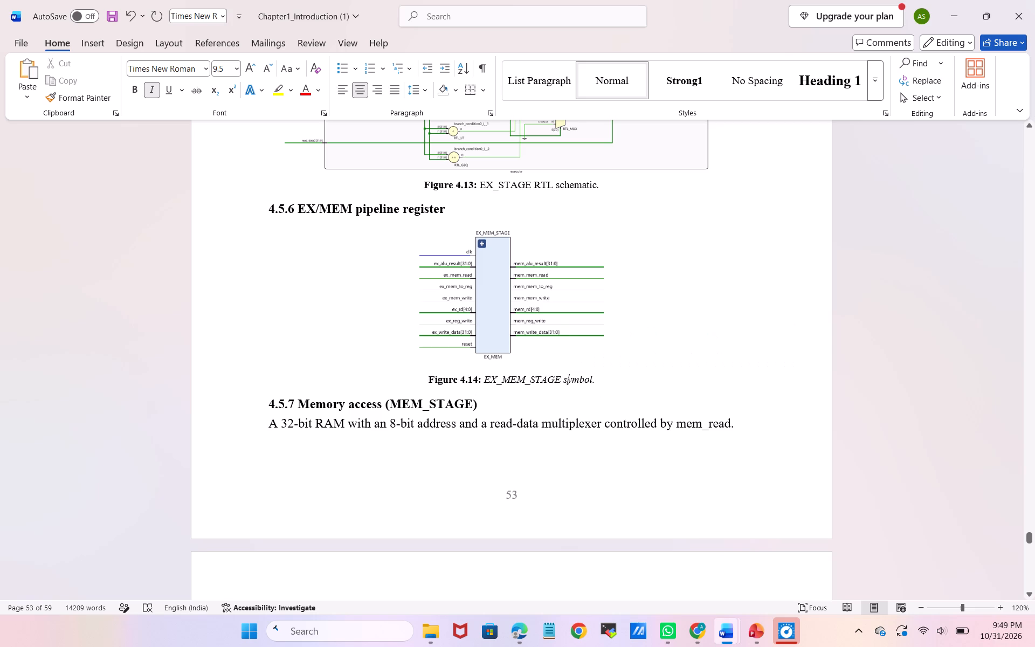
{"action": "left_click_drag", "start_coordinate": [484, 376], "coordinate": [591, 381]}
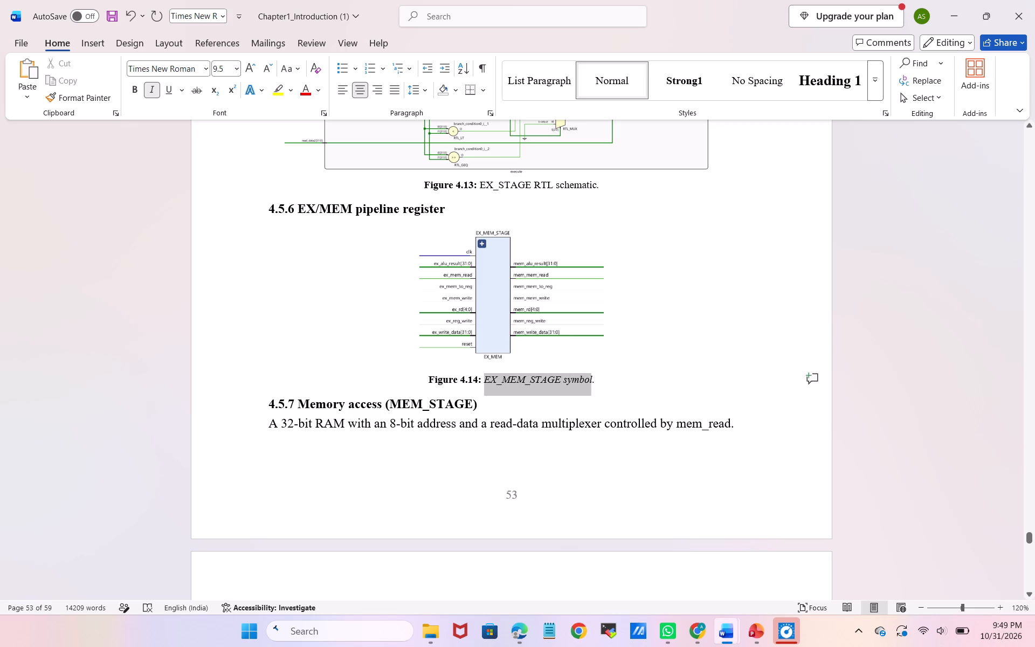
{"action": "left_click_drag", "start_coordinate": [591, 381], "coordinate": [592, 381]}
{"action": "key", "text": "ctrl+i"}
{"action": "left_click", "coordinate": [651, 391]}
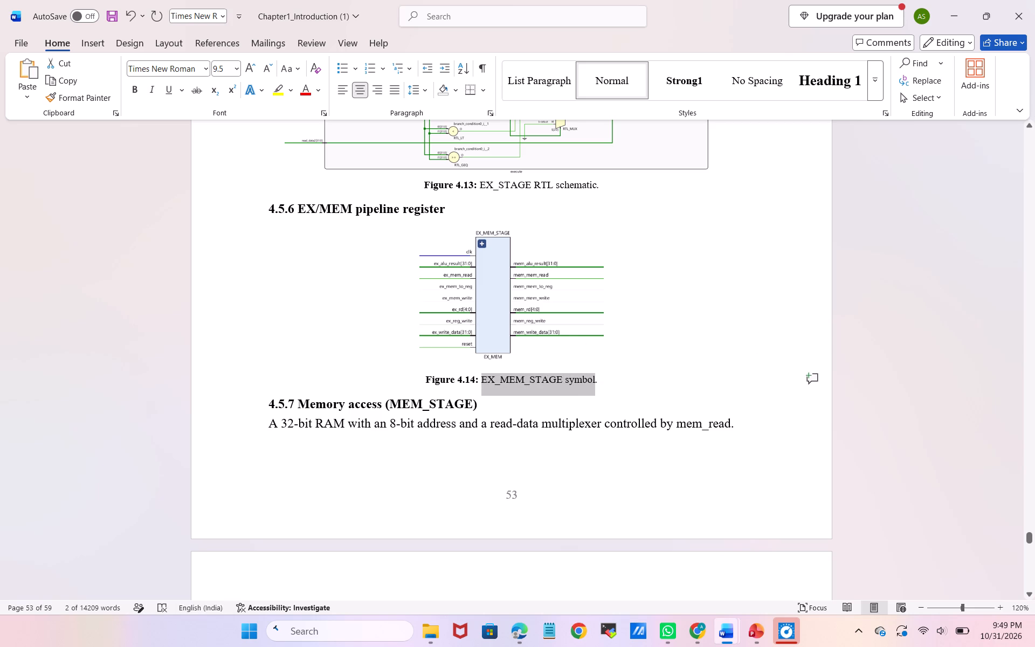
Remove the italics from the caption text "MEM_STAGE symbol" of Figure 4.15.
{"action": "scroll", "coordinate": [651, 391], "scroll_direction": "down", "scroll_amount": 3}
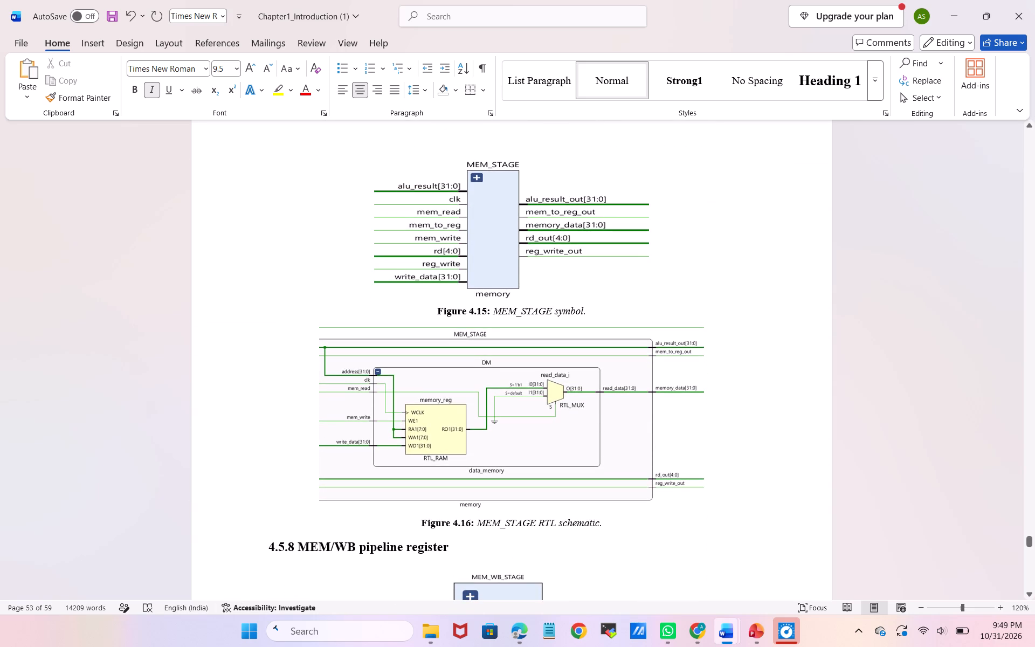
{"action": "left_click_drag", "start_coordinate": [494, 309], "coordinate": [583, 314]}
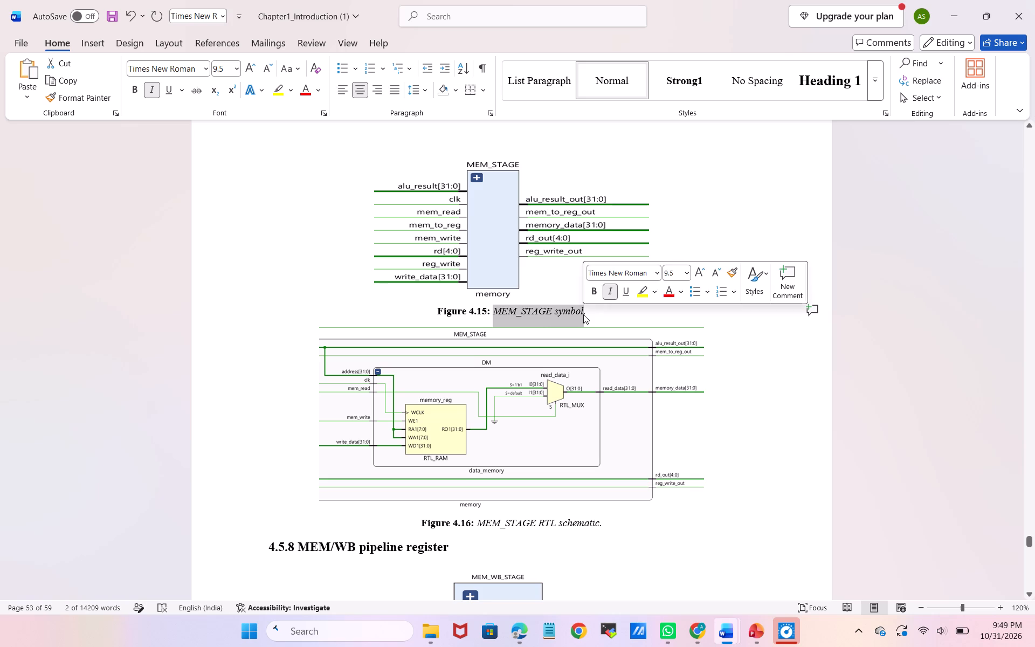
{"action": "key", "text": "ctrl+i"}
{"action": "left_click", "coordinate": [583, 314]}
Remove the italics from the caption text "MEM_STAGE RTL schematic" of Figure 4.16.
{"action": "scroll", "coordinate": [583, 314], "scroll_direction": "down", "scroll_amount": 1}
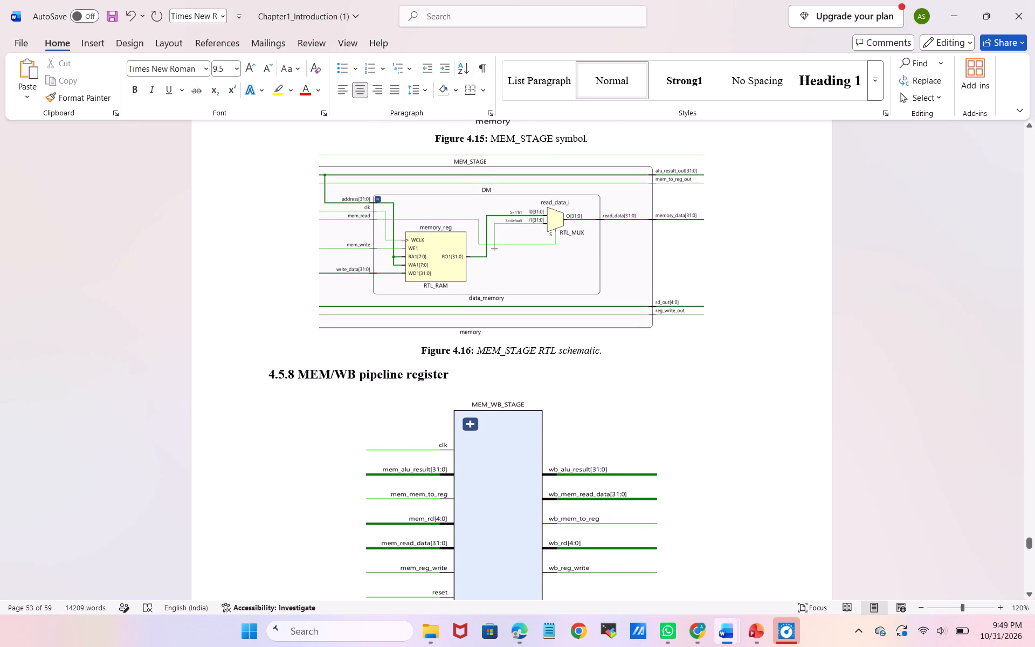
{"action": "left_click", "coordinate": [479, 349]}
{"action": "left_click_drag", "start_coordinate": [477, 349], "coordinate": [588, 356]}
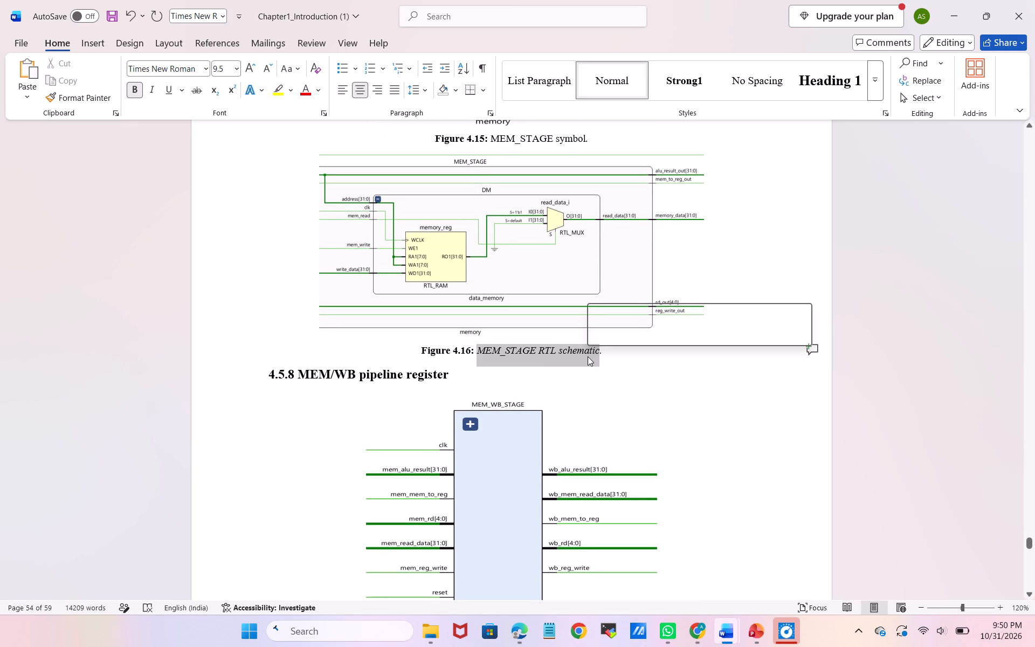
{"action": "key", "text": "ctrl+i"}
{"action": "left_click", "coordinate": [588, 356]}
Remove the italics from the caption text "MEM_WB_STAGE symbol" of the figure labelled Figure 17.
{"action": "scroll", "coordinate": [588, 356], "scroll_direction": "down", "scroll_amount": 3}
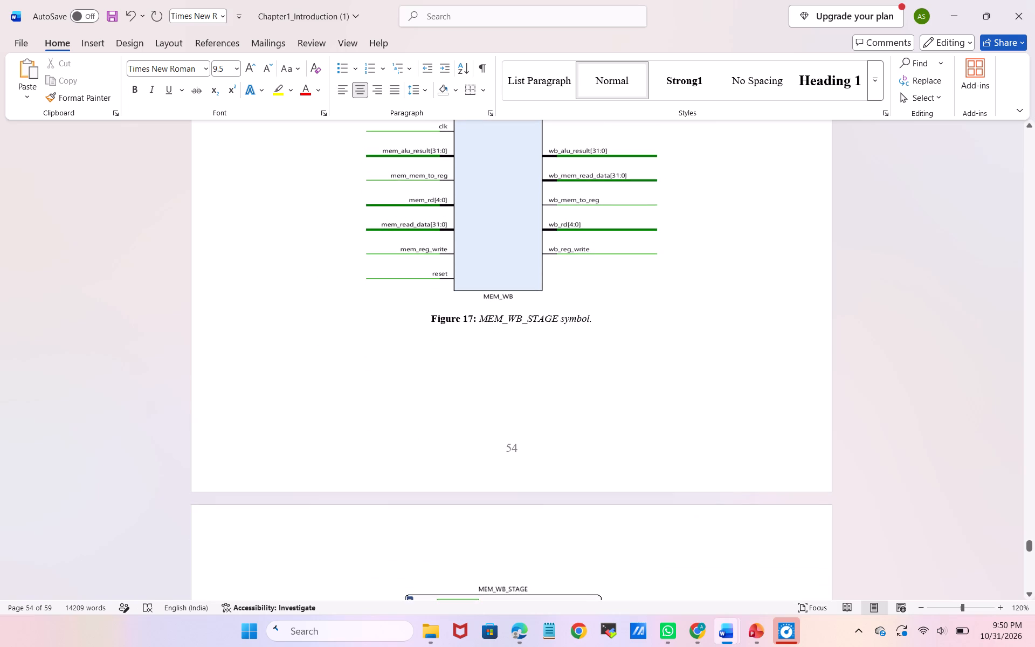
{"action": "left_click_drag", "start_coordinate": [480, 316], "coordinate": [592, 328]}
{"action": "key", "text": "ctrl+i"}
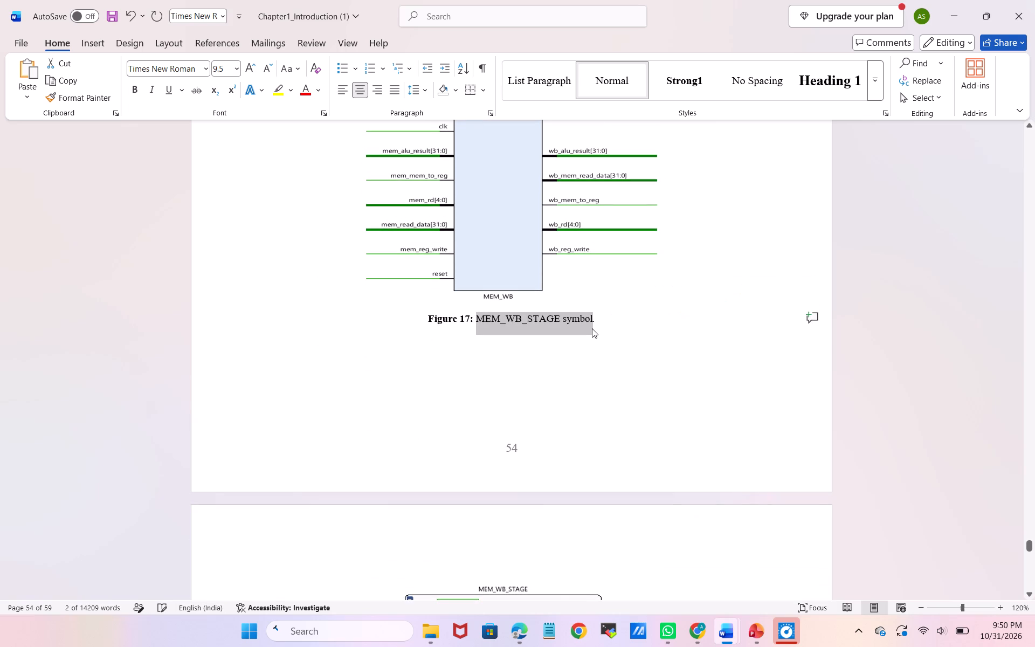
{"action": "left_click", "coordinate": [592, 328]}
Remove the italics from the caption text "MEM_WB_STAGE RTL schematic" of Figure 4.18.
{"action": "scroll", "coordinate": [592, 328], "scroll_direction": "down", "scroll_amount": 3}
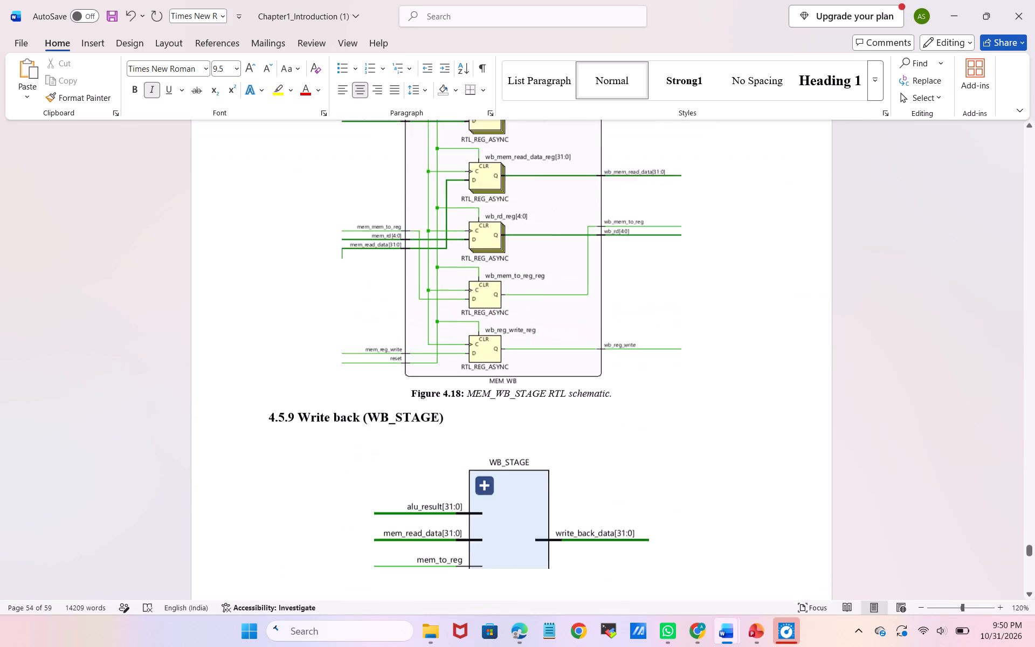
{"action": "scroll", "coordinate": [592, 328], "scroll_direction": "down", "scroll_amount": 1}
{"action": "left_click_drag", "start_coordinate": [467, 278], "coordinate": [566, 278]}
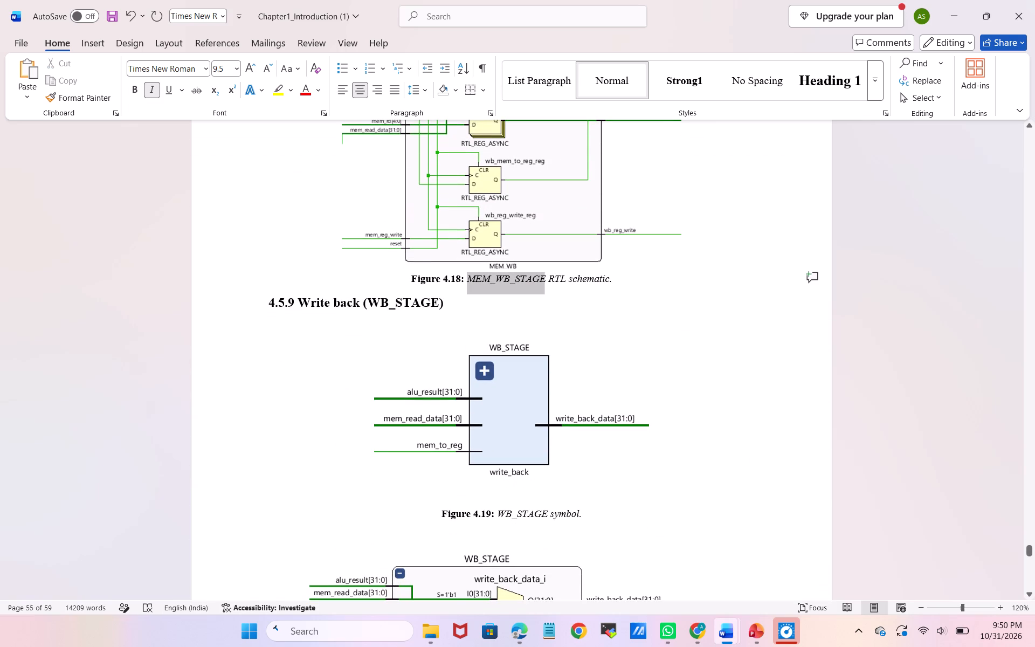
{"action": "left_click_drag", "start_coordinate": [566, 278], "coordinate": [609, 278]}
{"action": "key", "text": "ctrl+i"}
{"action": "left_click", "coordinate": [609, 278]}
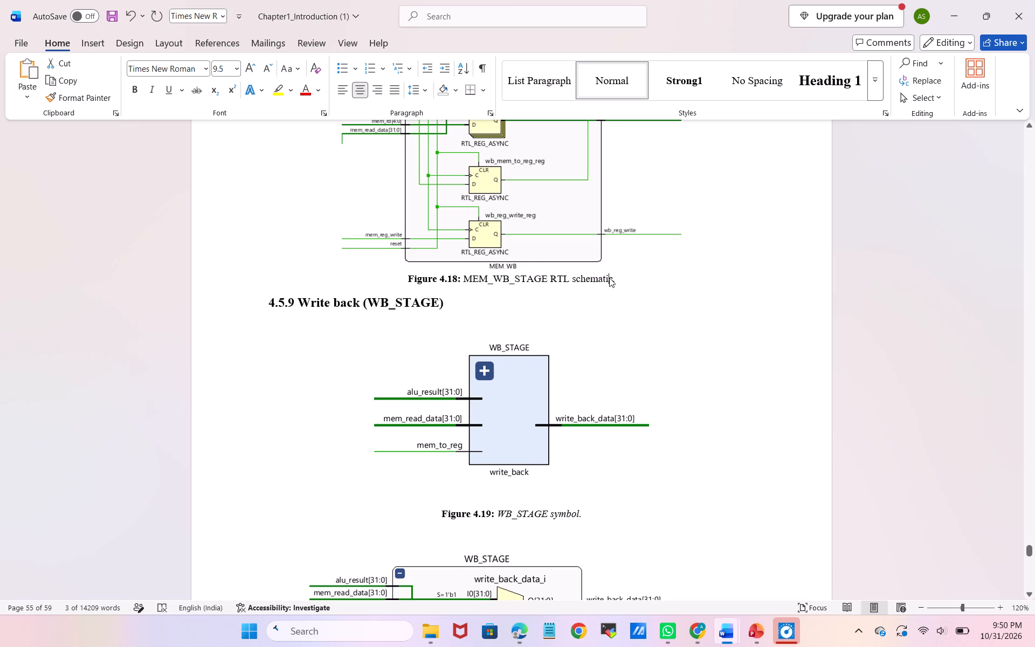
Remove the italics from the caption text "WB_STAGE symbol." of Figure 4.19.
{"action": "scroll", "coordinate": [609, 278], "scroll_direction": "down", "scroll_amount": 1}
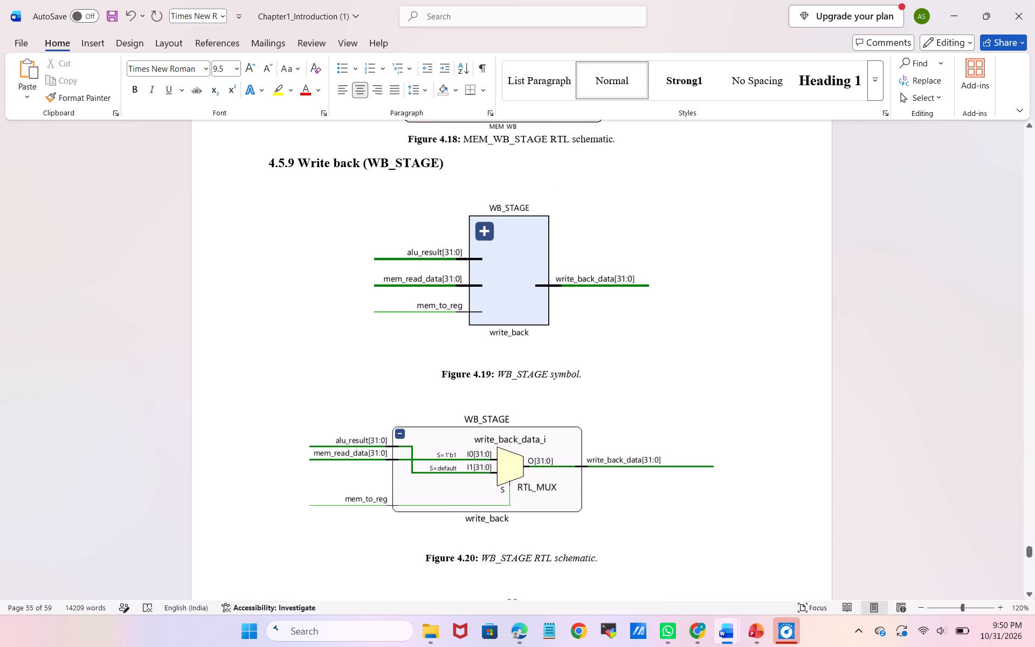
{"action": "left_click_drag", "start_coordinate": [499, 370], "coordinate": [585, 371]}
{"action": "key", "text": "ctrl+i"}
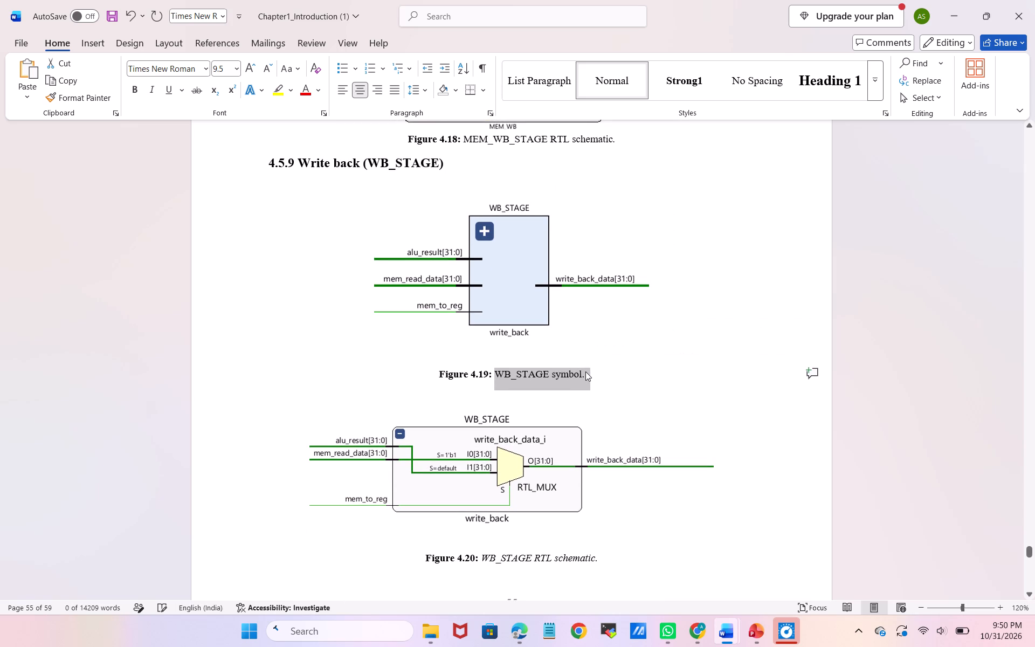
Make the WB_STAGE symbol image of Figure 4.19 shorter from its bottom edge, keeping its width.
{"action": "left_click", "coordinate": [512, 352]}
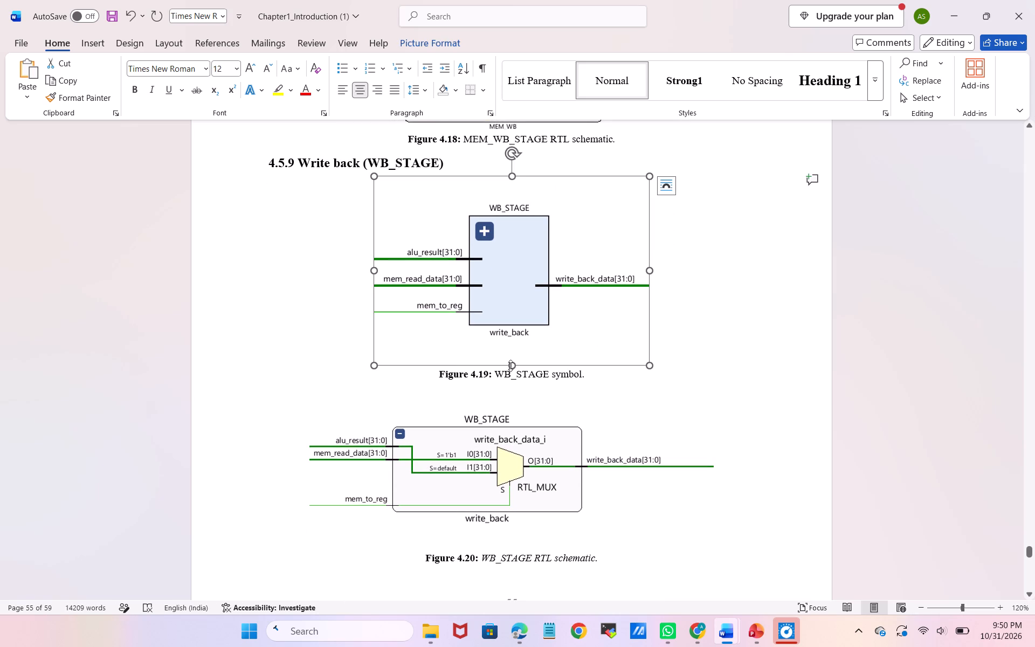
{"action": "left_click_drag", "start_coordinate": [513, 360], "coordinate": [514, 322]}
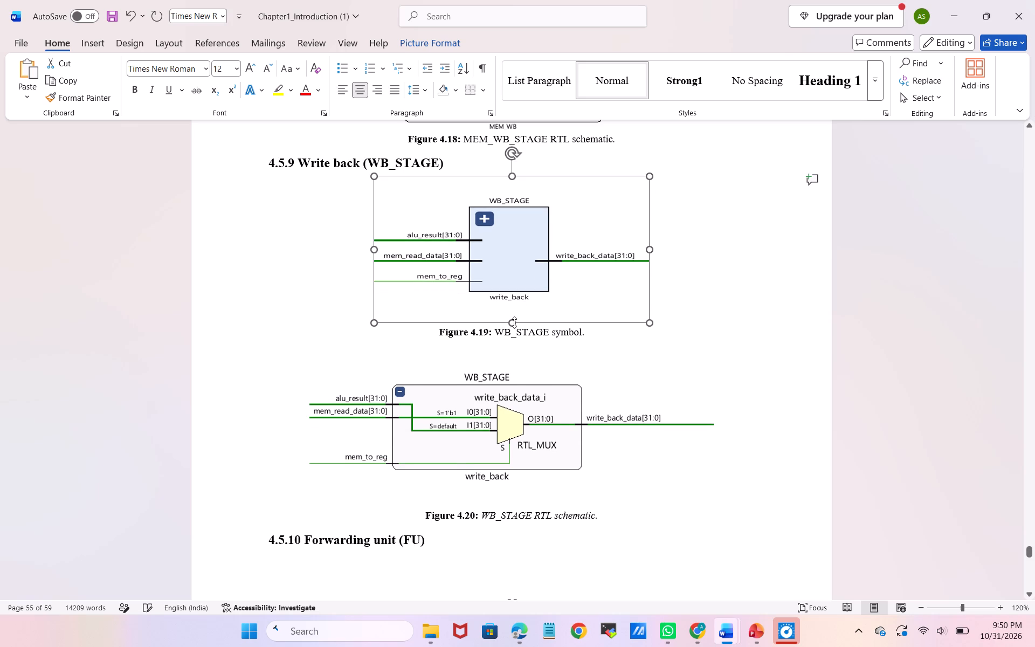
{"action": "left_click", "coordinate": [715, 285]}
Shrink the MEM_WB_STAGE RTL schematic image of Figure 4.18 proportionally to roughly two thirds of its size.
{"action": "scroll", "coordinate": [715, 285], "scroll_direction": "left", "scroll_amount": 1}
{"action": "scroll", "coordinate": [715, 285], "scroll_direction": "down", "scroll_amount": 1}
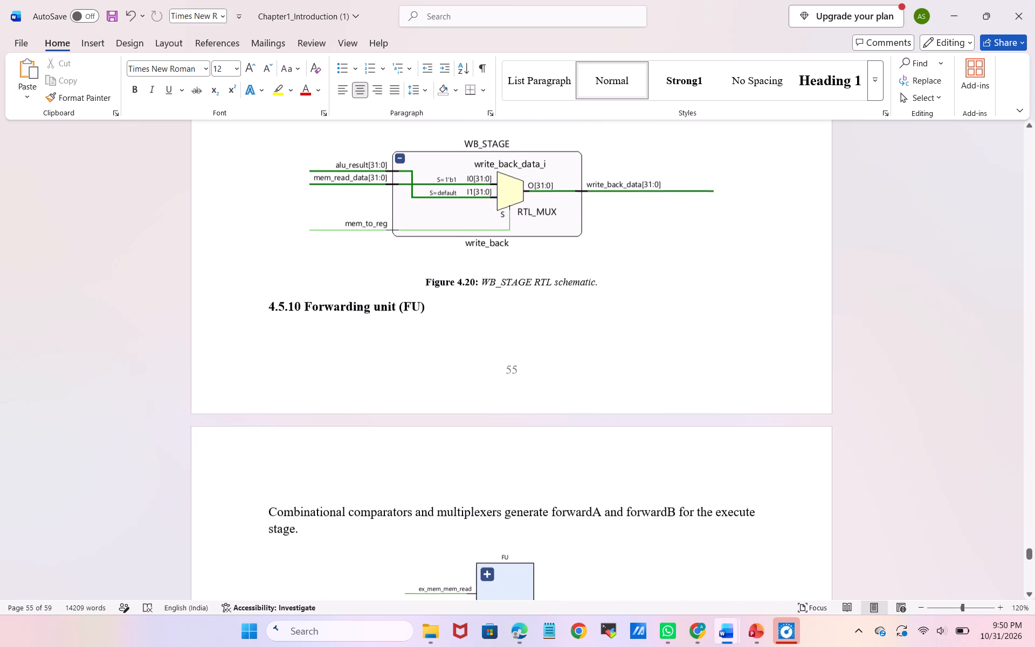
{"action": "scroll", "coordinate": [558, 276], "scroll_direction": "right", "scroll_amount": 1}
{"action": "scroll", "coordinate": [558, 276], "scroll_direction": "up", "scroll_amount": 1}
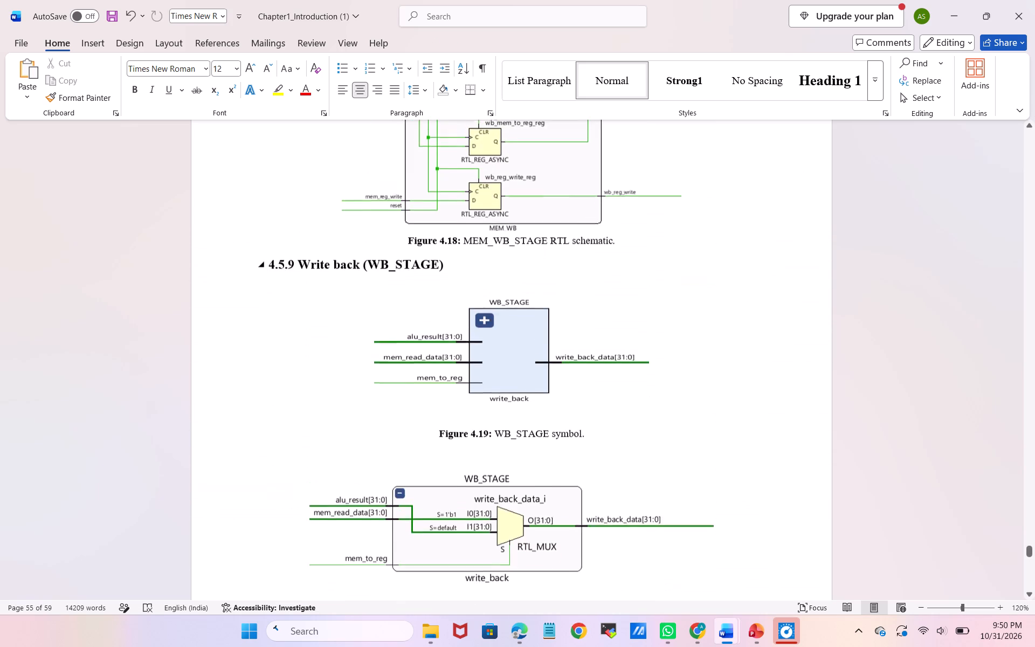
{"action": "scroll", "coordinate": [558, 276], "scroll_direction": "up", "scroll_amount": 1}
{"action": "scroll", "coordinate": [558, 276], "scroll_direction": "down", "scroll_amount": 2}
{"action": "left_click", "coordinate": [451, 300]}
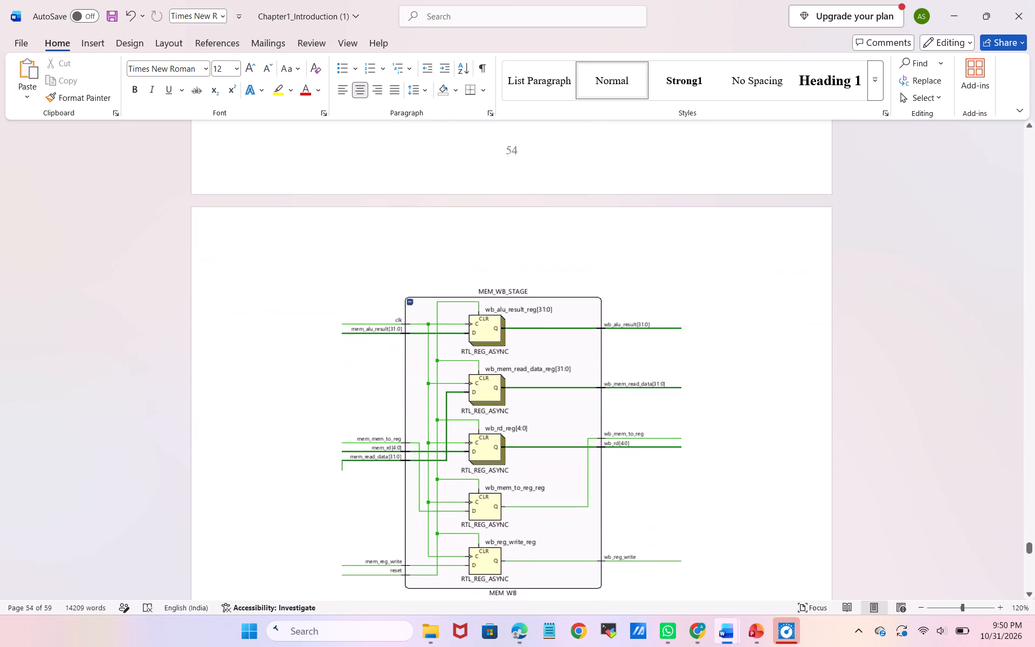
{"action": "scroll", "coordinate": [451, 300], "scroll_direction": "down", "scroll_amount": 1}
{"action": "left_click_drag", "start_coordinate": [682, 573], "coordinate": [558, 376]}
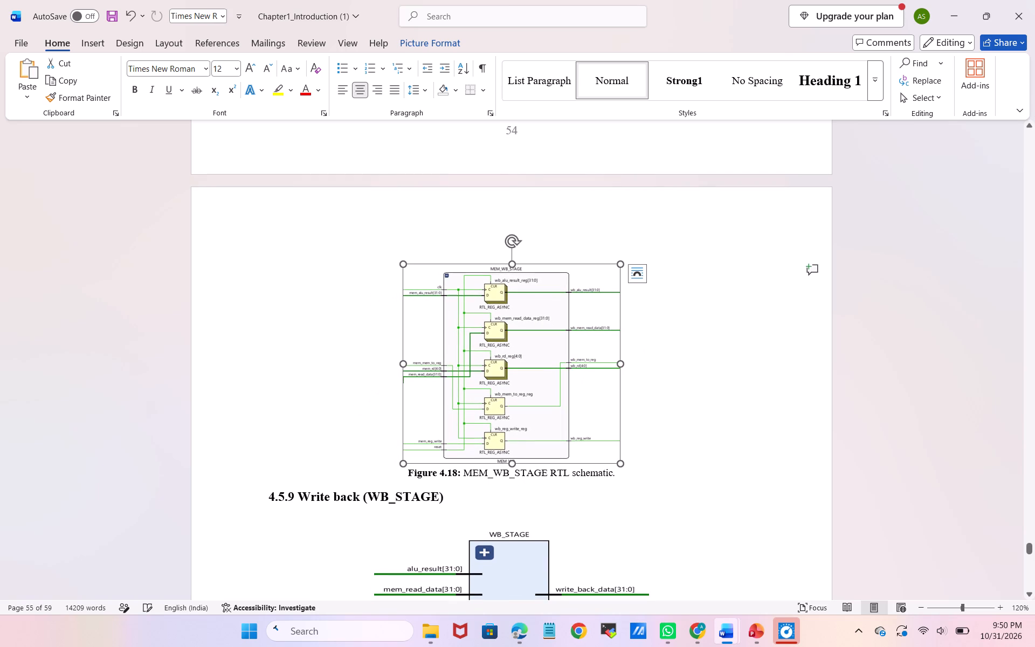
{"action": "left_click", "coordinate": [700, 363]}
{"action": "scroll", "coordinate": [700, 363], "scroll_direction": "down", "scroll_amount": 1}
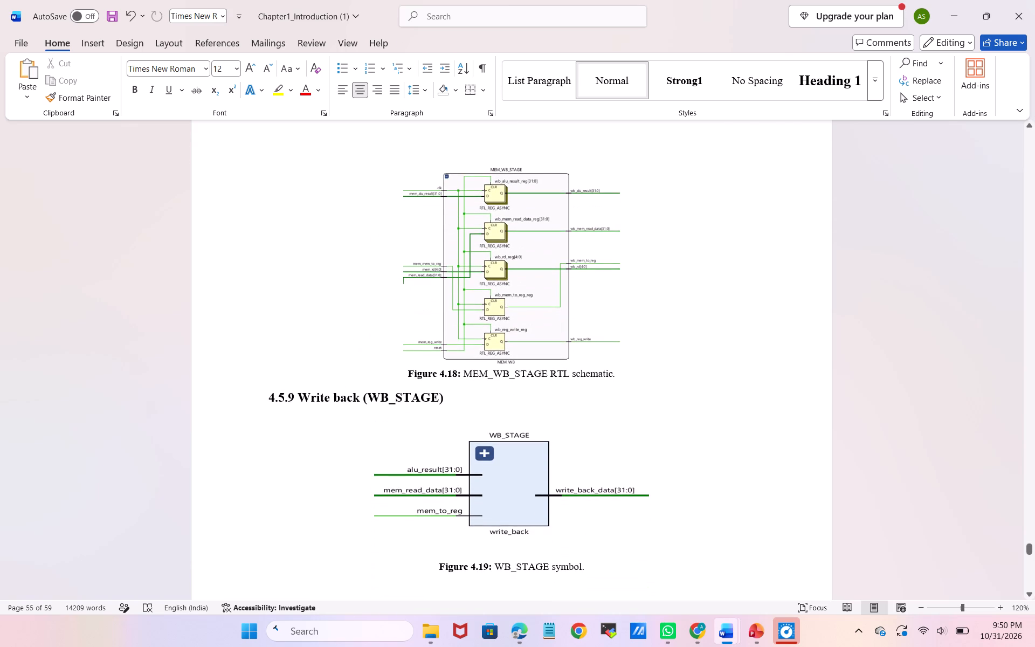
{"action": "left_click", "coordinate": [560, 314]}
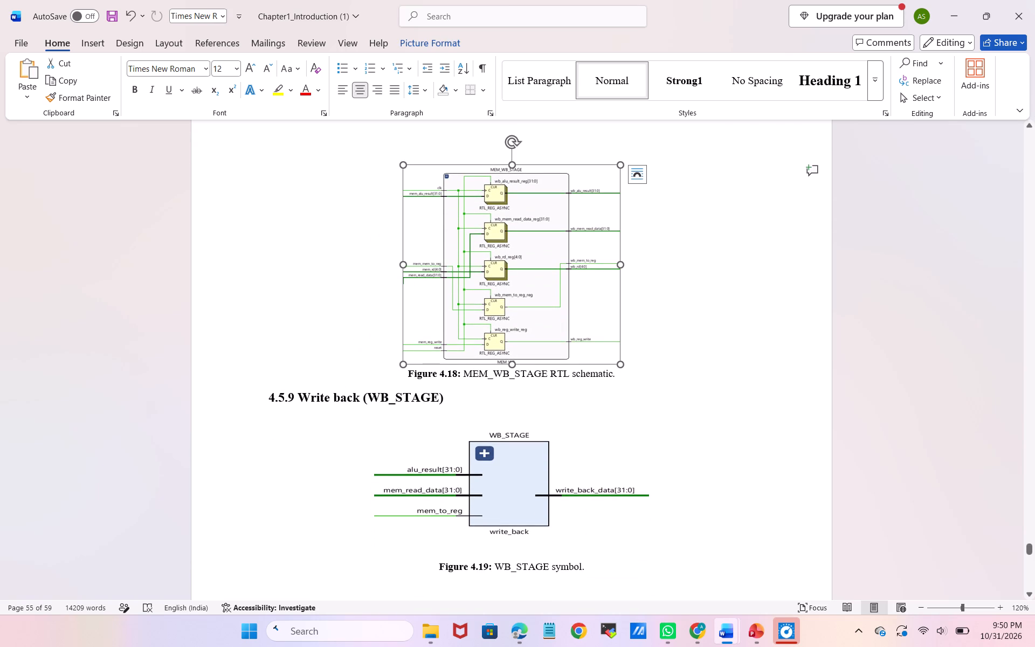
Shrink the forwarding unit symbol image of Figure 4.21 proportionally to roughly 60 percent of its size.
{"action": "scroll", "coordinate": [644, 380], "scroll_direction": "down", "scroll_amount": 4}
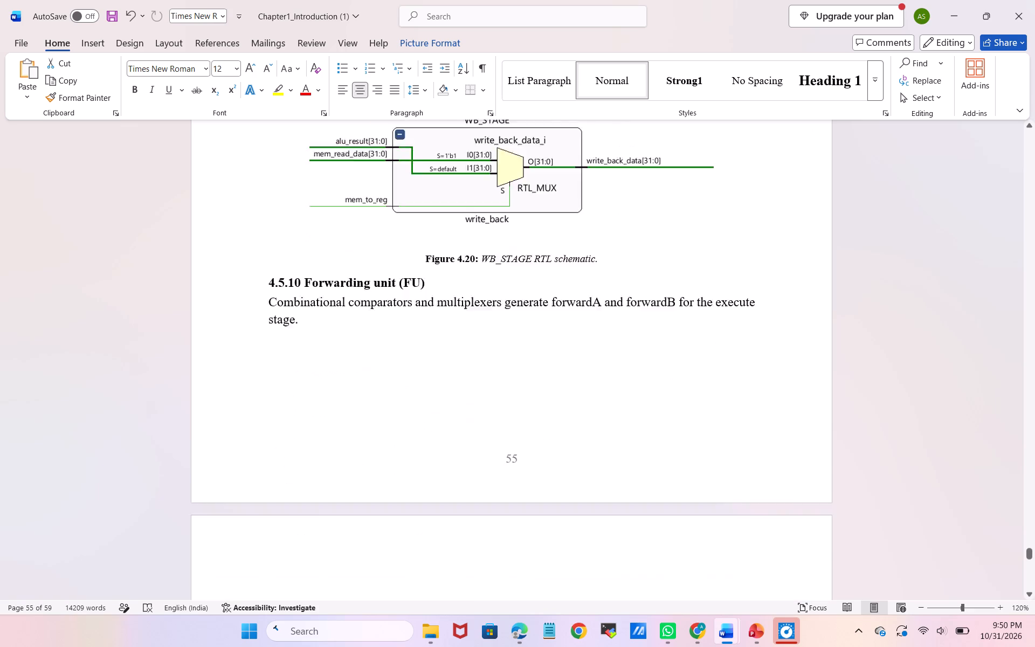
{"action": "scroll", "coordinate": [644, 380], "scroll_direction": "down", "scroll_amount": 3}
{"action": "left_click", "coordinate": [541, 325]}
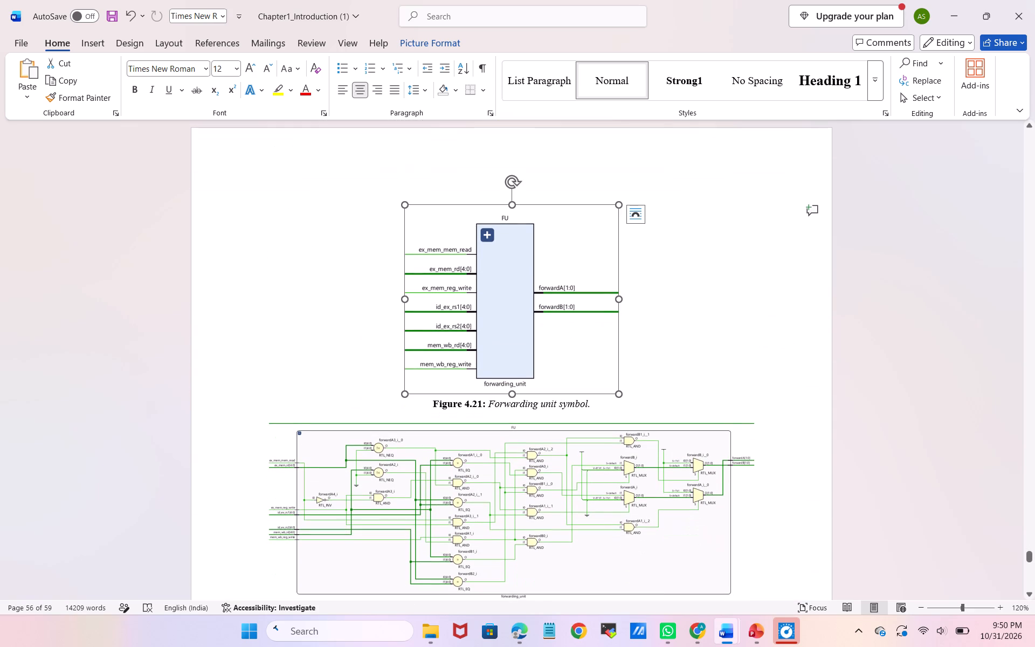
{"action": "left_click_drag", "start_coordinate": [620, 397], "coordinate": [530, 316]}
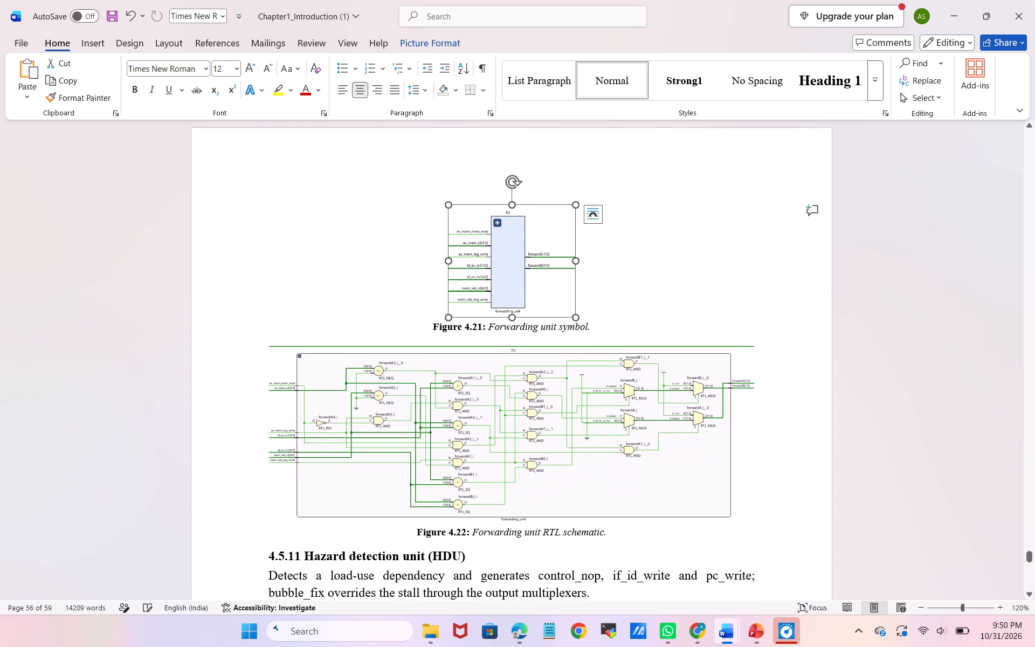
{"action": "left_click", "coordinate": [607, 300]}
Shrink the WB_STAGE RTL schematic image of Figure 4.20 proportionally to roughly five sixths of its size.
{"action": "scroll", "coordinate": [607, 300], "scroll_direction": "up", "scroll_amount": 3}
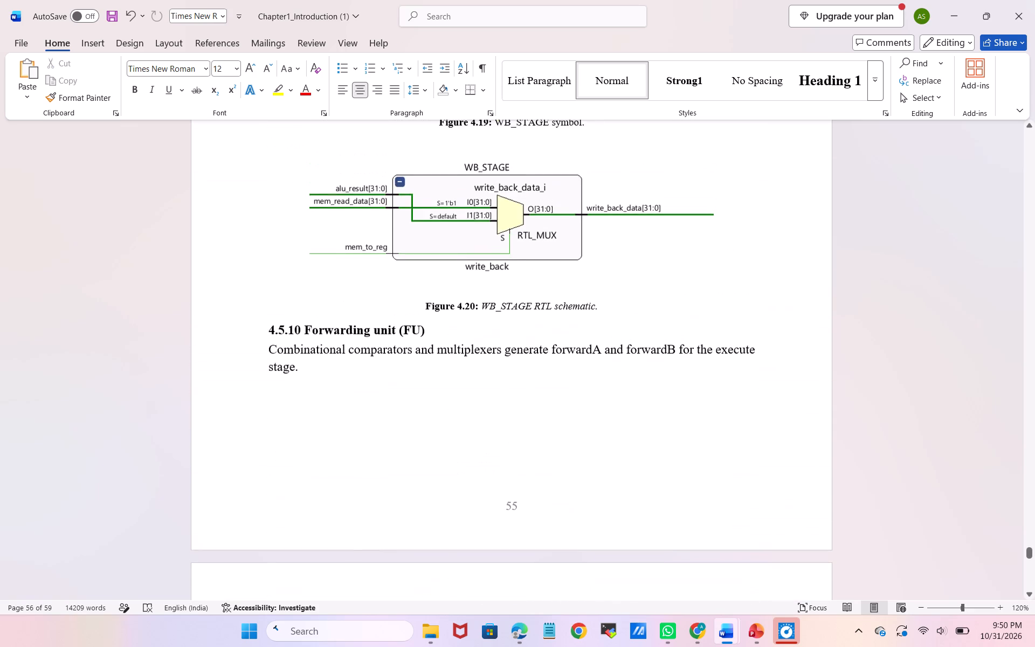
{"action": "scroll", "coordinate": [607, 300], "scroll_direction": "up", "scroll_amount": 1}
{"action": "left_click", "coordinate": [534, 331]}
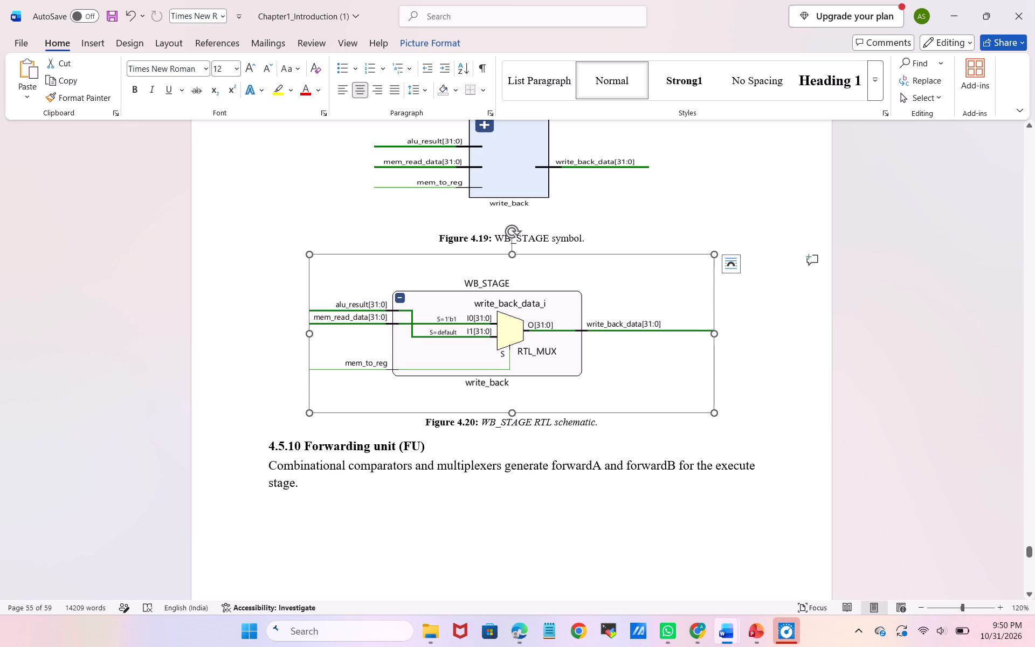
{"action": "left_click_drag", "start_coordinate": [713, 413], "coordinate": [646, 352]}
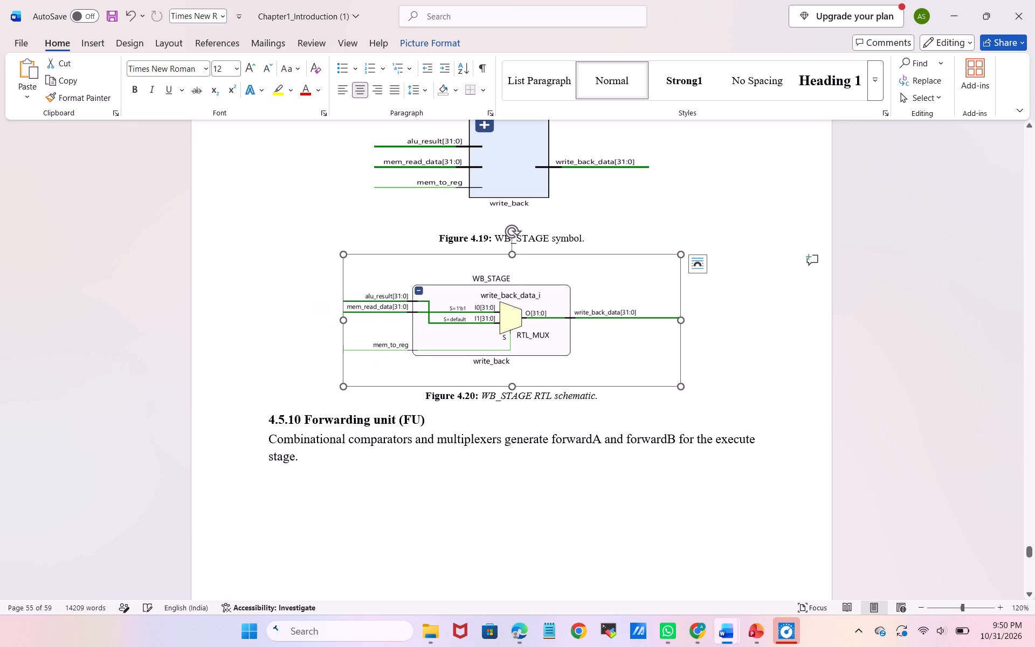
{"action": "left_click", "coordinate": [651, 244]}
Shrink the WB_STAGE symbol image of Figure 4.19 slightly, keeping its proportions.
{"action": "scroll", "coordinate": [651, 244], "scroll_direction": "up", "scroll_amount": 1}
{"action": "left_click", "coordinate": [544, 251]}
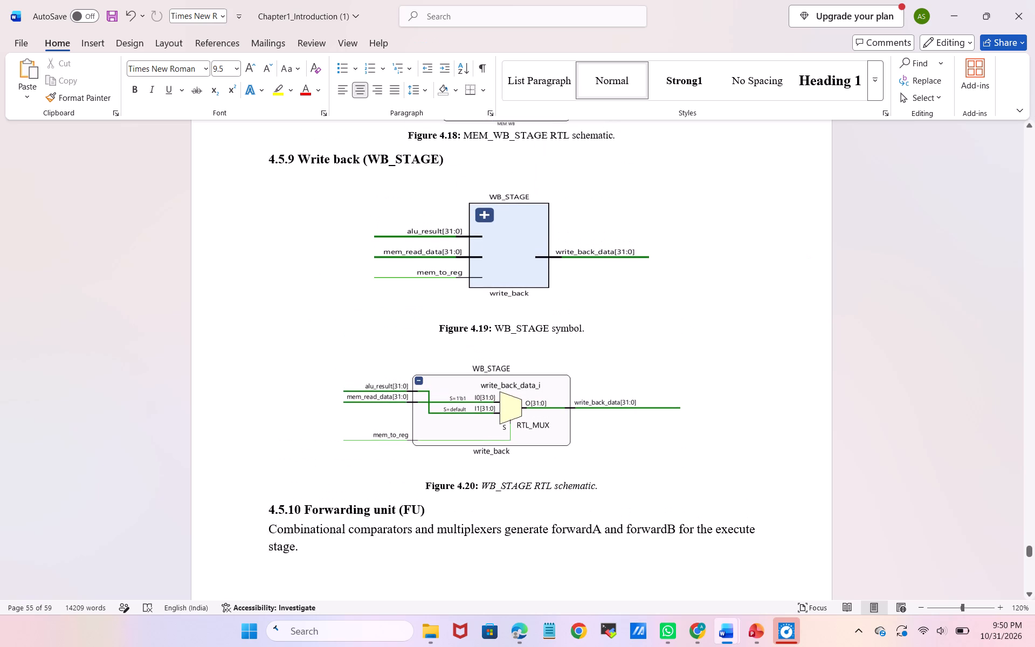
{"action": "left_click_drag", "start_coordinate": [651, 316], "coordinate": [610, 295]}
{"action": "left_click", "coordinate": [714, 301]}
Enlarge the forwarding unit symbol image of Figure 4.21 slightly so it still fits with its caption on page 55.
{"action": "scroll", "coordinate": [714, 301], "scroll_direction": "down", "scroll_amount": 1}
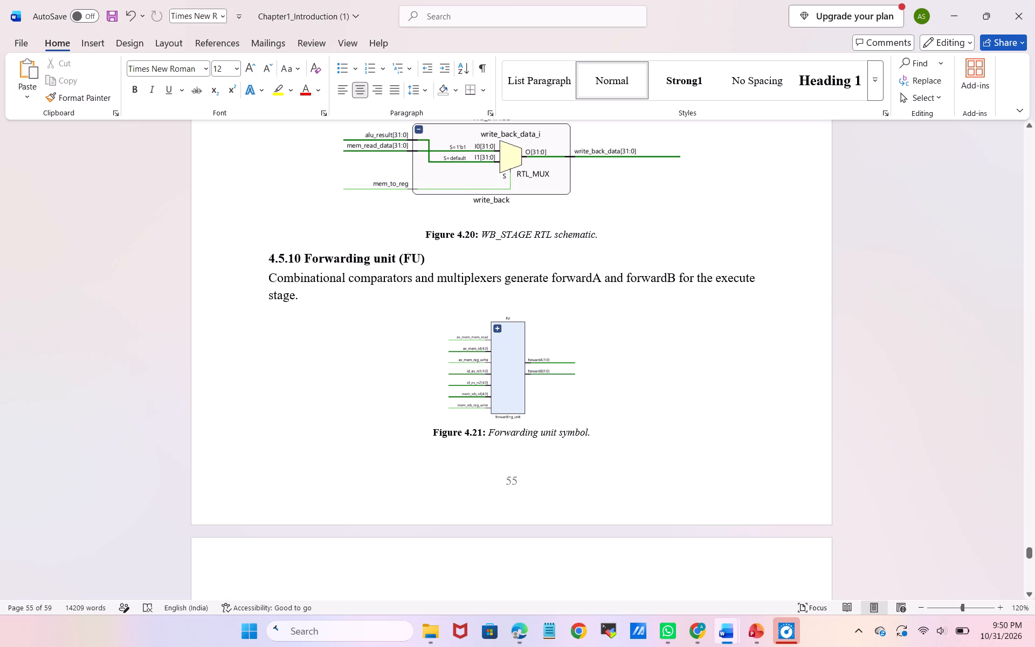
{"action": "scroll", "coordinate": [586, 333], "scroll_direction": "up", "scroll_amount": 1}
{"action": "left_click", "coordinate": [529, 554]}
{"action": "scroll", "coordinate": [529, 554], "scroll_direction": "down", "scroll_amount": 1}
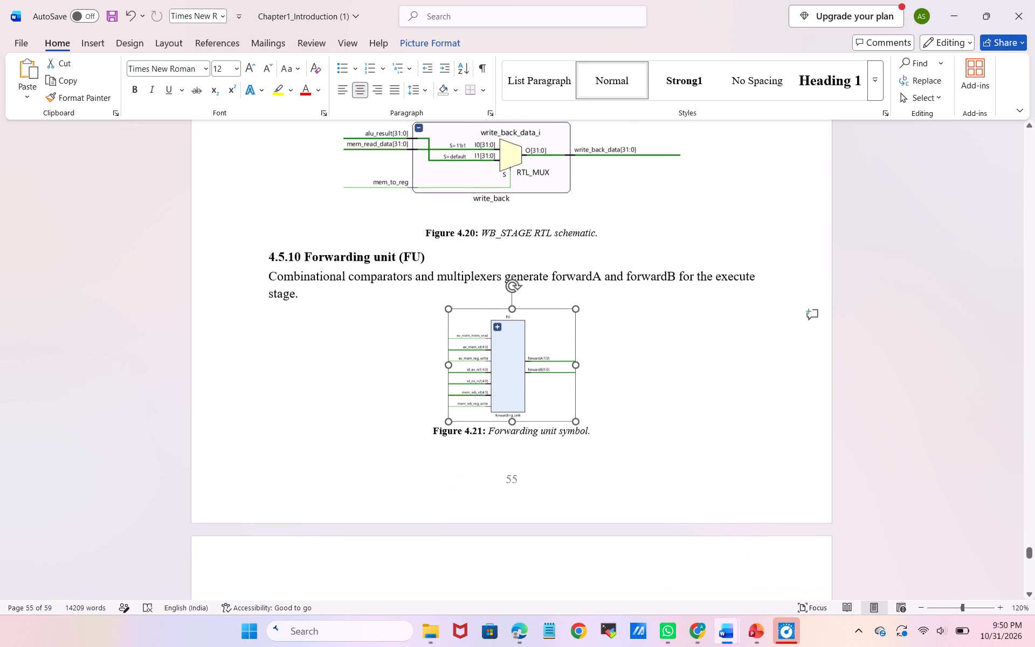
{"action": "left_click_drag", "start_coordinate": [577, 421], "coordinate": [588, 423]}
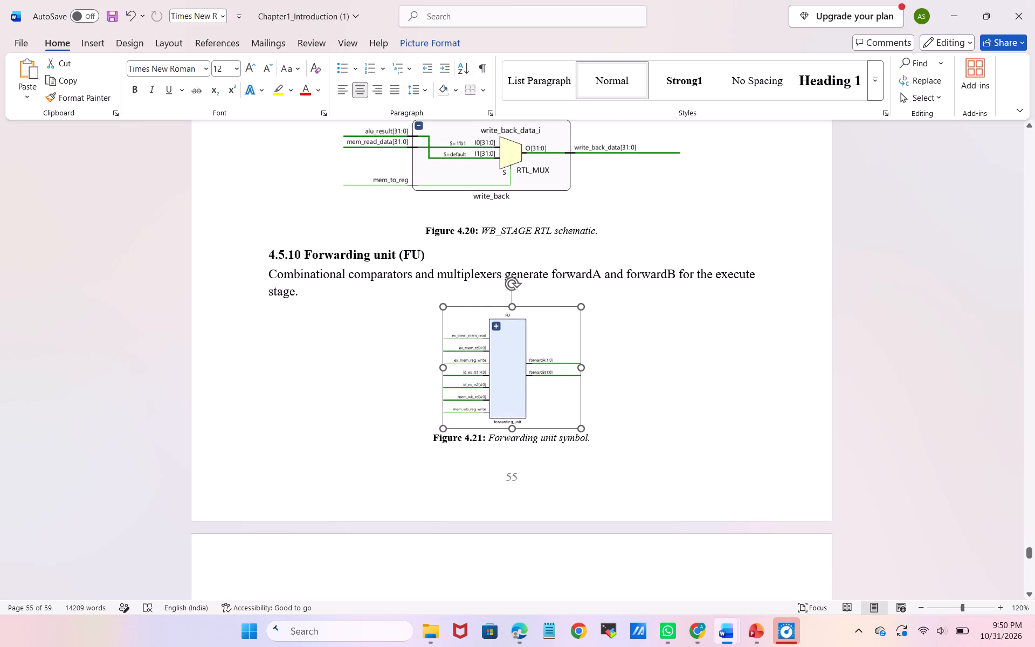
{"action": "left_click_drag", "start_coordinate": [588, 423], "coordinate": [582, 419]}
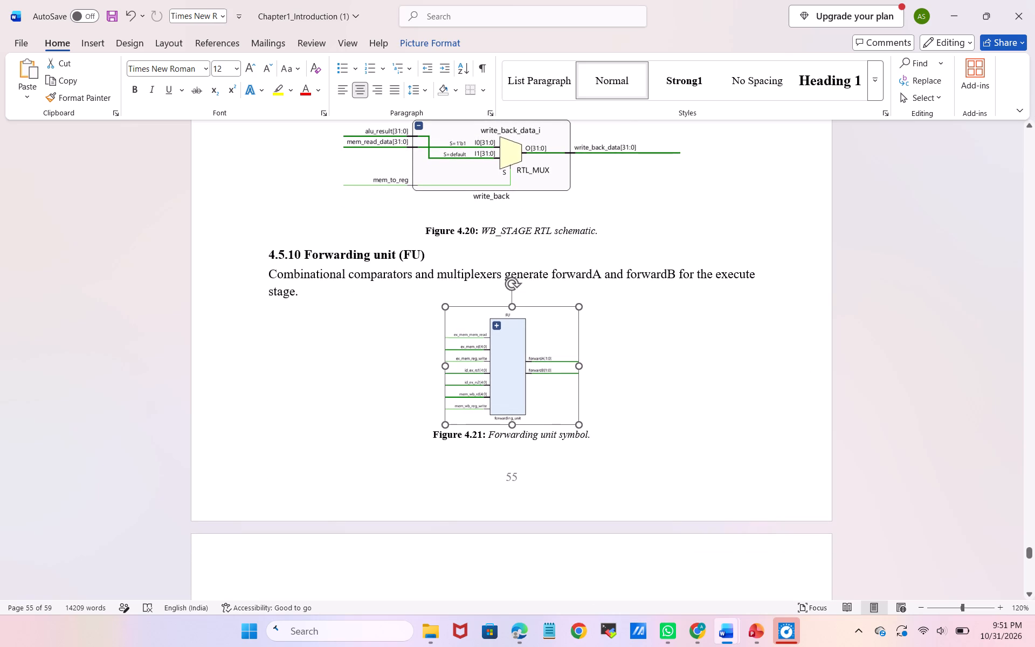
{"action": "left_click", "coordinate": [636, 419]}
Remove the italics from the caption text "Forwarding unit RTL schematic" of Figure 4.22.
{"action": "scroll", "coordinate": [636, 419], "scroll_direction": "down", "scroll_amount": 1}
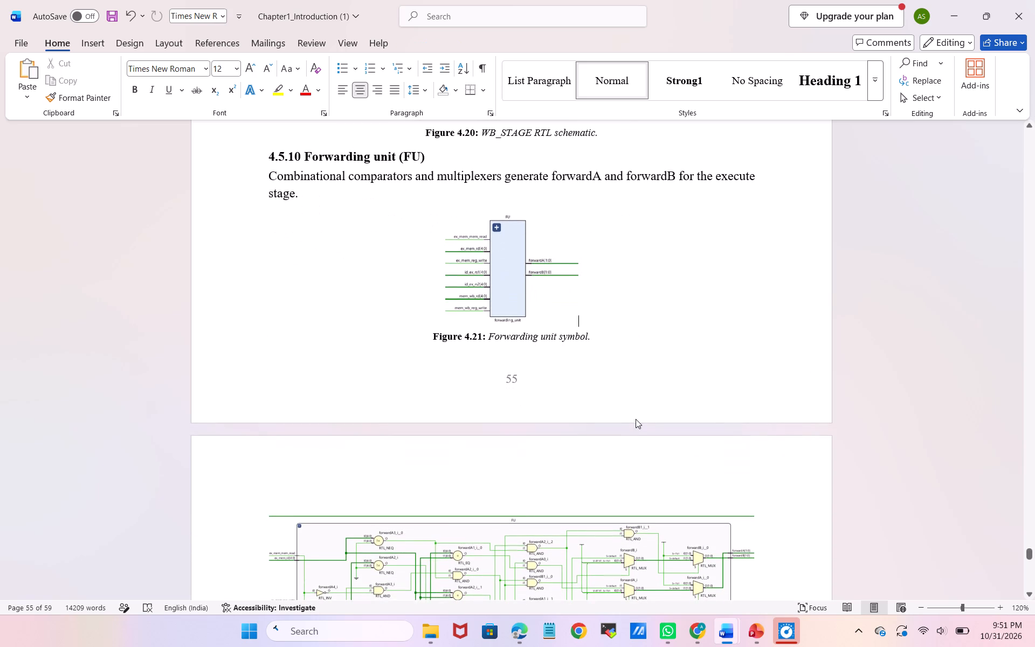
{"action": "scroll", "coordinate": [636, 419], "scroll_direction": "down", "scroll_amount": 2}
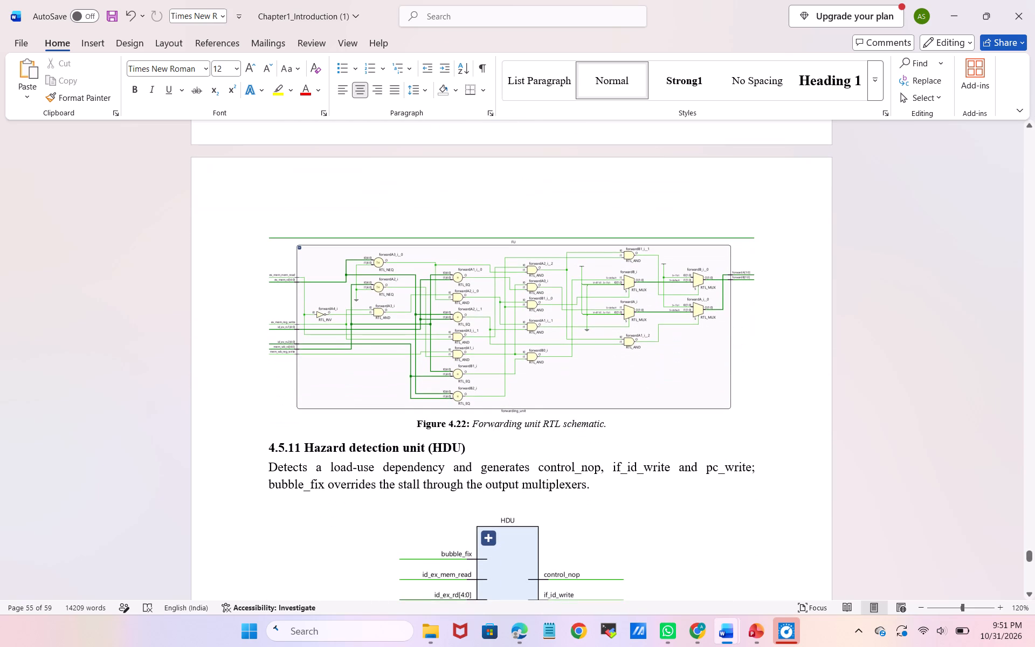
{"action": "left_click_drag", "start_coordinate": [472, 425], "coordinate": [599, 422]}
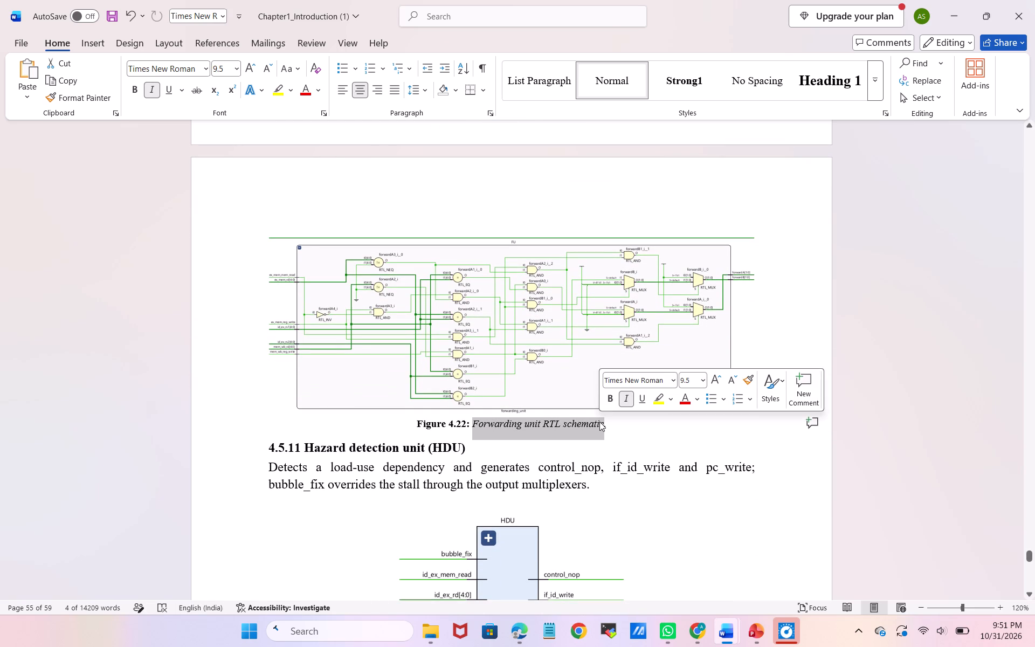
{"action": "key", "text": "ctrl+i"}
{"action": "left_click", "coordinate": [632, 428]}
Remove the italics from the caption text "HDU symbol." of Figure 4.23.
{"action": "scroll", "coordinate": [632, 428], "scroll_direction": "down", "scroll_amount": 2}
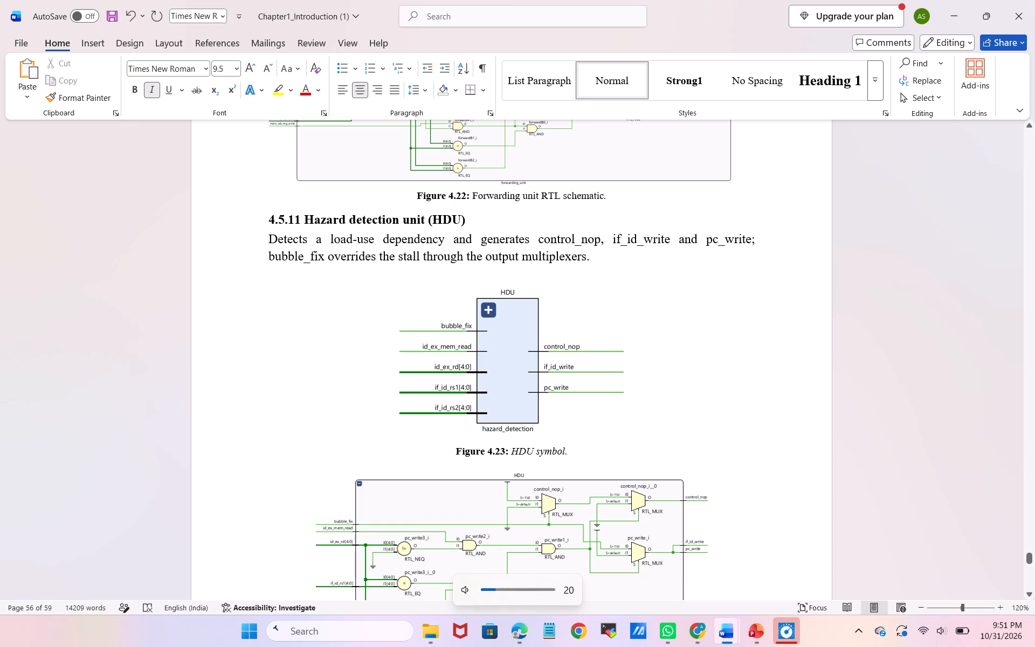
{"action": "left_click_drag", "start_coordinate": [509, 450], "coordinate": [638, 465]}
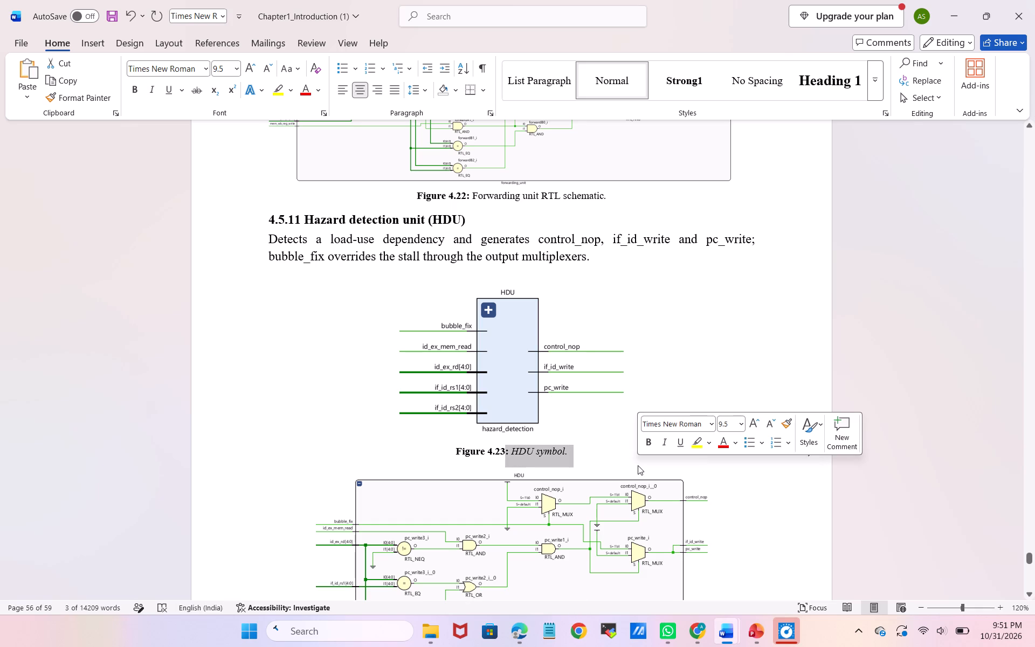
{"action": "key", "text": "ctrl+i"}
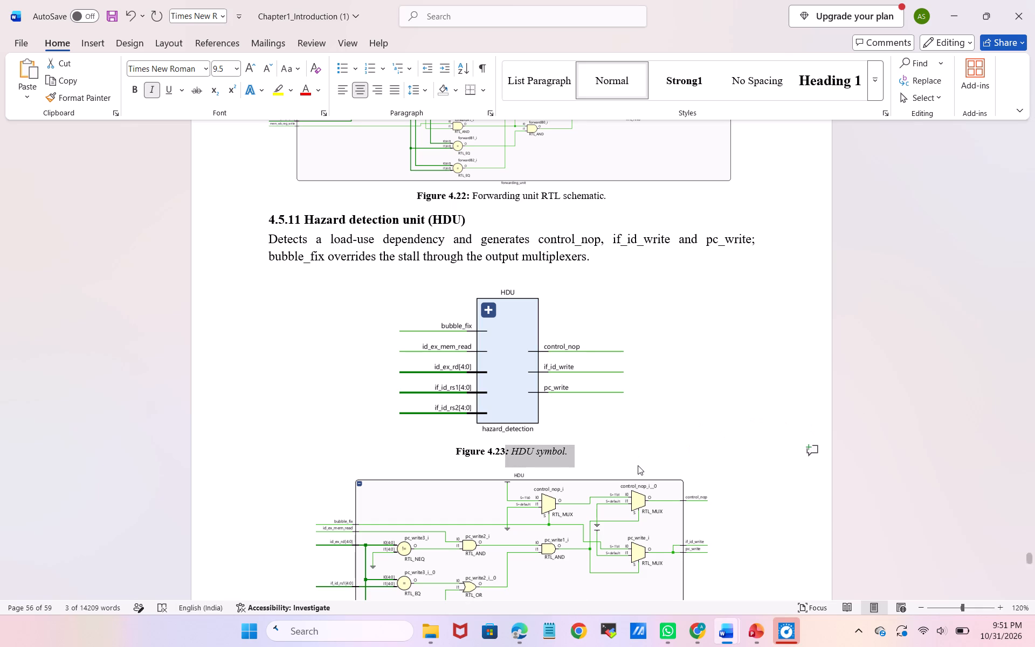
{"action": "key", "text": "ctrl+i"}
{"action": "left_click", "coordinate": [681, 443]}
Remove the italics from the caption text "HDU RTL schematic." of Figure 4.24.
{"action": "scroll", "coordinate": [681, 443], "scroll_direction": "down", "scroll_amount": 1}
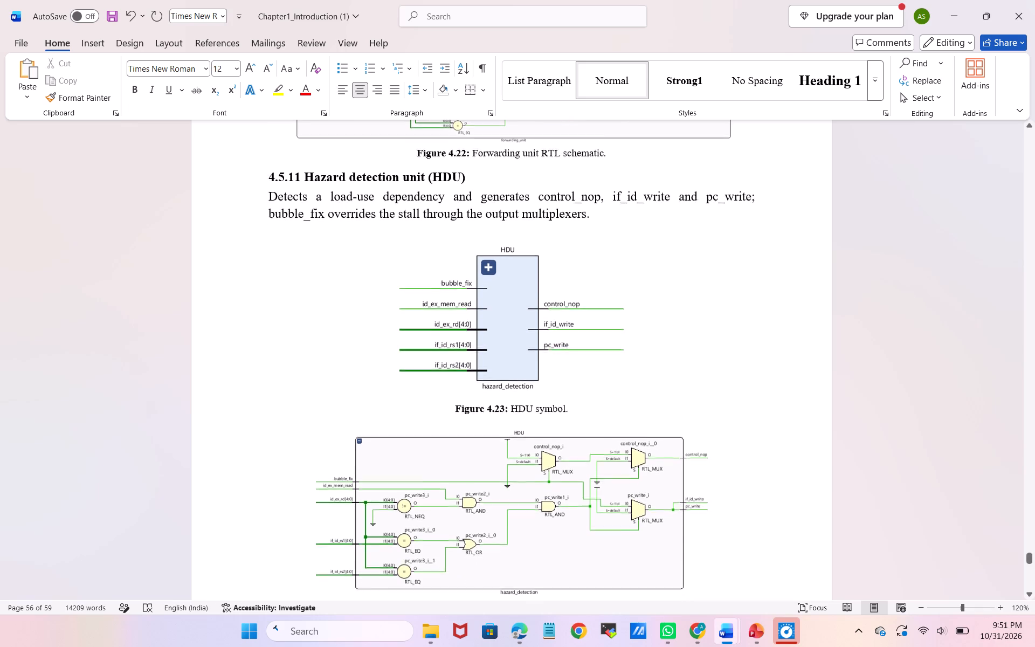
{"action": "scroll", "coordinate": [681, 443], "scroll_direction": "down", "scroll_amount": 2}
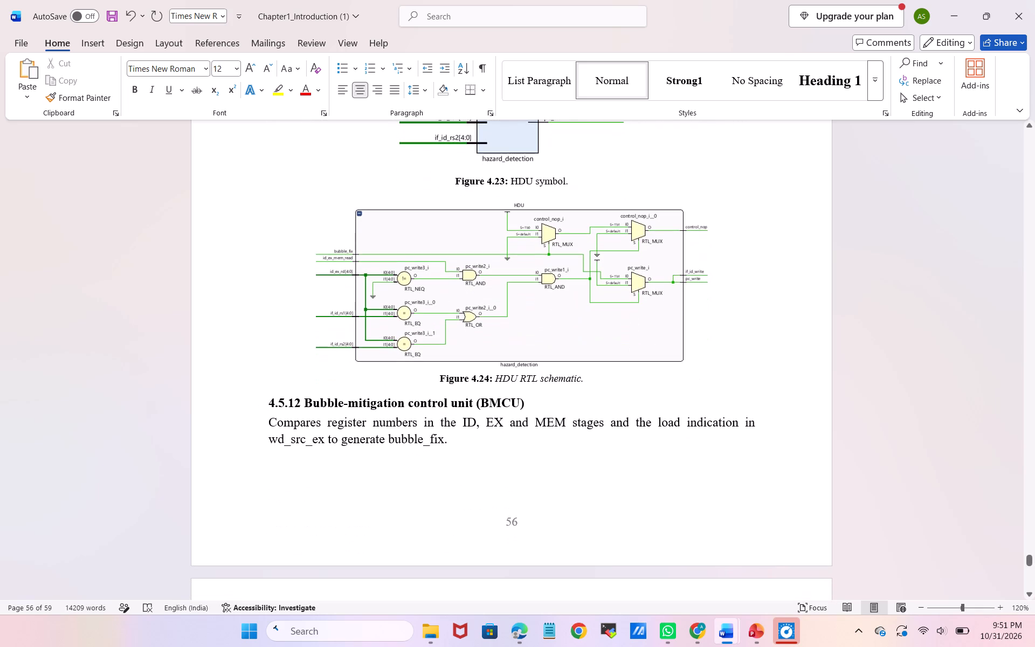
{"action": "left_click_drag", "start_coordinate": [495, 380], "coordinate": [601, 381]}
{"action": "key", "text": "ctrl+i"}
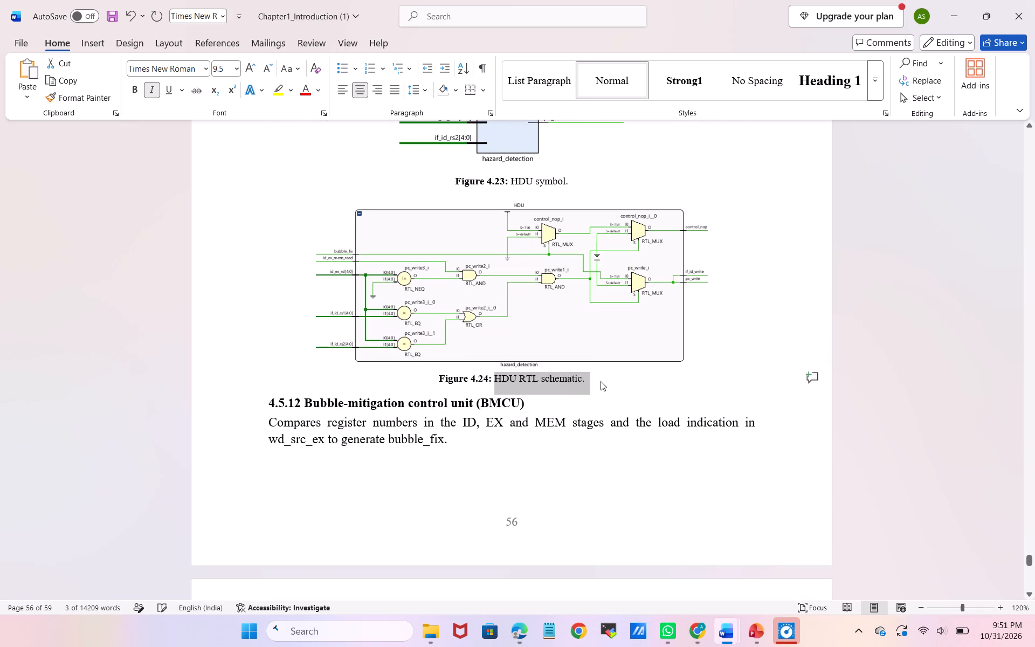
{"action": "left_click", "coordinate": [601, 381]}
Shrink the BMCU symbol image of Figure 4.25 slightly, keeping its proportions.
{"action": "scroll", "coordinate": [601, 381], "scroll_direction": "down", "scroll_amount": 1}
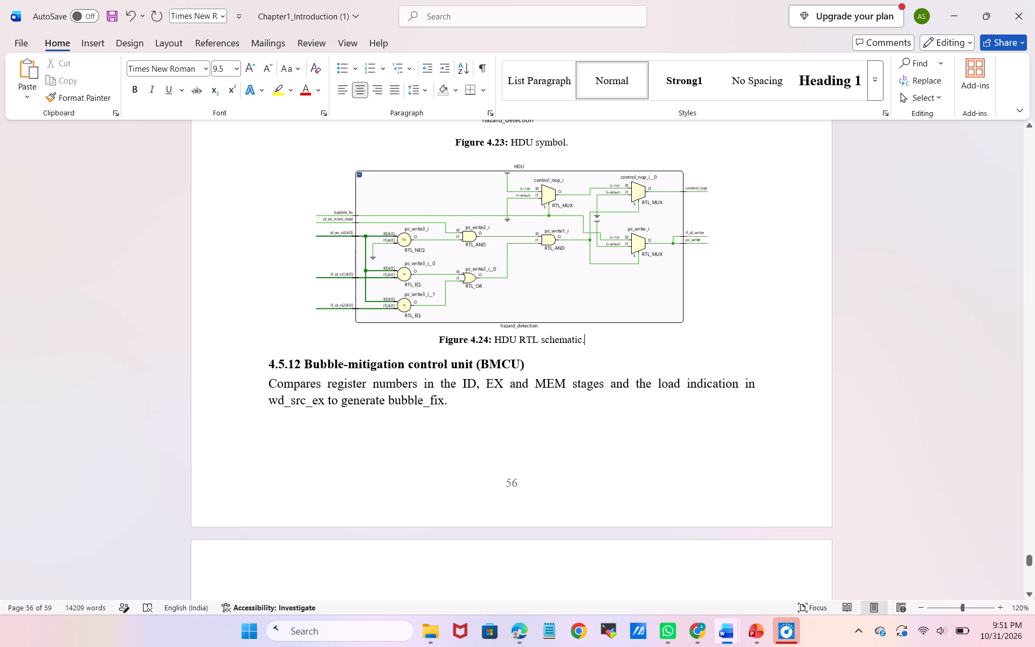
{"action": "scroll", "coordinate": [619, 333], "scroll_direction": "down", "scroll_amount": 1}
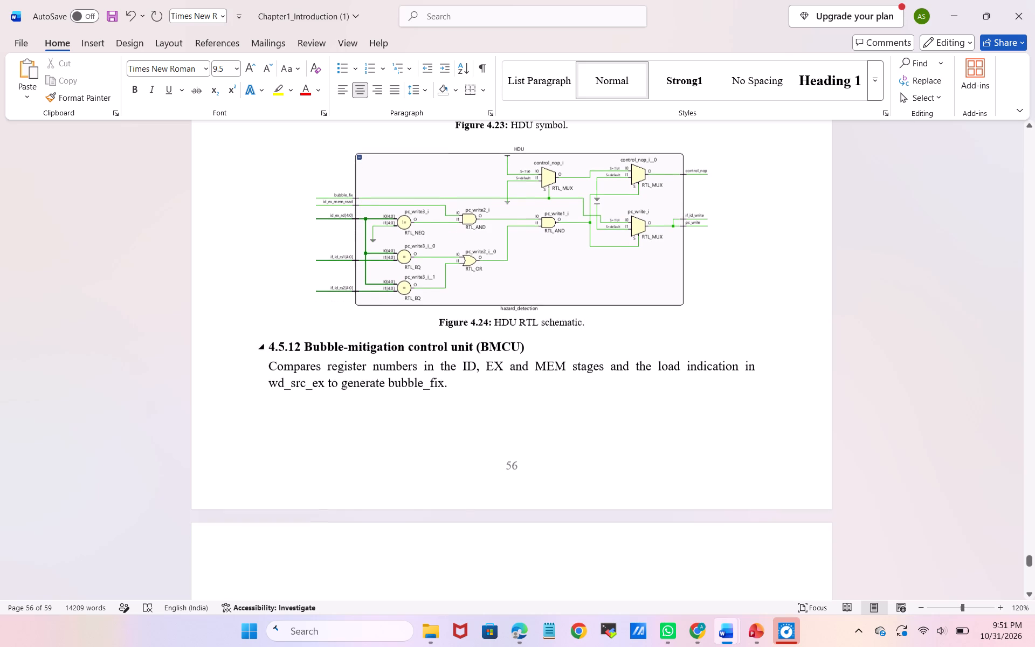
{"action": "scroll", "coordinate": [619, 333], "scroll_direction": "down", "scroll_amount": 3}
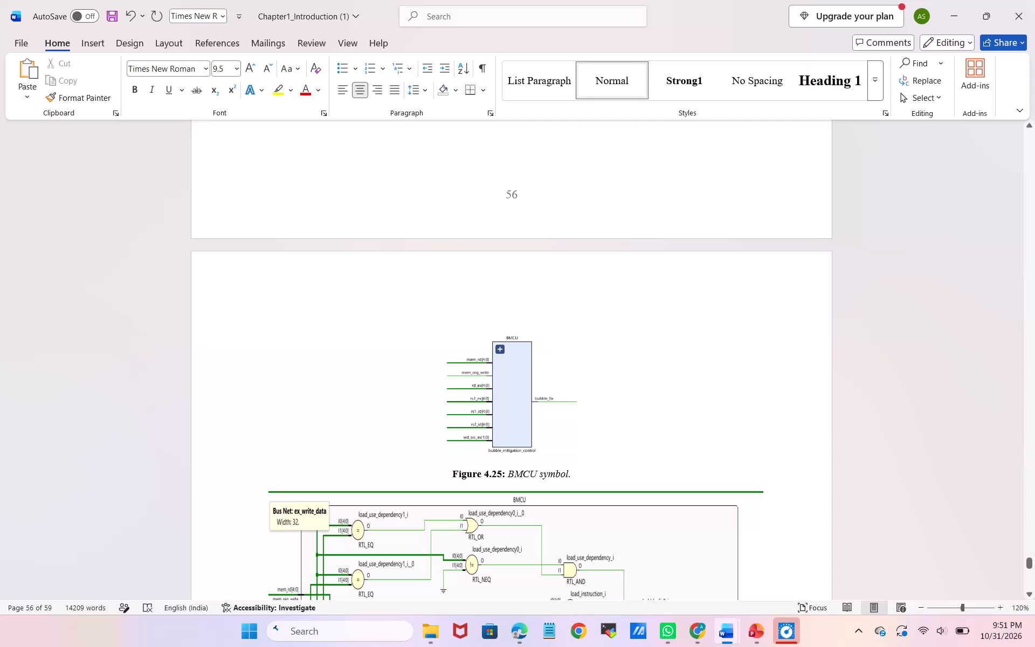
{"action": "left_click", "coordinate": [528, 349]}
{"action": "left_click", "coordinate": [465, 301]}
{"action": "left_click", "coordinate": [452, 305]}
{"action": "key", "text": "Up"}
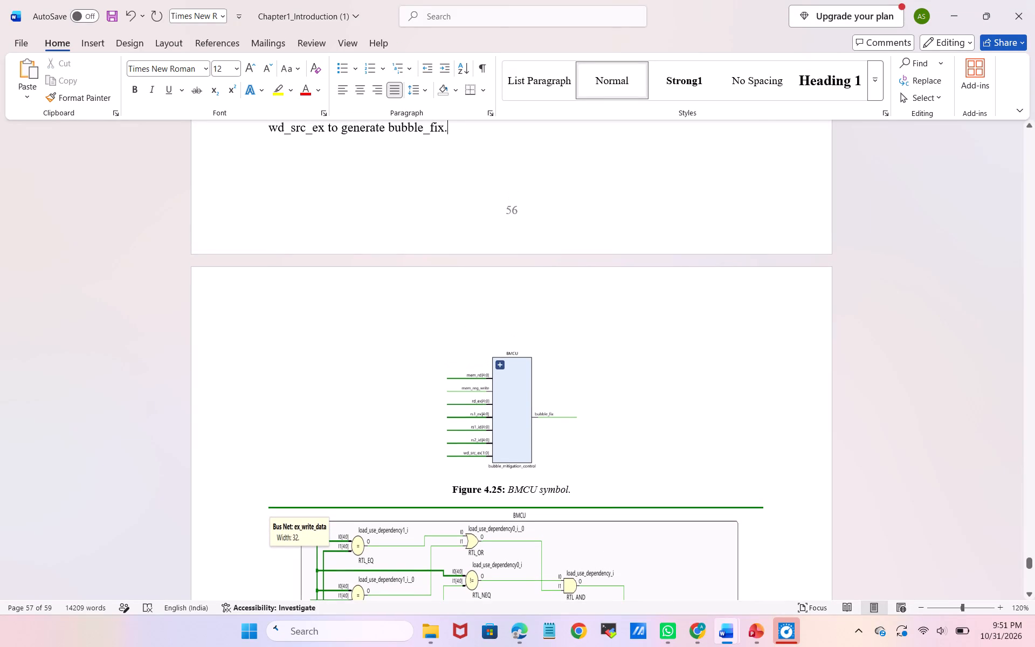
{"action": "key", "text": "Down"}
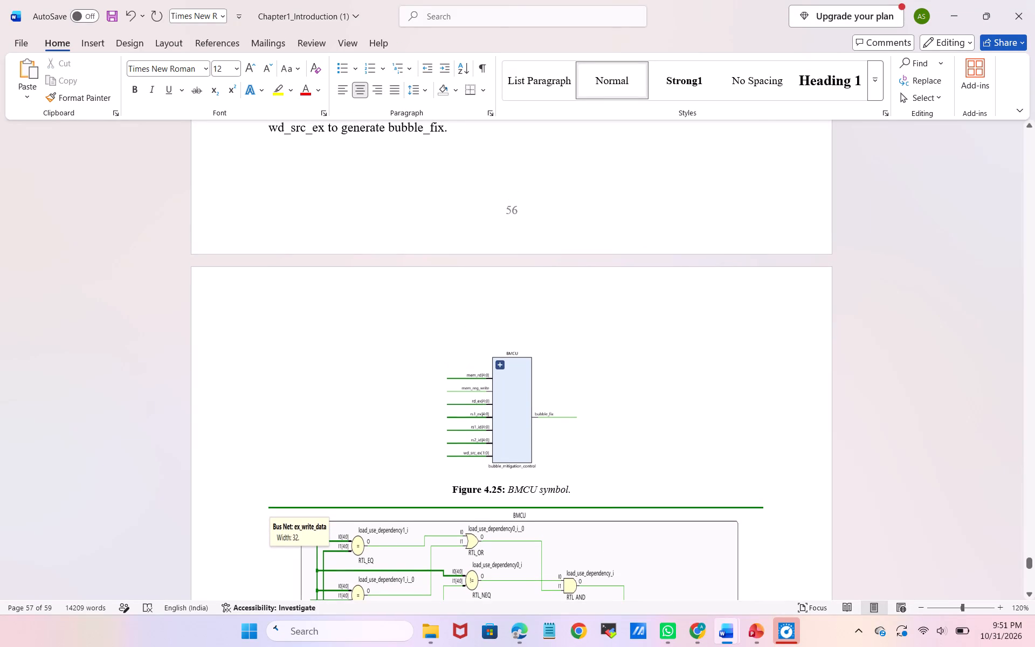
{"action": "left_click", "coordinate": [548, 346]}
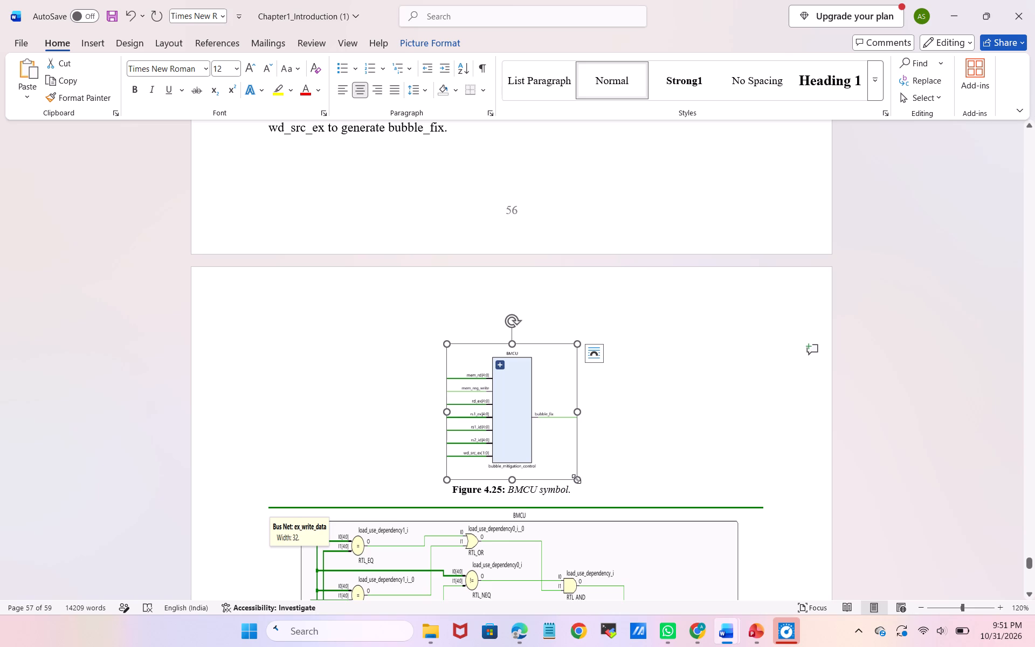
{"action": "left_click_drag", "start_coordinate": [576, 479], "coordinate": [560, 453]}
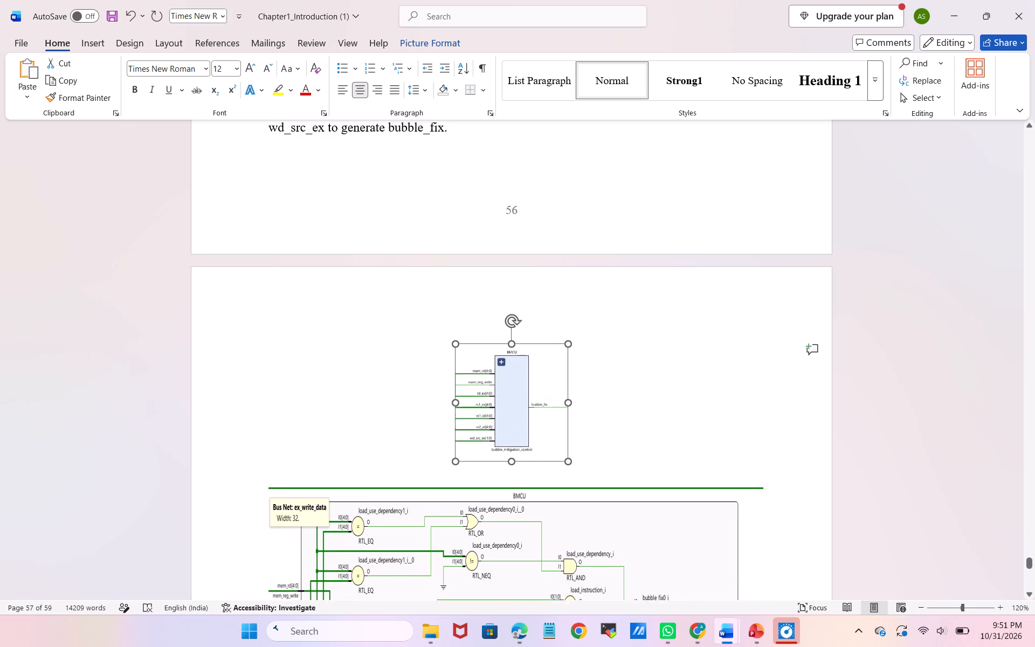
{"action": "left_click_drag", "start_coordinate": [560, 453], "coordinate": [567, 453]}
{"action": "left_click", "coordinate": [639, 396]}
{"action": "scroll", "coordinate": [639, 396], "scroll_direction": "up", "scroll_amount": 3}
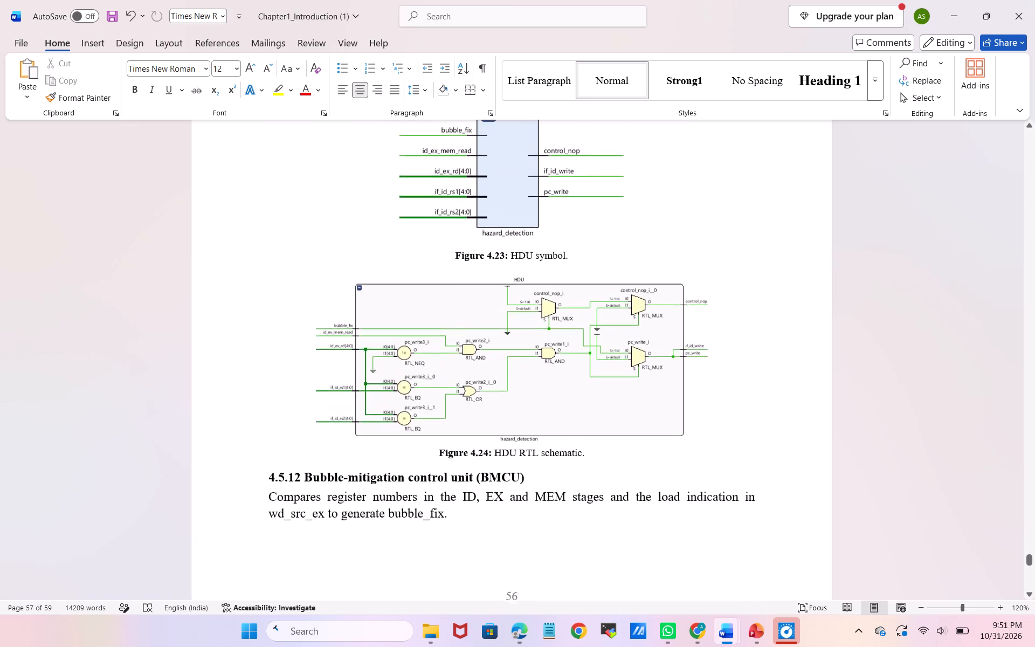
Review the figures and captions from the Write back section 4.5.9 through Figure 4.26.
{"action": "scroll", "coordinate": [639, 396], "scroll_direction": "up", "scroll_amount": 4}
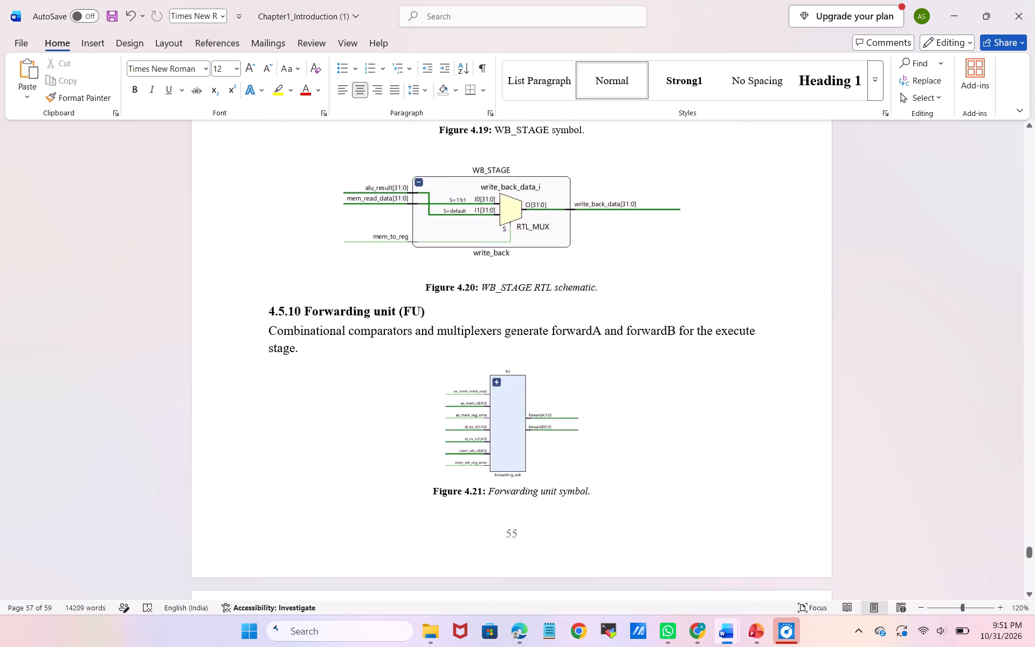
{"action": "scroll", "coordinate": [639, 396], "scroll_direction": "up", "scroll_amount": 2}
{"action": "scroll", "coordinate": [639, 396], "scroll_direction": "down", "scroll_amount": 3}
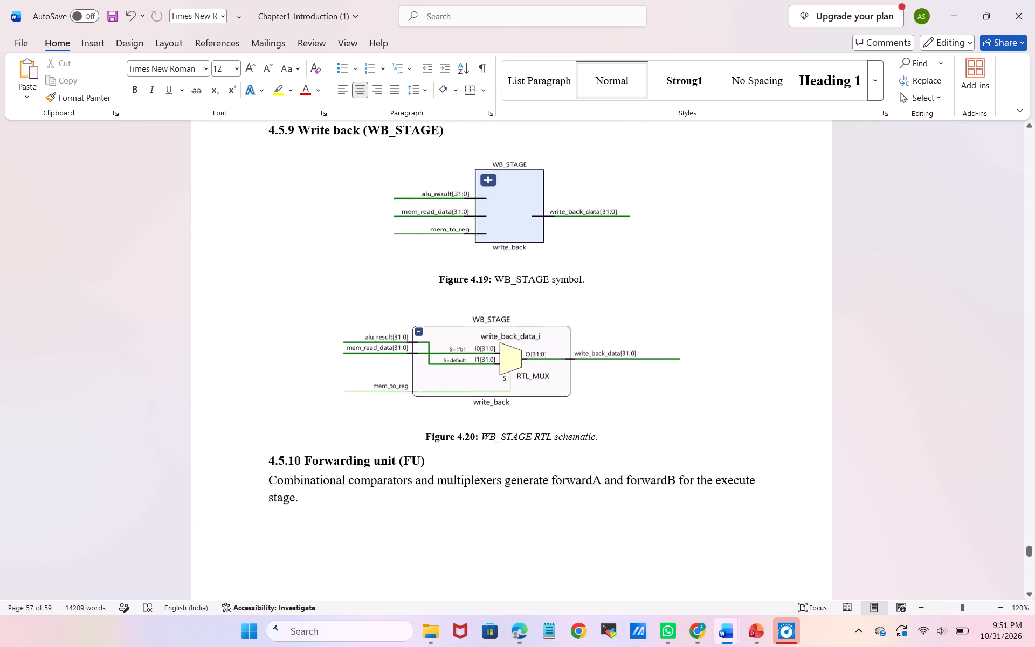
{"action": "scroll", "coordinate": [639, 396], "scroll_direction": "down", "scroll_amount": 5}
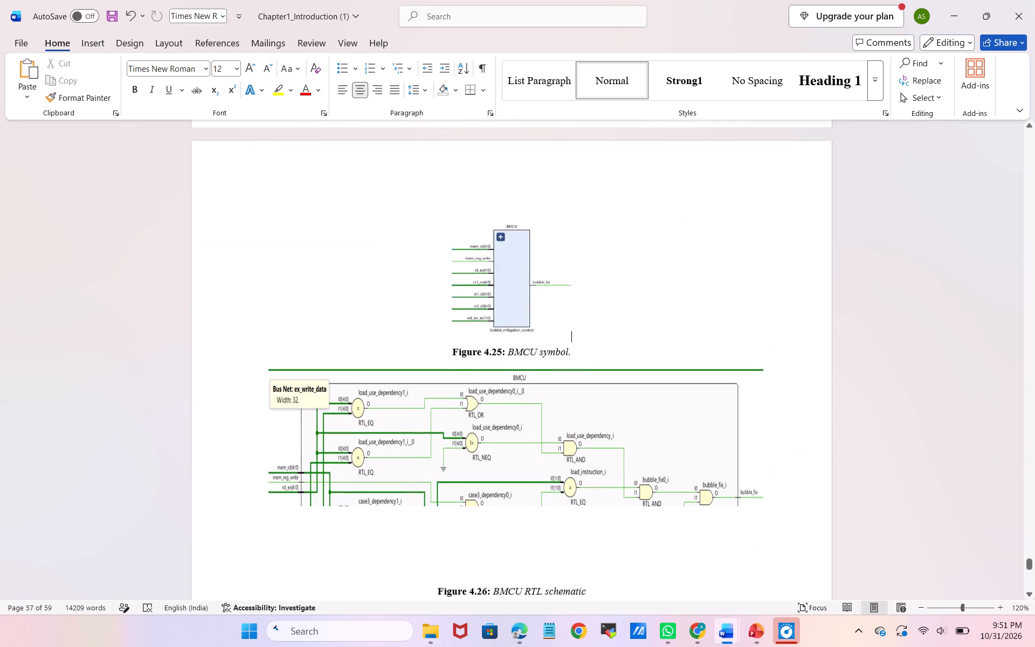
Shrink the BMCU RTL schematic image of Figure 4.26 proportionally to about four-fifths of the text width.
{"action": "scroll", "coordinate": [639, 396], "scroll_direction": "down", "scroll_amount": 1}
{"action": "scroll", "coordinate": [639, 396], "scroll_direction": "up", "scroll_amount": 1}
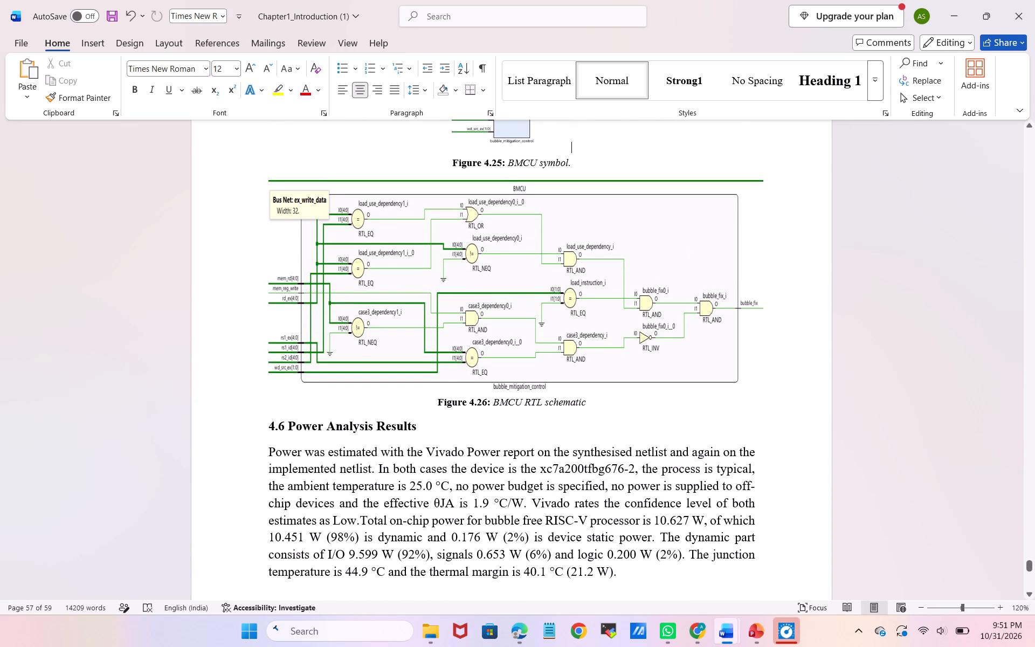
{"action": "left_click", "coordinate": [624, 264]}
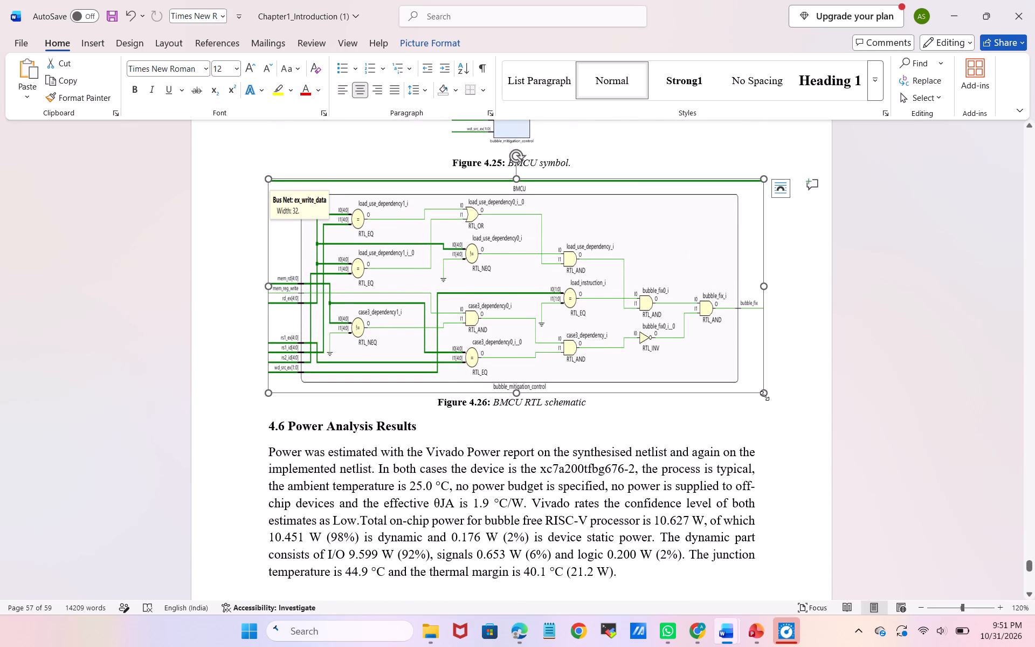
{"action": "left_click_drag", "start_coordinate": [764, 396], "coordinate": [744, 351]}
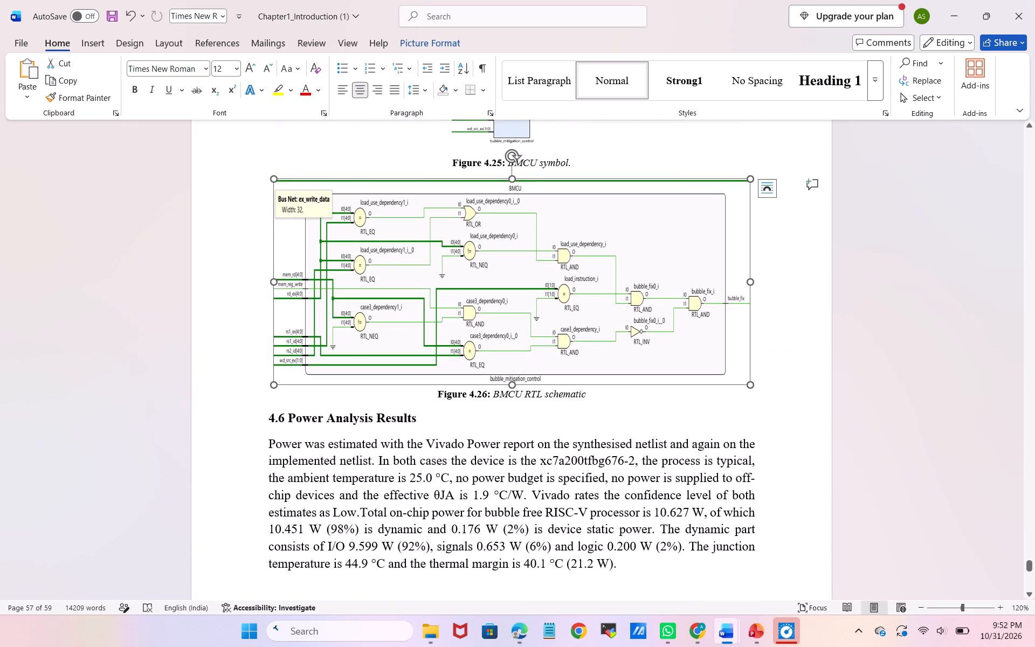
{"action": "scroll", "coordinate": [741, 407], "scroll_direction": "down", "scroll_amount": 3}
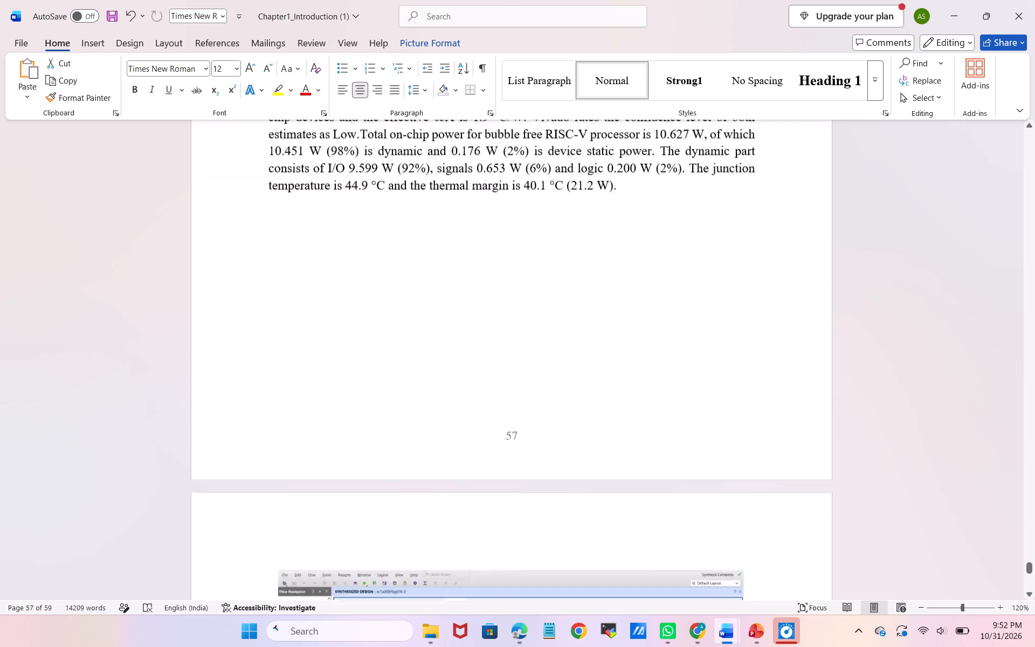
{"action": "scroll", "coordinate": [741, 407], "scroll_direction": "up", "scroll_amount": 2}
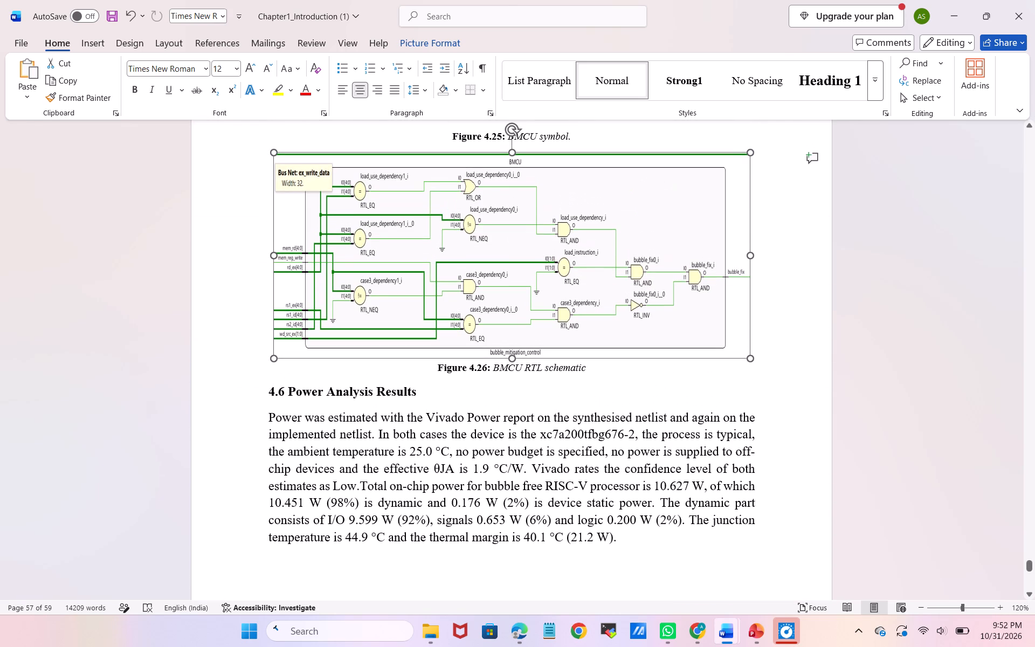
{"action": "left_click_drag", "start_coordinate": [749, 357], "coordinate": [726, 316]}
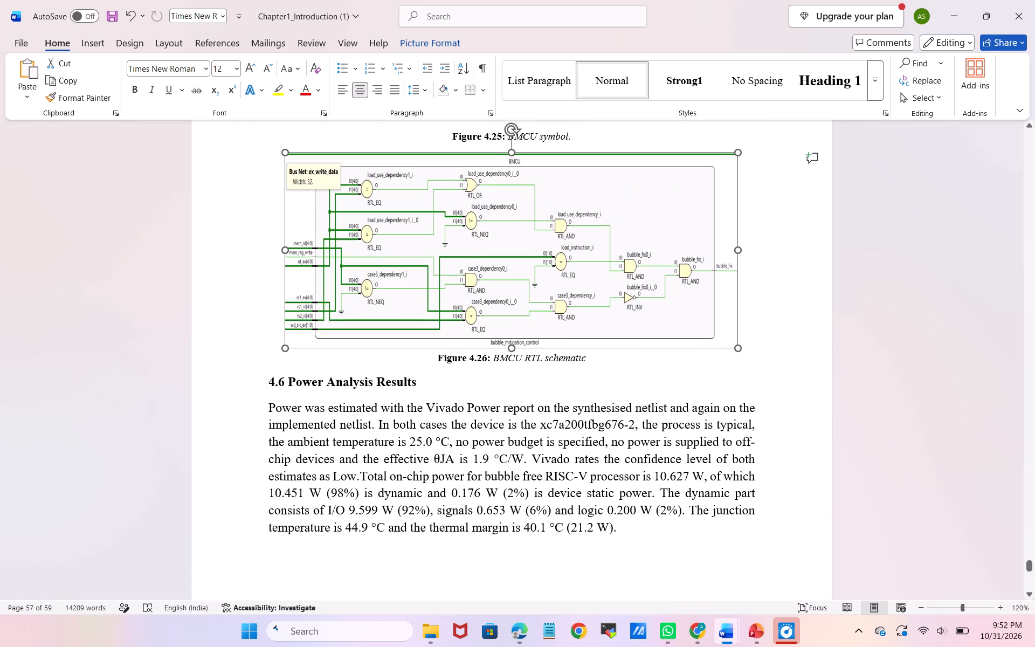
{"action": "left_click_drag", "start_coordinate": [726, 316], "coordinate": [687, 239]}
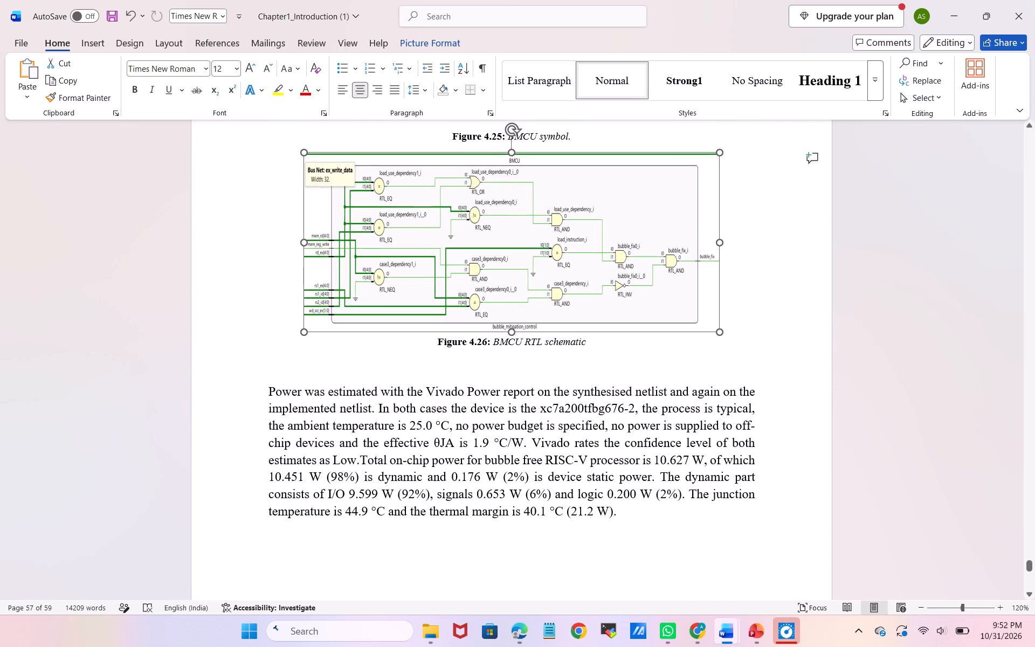
{"action": "left_click_drag", "start_coordinate": [687, 239], "coordinate": [658, 199]}
{"action": "left_click", "coordinate": [754, 225]}
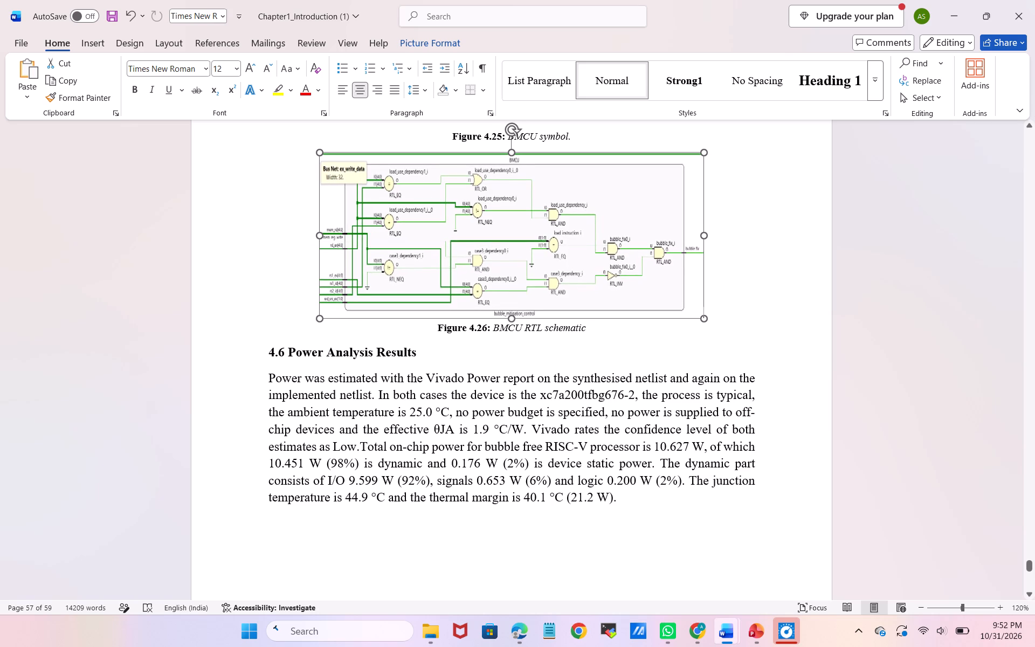
Shrink the synthesis power summary screenshot of Figure 4.27 proportionally to about four-fifths of the text width.
{"action": "scroll", "coordinate": [754, 225], "scroll_direction": "down", "scroll_amount": 1}
{"action": "scroll", "coordinate": [678, 277], "scroll_direction": "down", "scroll_amount": 1}
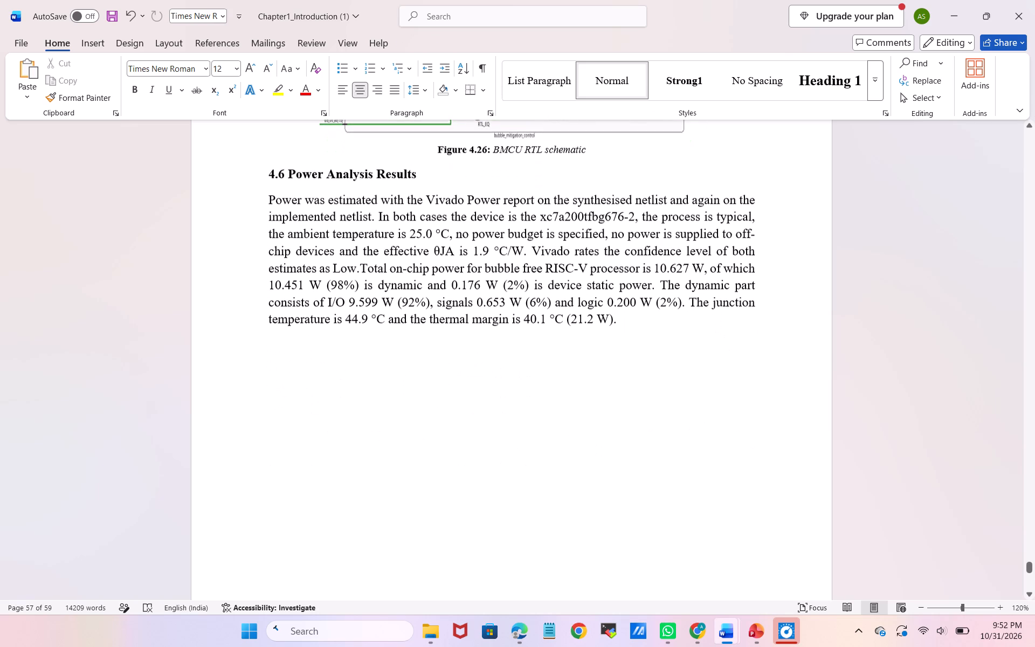
{"action": "scroll", "coordinate": [678, 277], "scroll_direction": "down", "scroll_amount": 3}
{"action": "left_click", "coordinate": [723, 417]}
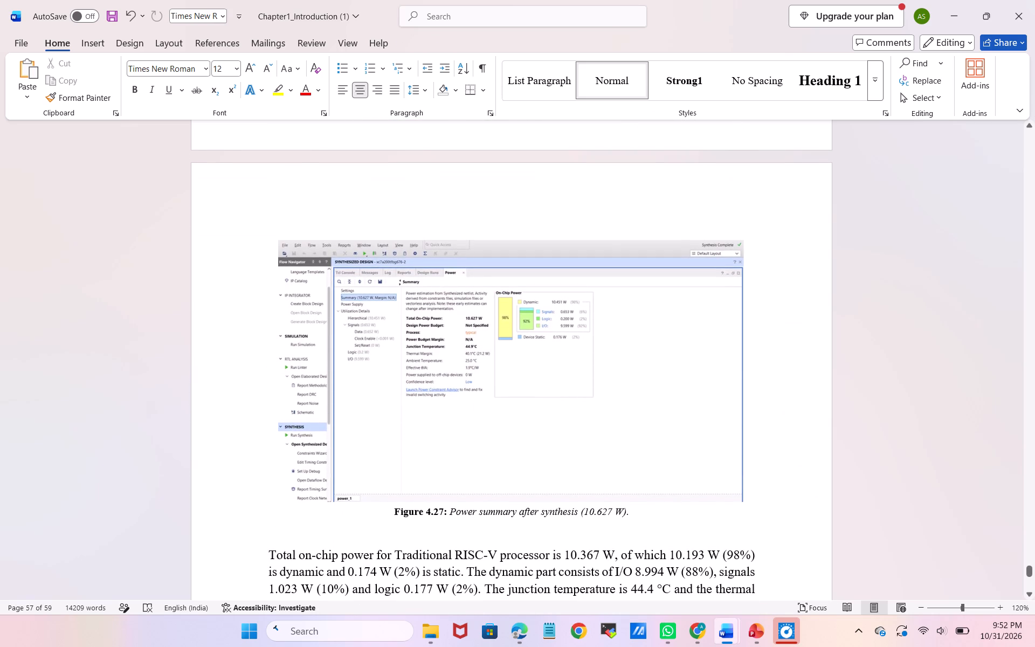
{"action": "left_click_drag", "start_coordinate": [743, 504], "coordinate": [712, 466]}
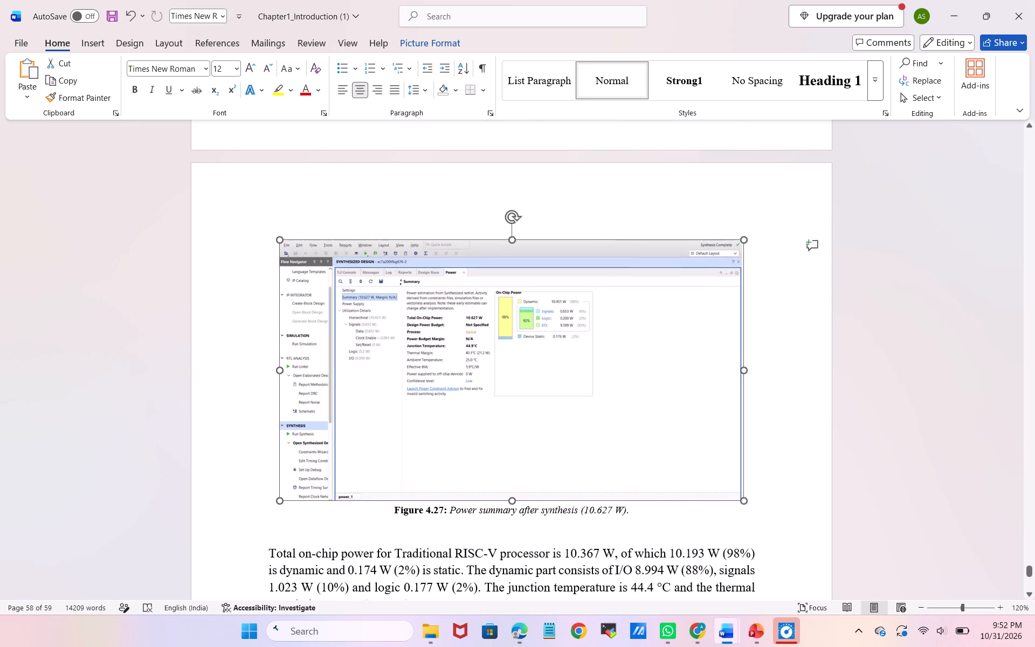
{"action": "left_click_drag", "start_coordinate": [712, 466], "coordinate": [665, 342]}
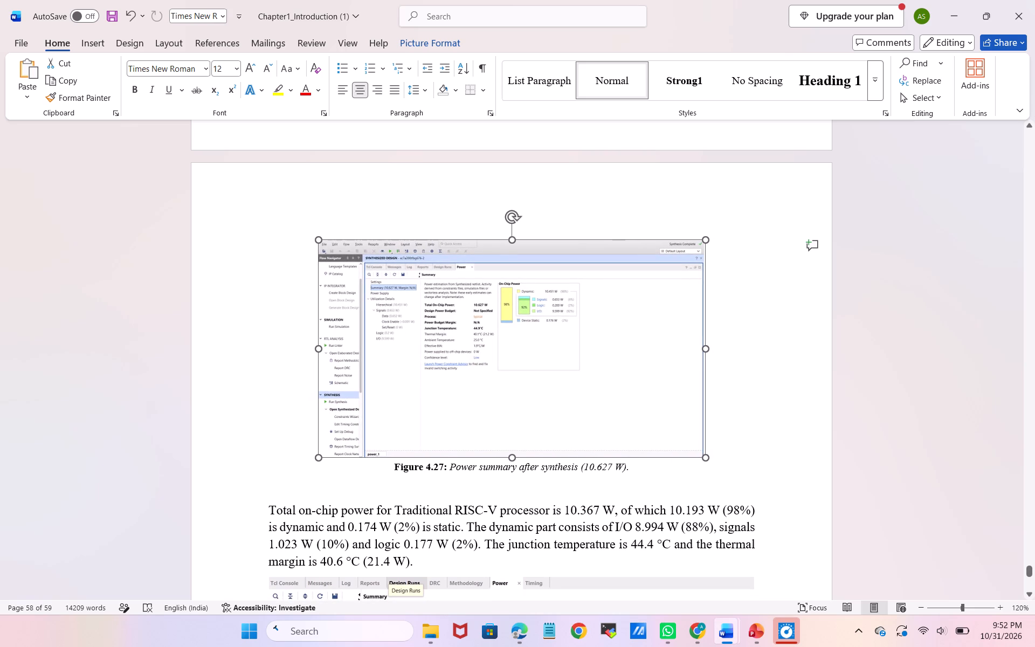
{"action": "left_click", "coordinate": [779, 337]}
Reduce only the height of the BMCU symbol image of Figure 4.25 by about a third.
{"action": "scroll", "coordinate": [689, 298], "scroll_direction": "up", "scroll_amount": 2}
{"action": "scroll", "coordinate": [689, 298], "scroll_direction": "down", "scroll_amount": 1}
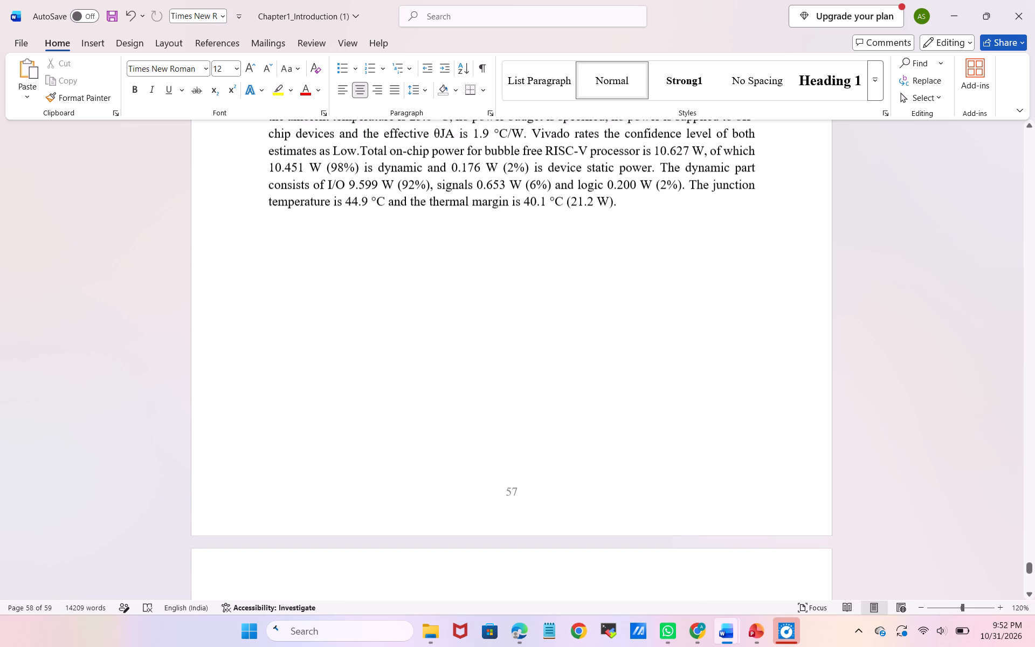
{"action": "scroll", "coordinate": [689, 298], "scroll_direction": "down", "scroll_amount": 1}
{"action": "scroll", "coordinate": [689, 298], "scroll_direction": "up", "scroll_amount": 3}
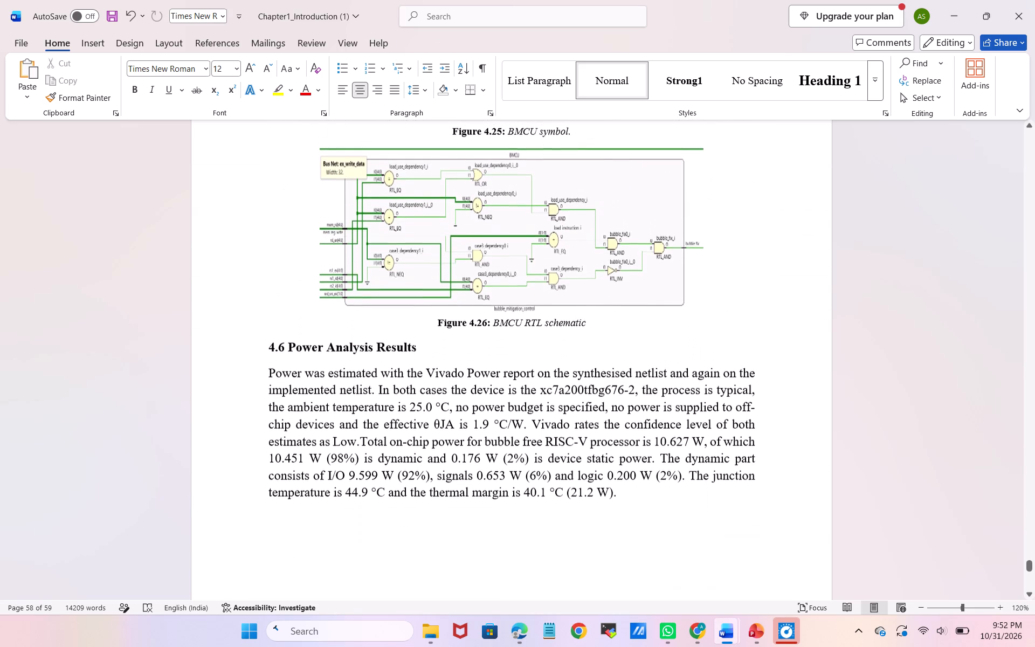
{"action": "scroll", "coordinate": [617, 261], "scroll_direction": "up", "scroll_amount": 1}
{"action": "left_click", "coordinate": [617, 261]}
{"action": "scroll", "coordinate": [617, 261], "scroll_direction": "up", "scroll_amount": 1}
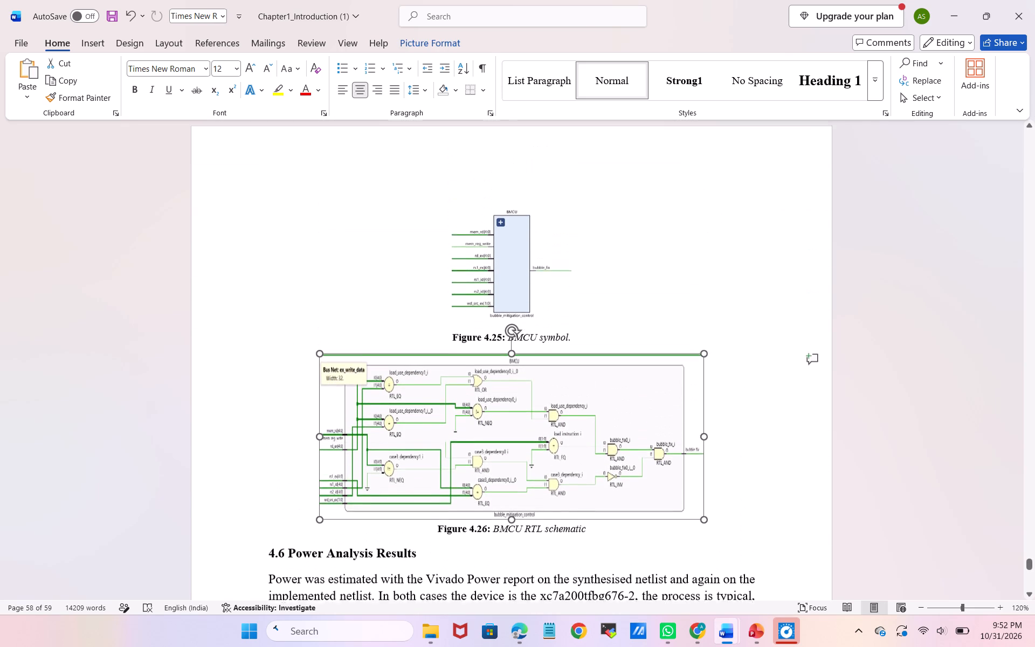
{"action": "scroll", "coordinate": [617, 261], "scroll_direction": "up", "scroll_amount": 1}
{"action": "left_click", "coordinate": [535, 250]}
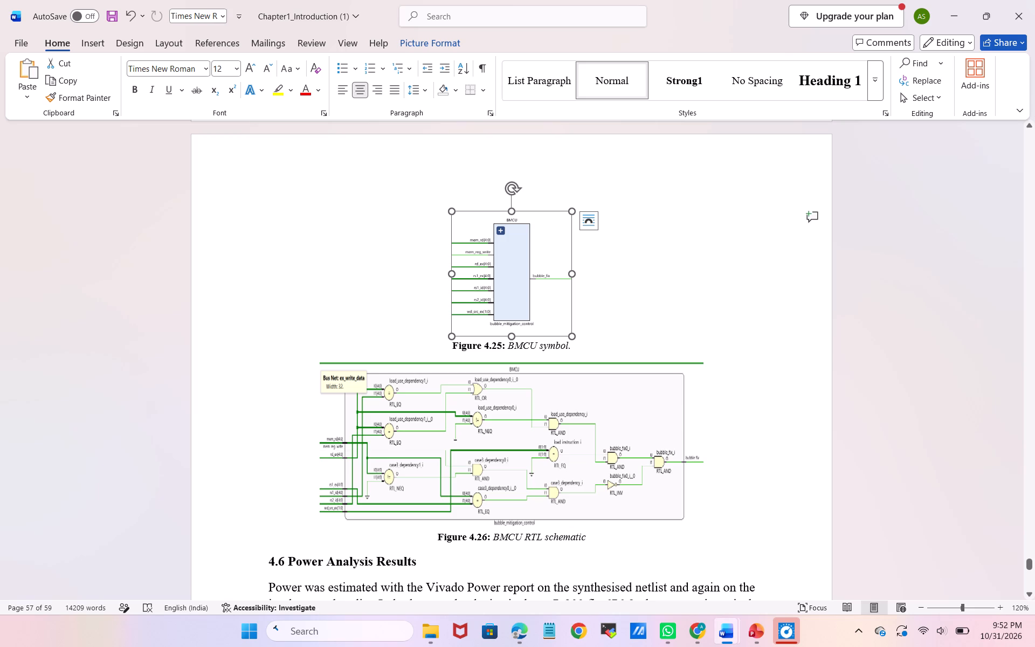
{"action": "left_click_drag", "start_coordinate": [511, 334], "coordinate": [513, 293]}
{"action": "left_click", "coordinate": [624, 265]}
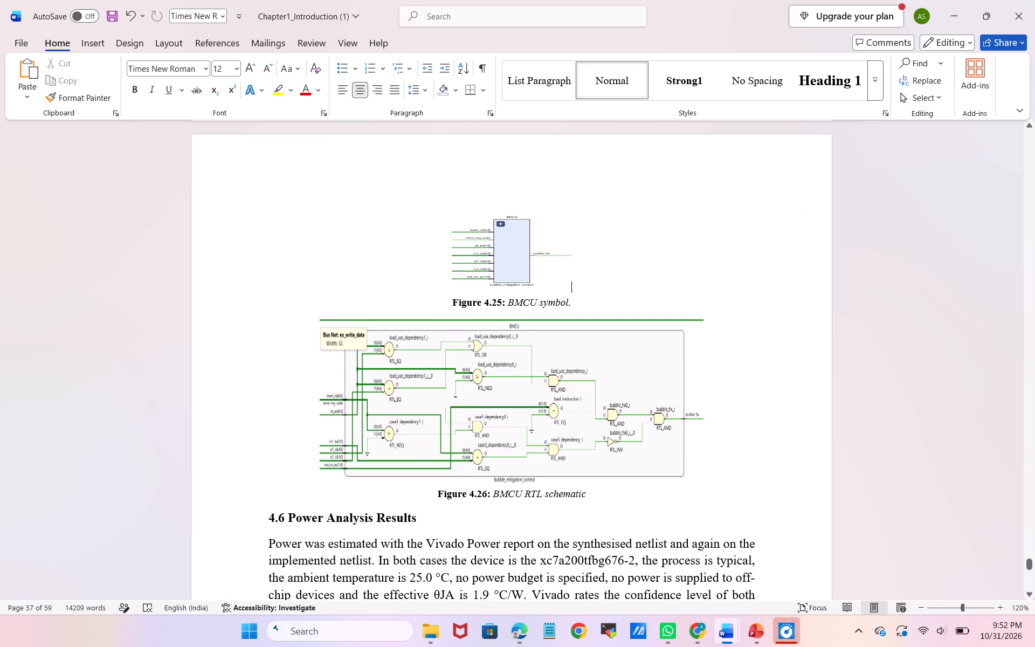
Enlarge the flattened BMCU symbol image of Figure 4.25 slightly, keeping its current proportions.
{"action": "scroll", "coordinate": [531, 238], "scroll_direction": "up", "scroll_amount": 12, "text": "ctrl"}
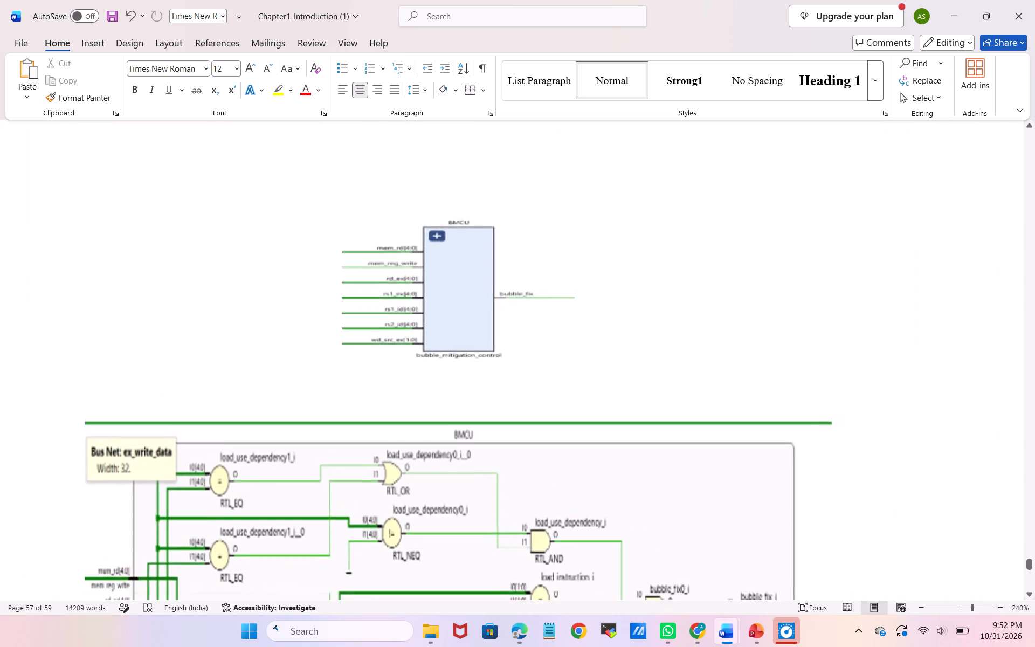
{"action": "scroll", "coordinate": [531, 238], "scroll_direction": "up", "scroll_amount": 1, "text": "ctrl"}
{"action": "scroll", "coordinate": [531, 238], "scroll_direction": "down", "scroll_amount": 10, "text": "ctrl"}
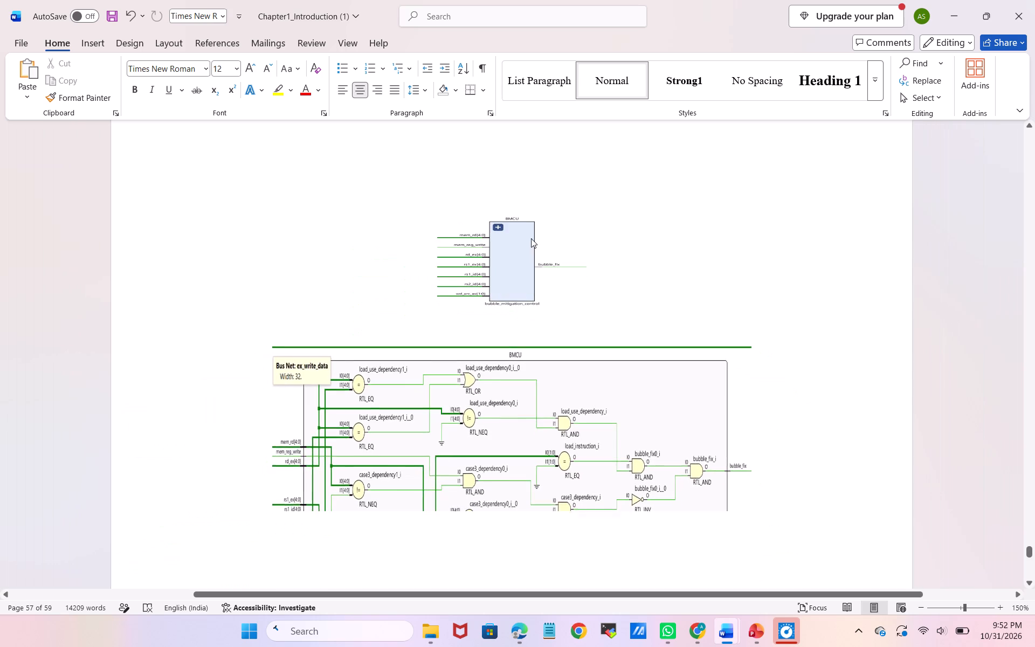
{"action": "scroll", "coordinate": [531, 238], "scroll_direction": "down", "scroll_amount": 6}
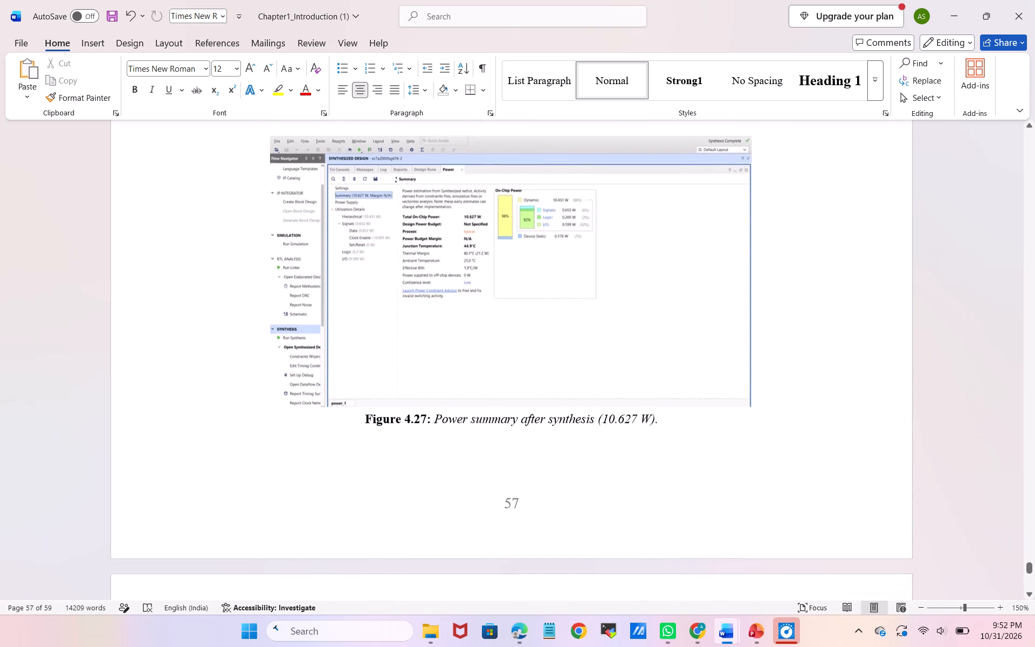
{"action": "scroll", "coordinate": [531, 238], "scroll_direction": "down", "scroll_amount": 1}
{"action": "left_click", "coordinate": [522, 327]}
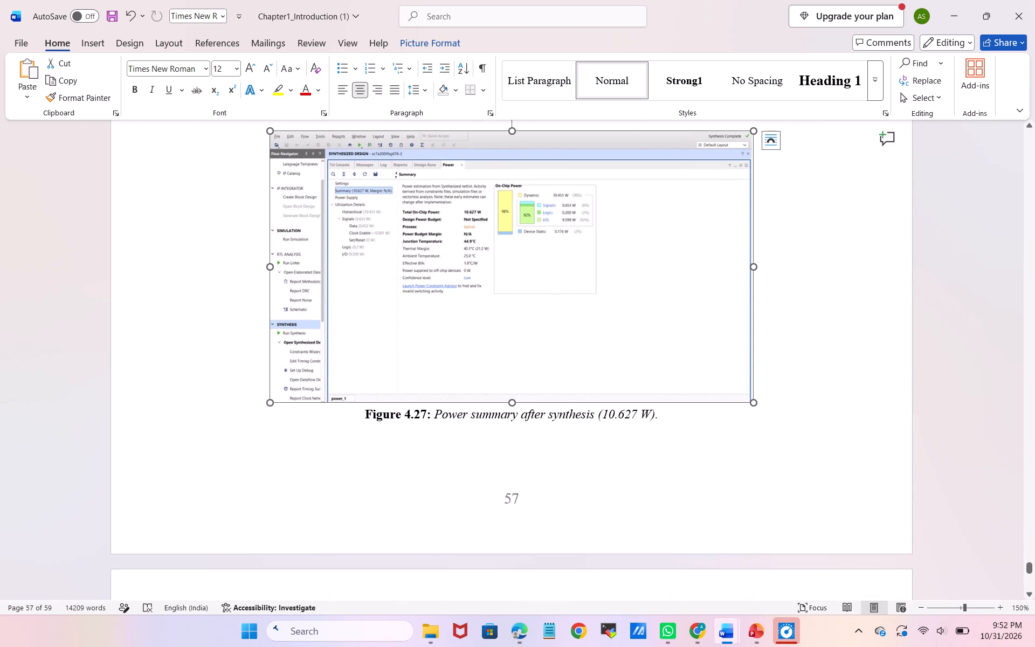
{"action": "scroll", "coordinate": [664, 360], "scroll_direction": "up", "scroll_amount": 4}
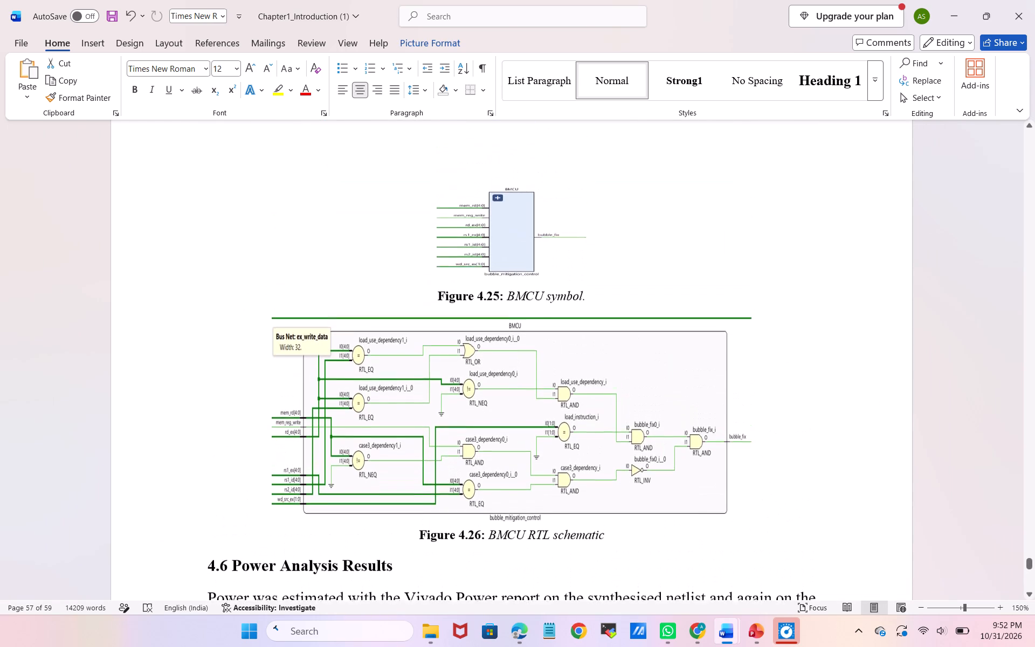
{"action": "left_click", "coordinate": [486, 232]}
{"action": "left_click_drag", "start_coordinate": [437, 183], "coordinate": [431, 176]}
{"action": "left_click", "coordinate": [636, 192]}
Check the layout of page 57 from Figure 4.25 to the page break before the Traditional RISC-V power paragraph.
{"action": "scroll", "coordinate": [636, 192], "scroll_direction": "down", "scroll_amount": 1}
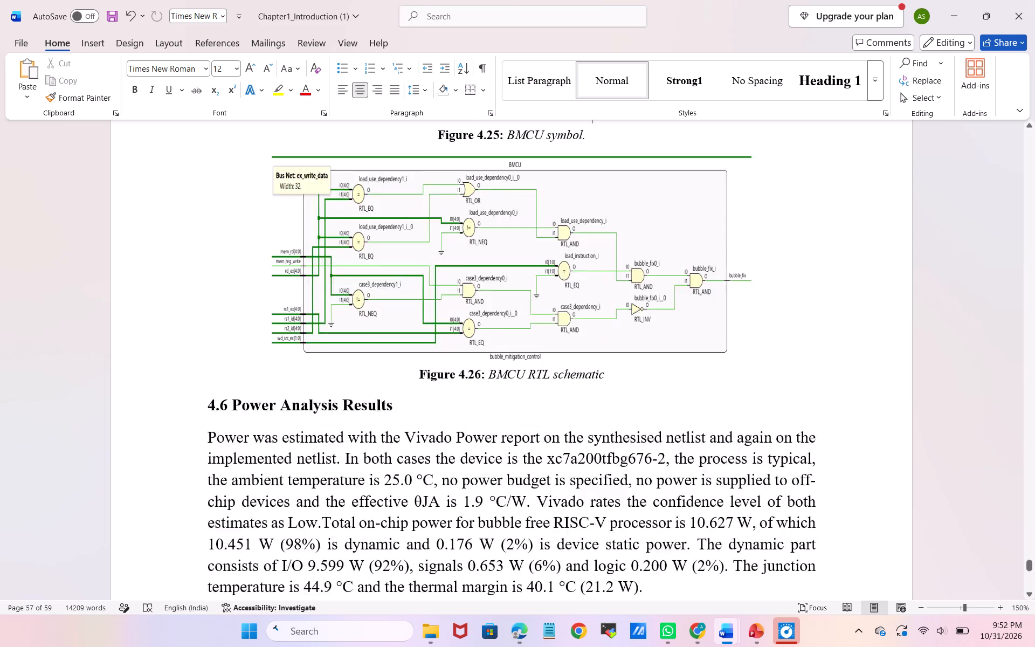
{"action": "scroll", "coordinate": [636, 192], "scroll_direction": "down", "scroll_amount": 2}
{"action": "scroll", "coordinate": [636, 192], "scroll_direction": "up", "scroll_amount": 3}
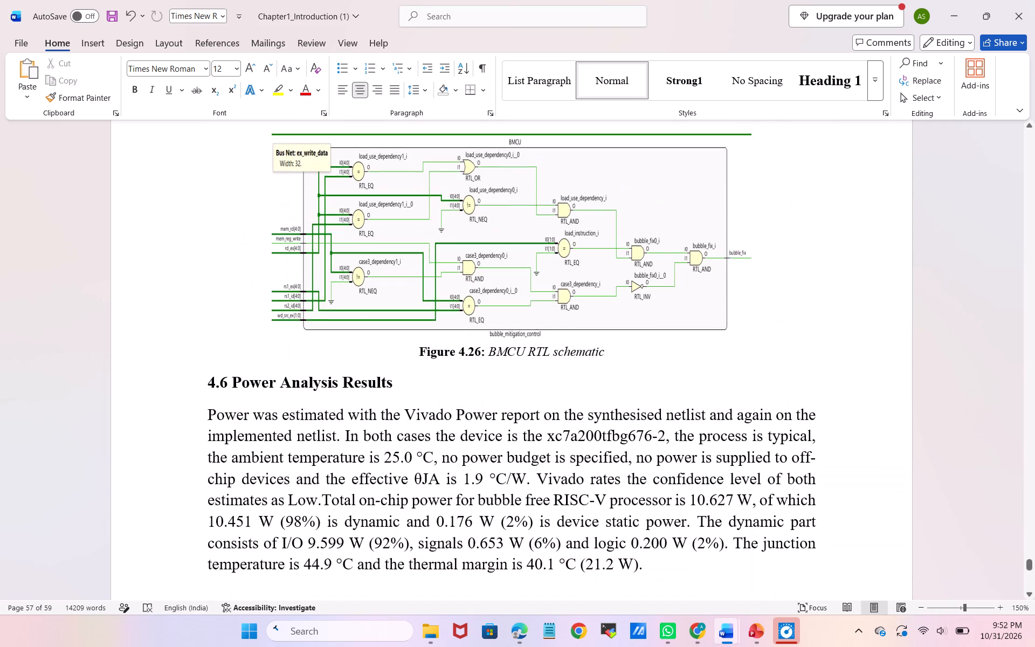
{"action": "scroll", "coordinate": [636, 192], "scroll_direction": "down", "scroll_amount": 1}
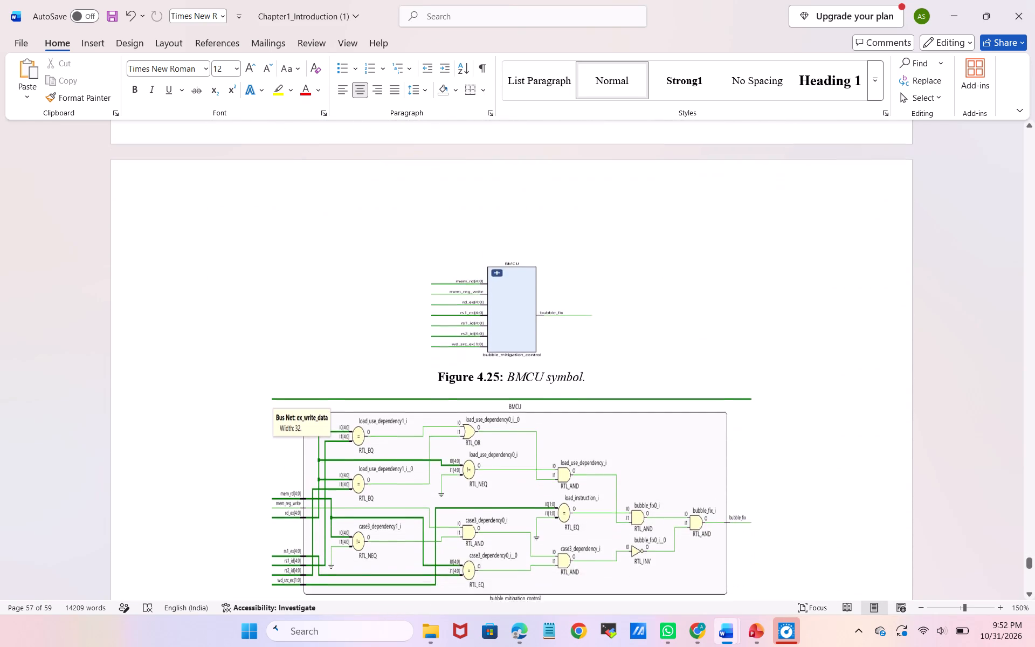
{"action": "scroll", "coordinate": [636, 192], "scroll_direction": "down", "scroll_amount": 8}
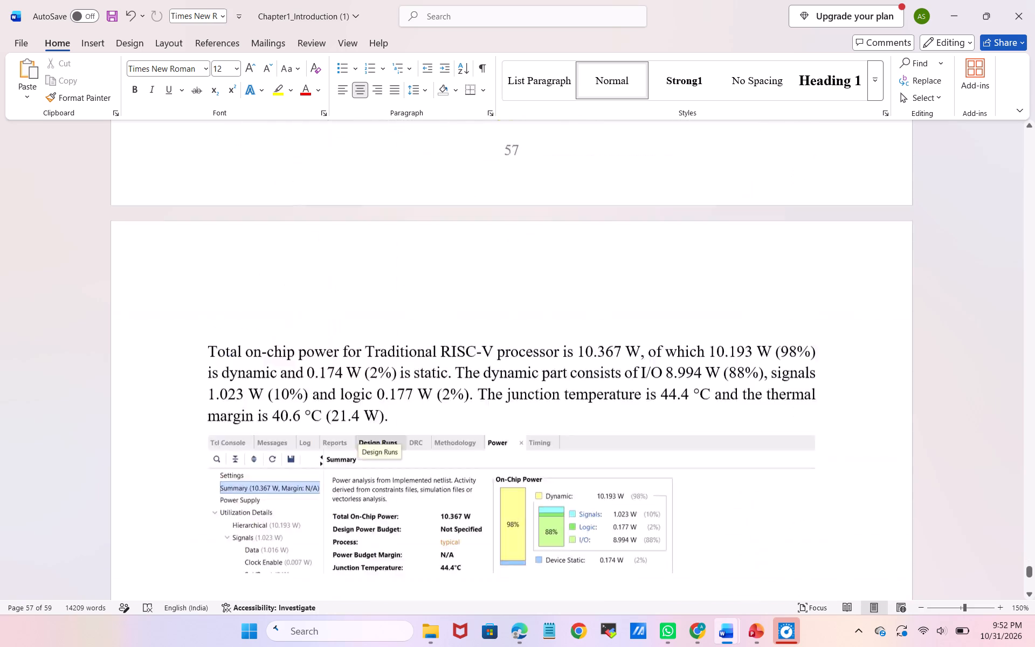
{"action": "scroll", "coordinate": [636, 192], "scroll_direction": "up", "scroll_amount": 1}
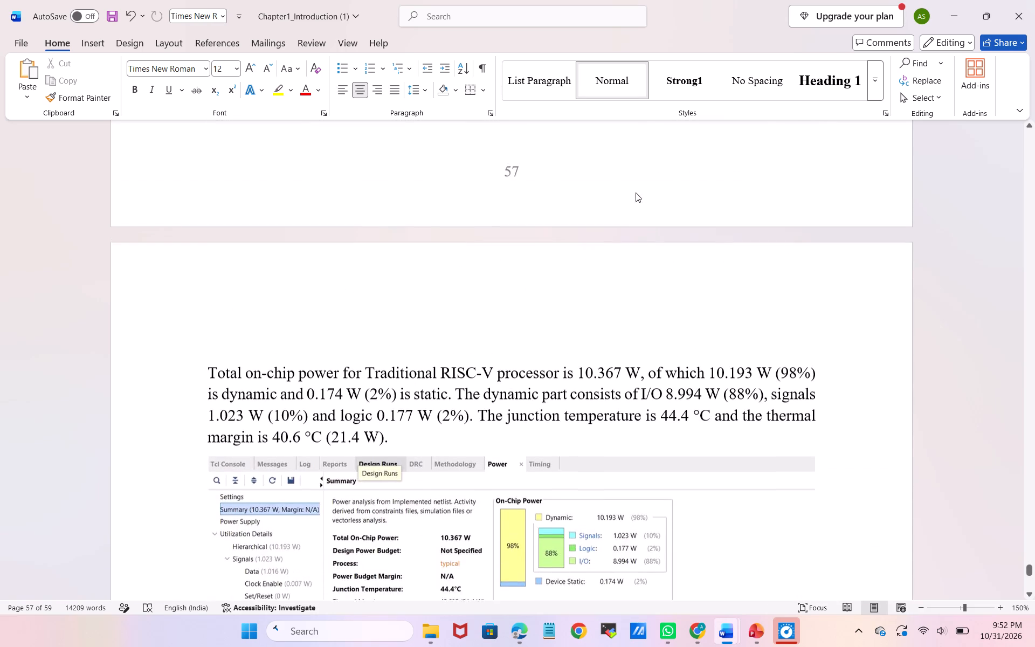
Shrink the implementation power summary screenshot of Figure 4.28 proportionally to about 70% of the text width.
{"action": "scroll", "coordinate": [636, 192], "scroll_direction": "down", "scroll_amount": 2}
{"action": "left_click", "coordinate": [650, 264]}
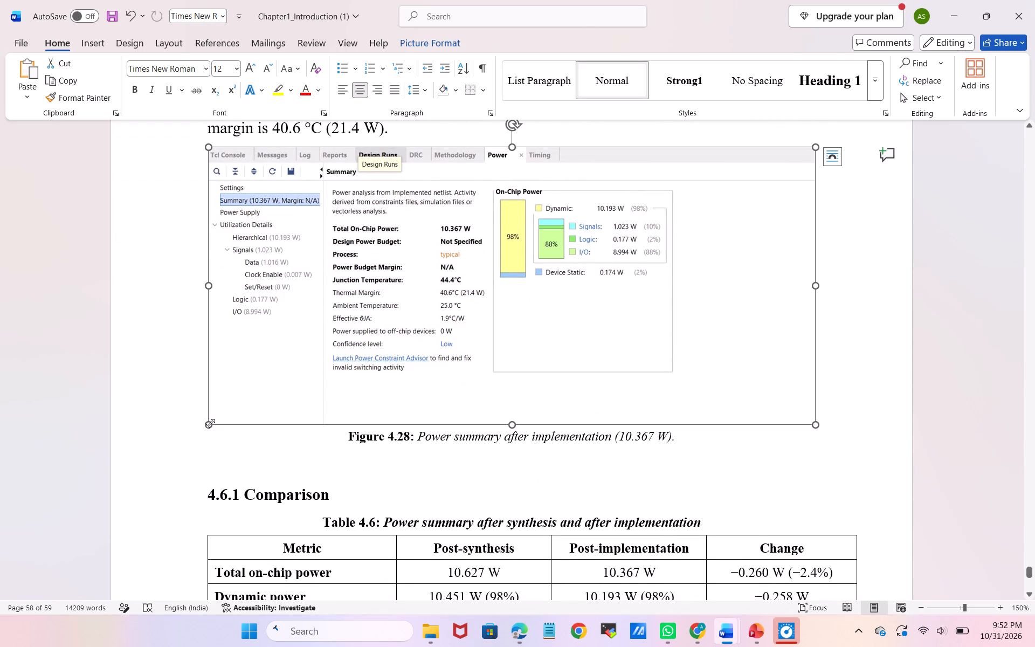
{"action": "left_click_drag", "start_coordinate": [208, 423], "coordinate": [423, 353]}
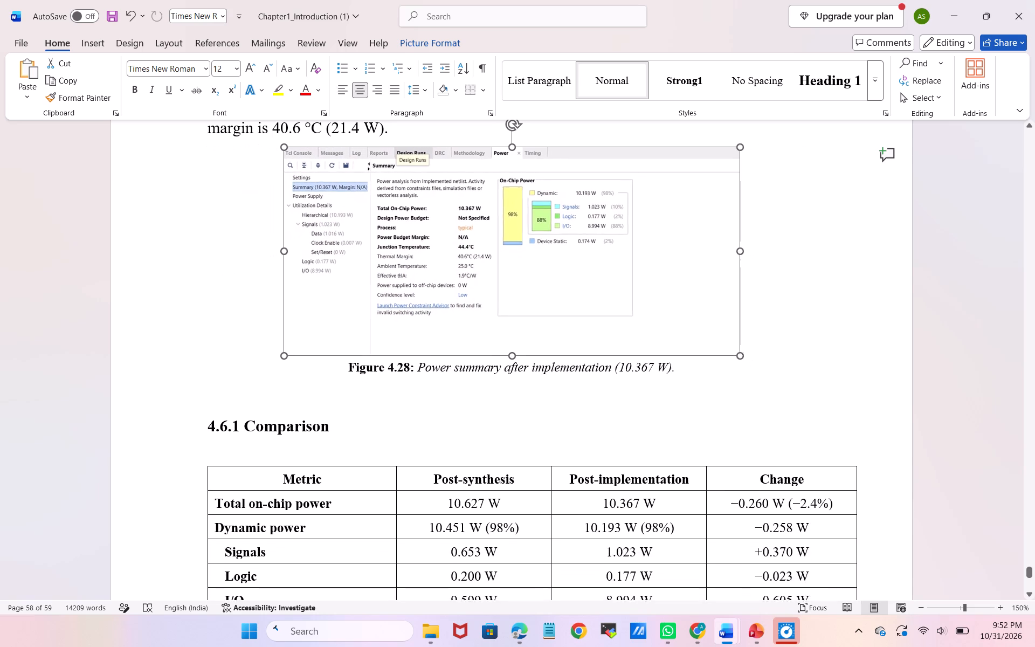
{"action": "left_click_drag", "start_coordinate": [423, 353], "coordinate": [444, 341]}
{"action": "left_click", "coordinate": [762, 286]}
{"action": "scroll", "coordinate": [762, 286], "scroll_direction": "up", "scroll_amount": 1}
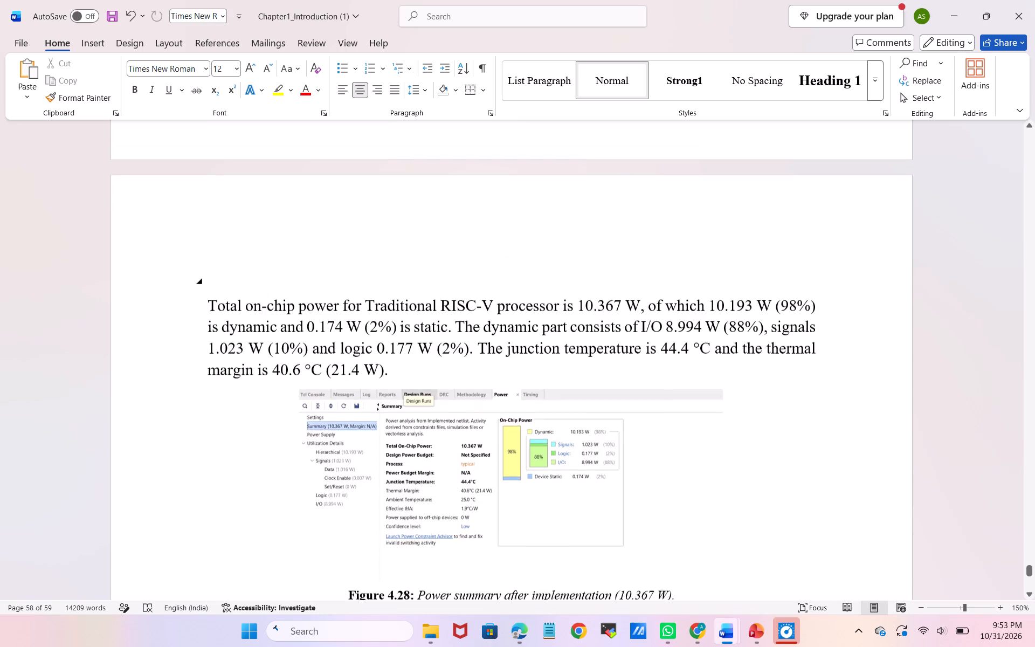
{"action": "scroll", "coordinate": [762, 286], "scroll_direction": "up", "scroll_amount": 1}
{"action": "scroll", "coordinate": [762, 286], "scroll_direction": "down", "scroll_amount": 1}
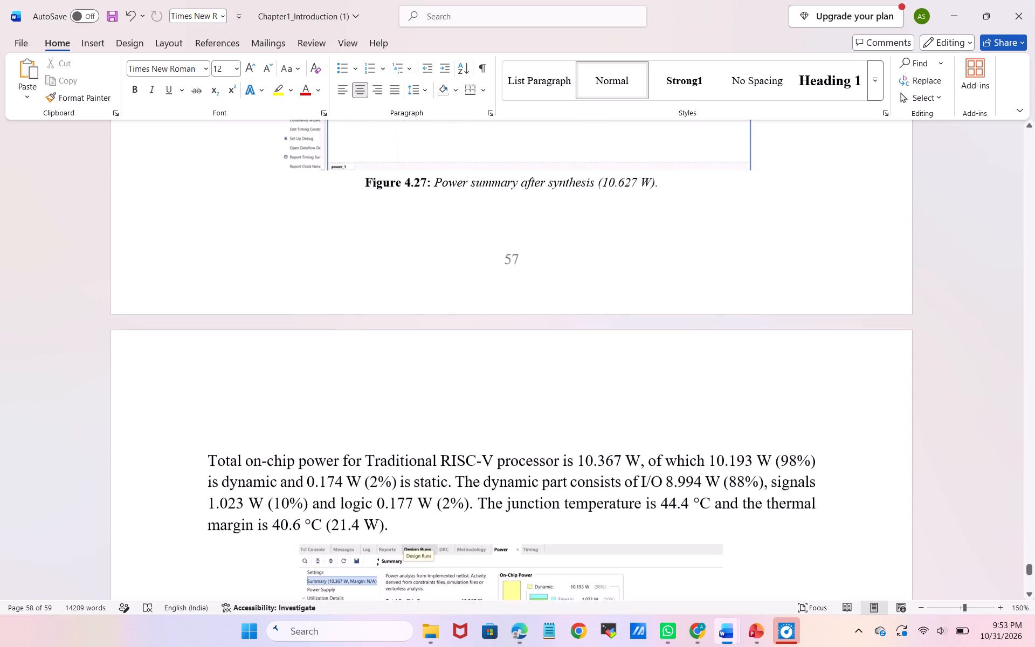
{"action": "scroll", "coordinate": [762, 286], "scroll_direction": "down", "scroll_amount": 2}
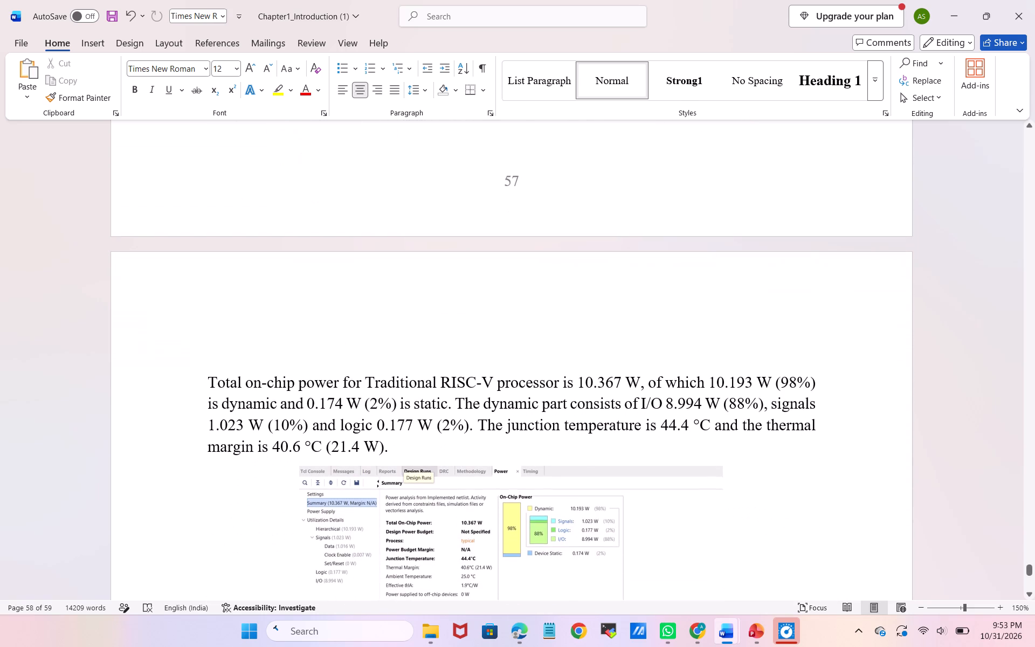
Adjust only the width of the Figure 4.28 power summary screenshot to about 70% of the text width.
{"action": "left_click", "coordinate": [698, 502]}
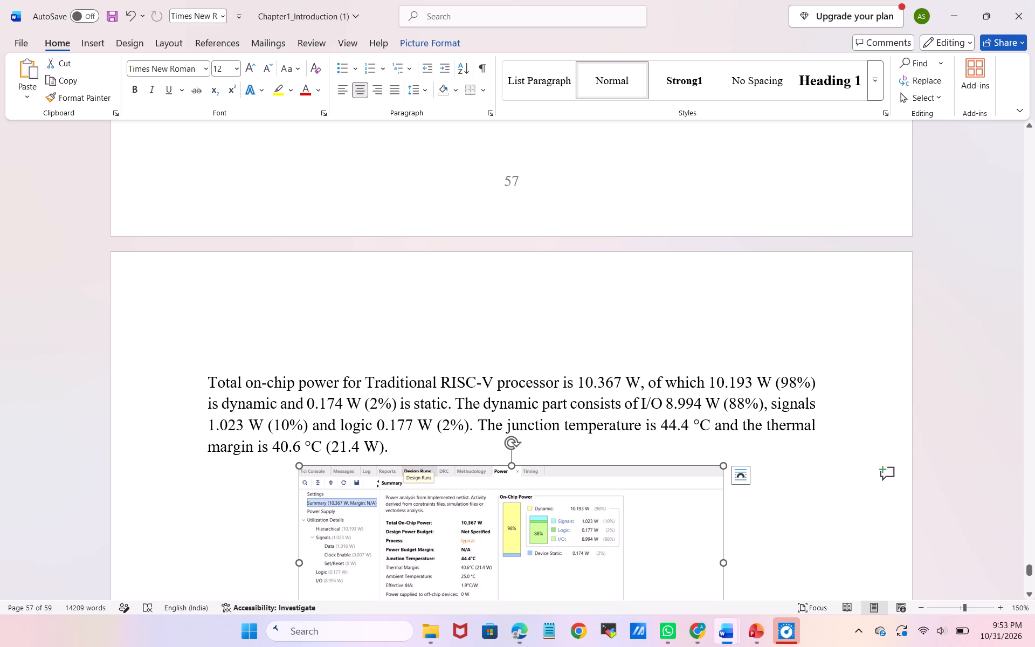
{"action": "left_click_drag", "start_coordinate": [296, 561], "coordinate": [315, 560]}
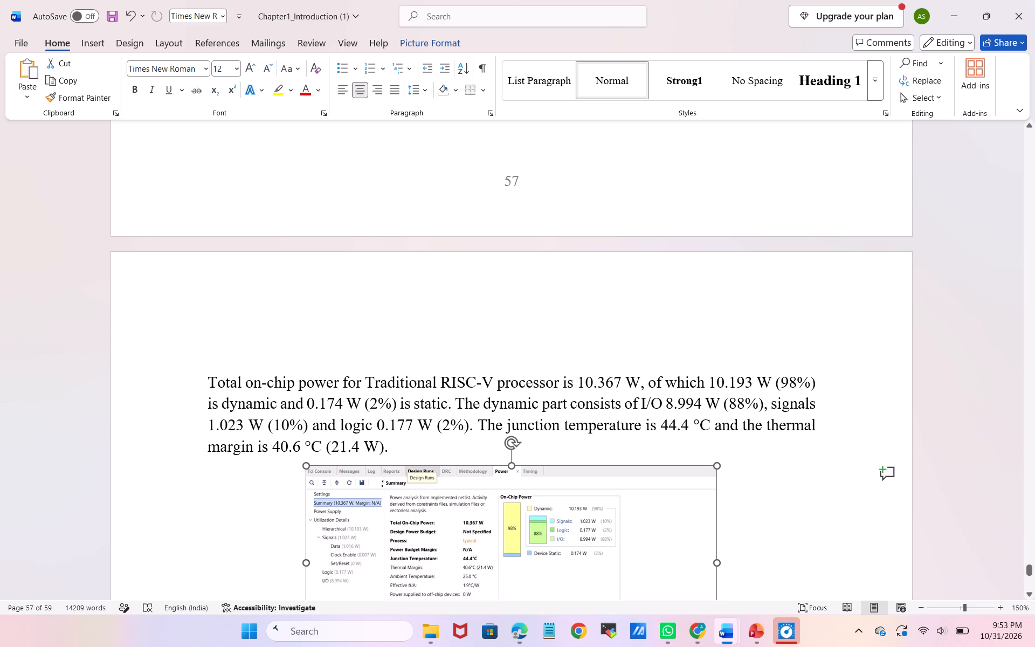
{"action": "left_click_drag", "start_coordinate": [315, 560], "coordinate": [319, 559]}
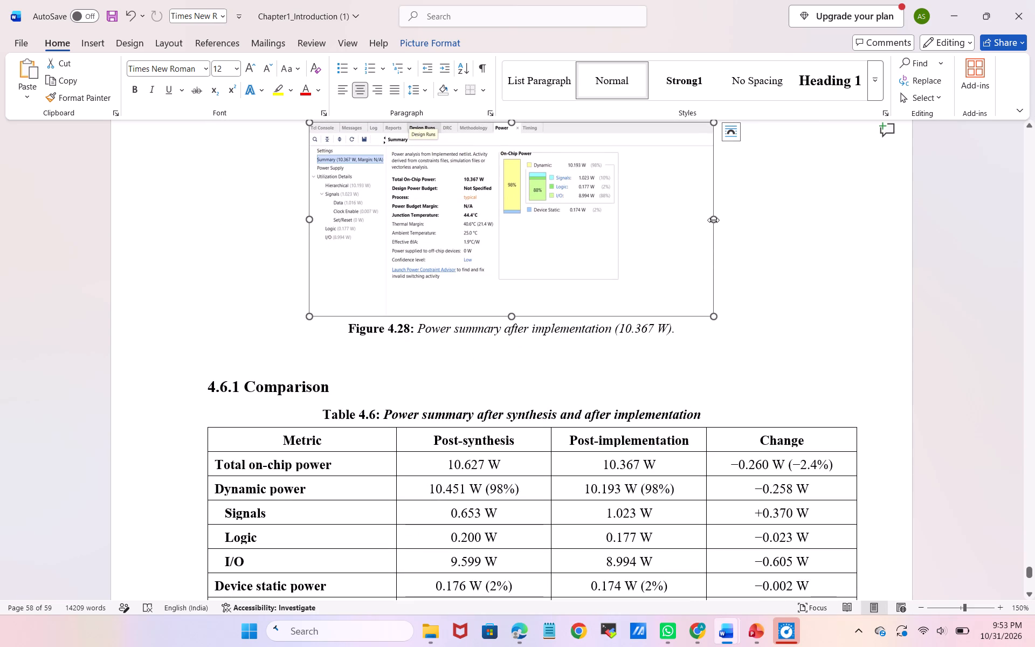
{"action": "left_click_drag", "start_coordinate": [713, 220], "coordinate": [736, 211]}
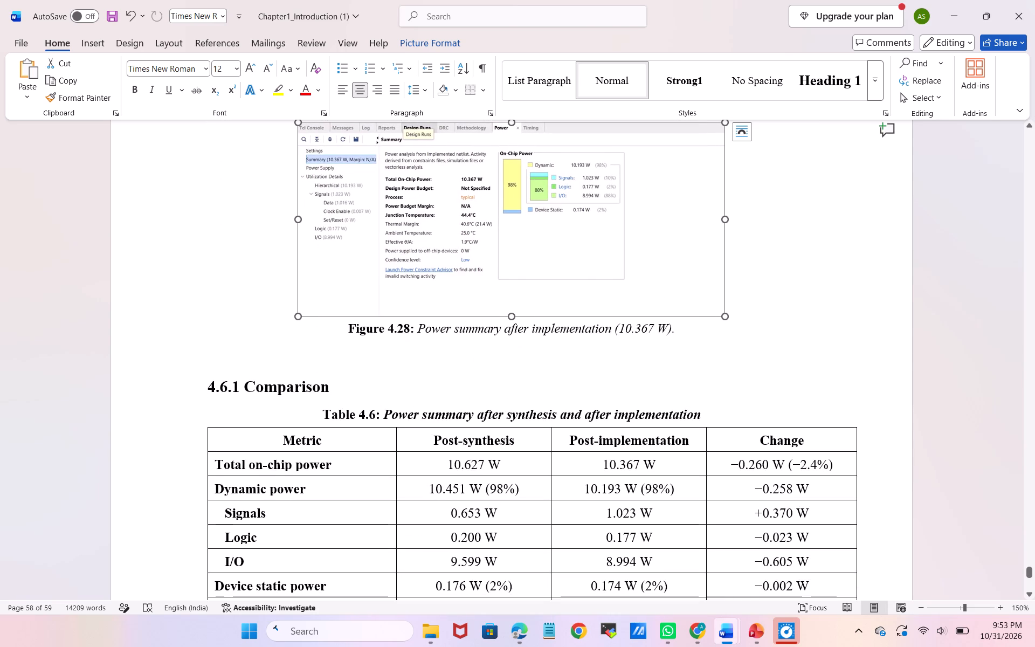
{"action": "left_click", "coordinate": [796, 216]}
Remove the blank paragraph between the Figure 4.28 caption and the 4.6.1 Comparison heading.
{"action": "scroll", "coordinate": [796, 216], "scroll_direction": "down", "scroll_amount": 1}
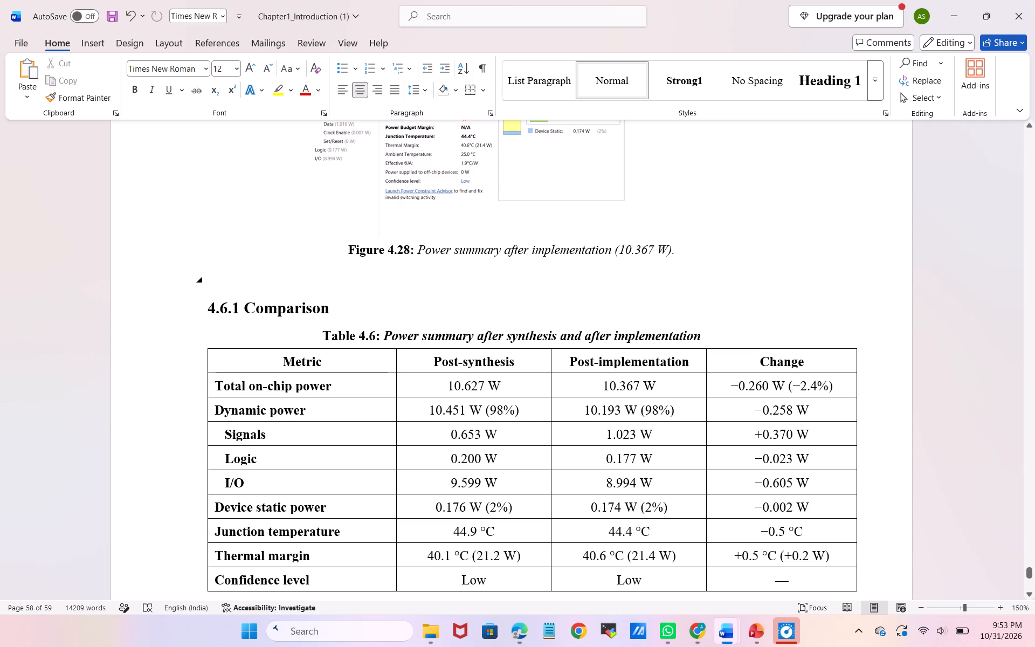
{"action": "left_click", "coordinate": [323, 279]}
{"action": "key", "text": "BackSpace"}
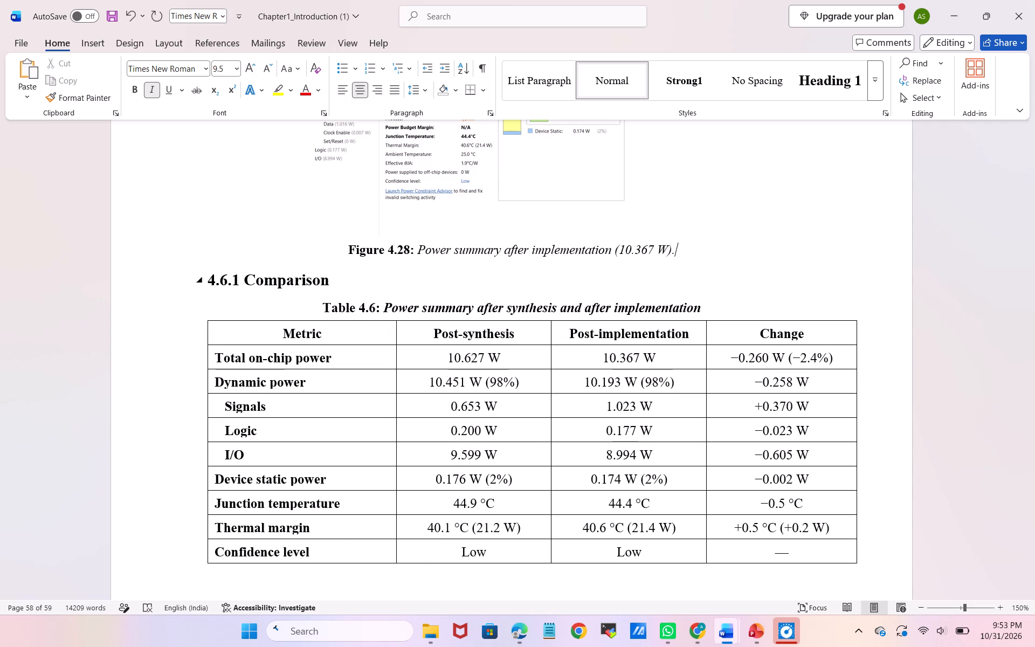
Check the page layout from Table 4.6 onward to the end of the document.
{"action": "scroll", "coordinate": [323, 279], "scroll_direction": "down", "scroll_amount": 3}
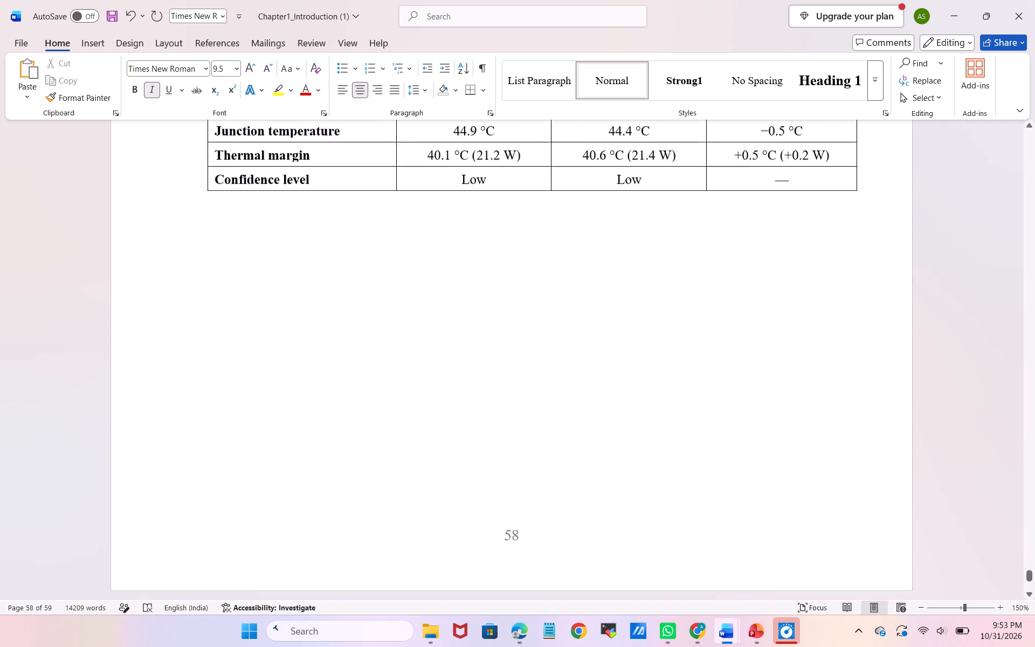
{"action": "scroll", "coordinate": [323, 279], "scroll_direction": "down", "scroll_amount": 6}
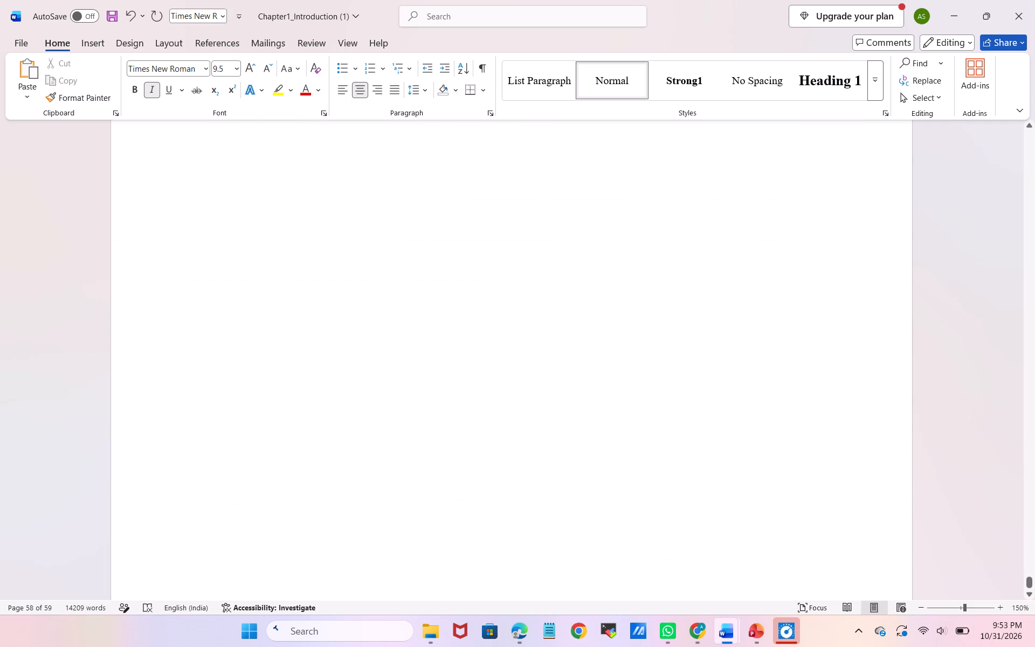
{"action": "scroll", "coordinate": [323, 279], "scroll_direction": "down", "scroll_amount": 2}
Shrink the Figure 3.1 block diagram on page 42 by about a quarter in height and slightly in width.
{"action": "scroll", "coordinate": [323, 279], "scroll_direction": "up", "scroll_amount": 11}
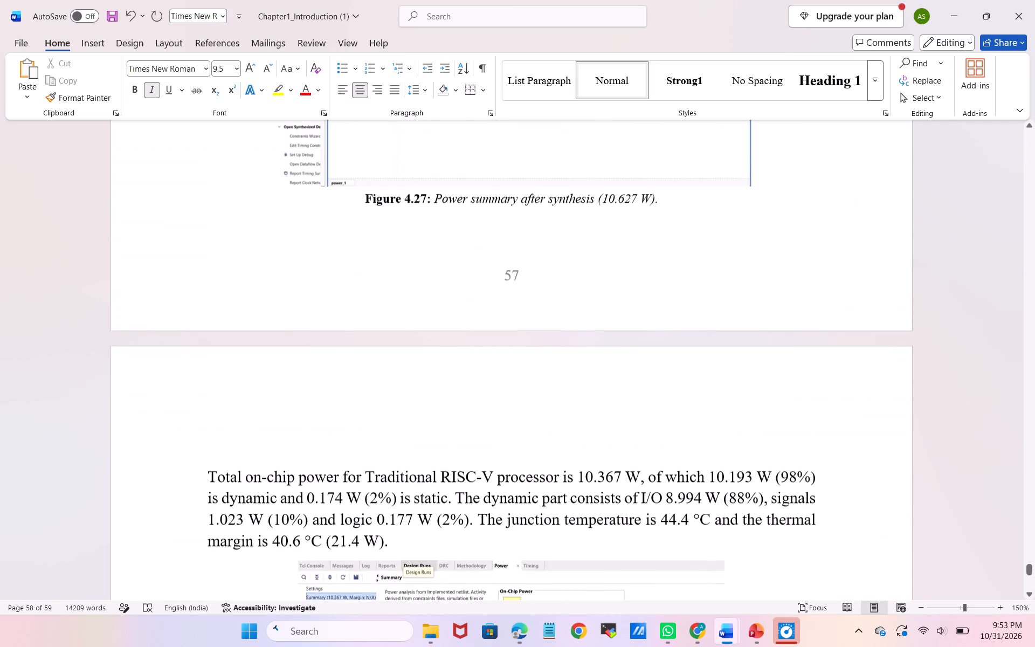
{"action": "scroll", "coordinate": [323, 279], "scroll_direction": "up", "scroll_amount": 19}
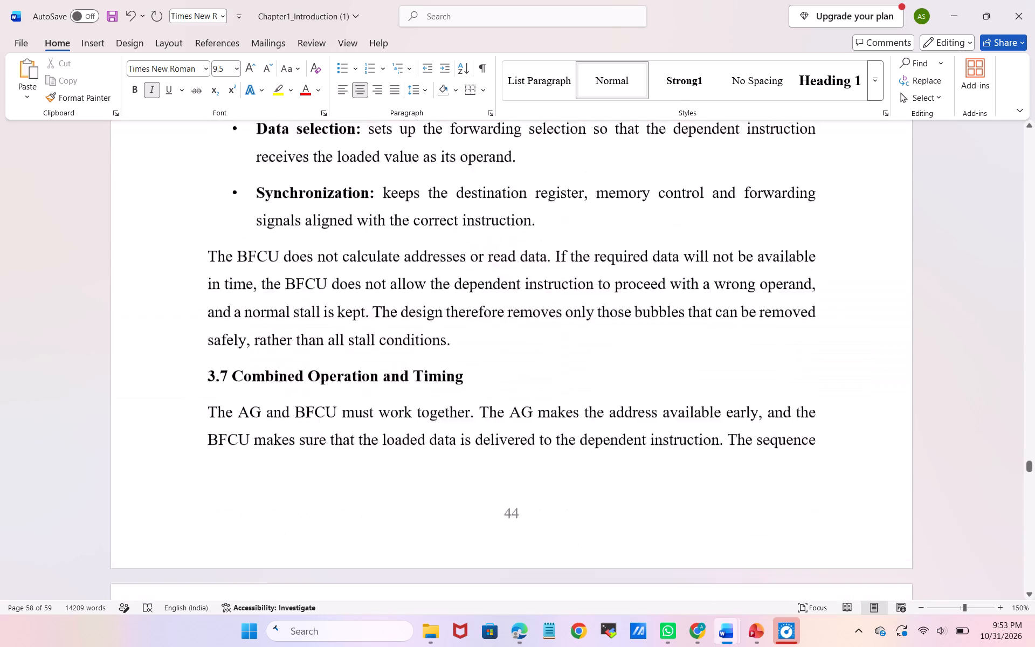
{"action": "scroll", "coordinate": [323, 279], "scroll_direction": "up", "scroll_amount": 6}
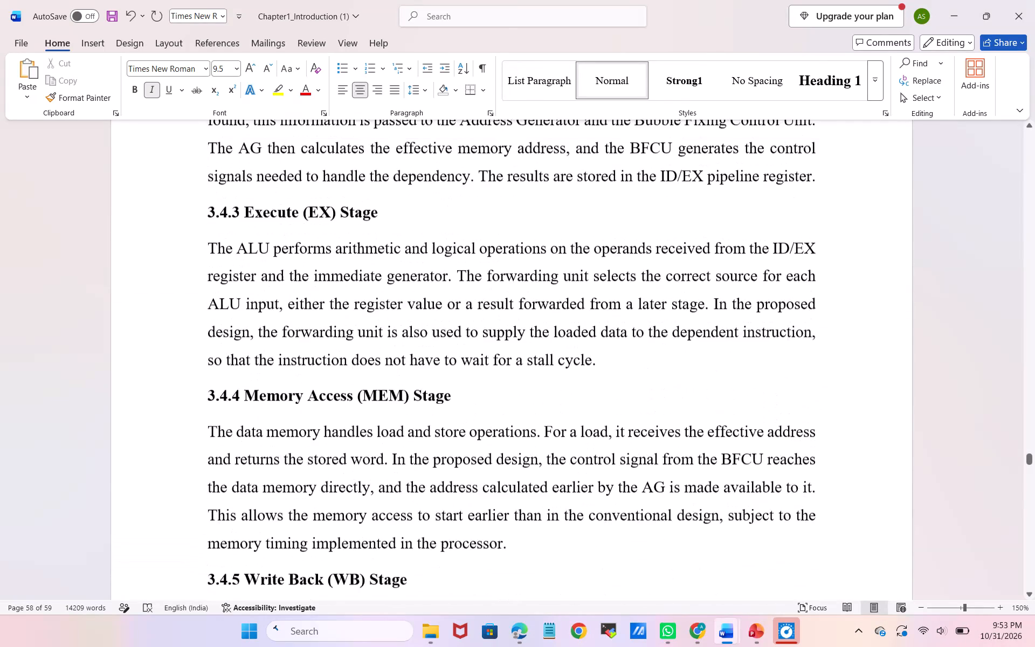
{"action": "scroll", "coordinate": [323, 279], "scroll_direction": "up", "scroll_amount": 2}
{"action": "scroll", "coordinate": [323, 279], "scroll_direction": "down", "scroll_amount": 2, "text": "ctrl"}
{"action": "scroll", "coordinate": [323, 279], "scroll_direction": "up", "scroll_amount": 1}
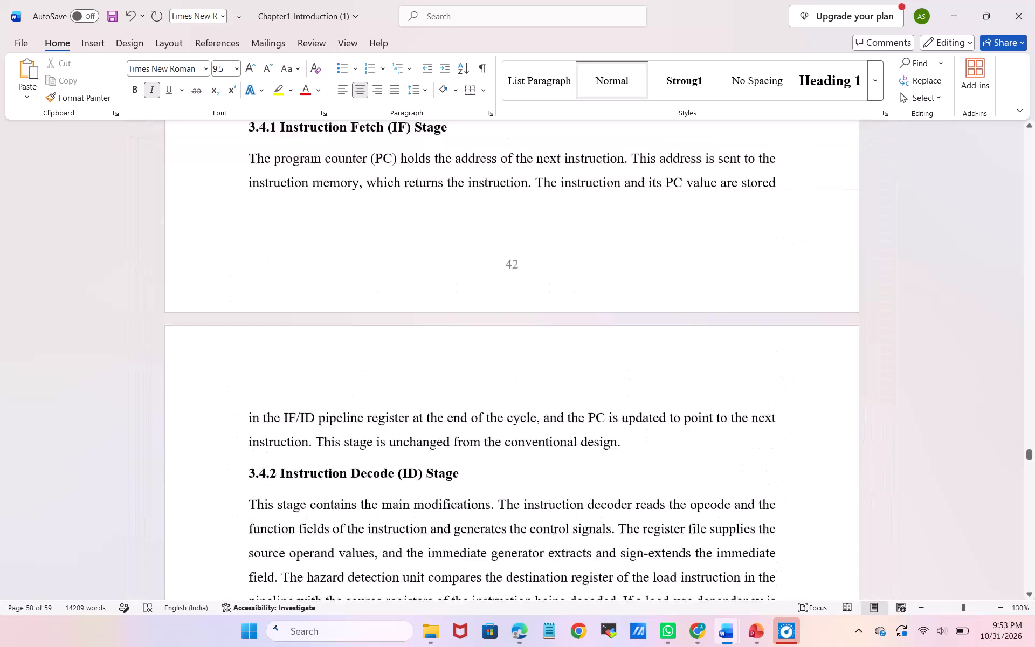
{"action": "scroll", "coordinate": [323, 279], "scroll_direction": "up", "scroll_amount": 3}
{"action": "scroll", "coordinate": [323, 279], "scroll_direction": "down", "scroll_amount": 2}
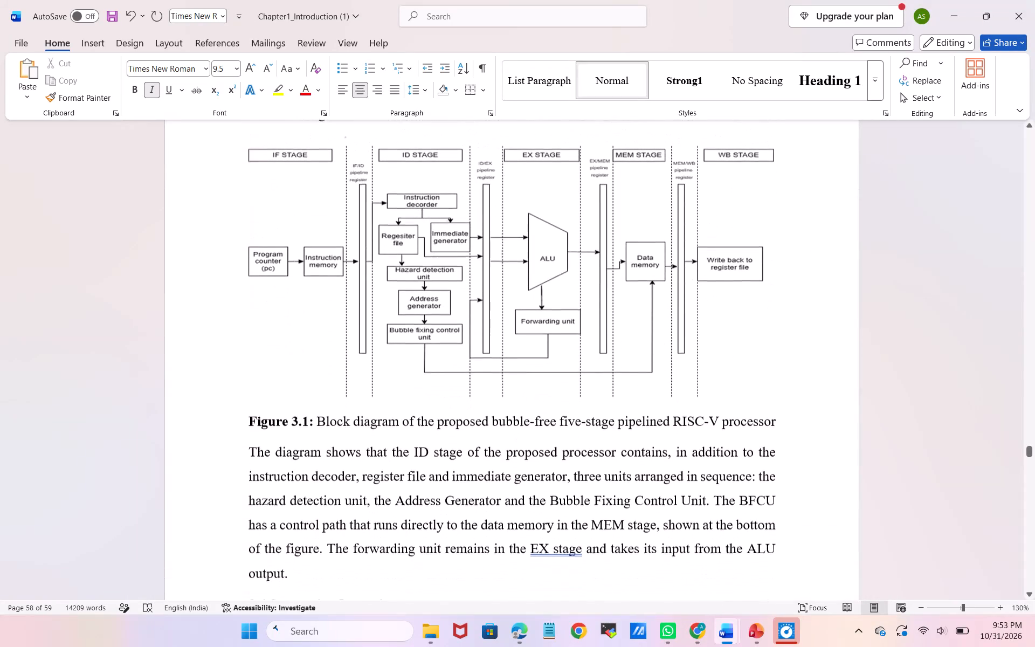
{"action": "scroll", "coordinate": [323, 279], "scroll_direction": "down", "scroll_amount": 2}
{"action": "scroll", "coordinate": [323, 279], "scroll_direction": "up", "scroll_amount": 1}
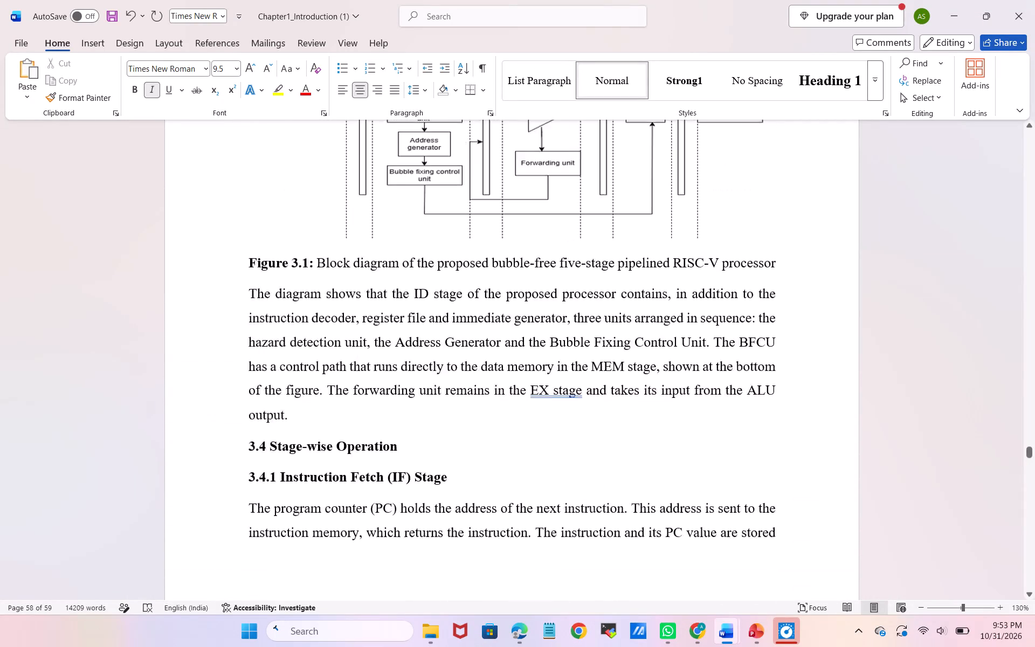
{"action": "scroll", "coordinate": [323, 279], "scroll_direction": "up", "scroll_amount": 1}
{"action": "left_click", "coordinate": [388, 257]}
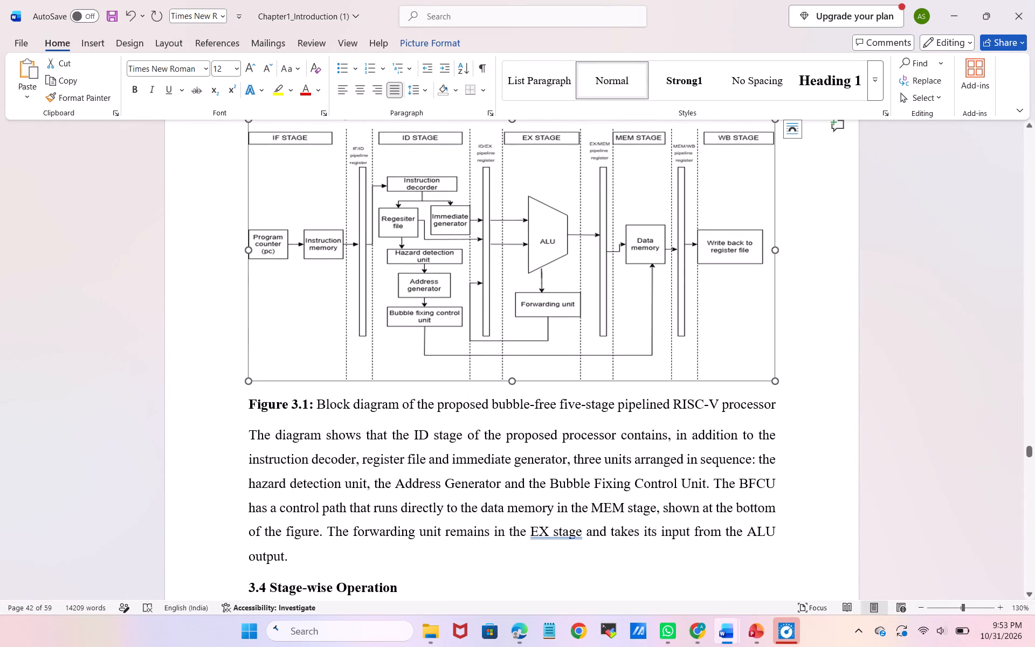
{"action": "left_click_drag", "start_coordinate": [776, 378], "coordinate": [752, 319]}
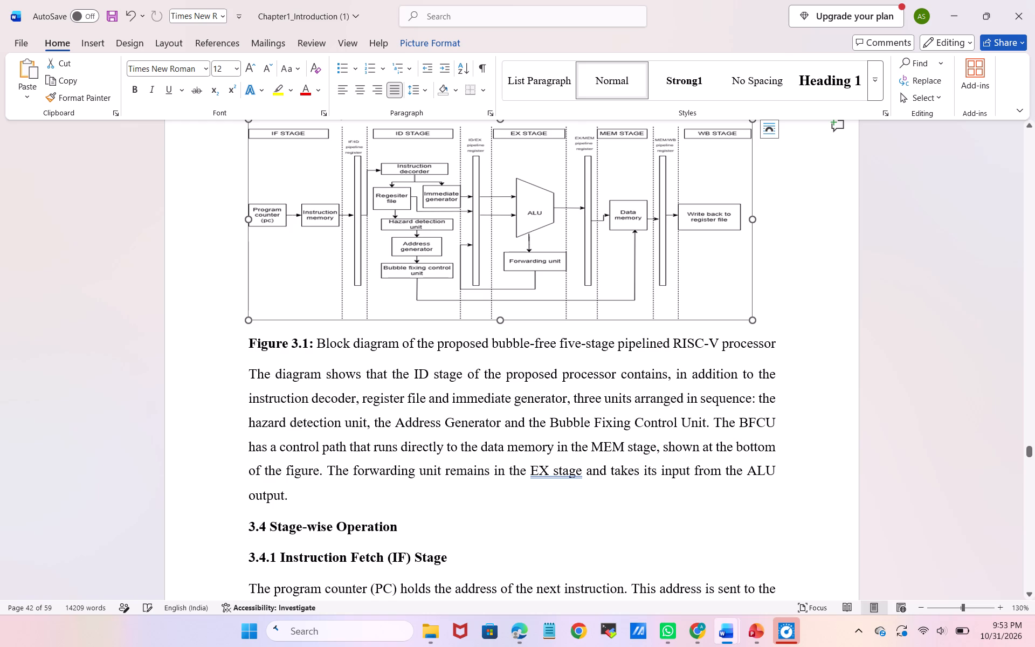
{"action": "left_click", "coordinate": [796, 309]}
{"action": "scroll", "coordinate": [796, 309], "scroll_direction": "up", "scroll_amount": 1}
{"action": "left_click", "coordinate": [796, 309]}
Check the page layout of Chapter 3 from Figure 3.1 to section 3.6 on the Bubble Fixing Control Unit.
{"action": "scroll", "coordinate": [796, 309], "scroll_direction": "down", "scroll_amount": 1}
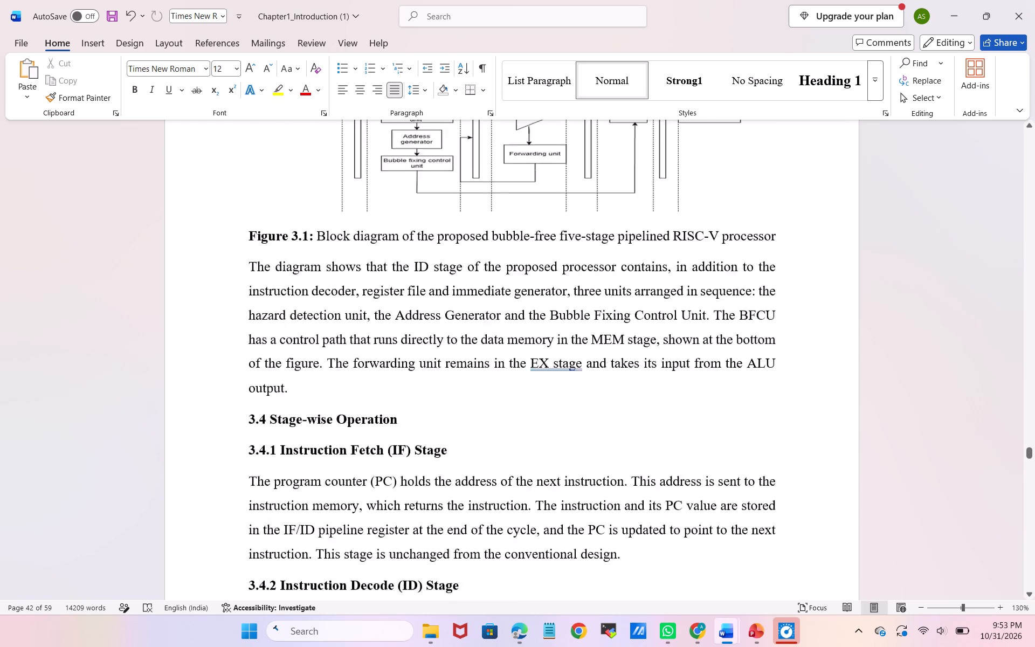
{"action": "scroll", "coordinate": [796, 309], "scroll_direction": "down", "scroll_amount": 4}
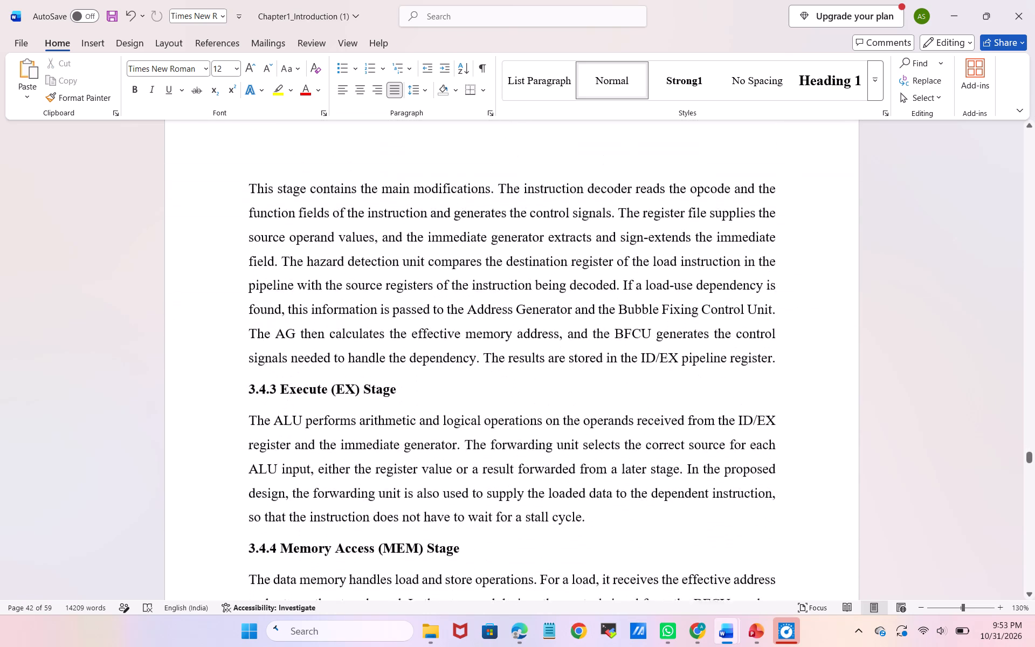
{"action": "scroll", "coordinate": [796, 309], "scroll_direction": "down", "scroll_amount": 3}
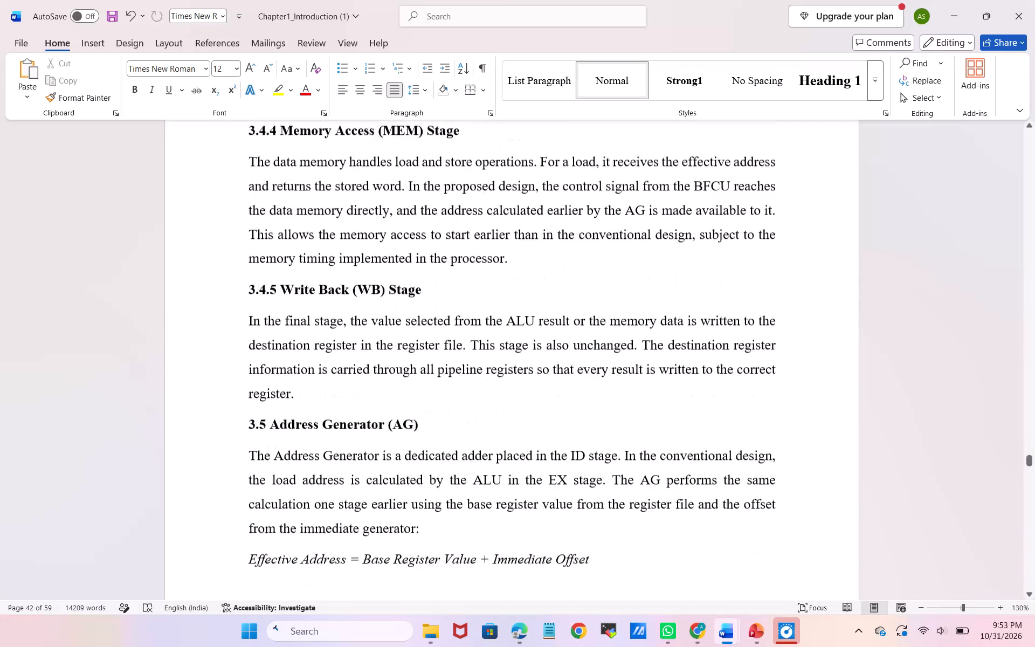
{"action": "scroll", "coordinate": [796, 309], "scroll_direction": "down", "scroll_amount": 3}
Move the 3.4.2 Instruction Decode (ID) Stage heading to page 43 by inserting a blank paragraph after the 3.4.1 text.
{"action": "scroll", "coordinate": [796, 309], "scroll_direction": "up", "scroll_amount": 1}
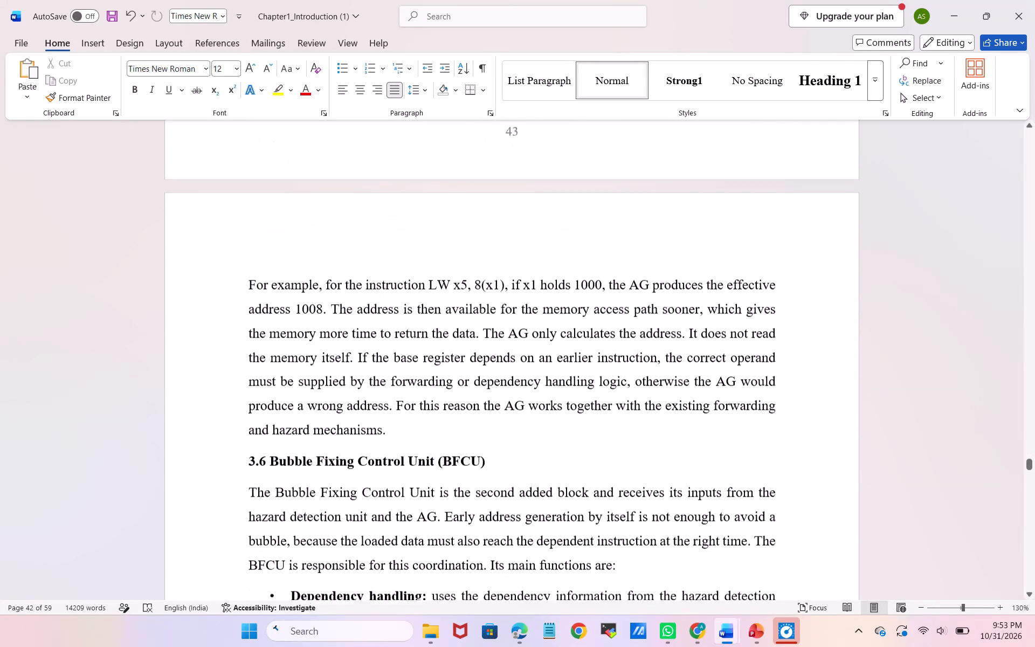
{"action": "scroll", "coordinate": [796, 309], "scroll_direction": "up", "scroll_amount": 2}
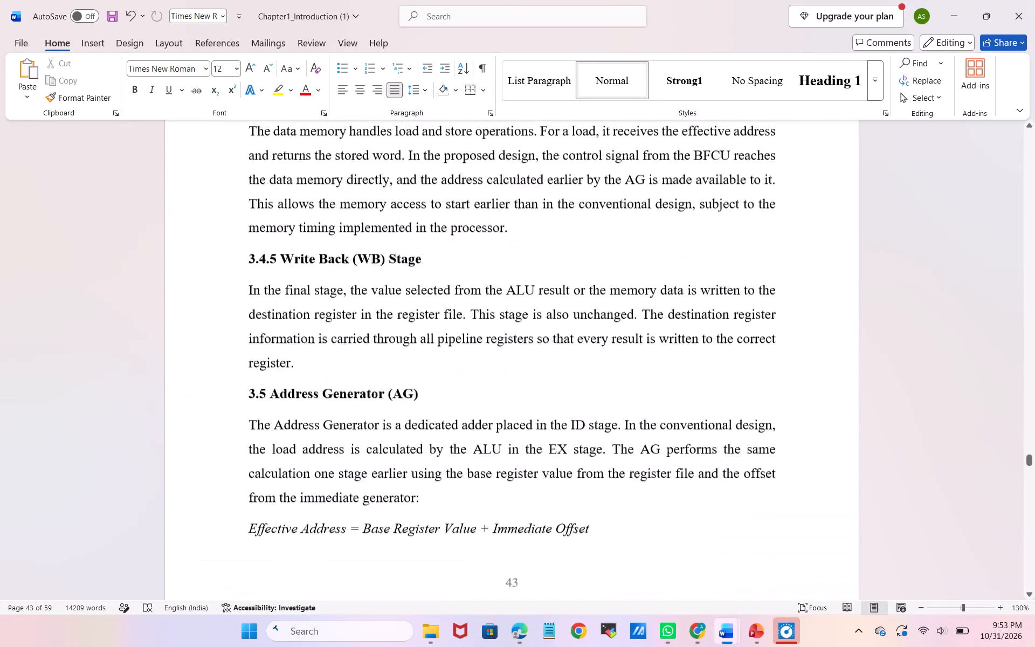
{"action": "scroll", "coordinate": [796, 309], "scroll_direction": "up", "scroll_amount": 4}
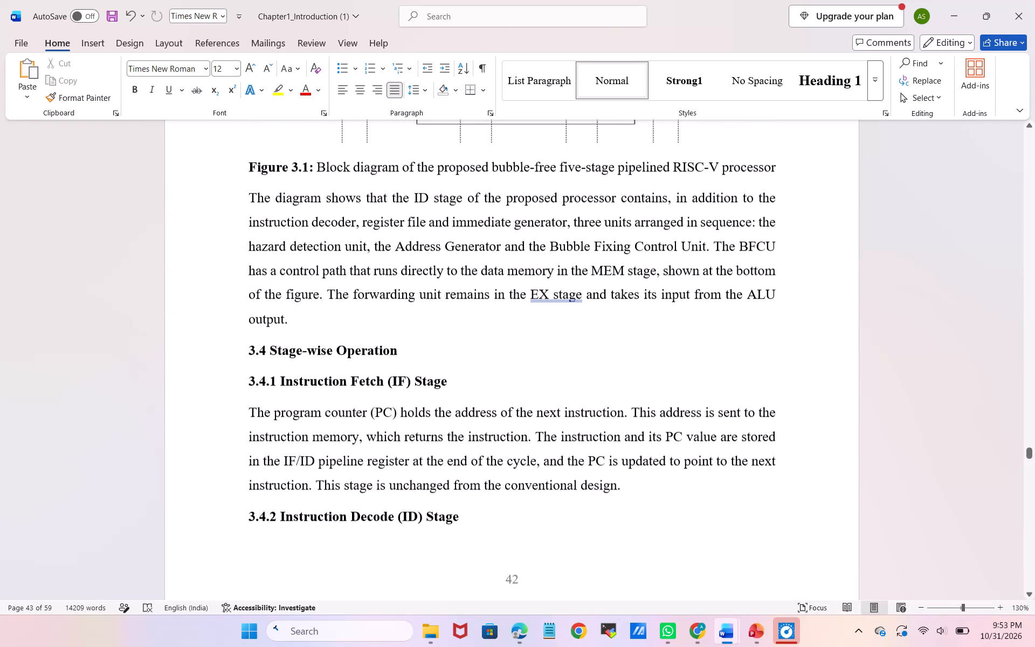
{"action": "scroll", "coordinate": [740, 294], "scroll_direction": "down", "scroll_amount": 1}
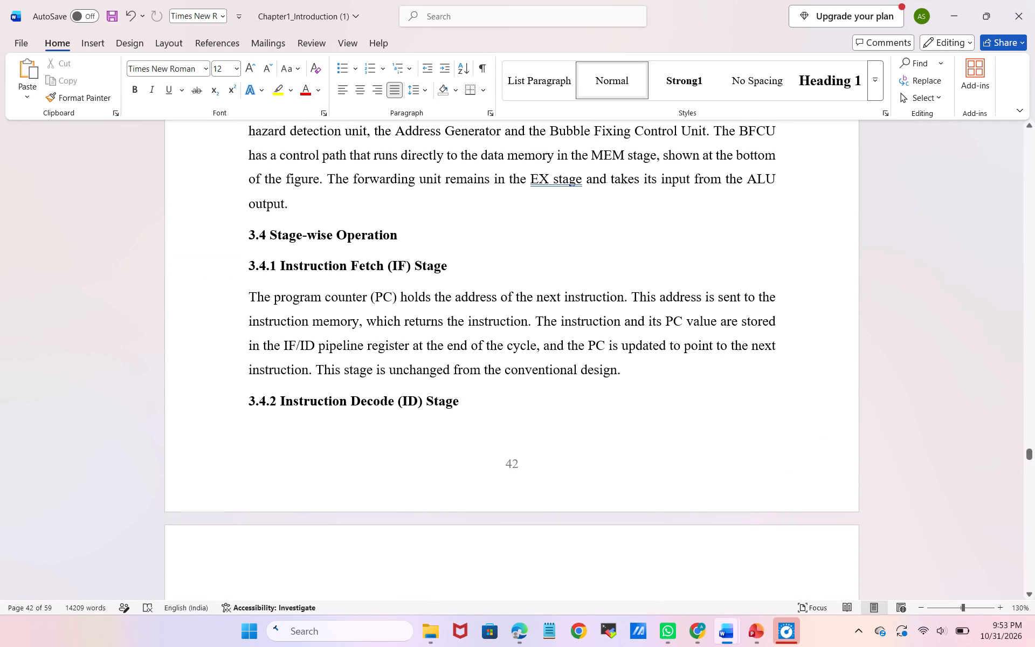
{"action": "left_click", "coordinate": [626, 377]}
{"action": "key", "text": "Return"}
Move the 3.9 Implementation and Performance Evaluation heading to page 46 by inserting two blank paragraphs after the section 3.8 text.
{"action": "scroll", "coordinate": [626, 377], "scroll_direction": "down", "scroll_amount": 1}
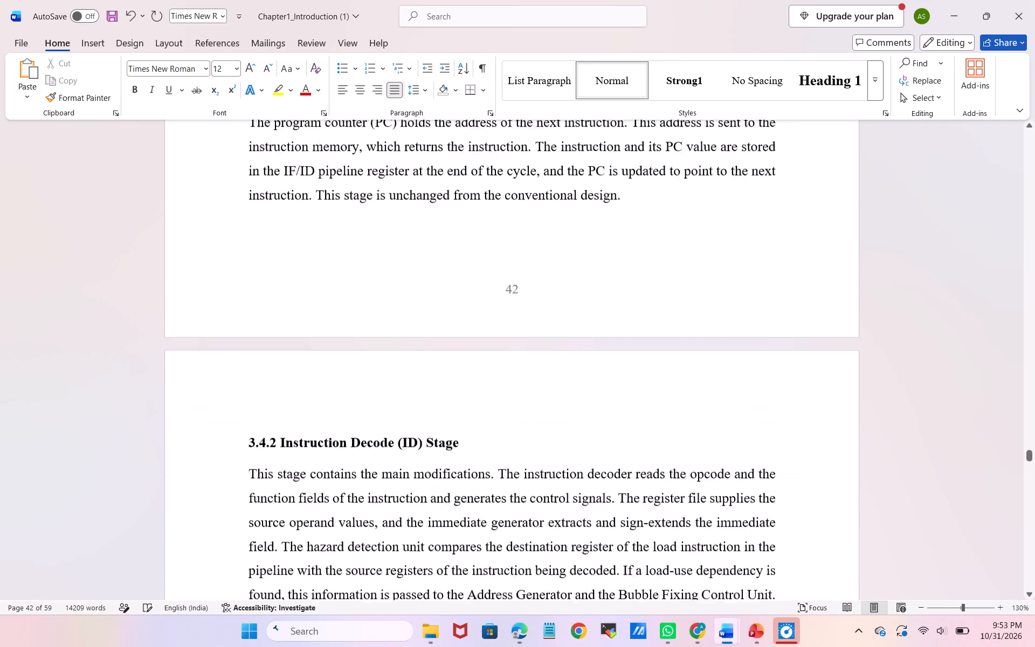
{"action": "scroll", "coordinate": [626, 377], "scroll_direction": "down", "scroll_amount": 3}
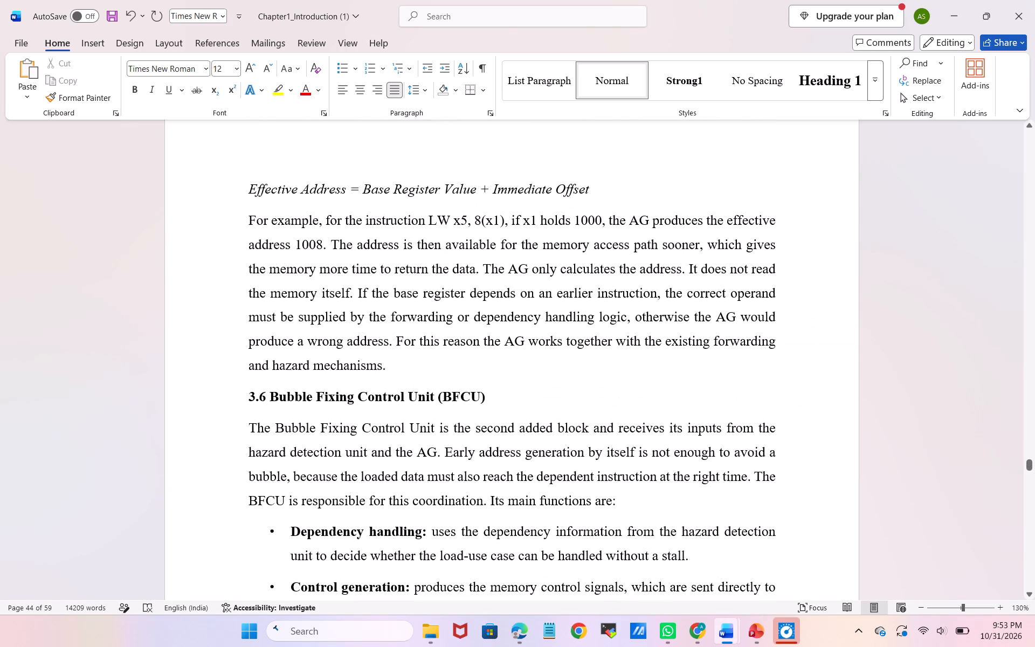
{"action": "scroll", "coordinate": [626, 377], "scroll_direction": "down", "scroll_amount": 3}
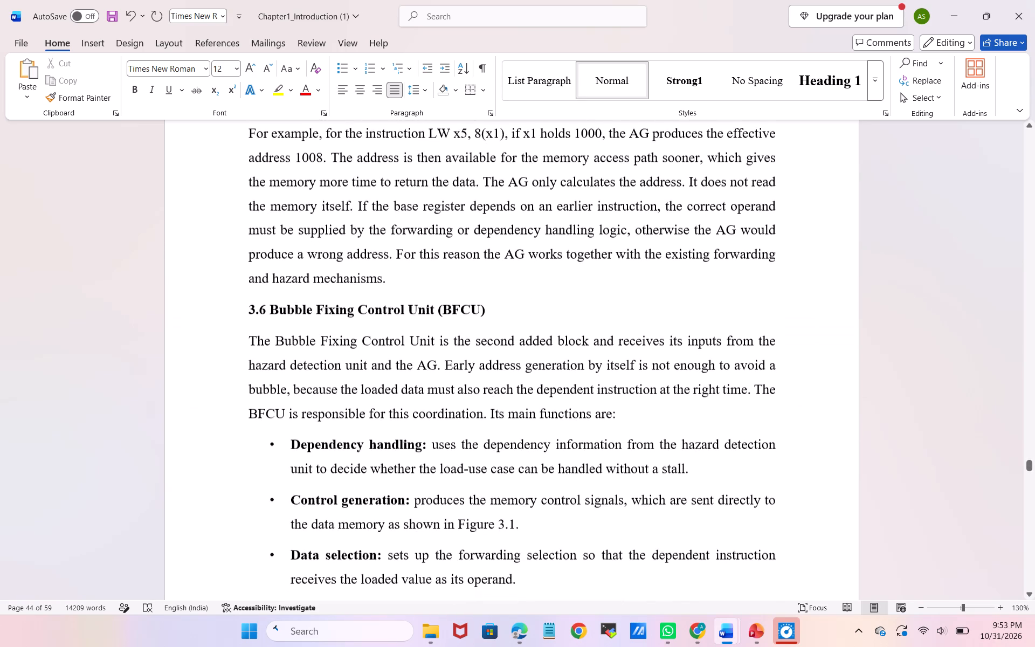
{"action": "scroll", "coordinate": [626, 377], "scroll_direction": "down", "scroll_amount": 4}
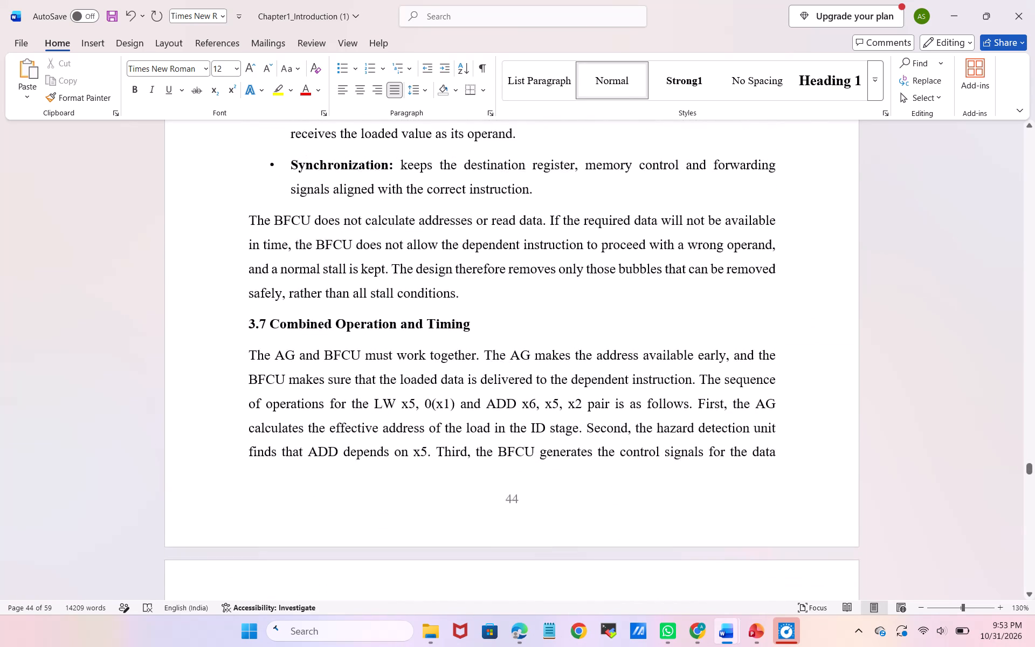
{"action": "scroll", "coordinate": [626, 377], "scroll_direction": "down", "scroll_amount": 4}
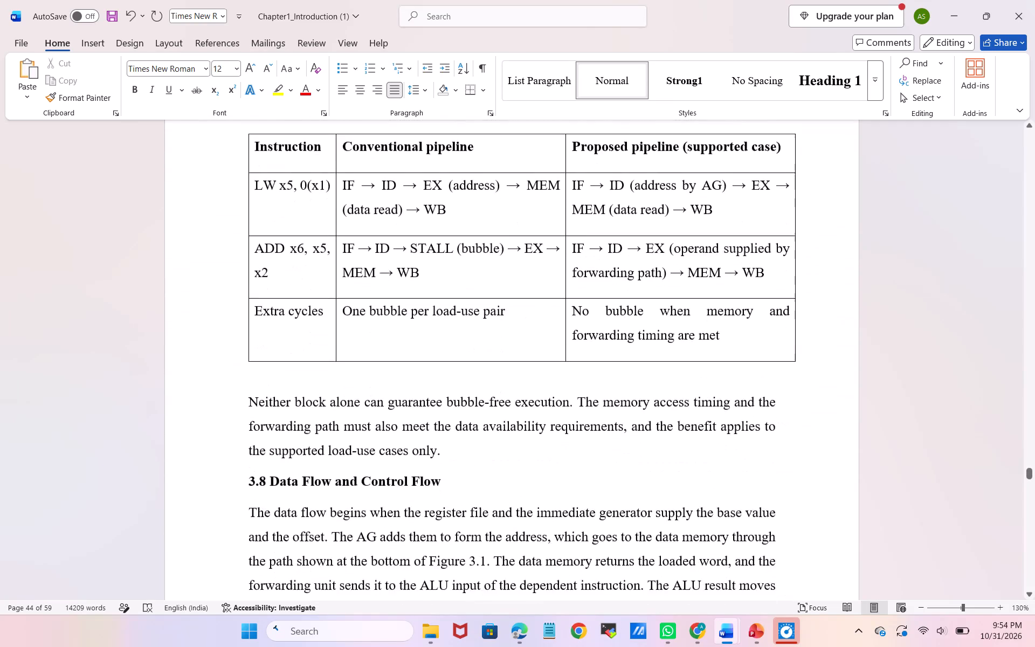
{"action": "scroll", "coordinate": [626, 377], "scroll_direction": "down", "scroll_amount": 4}
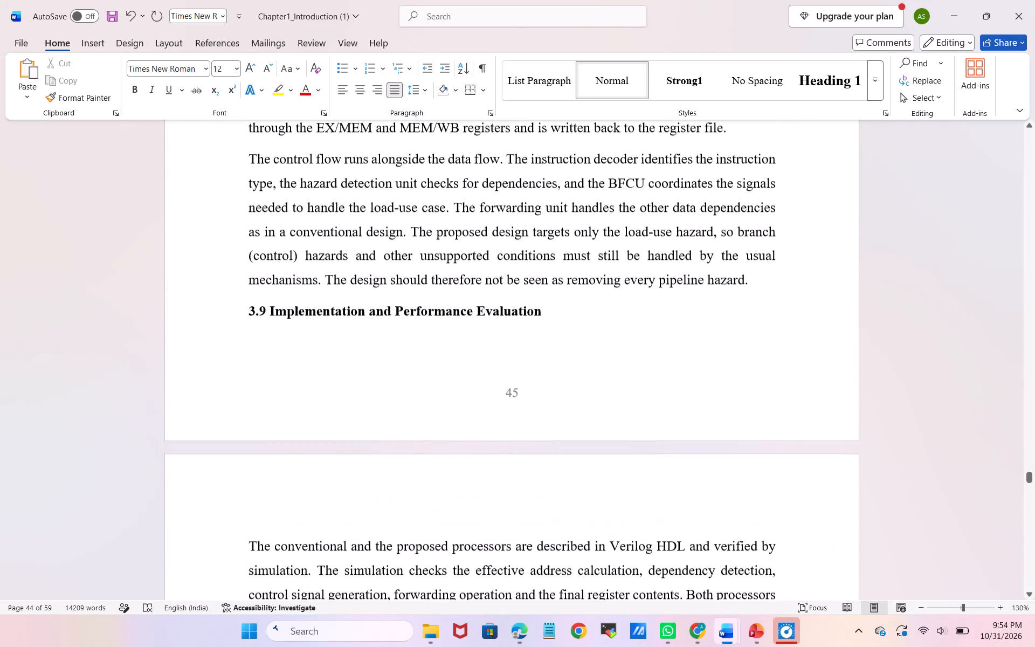
{"action": "left_click", "coordinate": [761, 284]}
{"action": "key", "text": "Return"}
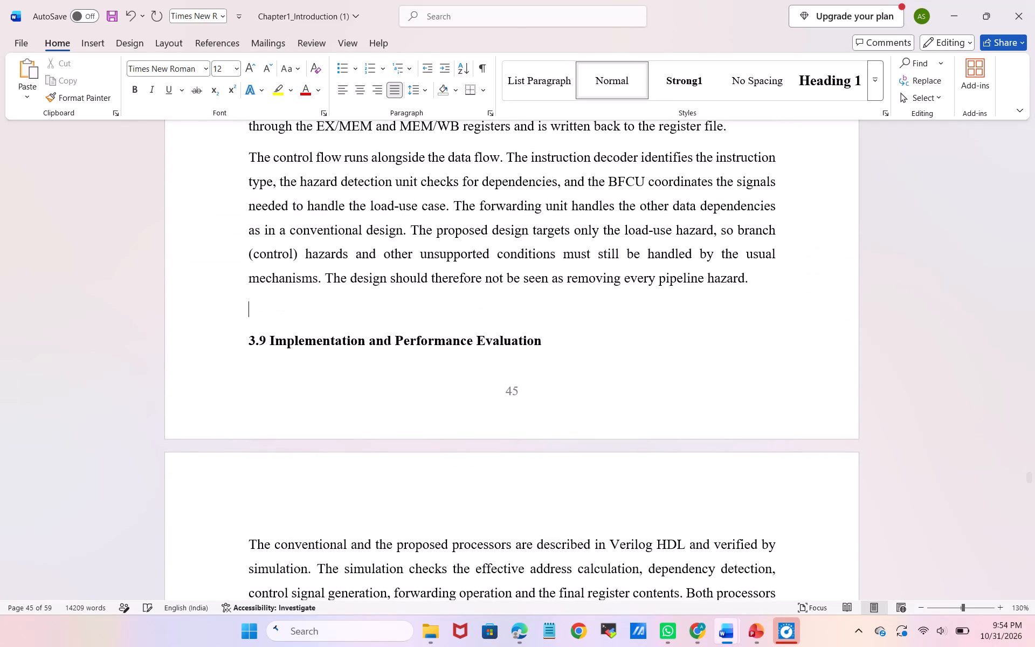
{"action": "key", "text": "Return"}
Move the "4. Results" chapter heading to page 47 by inserting a blank paragraph before it.
{"action": "scroll", "coordinate": [761, 284], "scroll_direction": "down", "scroll_amount": 2}
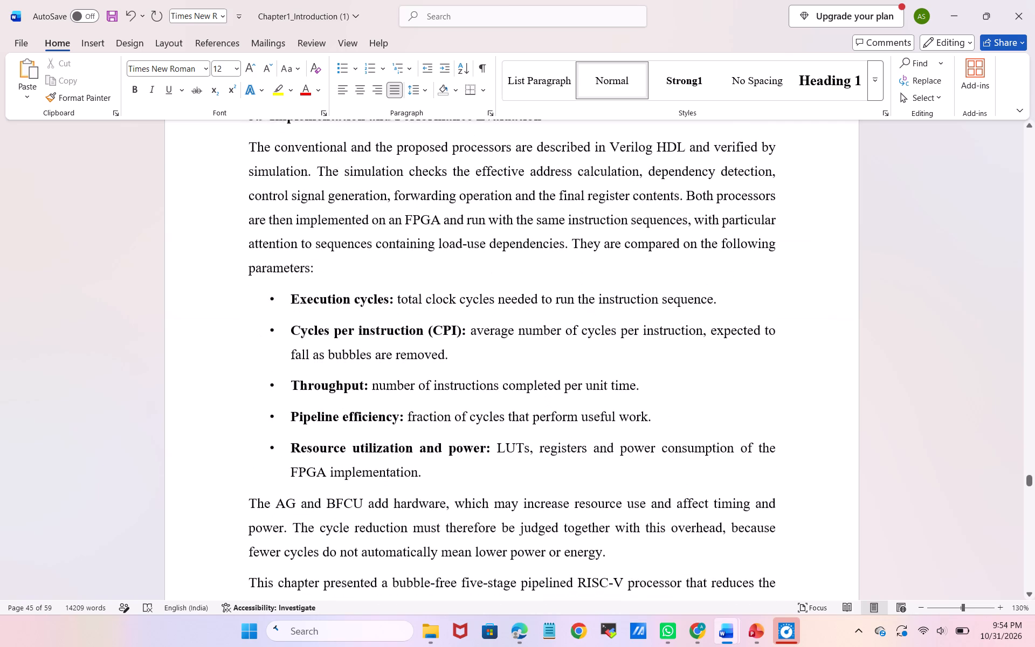
{"action": "scroll", "coordinate": [761, 284], "scroll_direction": "down", "scroll_amount": 4}
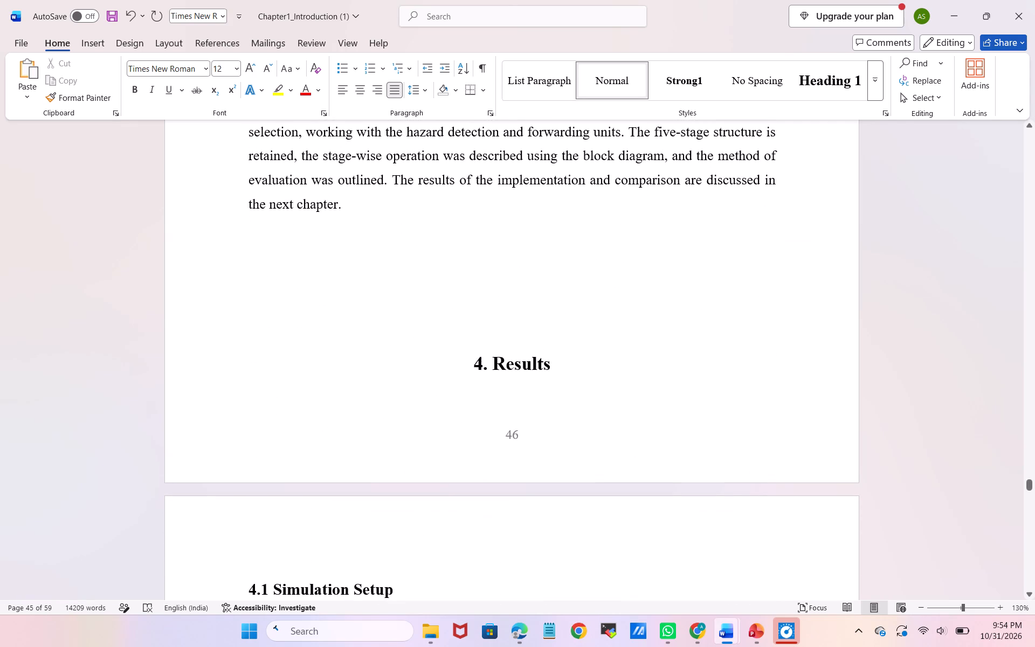
{"action": "left_click", "coordinate": [475, 356]}
{"action": "key", "text": "Return"}
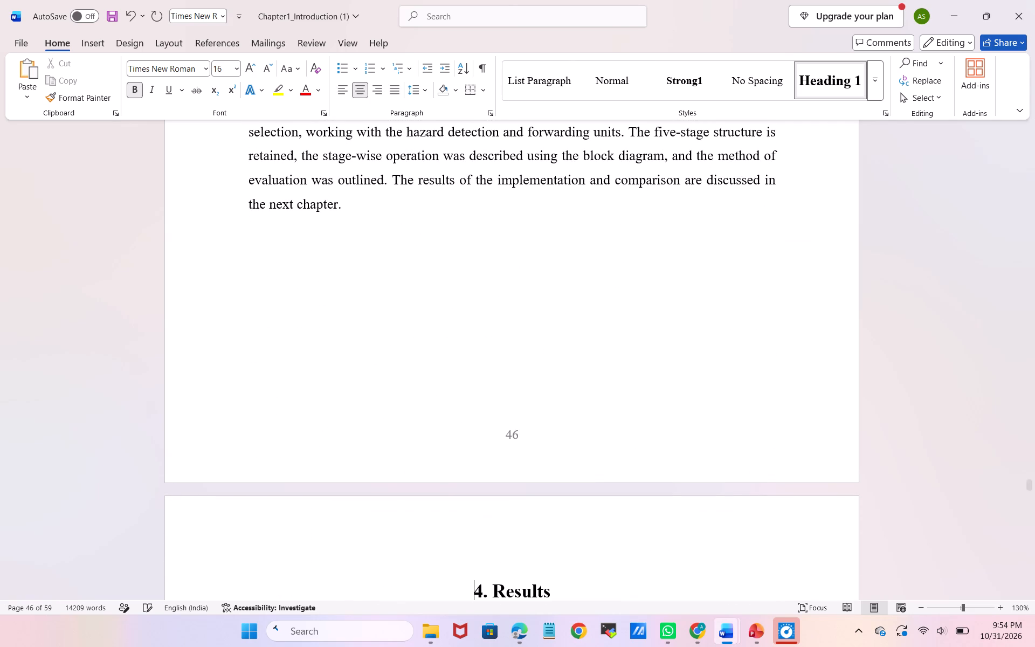
Check the page layout of Chapter 4 from section 4.1 Simulation Setup to section 4.5.2 IF/ID pipeline register.
{"action": "scroll", "coordinate": [475, 356], "scroll_direction": "down", "scroll_amount": 3}
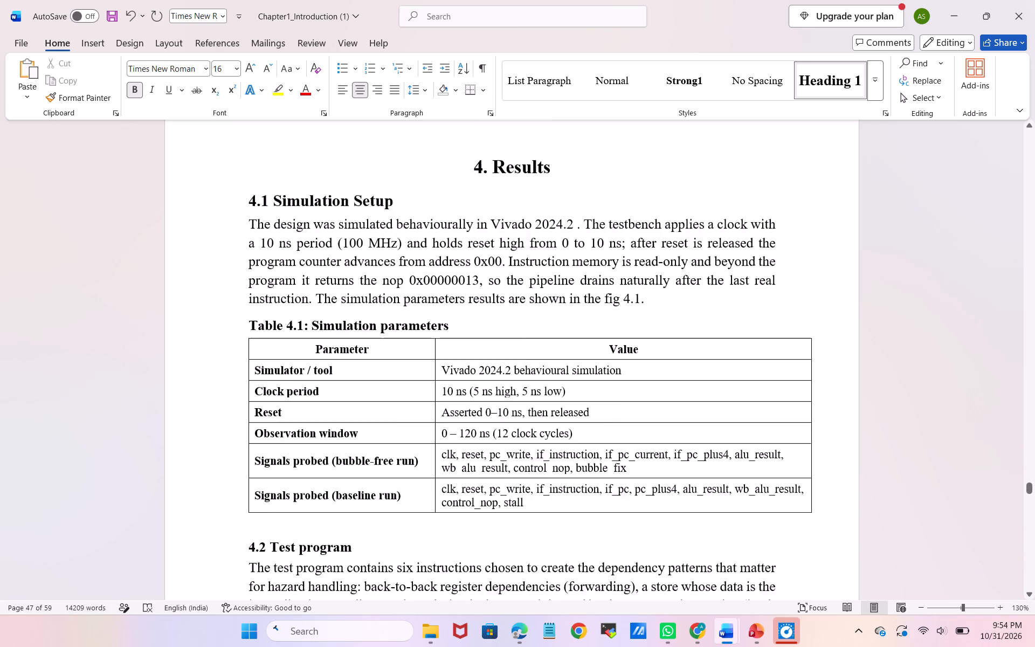
{"action": "scroll", "coordinate": [475, 356], "scroll_direction": "down", "scroll_amount": 3}
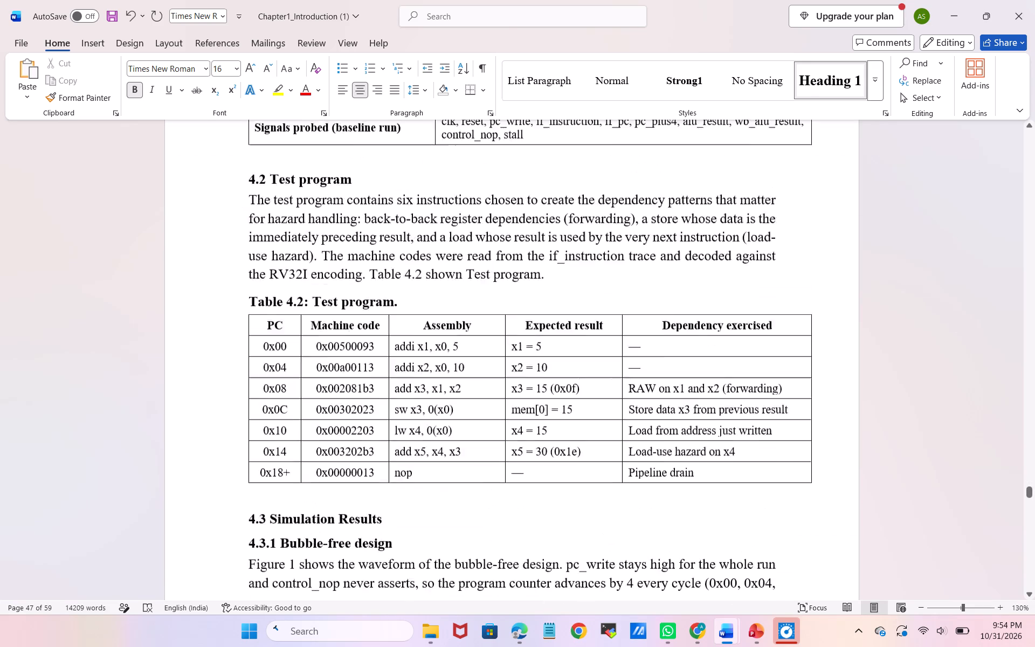
{"action": "scroll", "coordinate": [475, 356], "scroll_direction": "down", "scroll_amount": 4}
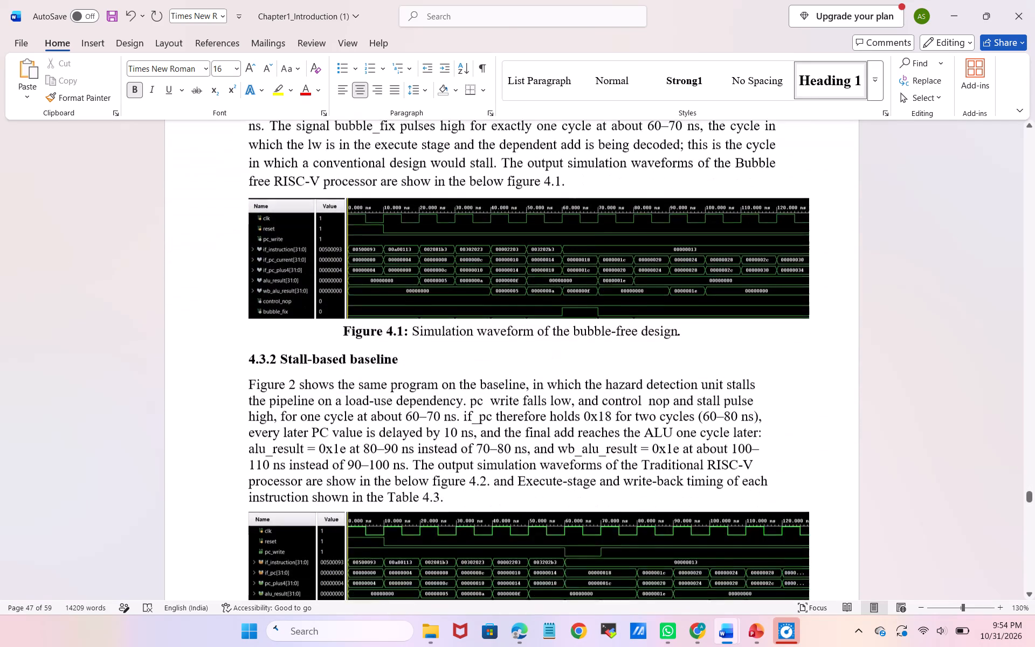
{"action": "scroll", "coordinate": [475, 356], "scroll_direction": "down", "scroll_amount": 3}
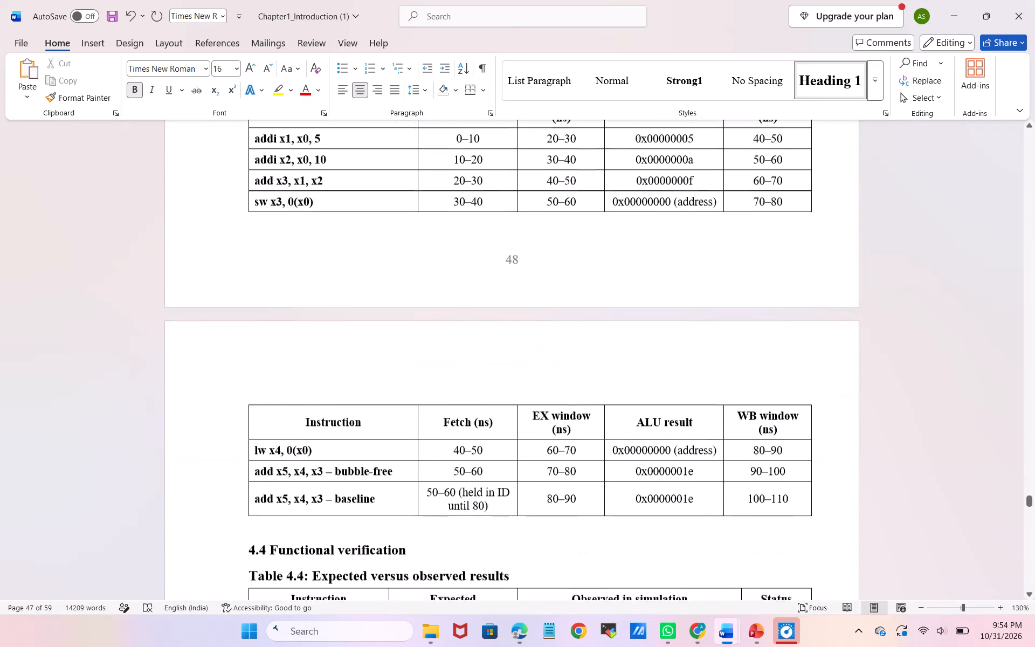
{"action": "scroll", "coordinate": [475, 356], "scroll_direction": "down", "scroll_amount": 4}
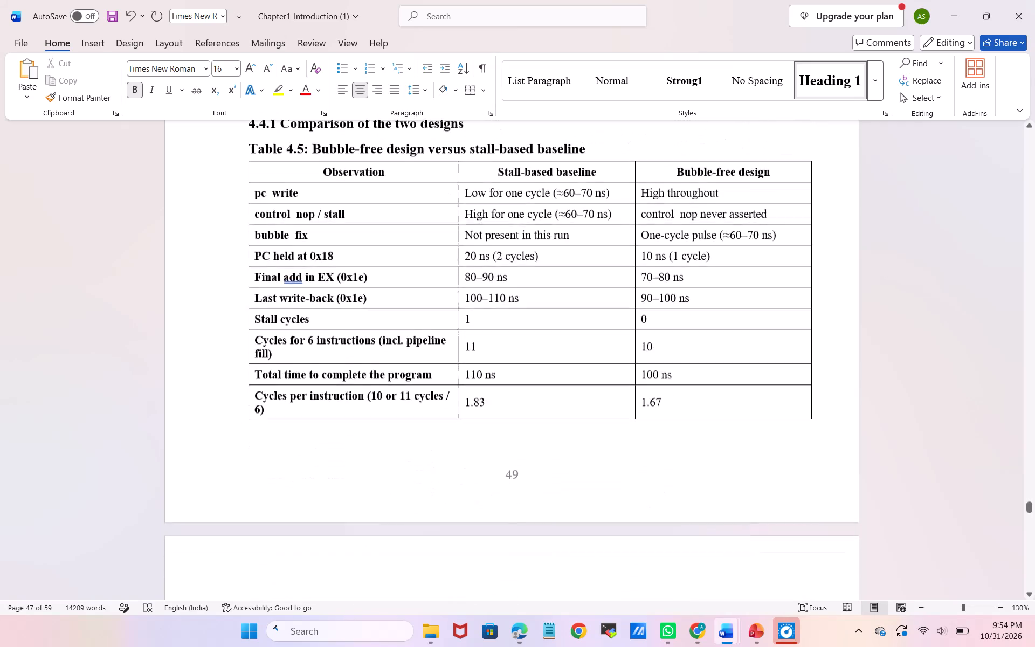
{"action": "scroll", "coordinate": [475, 356], "scroll_direction": "down", "scroll_amount": 3}
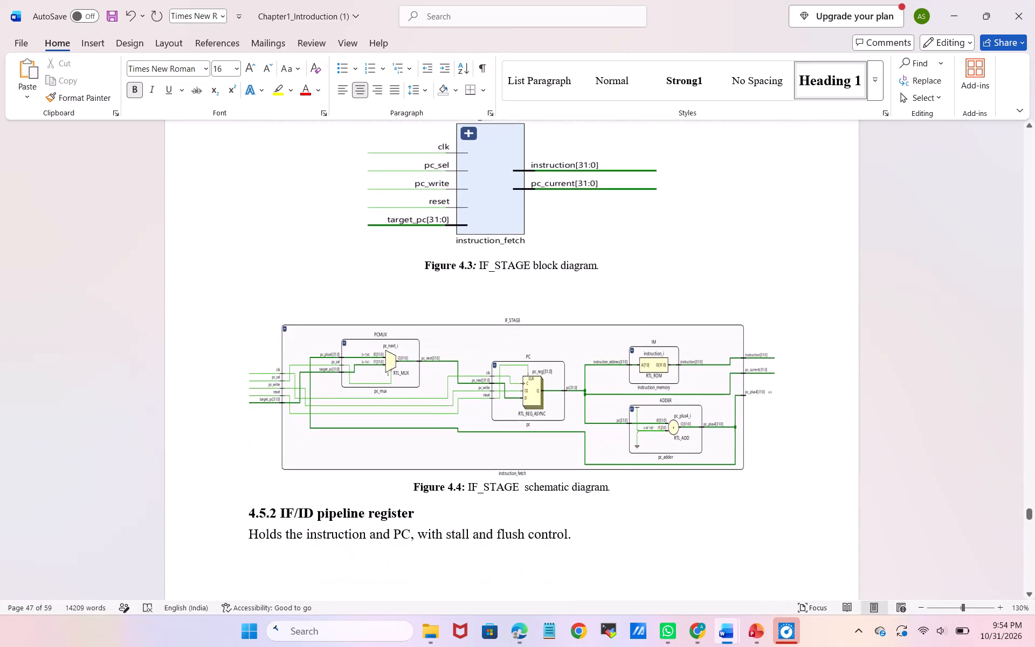
{"action": "scroll", "coordinate": [475, 356], "scroll_direction": "down", "scroll_amount": 1}
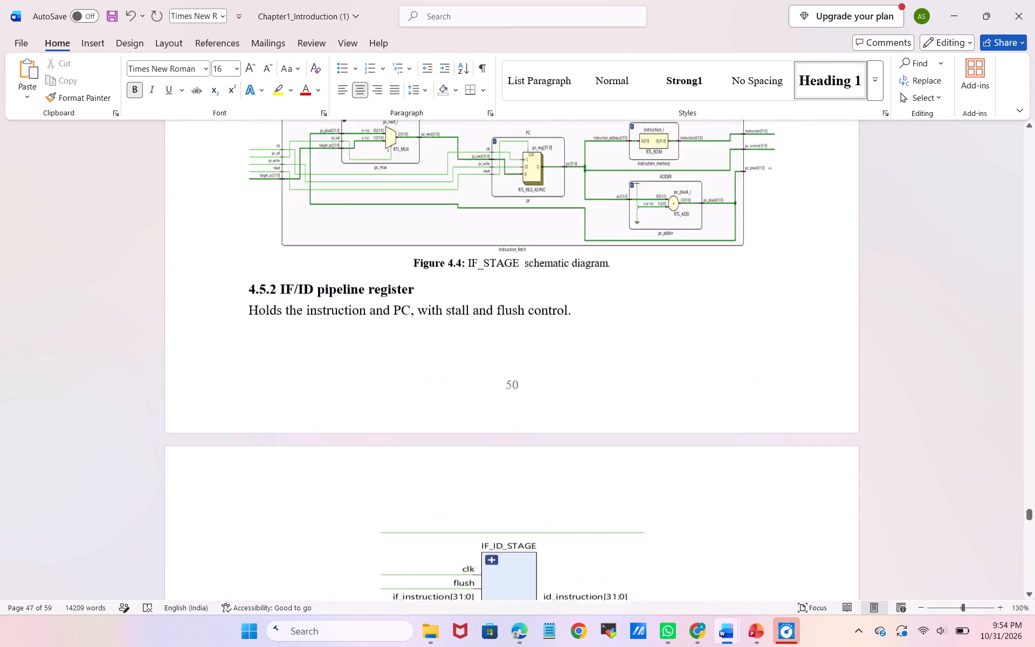
Shrink the Figure 4.3 IF_STAGE block diagram proportionally to about two thirds of its width.
{"action": "scroll", "coordinate": [475, 356], "scroll_direction": "up", "scroll_amount": 1}
{"action": "left_click", "coordinate": [487, 456]}
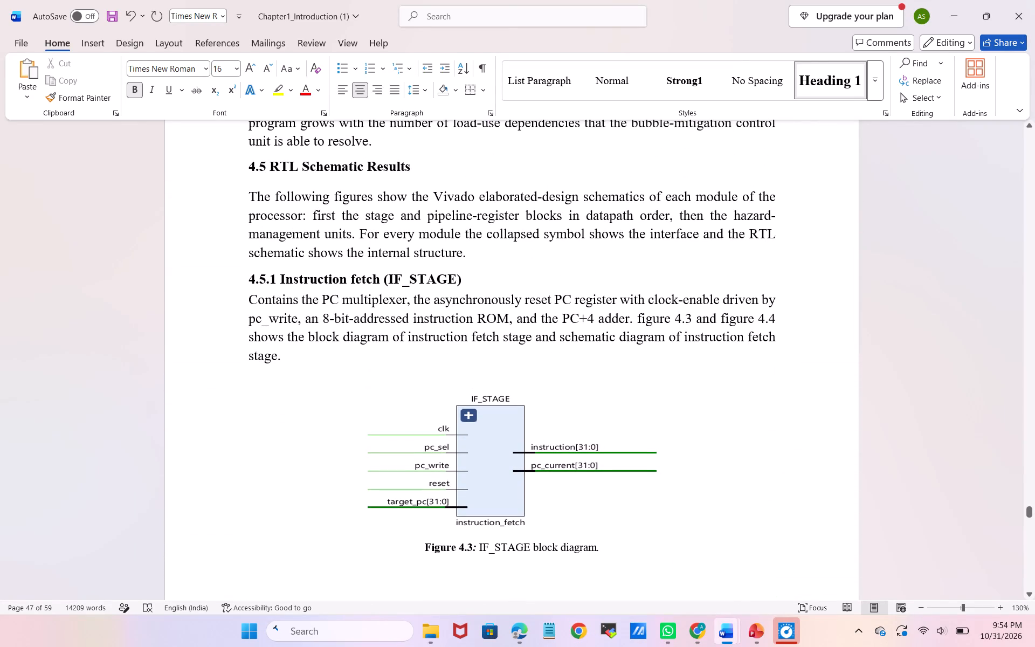
{"action": "left_click_drag", "start_coordinate": [657, 538], "coordinate": [557, 460]}
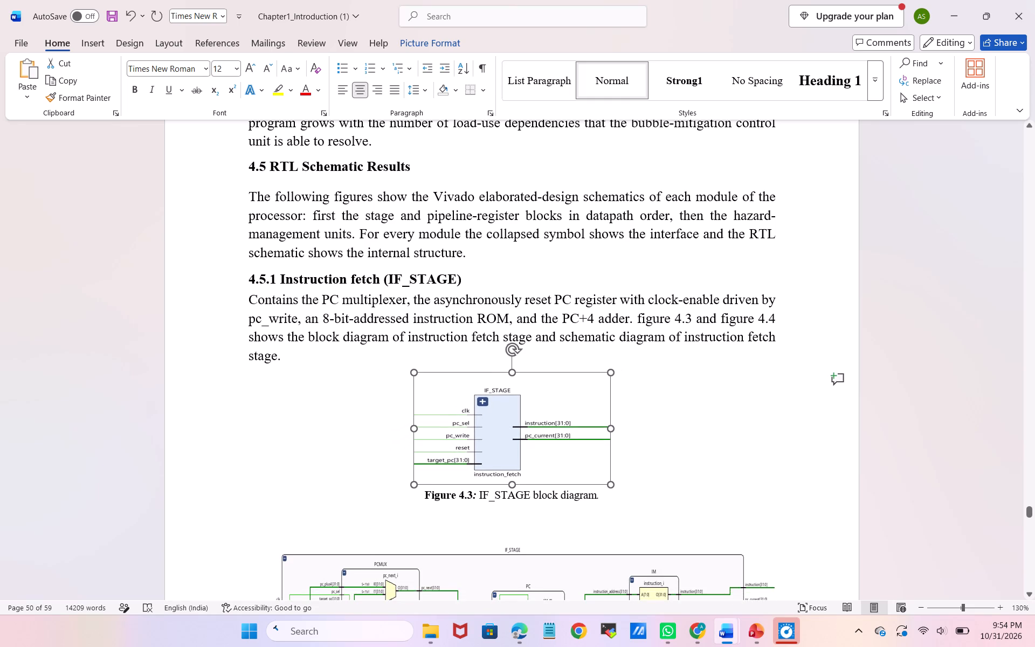
{"action": "left_click_drag", "start_coordinate": [557, 460], "coordinate": [556, 460]}
{"action": "left_click", "coordinate": [713, 466]}
{"action": "scroll", "coordinate": [713, 466], "scroll_direction": "down", "scroll_amount": 4}
{"action": "left_click", "coordinate": [713, 466]}
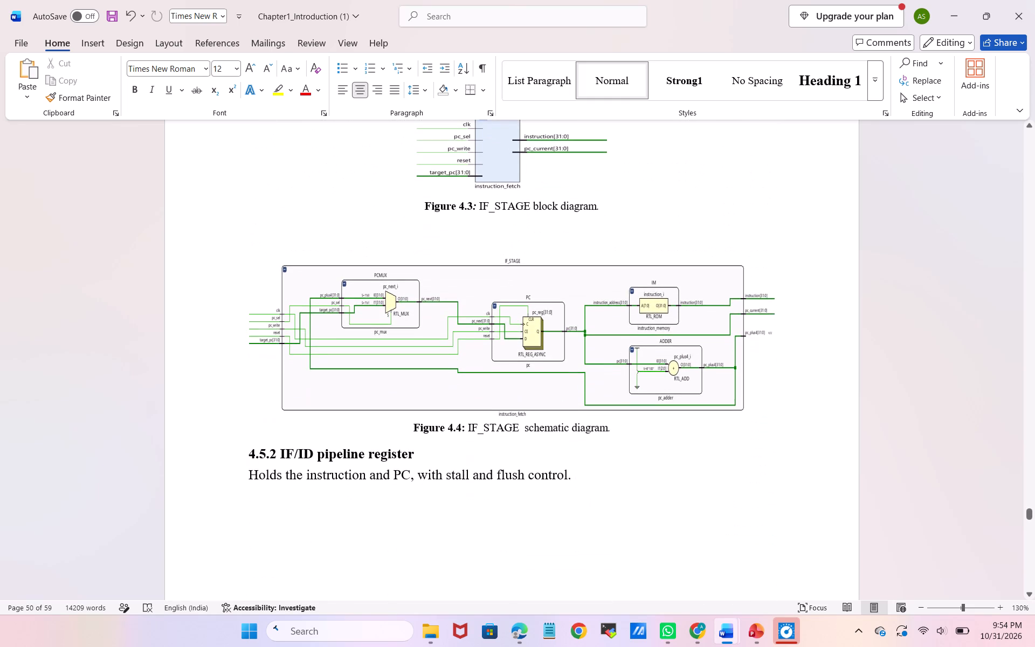
Shrink the Figure 4.4 IF_STAGE schematic proportionally to about three quarters of its width.
{"action": "left_click", "coordinate": [636, 394]}
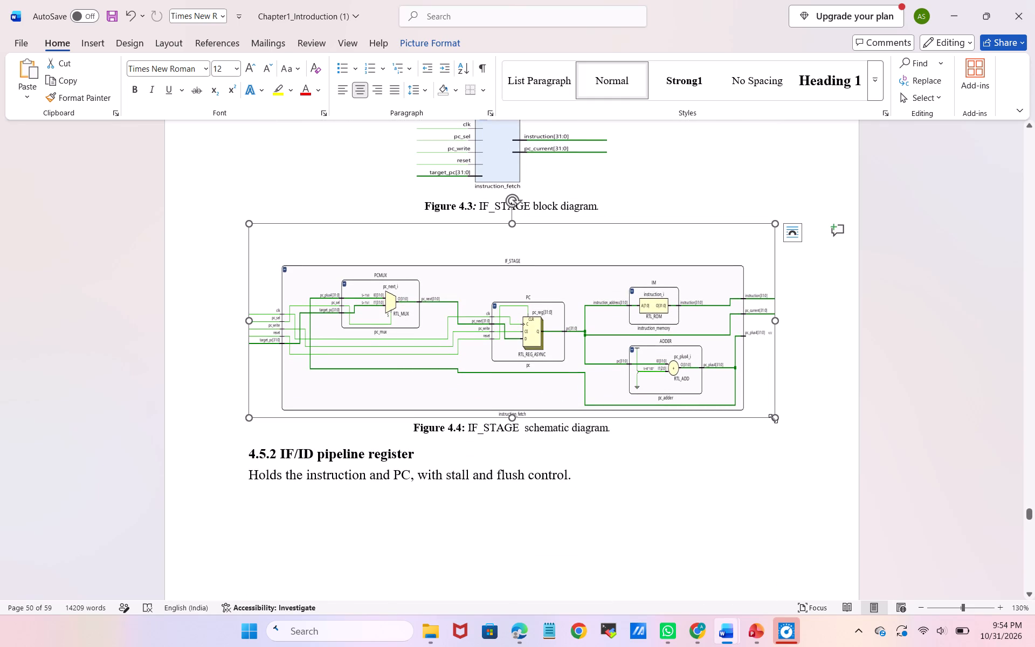
{"action": "left_click_drag", "start_coordinate": [773, 418], "coordinate": [609, 258]}
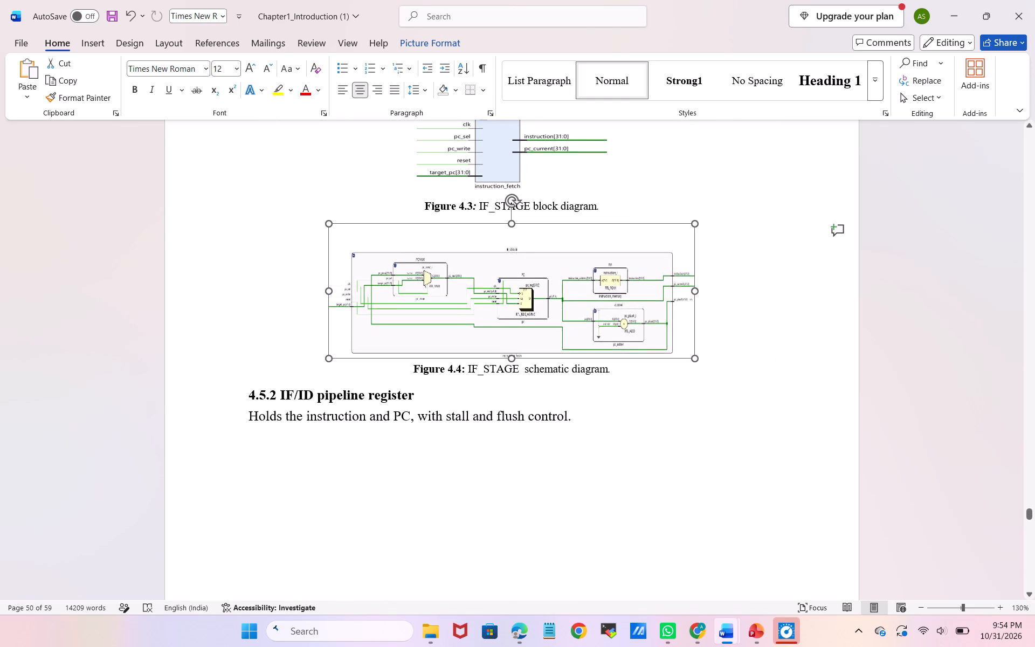
{"action": "left_click_drag", "start_coordinate": [609, 258], "coordinate": [594, 250]}
{"action": "left_click", "coordinate": [743, 276]}
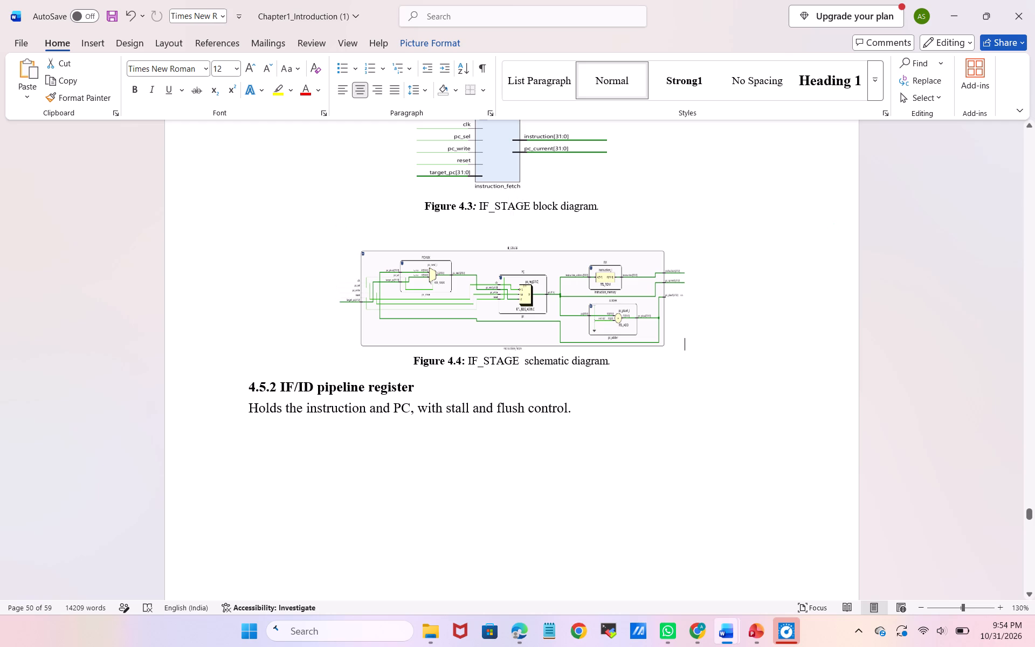
{"action": "left_click", "coordinate": [647, 334]}
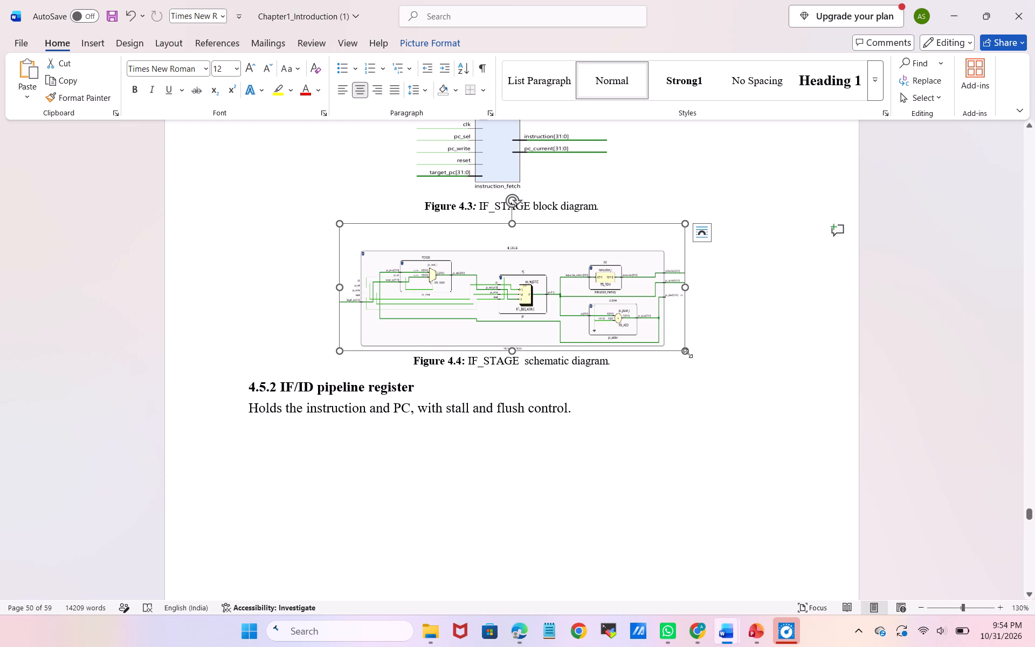
{"action": "left_click_drag", "start_coordinate": [688, 353], "coordinate": [712, 370]}
{"action": "left_click", "coordinate": [719, 382]}
{"action": "scroll", "coordinate": [719, 382], "scroll_direction": "down", "scroll_amount": 2}
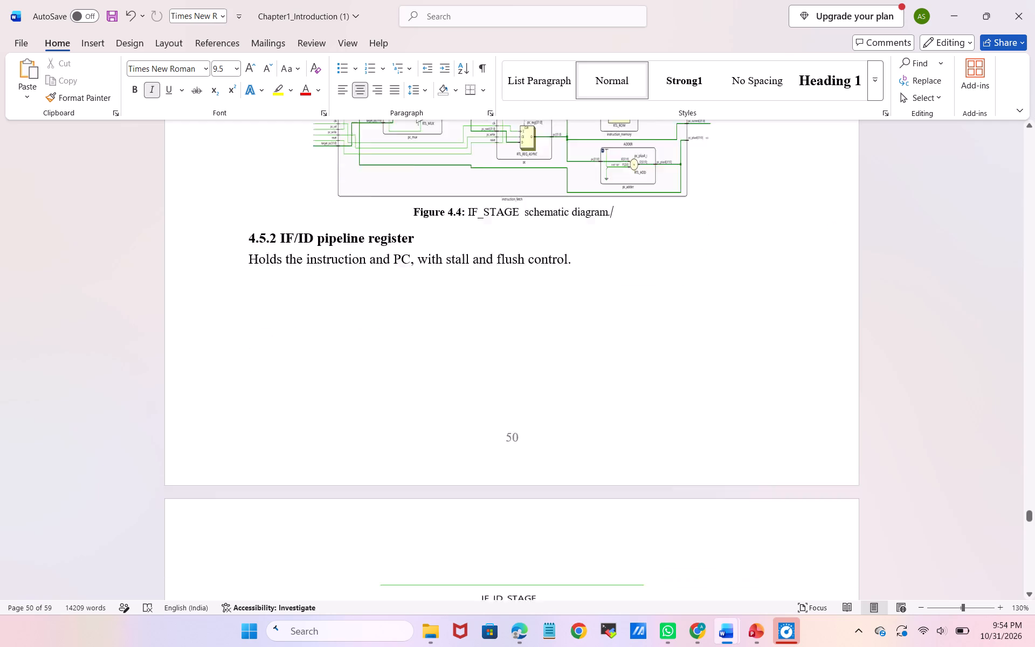
Shrink the Figure 4.6 IF_ID_STAGE symbol to about 60% of its width so it fits under section 4.5.2 on page 50.
{"action": "scroll", "coordinate": [719, 382], "scroll_direction": "down", "scroll_amount": 1}
{"action": "left_click", "coordinate": [566, 404]}
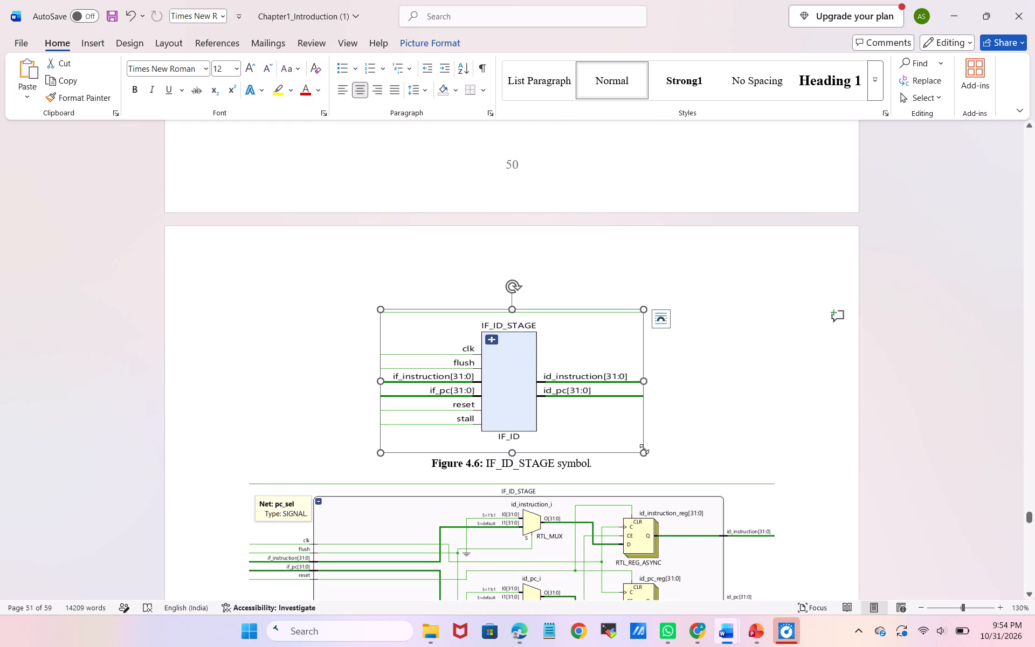
{"action": "left_click_drag", "start_coordinate": [645, 453], "coordinate": [538, 367]}
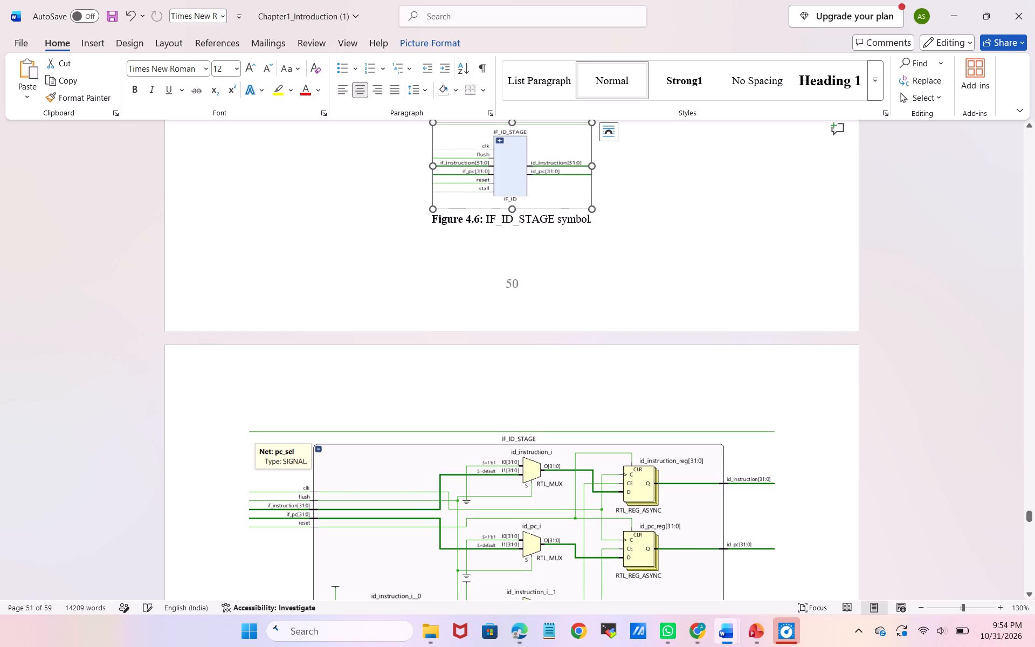
{"action": "left_click", "coordinate": [538, 367]}
{"action": "scroll", "coordinate": [538, 367], "scroll_direction": "up", "scroll_amount": 1}
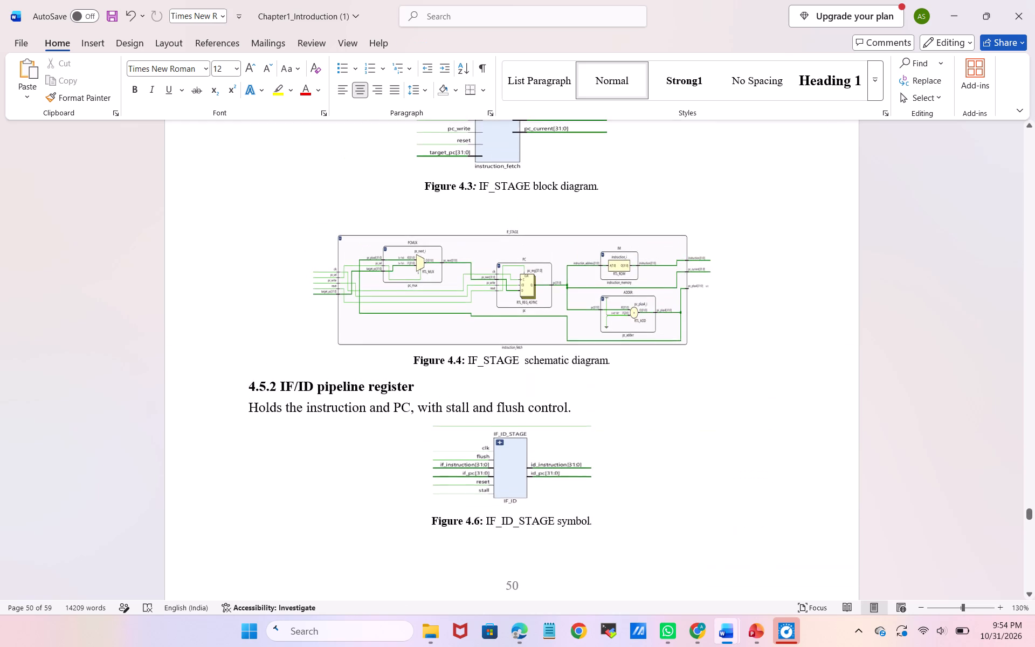
Shrink the Figure 4.7 IF_ID_STAGE RTL schematic proportionally to about three quarters of its width.
{"action": "scroll", "coordinate": [538, 367], "scroll_direction": "down", "scroll_amount": 2}
{"action": "left_click", "coordinate": [538, 367]}
{"action": "scroll", "coordinate": [538, 367], "scroll_direction": "down", "scroll_amount": 1}
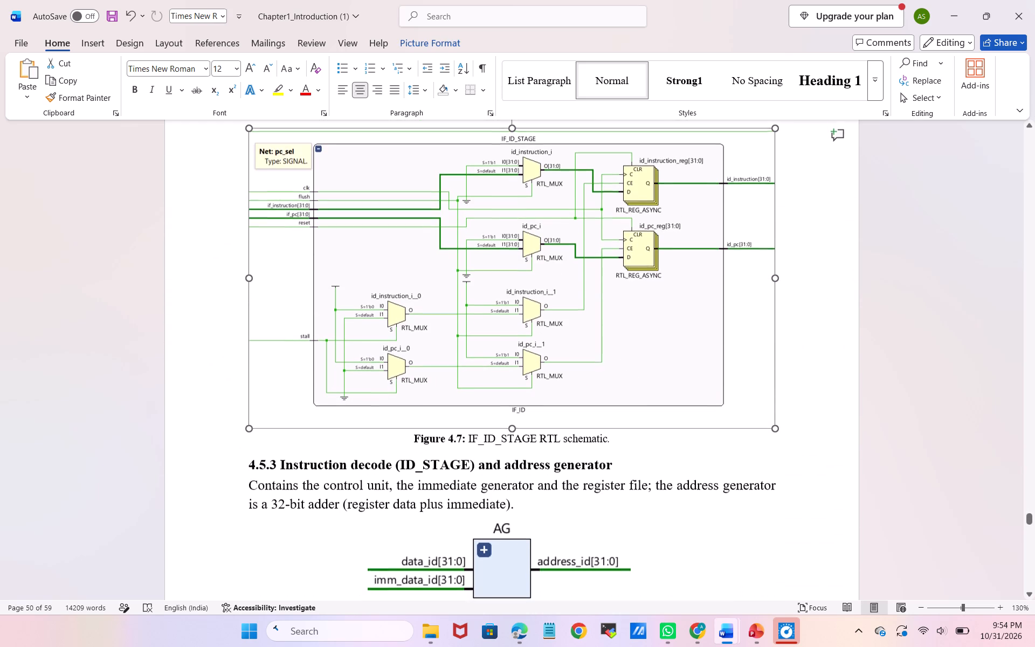
{"action": "left_click_drag", "start_coordinate": [772, 424], "coordinate": [688, 252]}
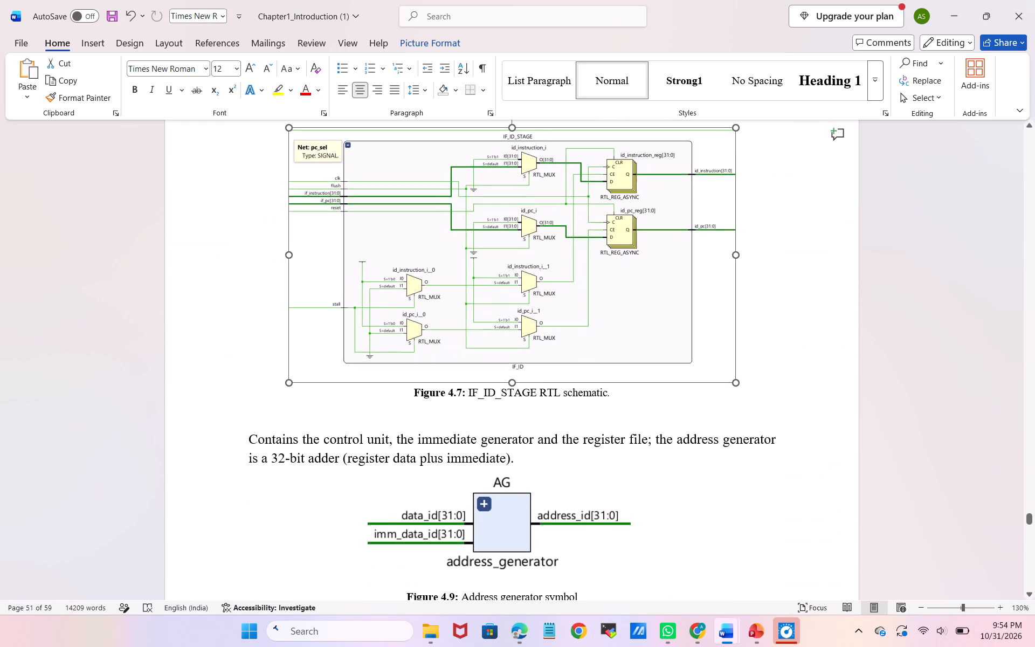
{"action": "left_click_drag", "start_coordinate": [688, 252], "coordinate": [647, 196]}
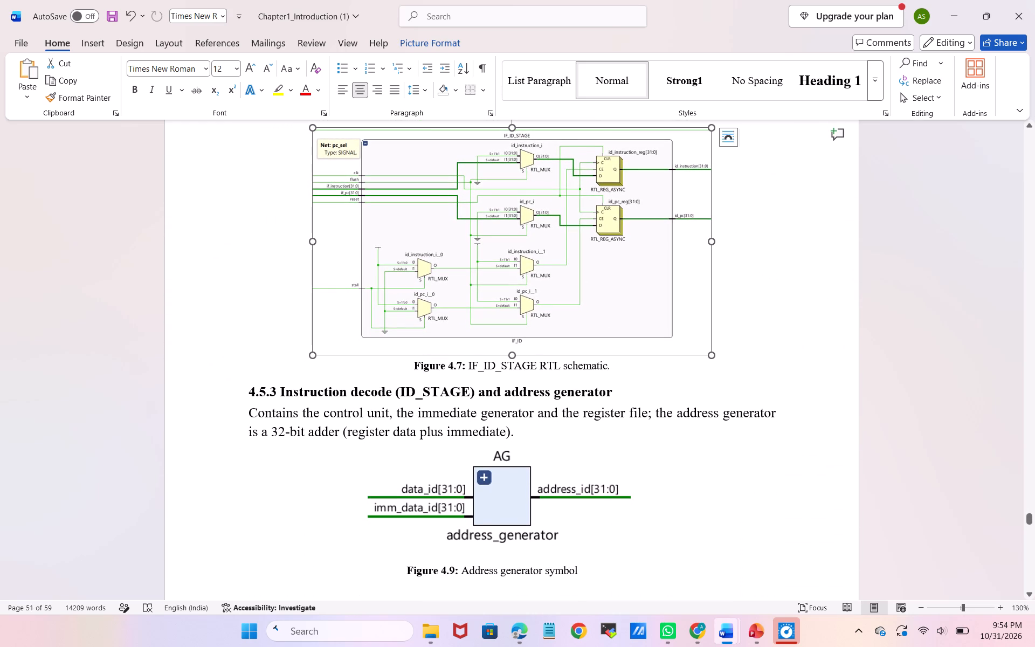
{"action": "left_click", "coordinate": [815, 294]}
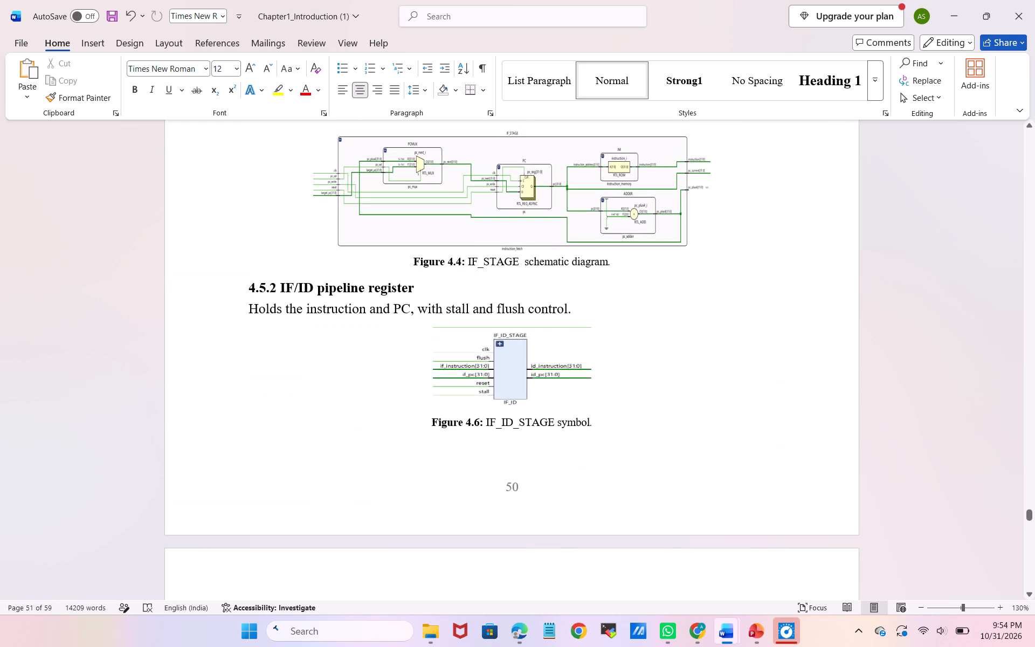
Resize the Figure 4.8 ID_STAGE schematic to just over four fifths of its width so it fits below Figure 4.9 on page 51.
{"action": "scroll", "coordinate": [815, 294], "scroll_direction": "down", "scroll_amount": 3}
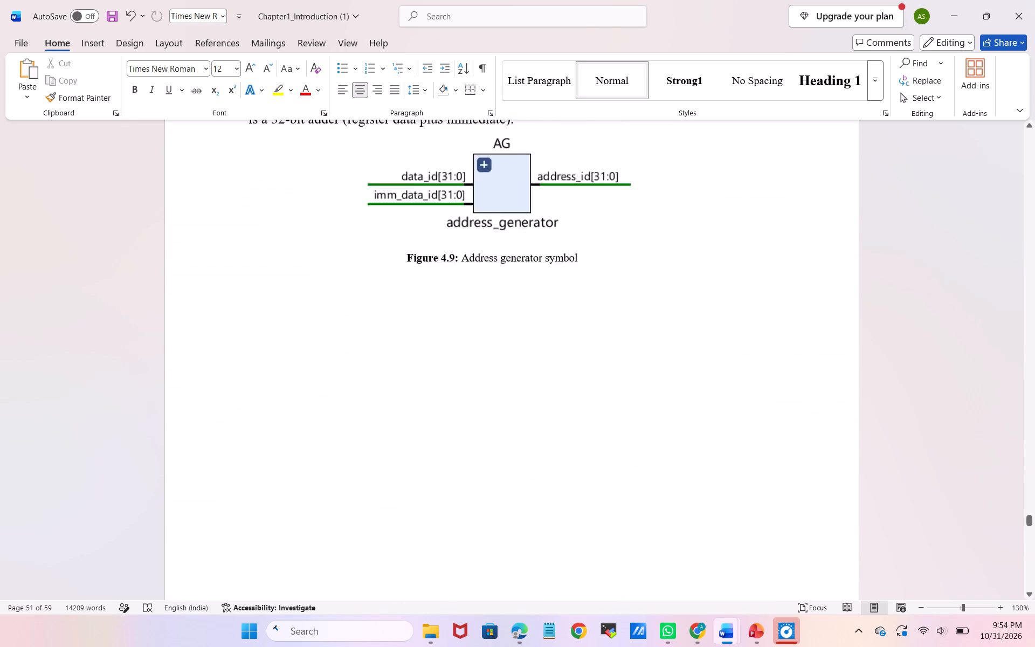
{"action": "scroll", "coordinate": [815, 294], "scroll_direction": "down", "scroll_amount": 3}
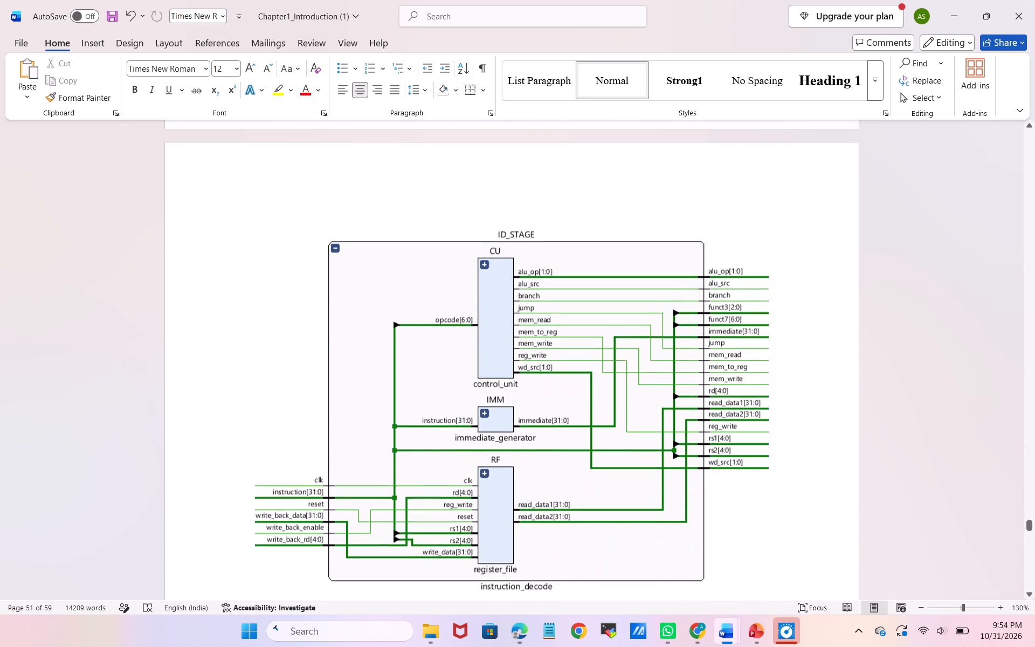
{"action": "scroll", "coordinate": [763, 386], "scroll_direction": "down", "scroll_amount": 1}
{"action": "scroll", "coordinate": [654, 305], "scroll_direction": "up", "scroll_amount": 1}
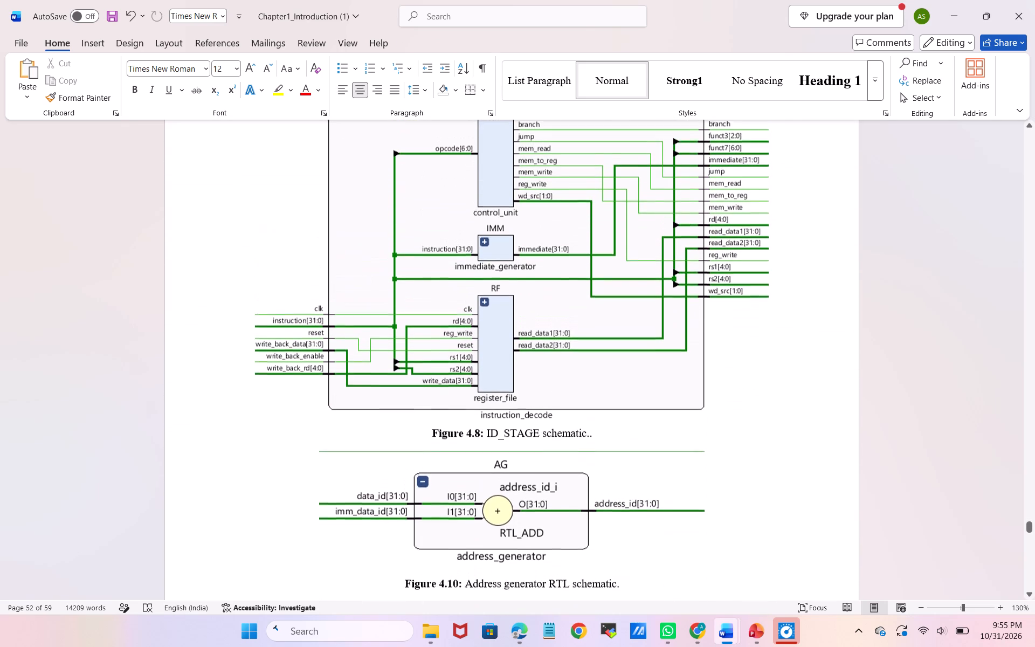
{"action": "left_click", "coordinate": [654, 305]}
{"action": "left_click_drag", "start_coordinate": [770, 426], "coordinate": [681, 290]}
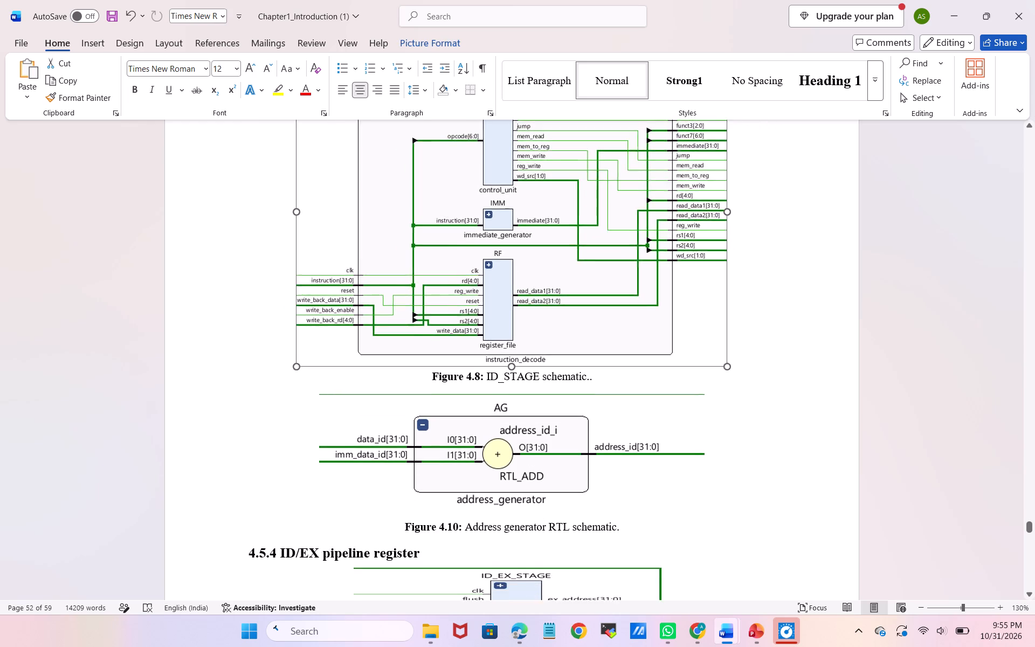
{"action": "left_click_drag", "start_coordinate": [681, 290], "coordinate": [615, 192]}
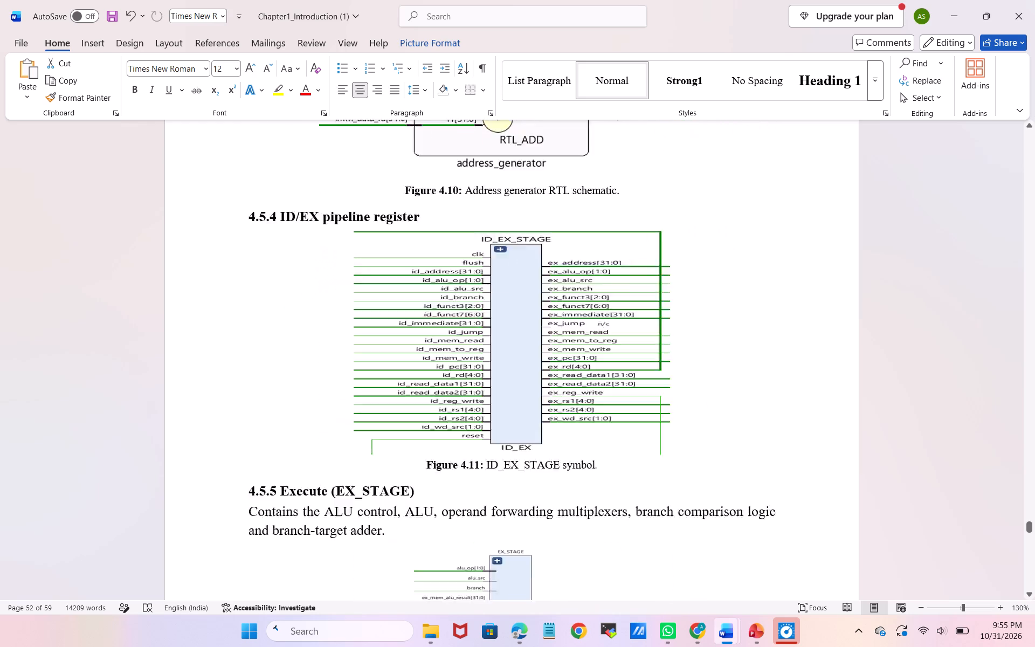
{"action": "scroll", "coordinate": [615, 192], "scroll_direction": "up", "scroll_amount": 1}
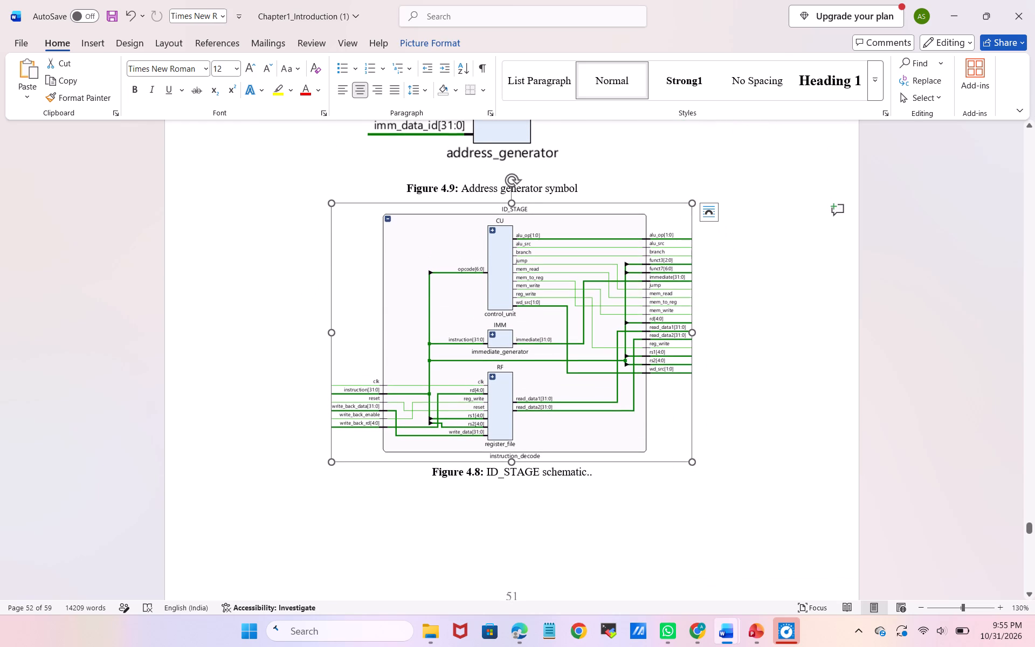
{"action": "left_click_drag", "start_coordinate": [689, 464], "coordinate": [742, 505]}
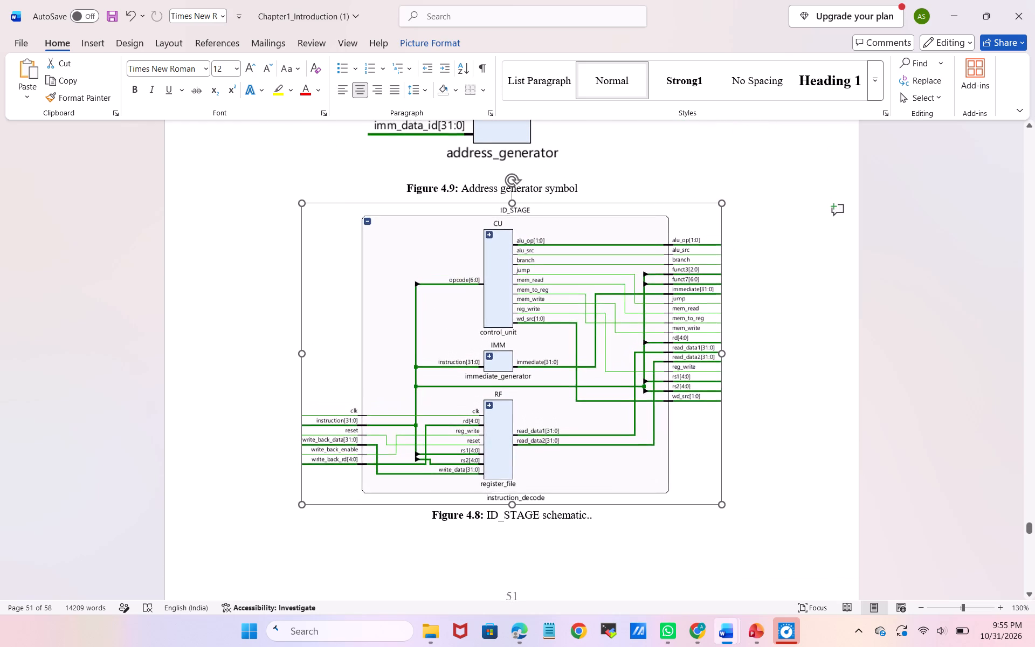
{"action": "left_click_drag", "start_coordinate": [742, 505], "coordinate": [757, 517]}
{"action": "left_click", "coordinate": [798, 489]}
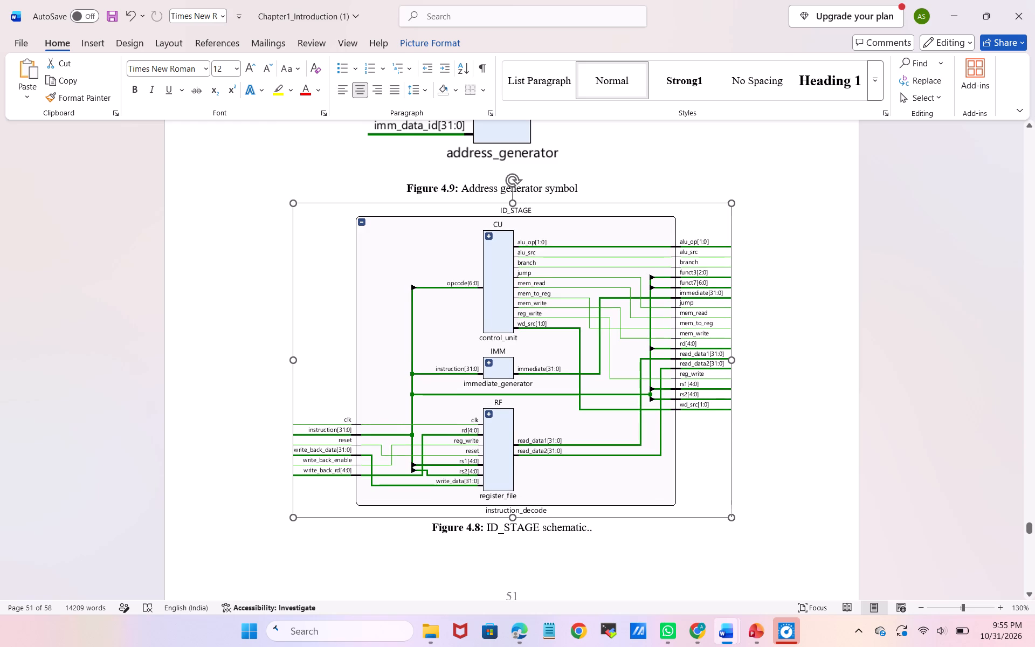
Shrink the Figure 4.10 address generator RTL schematic proportionally to just under three quarters of its width.
{"action": "scroll", "coordinate": [798, 489], "scroll_direction": "down", "scroll_amount": 4}
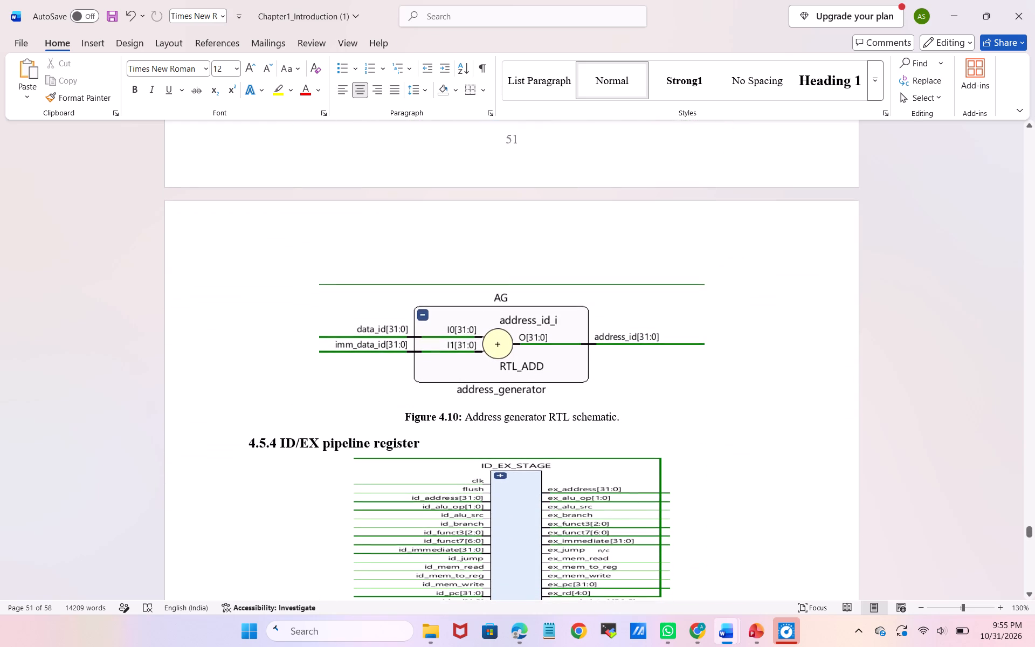
{"action": "left_click", "coordinate": [610, 389]}
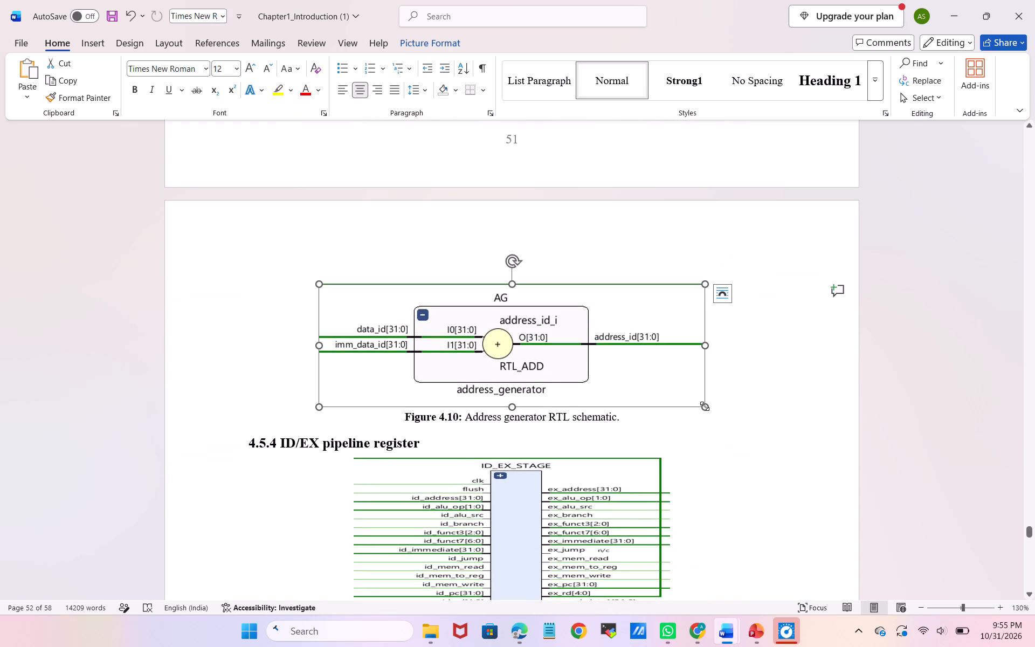
{"action": "left_click_drag", "start_coordinate": [704, 407], "coordinate": [596, 328]}
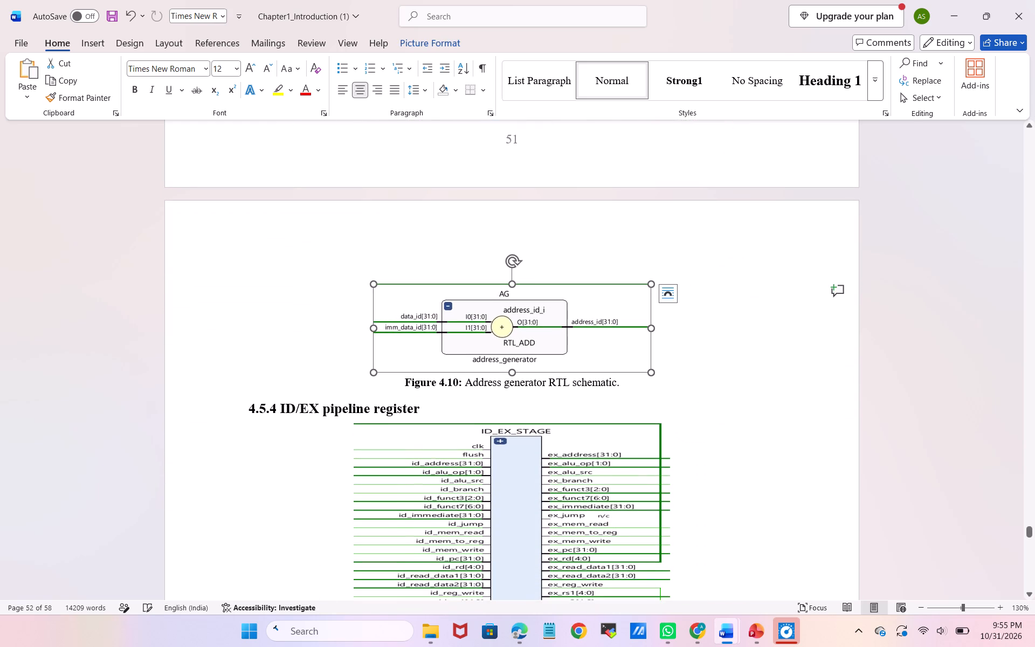
{"action": "left_click", "coordinate": [740, 362]}
Enlarge the Figure 4.12 EX_STAGE symbol on page 52 proportionally to about 1.2 times its width.
{"action": "scroll", "coordinate": [740, 362], "scroll_direction": "down", "scroll_amount": 4}
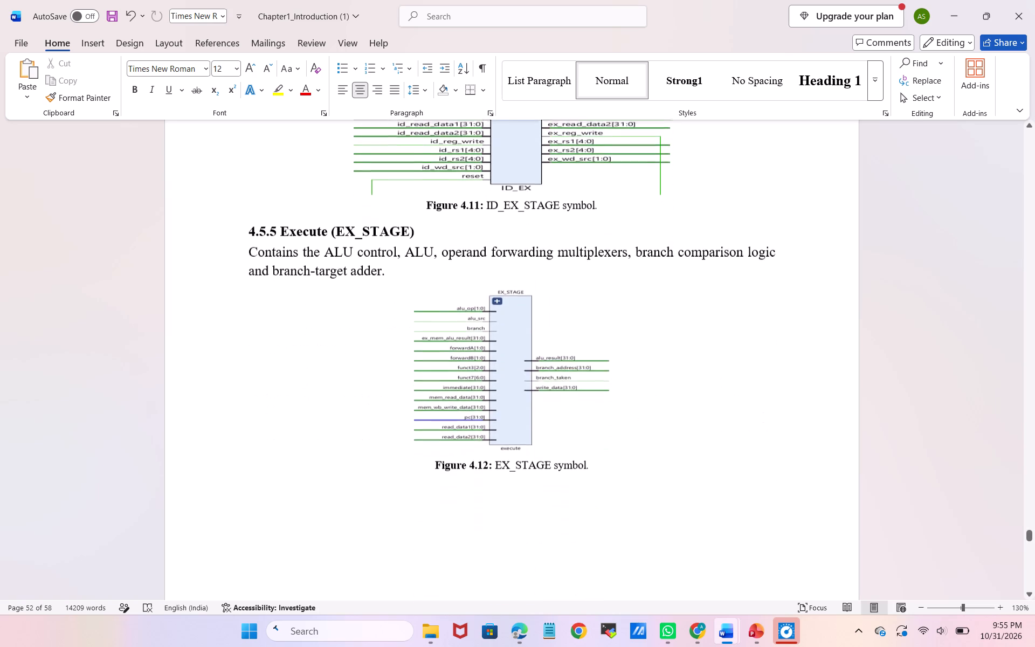
{"action": "scroll", "coordinate": [740, 362], "scroll_direction": "down", "scroll_amount": 3}
{"action": "scroll", "coordinate": [740, 362], "scroll_direction": "up", "scroll_amount": 1}
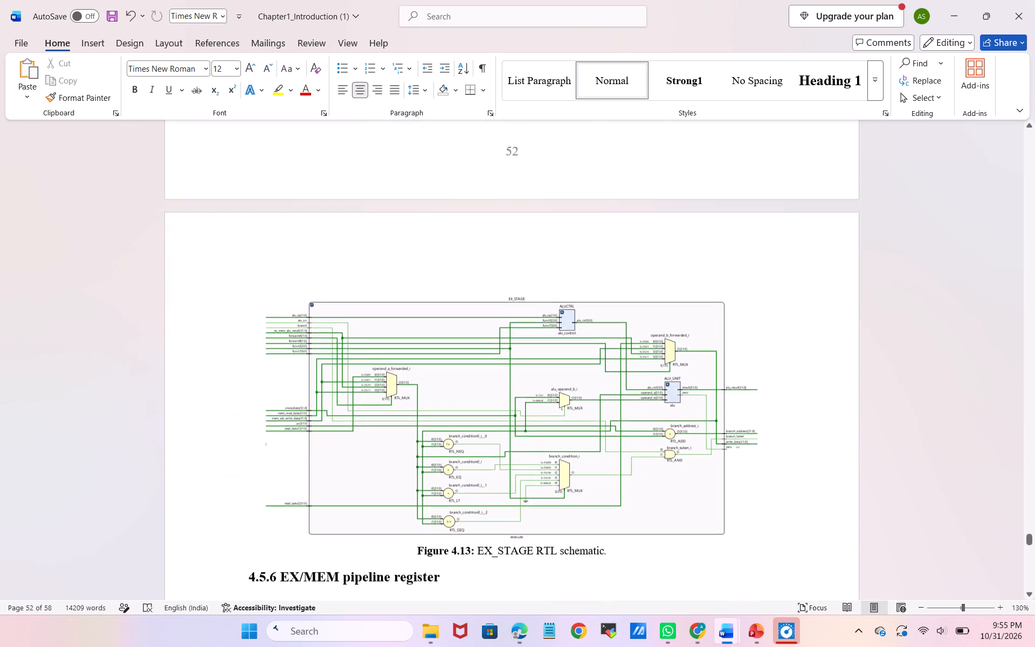
{"action": "scroll", "coordinate": [740, 362], "scroll_direction": "up", "scroll_amount": 3}
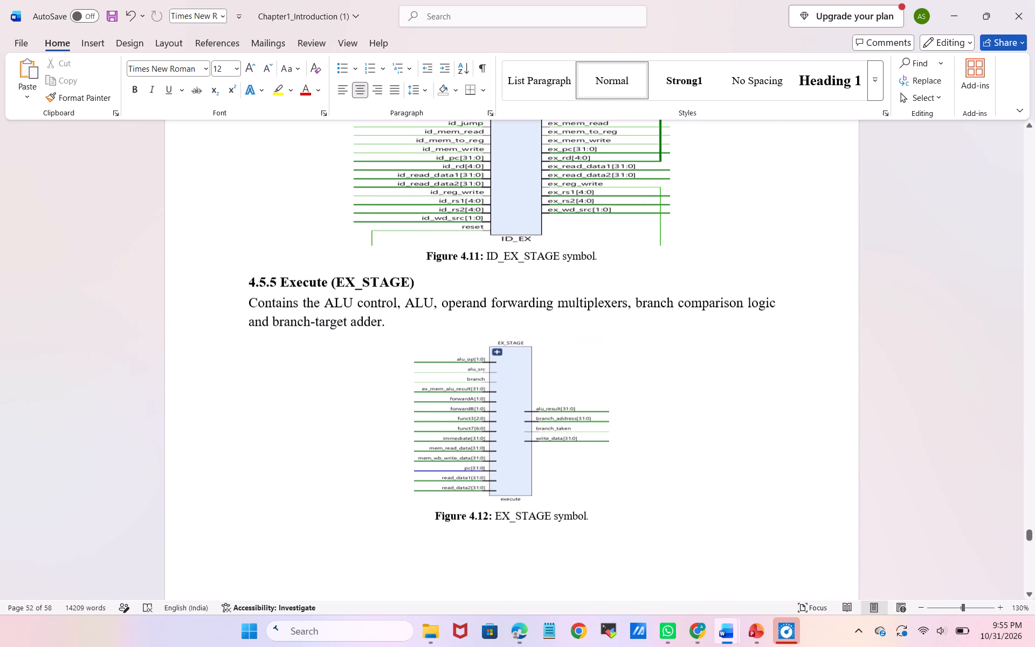
{"action": "left_click", "coordinate": [577, 435]}
{"action": "left_click_drag", "start_coordinate": [608, 504], "coordinate": [623, 538]}
Enlarge the Figure 4.11 ID_EX_STAGE symbol under section 4.5.4 proportionally to about 1.14 times its width.
{"action": "scroll", "coordinate": [517, 320], "scroll_direction": "up", "scroll_amount": 1}
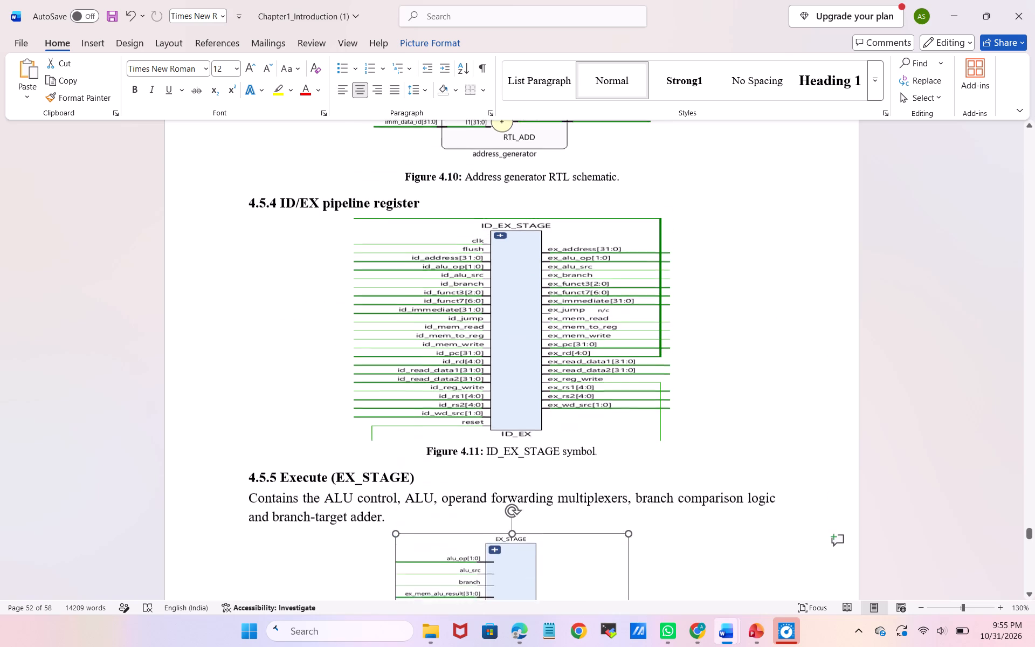
{"action": "left_click", "coordinate": [526, 309]}
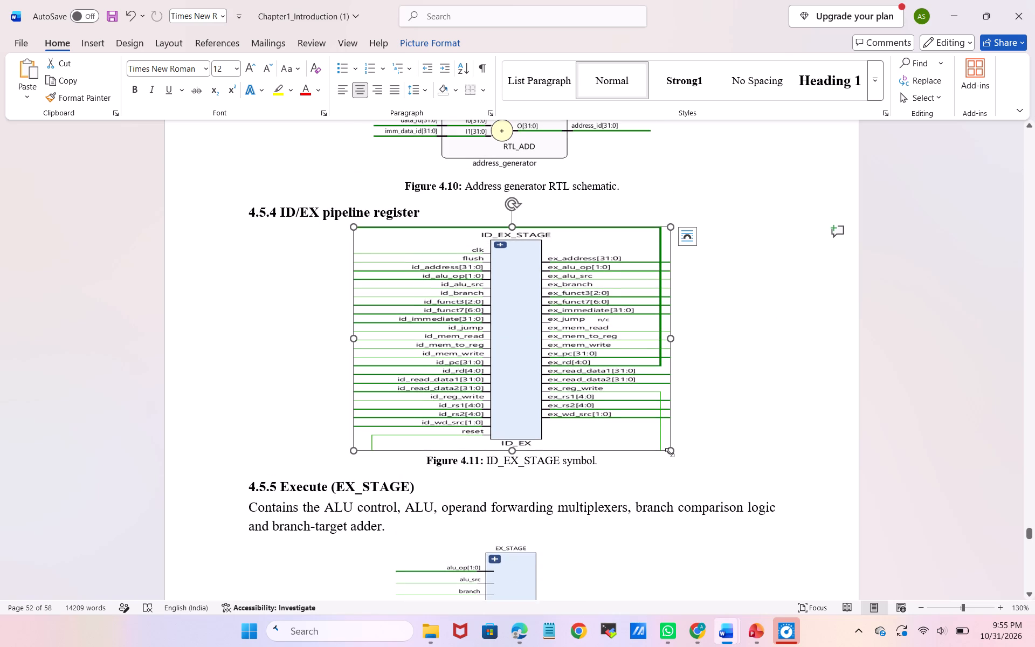
{"action": "left_click_drag", "start_coordinate": [670, 452], "coordinate": [688, 481]}
{"action": "left_click", "coordinate": [788, 375]}
Stretch only the height of the Figure 4.12 EX_STAGE symbol by about 13% to fill the gap at the bottom of page 52.
{"action": "scroll", "coordinate": [788, 375], "scroll_direction": "down", "scroll_amount": 2}
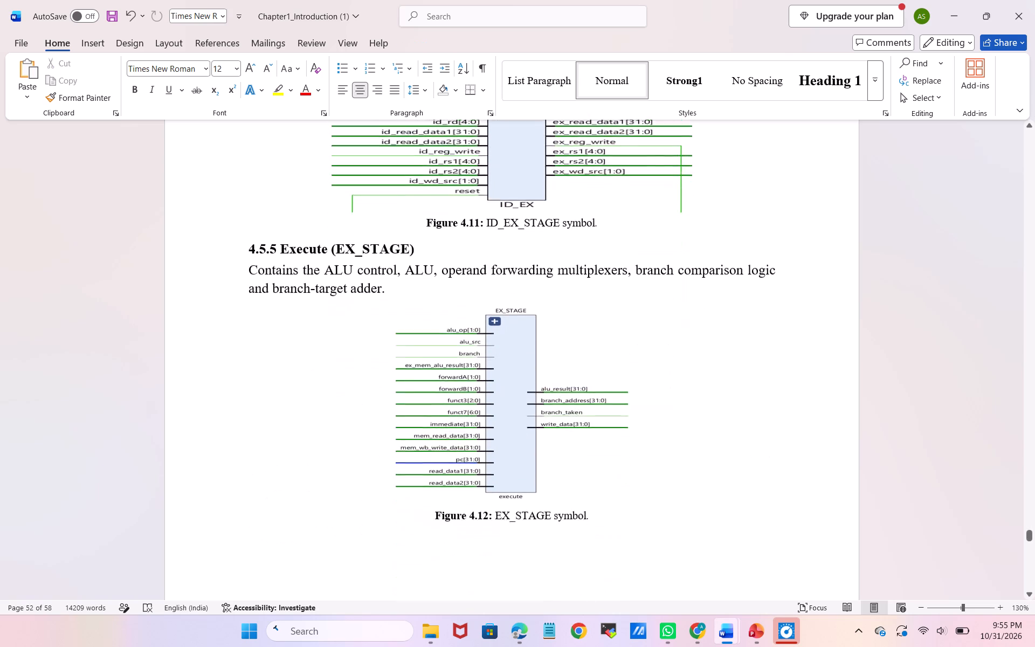
{"action": "scroll", "coordinate": [788, 375], "scroll_direction": "down", "scroll_amount": 1}
{"action": "scroll", "coordinate": [788, 375], "scroll_direction": "up", "scroll_amount": 1}
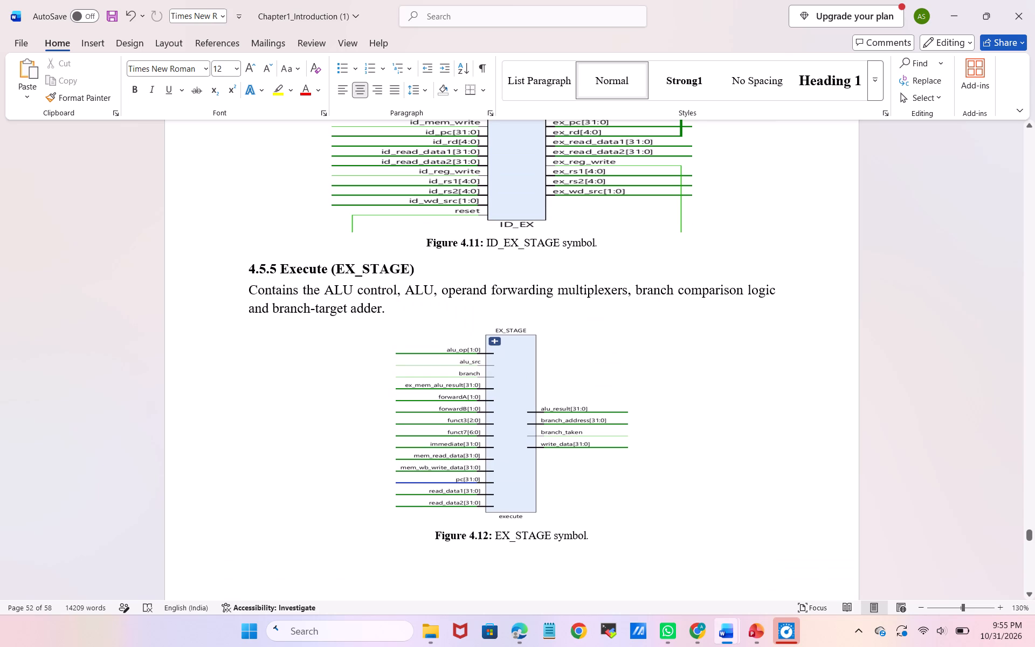
{"action": "left_click", "coordinate": [502, 382]}
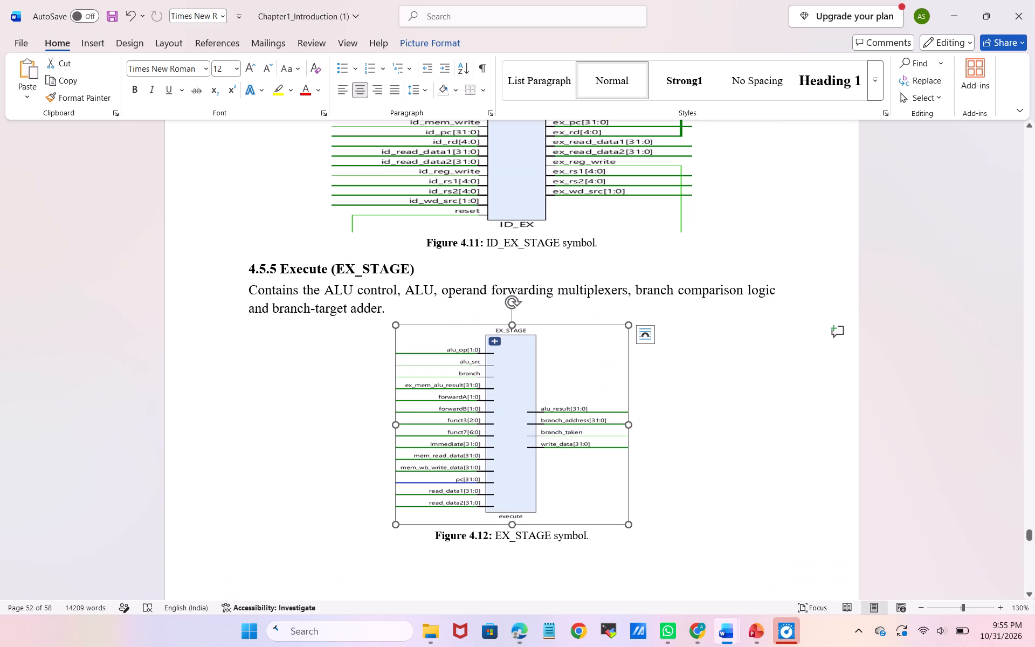
{"action": "left_click_drag", "start_coordinate": [510, 522], "coordinate": [512, 544]}
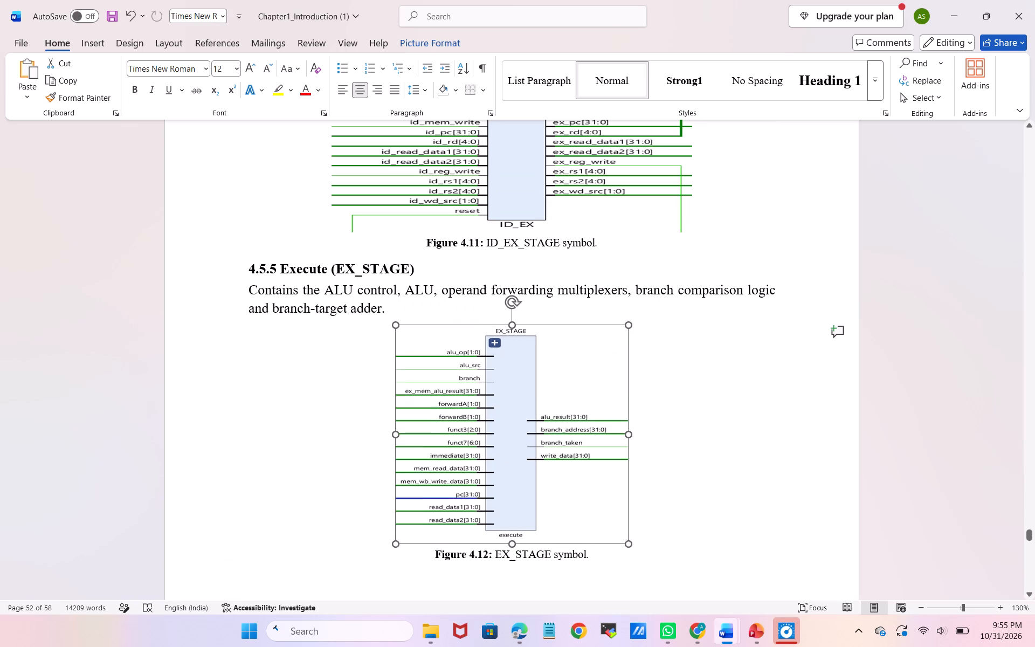
{"action": "left_click_drag", "start_coordinate": [512, 544], "coordinate": [513, 550]}
{"action": "left_click", "coordinate": [671, 437]}
Enlarge the Figure 4.10 address generator RTL schematic proportionally by about 7%.
{"action": "scroll", "coordinate": [671, 437], "scroll_direction": "up", "scroll_amount": 2}
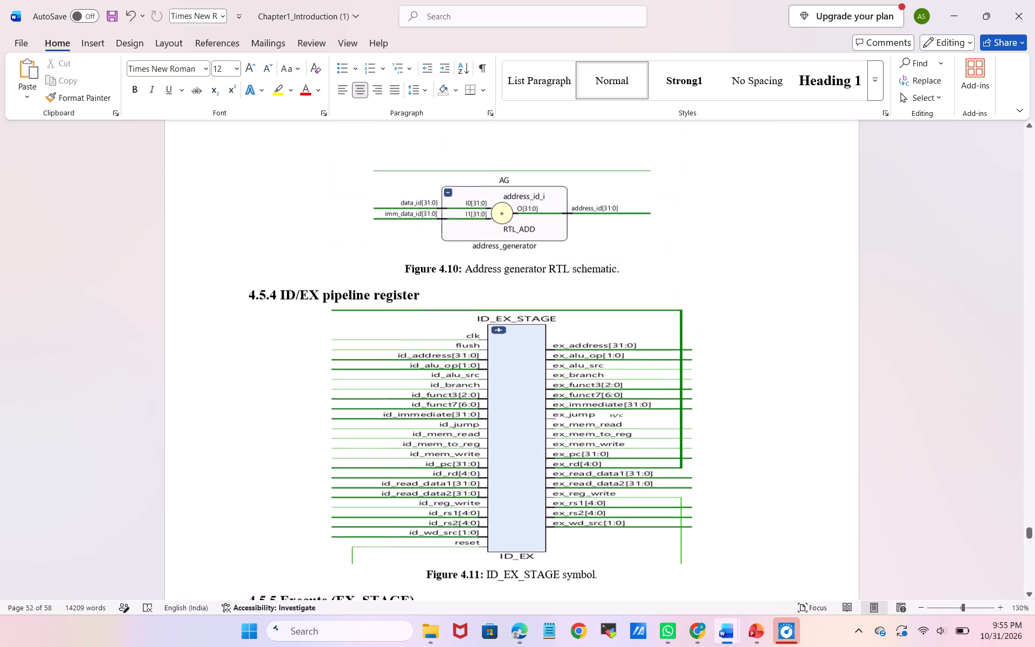
{"action": "left_click", "coordinate": [543, 233]}
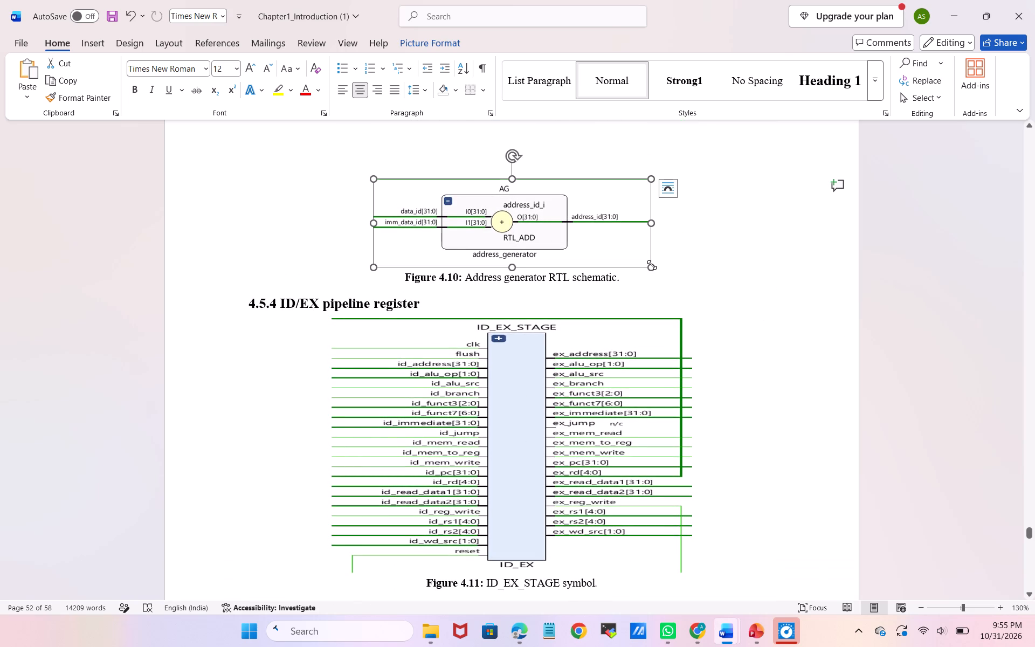
{"action": "left_click_drag", "start_coordinate": [652, 265], "coordinate": [661, 274]}
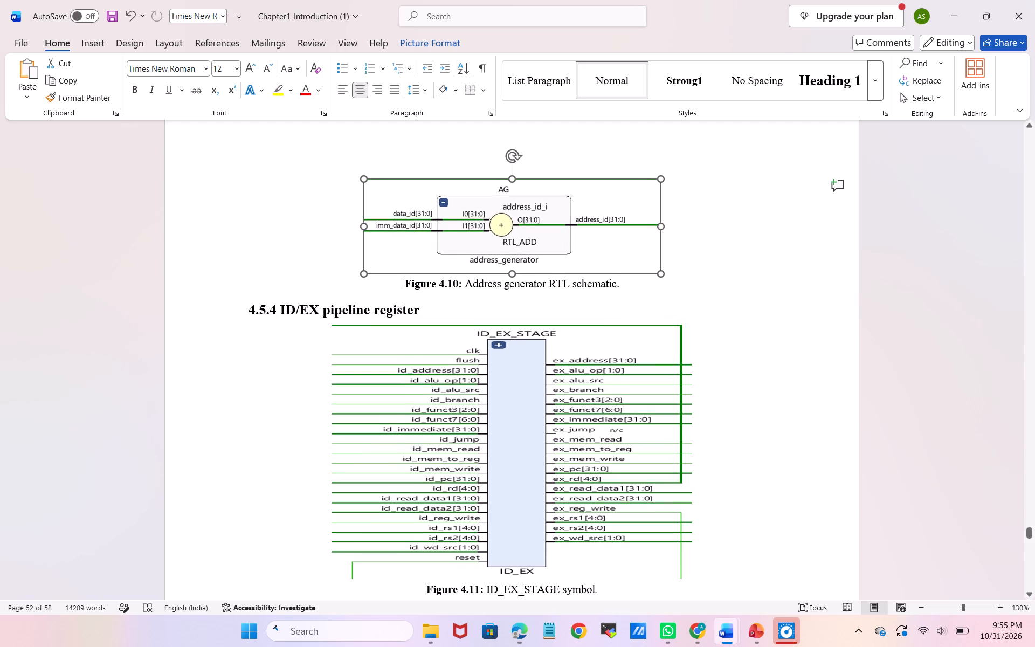
{"action": "left_click_drag", "start_coordinate": [661, 274], "coordinate": [662, 274]}
{"action": "left_click", "coordinate": [709, 274]}
Shrink the Figure 4.13 EX_STAGE RTL schematic on page 53 proportionally to just under four fifths of its width.
{"action": "scroll", "coordinate": [709, 274], "scroll_direction": "down", "scroll_amount": 2}
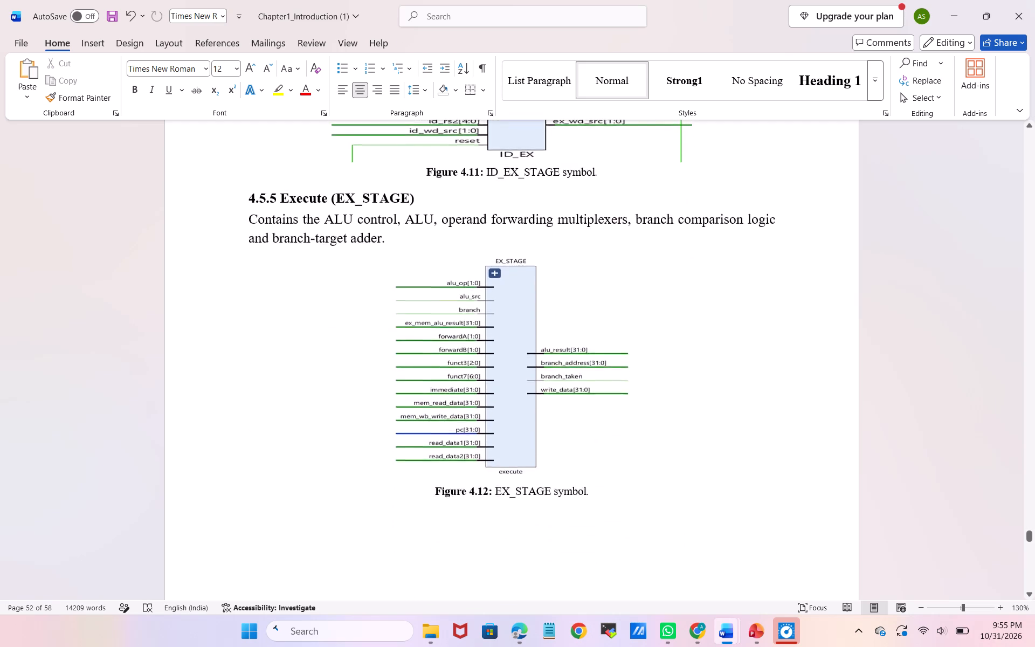
{"action": "scroll", "coordinate": [709, 274], "scroll_direction": "down", "scroll_amount": 4}
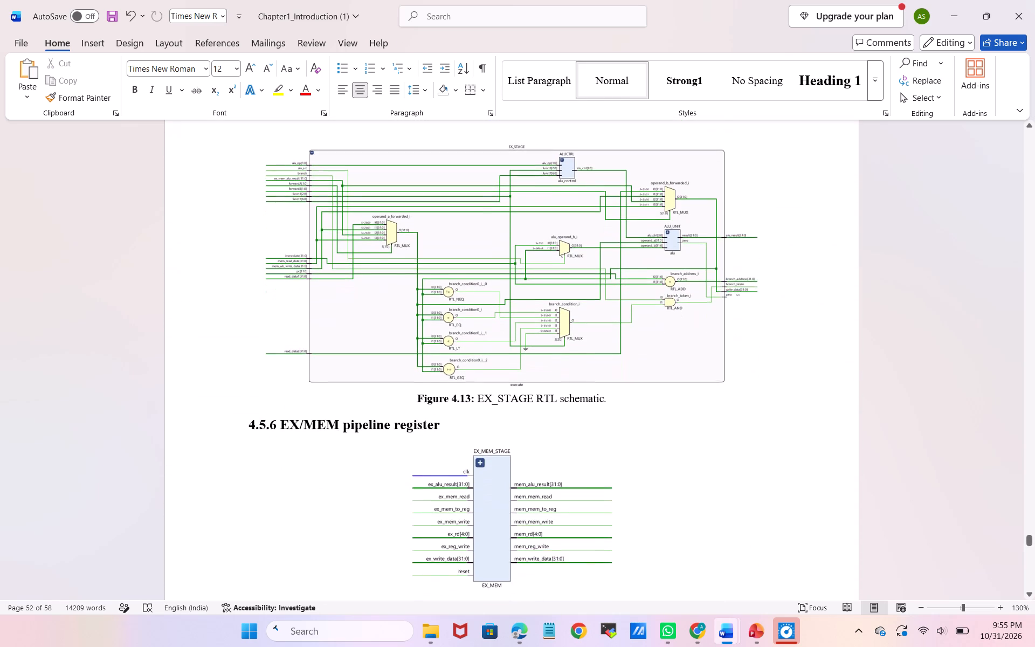
{"action": "scroll", "coordinate": [709, 274], "scroll_direction": "down", "scroll_amount": 4}
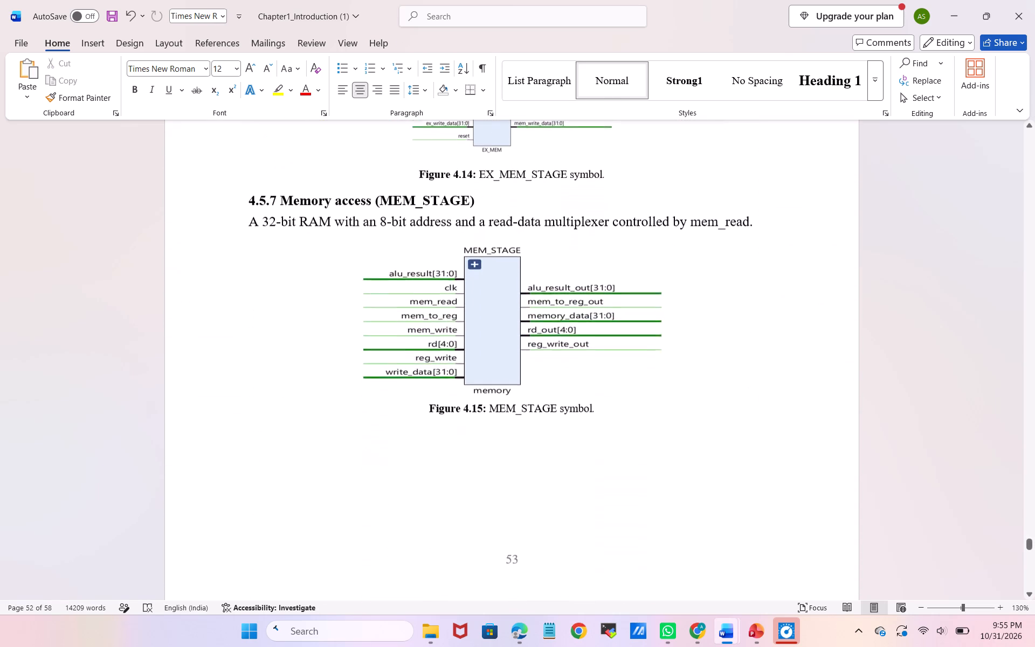
{"action": "scroll", "coordinate": [709, 274], "scroll_direction": "down", "scroll_amount": 1}
{"action": "scroll", "coordinate": [580, 290], "scroll_direction": "up", "scroll_amount": 2}
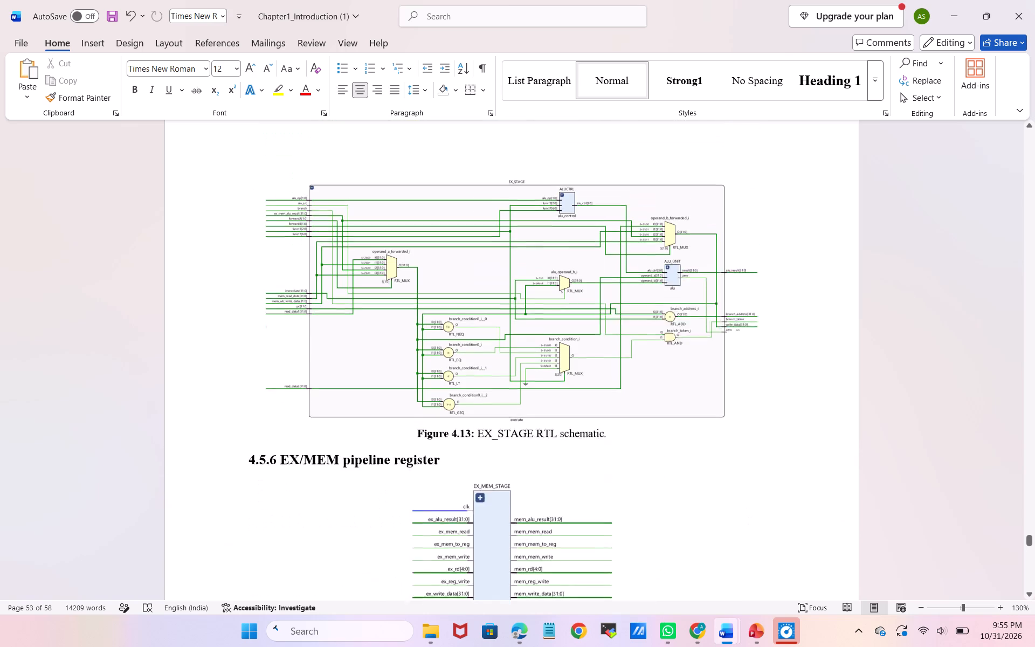
{"action": "scroll", "coordinate": [580, 290], "scroll_direction": "up", "scroll_amount": 1}
{"action": "left_click", "coordinate": [580, 290]}
{"action": "left_click_drag", "start_coordinate": [761, 442], "coordinate": [646, 283]}
{"action": "right_click", "coordinate": [785, 384]}
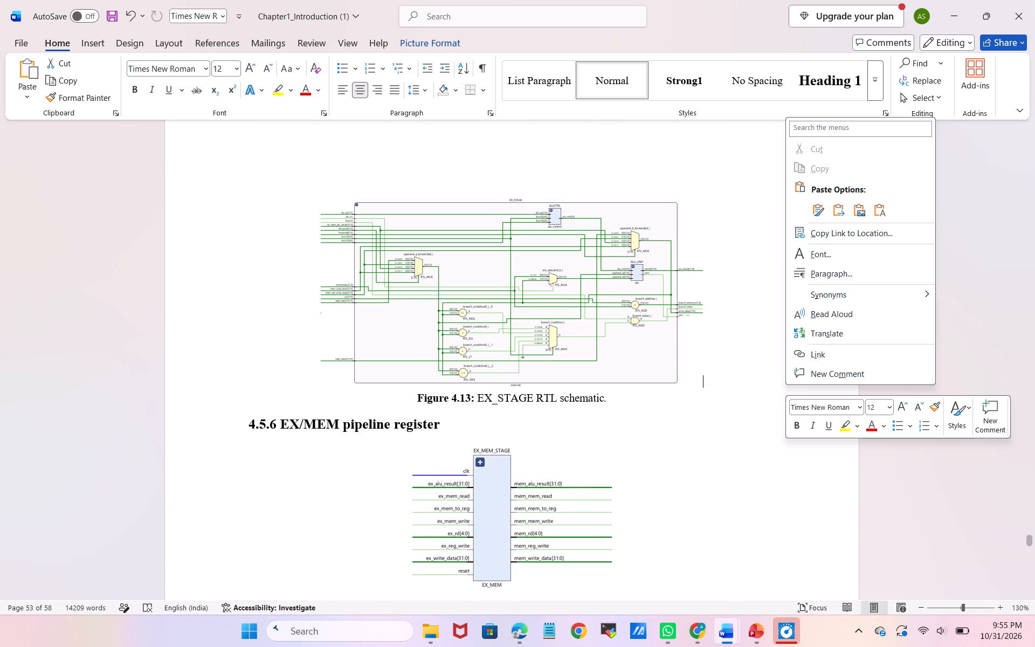
Shrink the Figure 4.14 EX_MEM_STAGE symbol under section 4.5.6 proportionally to about three quarters of its width.
{"action": "scroll", "coordinate": [785, 384], "scroll_direction": "down", "scroll_amount": 1}
{"action": "left_click", "coordinate": [513, 334]}
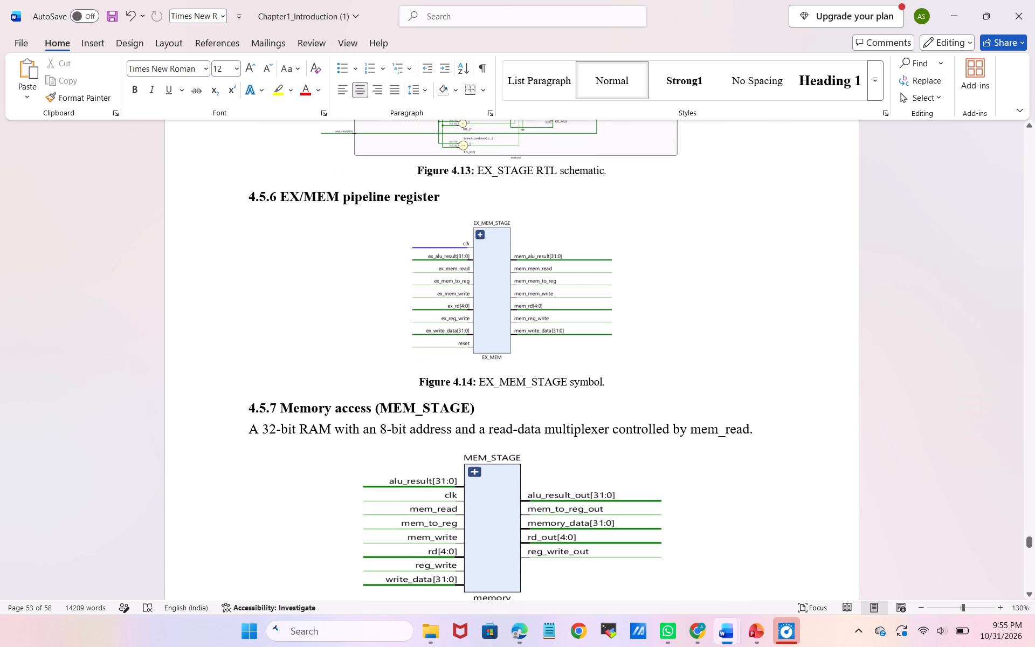
{"action": "left_click", "coordinate": [445, 301]}
{"action": "left_click", "coordinate": [611, 367]}
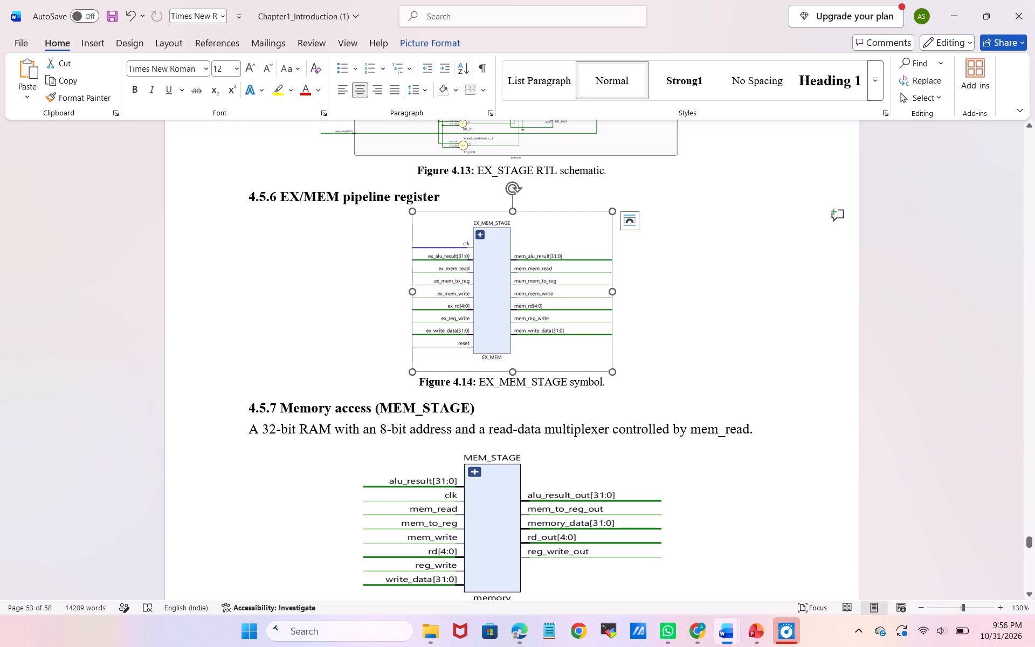
{"action": "left_click", "coordinate": [607, 364]}
{"action": "left_click_drag", "start_coordinate": [611, 374], "coordinate": [564, 331]}
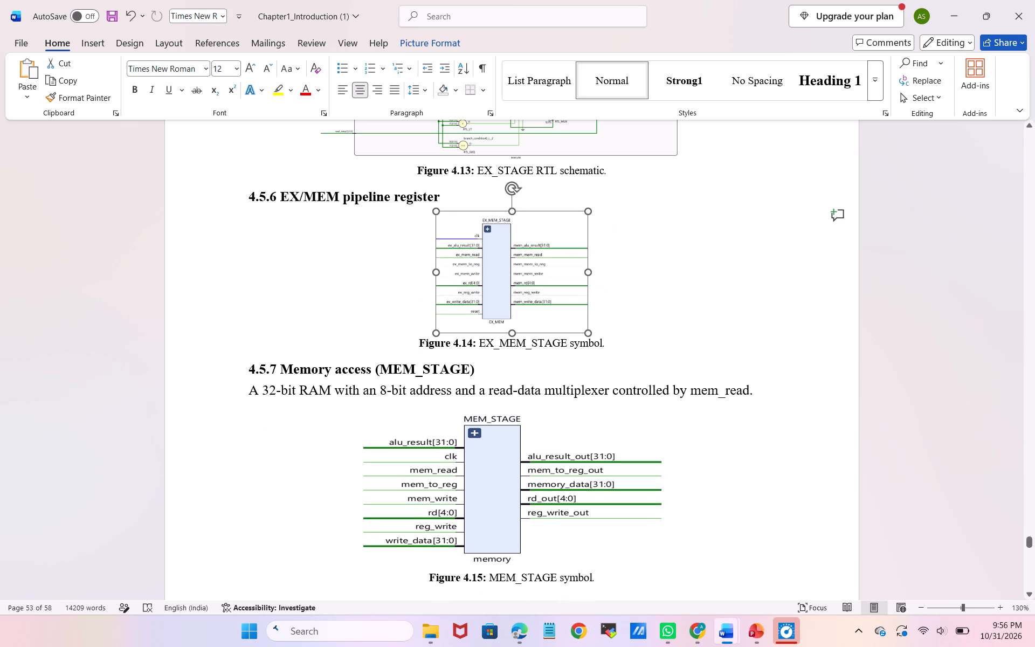
{"action": "left_click", "coordinate": [661, 331]}
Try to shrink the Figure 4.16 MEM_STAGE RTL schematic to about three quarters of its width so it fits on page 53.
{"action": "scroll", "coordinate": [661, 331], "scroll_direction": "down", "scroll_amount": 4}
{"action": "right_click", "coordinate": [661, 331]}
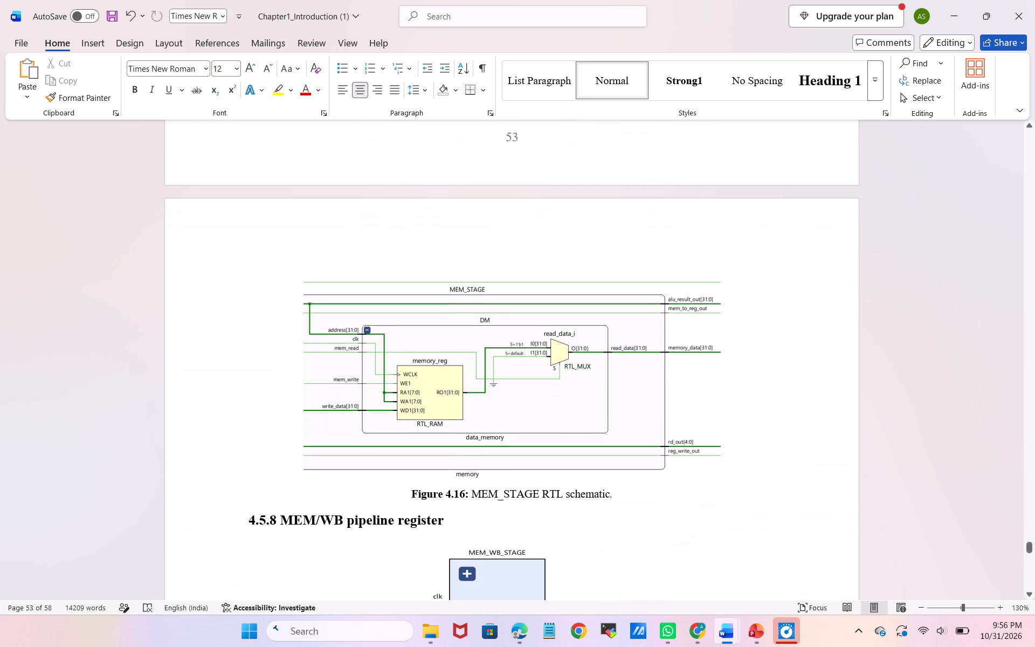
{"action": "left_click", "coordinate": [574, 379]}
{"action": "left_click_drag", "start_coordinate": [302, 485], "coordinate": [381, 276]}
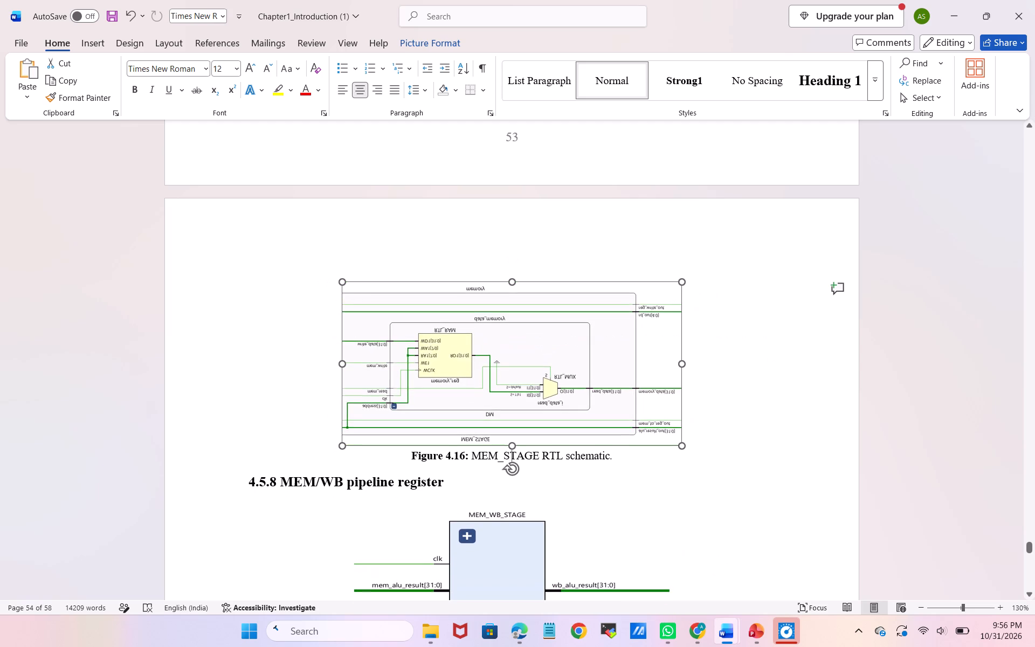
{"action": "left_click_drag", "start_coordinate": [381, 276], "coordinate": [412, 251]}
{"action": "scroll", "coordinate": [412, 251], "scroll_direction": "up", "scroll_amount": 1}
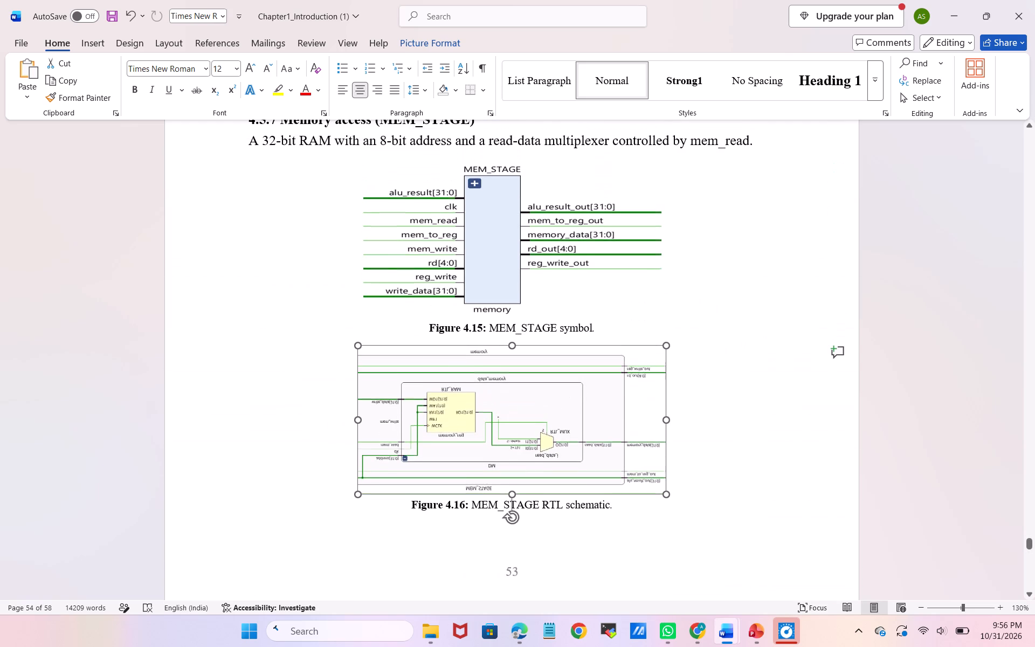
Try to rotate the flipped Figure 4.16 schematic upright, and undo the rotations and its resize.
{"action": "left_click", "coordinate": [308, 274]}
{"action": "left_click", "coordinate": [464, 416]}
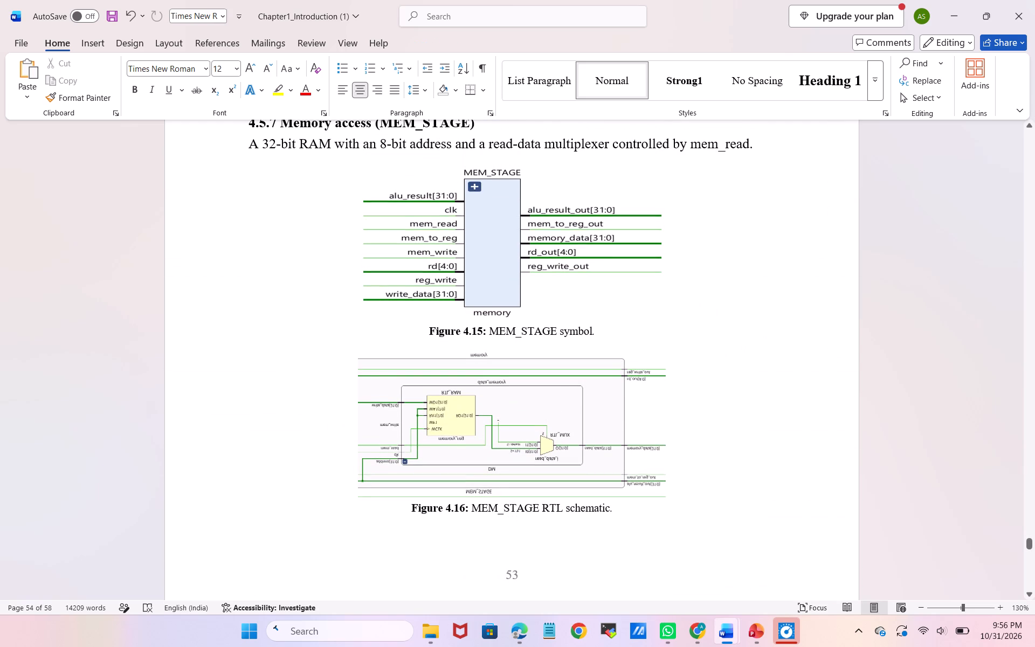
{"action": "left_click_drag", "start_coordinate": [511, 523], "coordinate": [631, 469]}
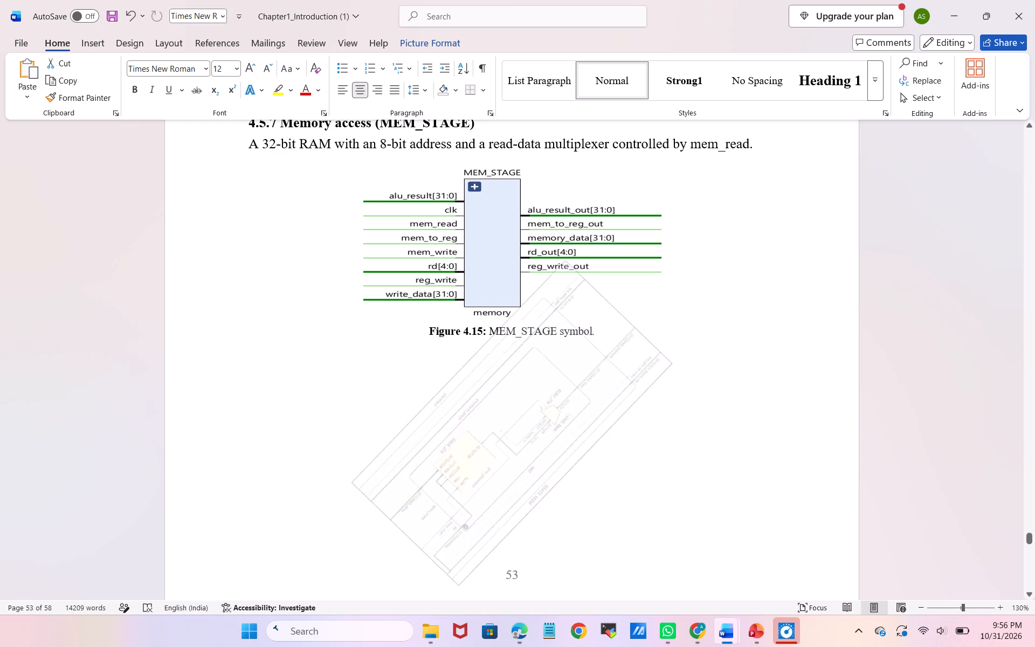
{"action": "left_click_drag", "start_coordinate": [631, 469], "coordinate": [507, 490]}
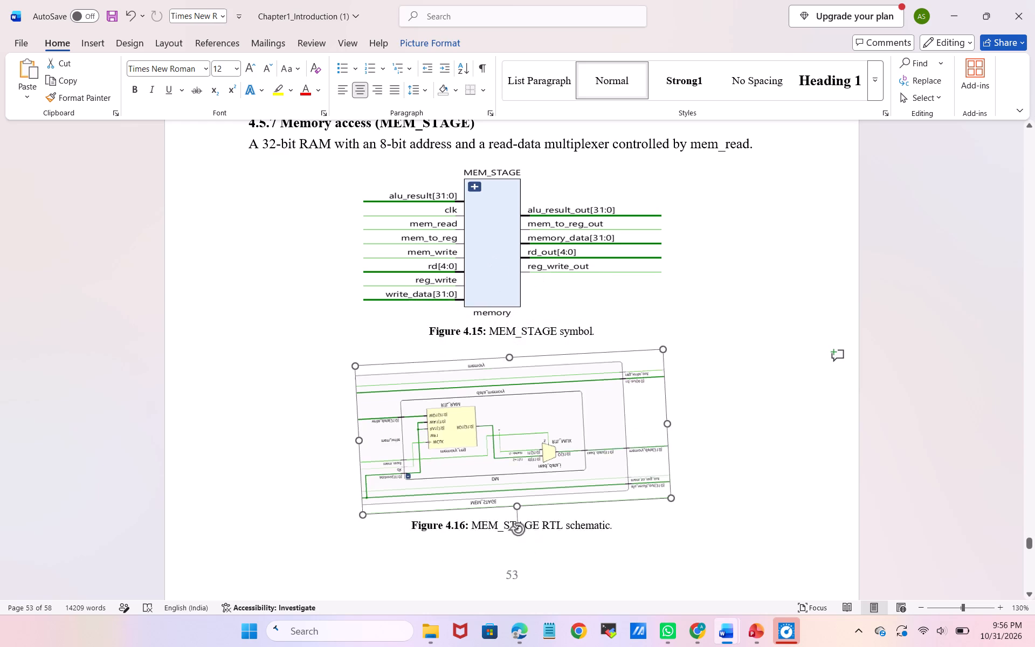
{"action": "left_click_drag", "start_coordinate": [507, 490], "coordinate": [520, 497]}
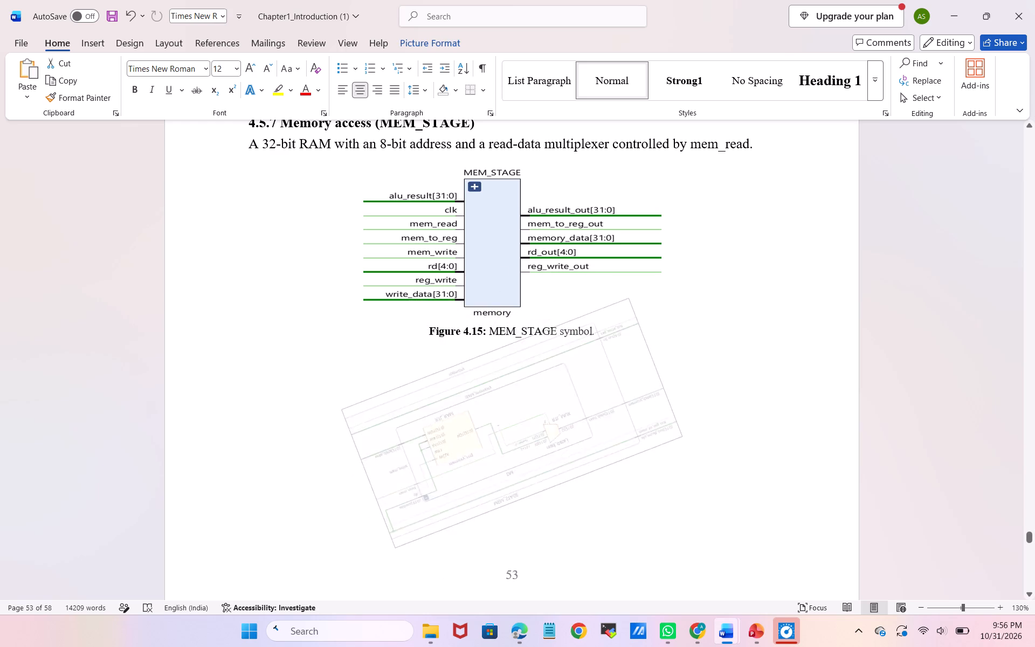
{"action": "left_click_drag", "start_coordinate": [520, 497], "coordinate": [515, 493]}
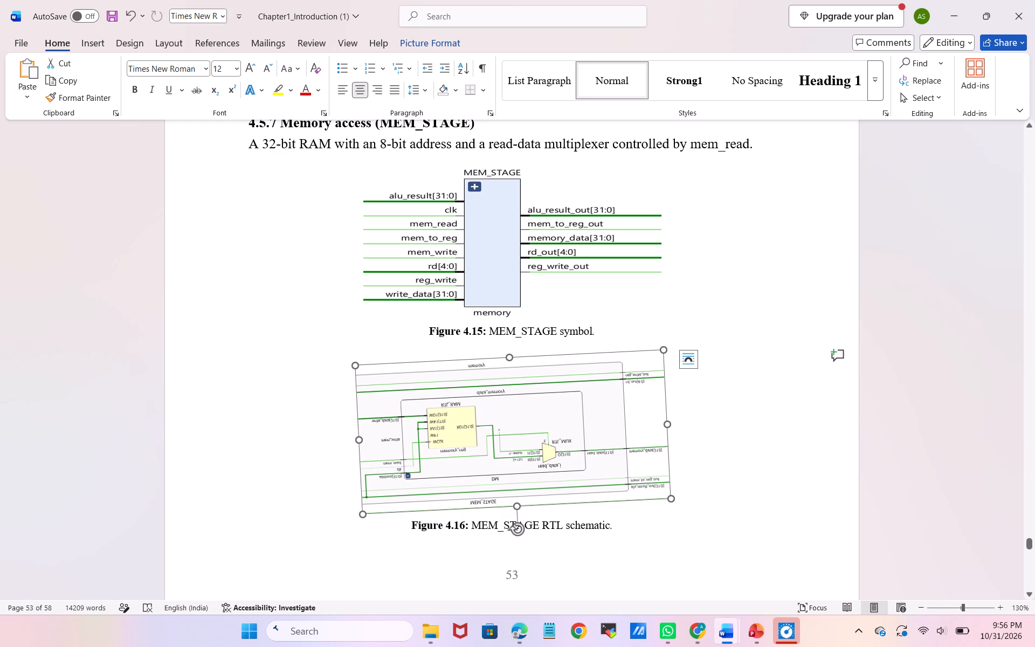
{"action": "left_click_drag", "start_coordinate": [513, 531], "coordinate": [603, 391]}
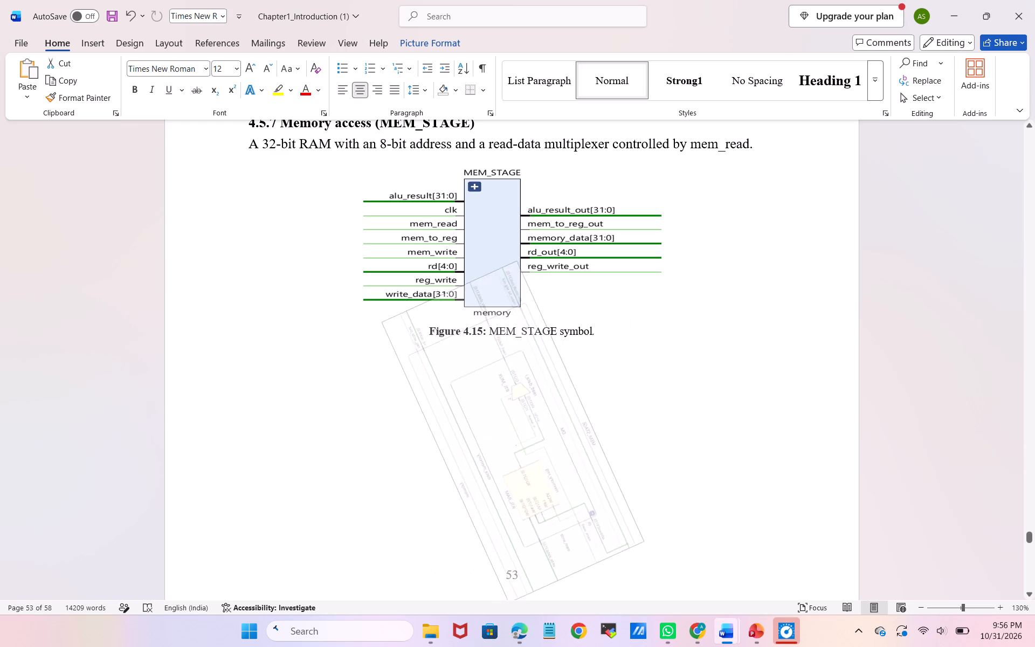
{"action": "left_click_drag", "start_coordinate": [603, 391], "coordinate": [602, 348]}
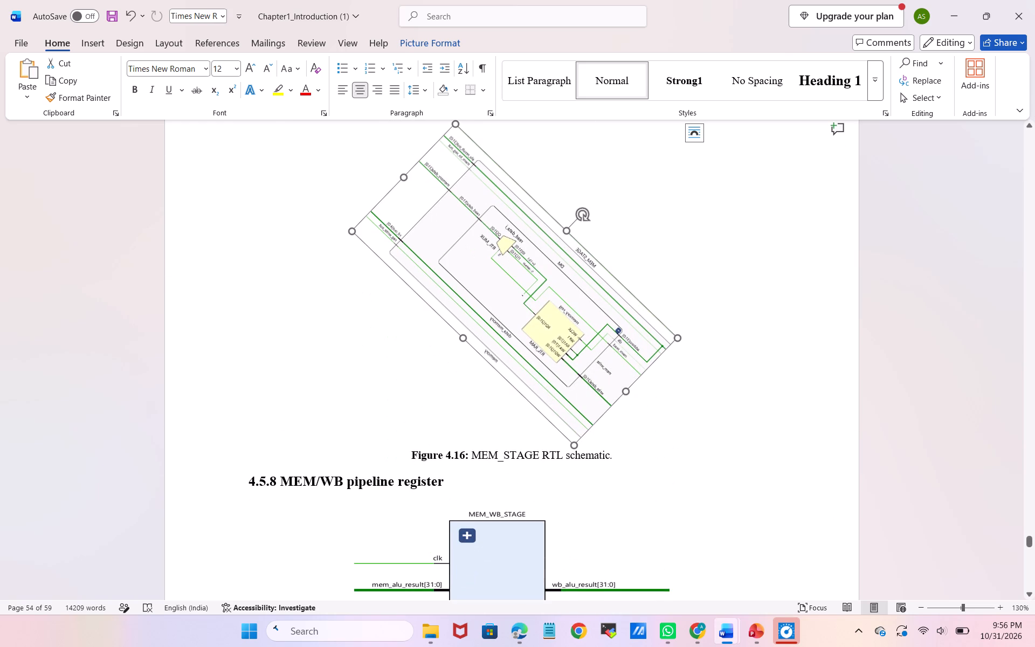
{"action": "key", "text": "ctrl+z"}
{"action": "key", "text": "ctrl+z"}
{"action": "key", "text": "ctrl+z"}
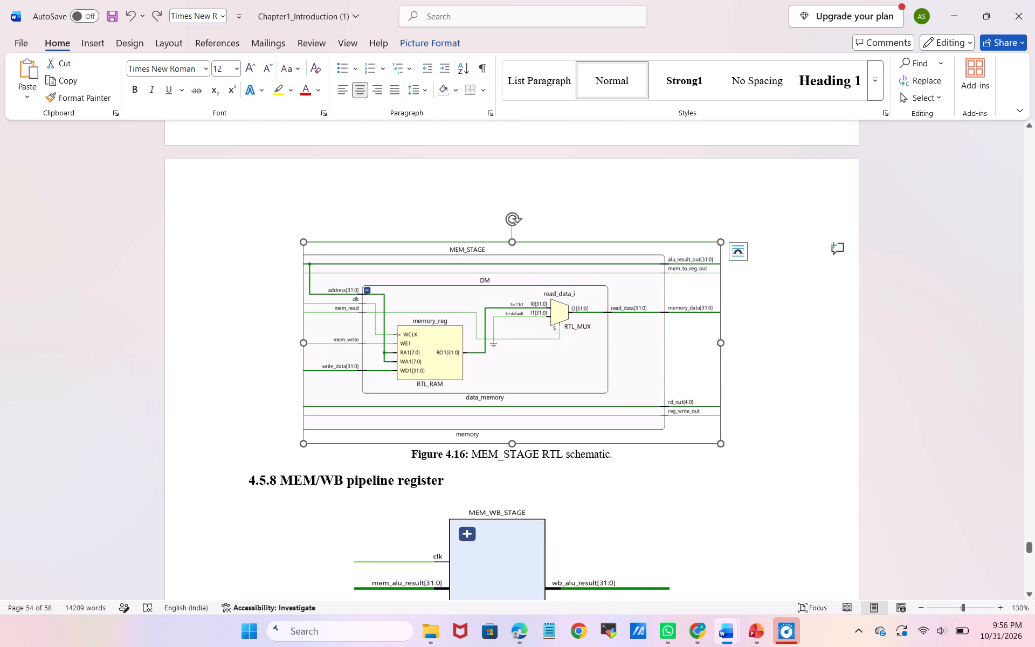
Shrink the Figure 4.16 MEM_STAGE RTL schematic proportionally to just under four fifths of its width so it fits below Figure 4.15 on page 53.
{"action": "left_click_drag", "start_coordinate": [719, 446], "coordinate": [628, 321]}
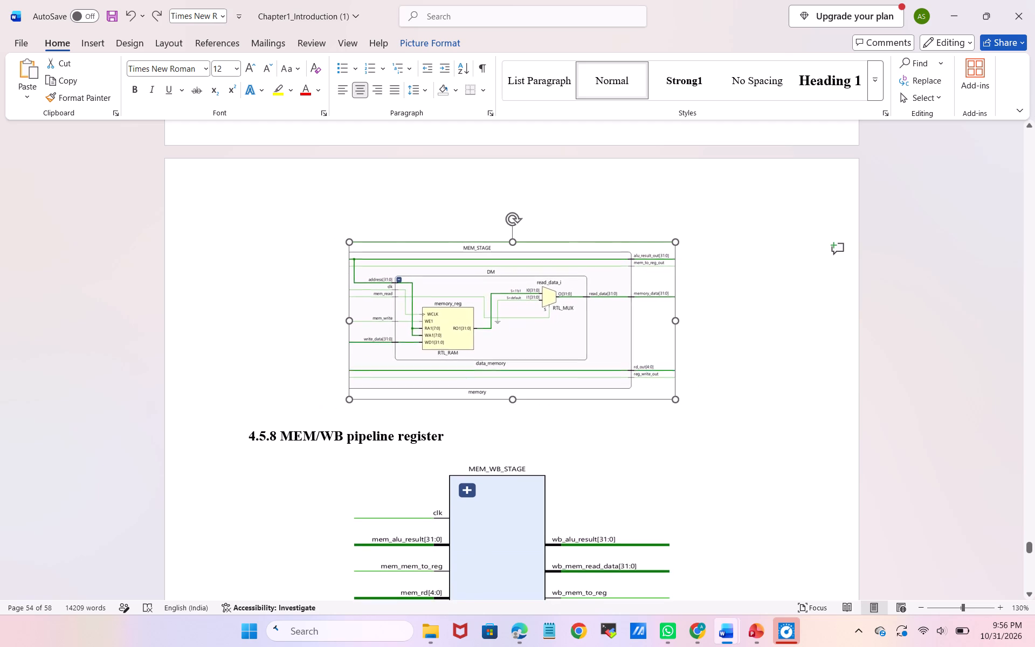
{"action": "left_click_drag", "start_coordinate": [628, 321], "coordinate": [627, 320]}
{"action": "left_click", "coordinate": [627, 320]}
{"action": "scroll", "coordinate": [627, 320], "scroll_direction": "up", "scroll_amount": 1}
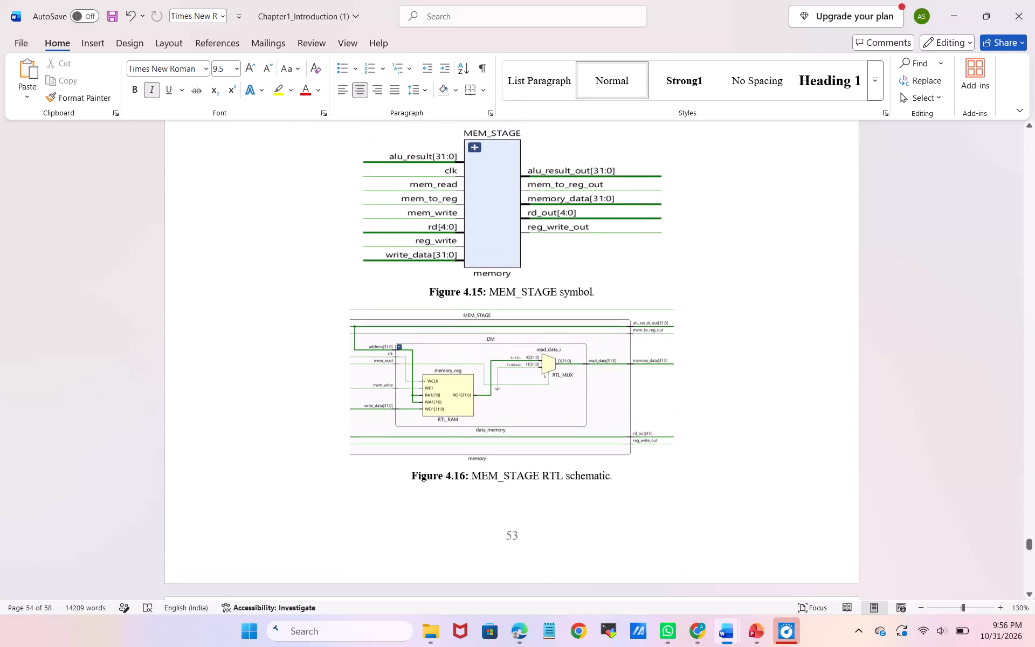
{"action": "scroll", "coordinate": [627, 320], "scroll_direction": "up", "scroll_amount": 4}
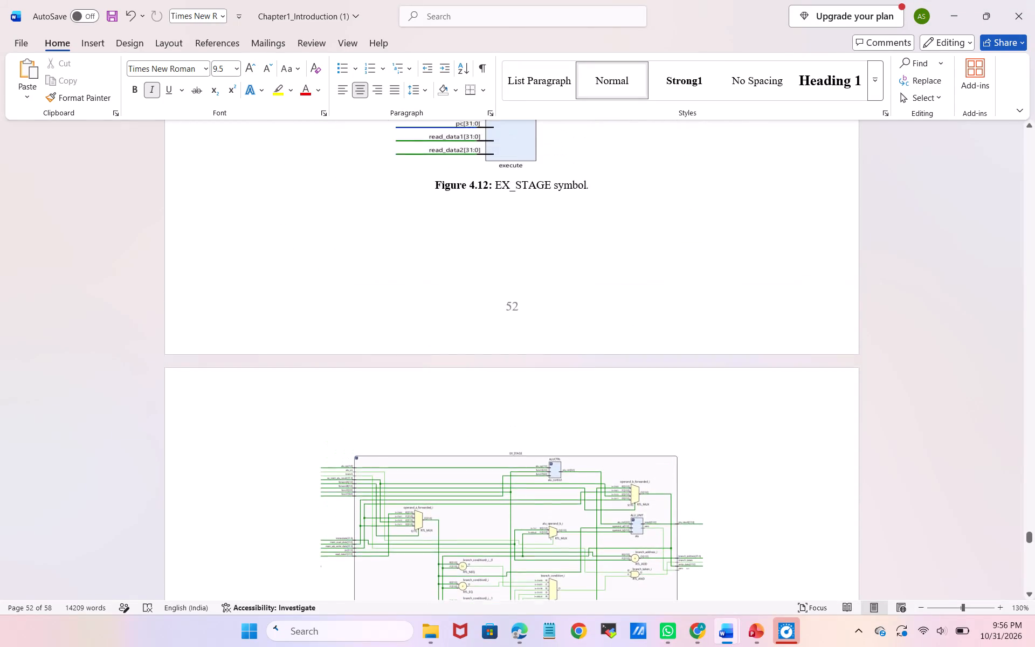
Review the figure layout on pages 51 to 53, around Figures 4.10 to 4.16.
{"action": "scroll", "coordinate": [627, 320], "scroll_direction": "up", "scroll_amount": 1}
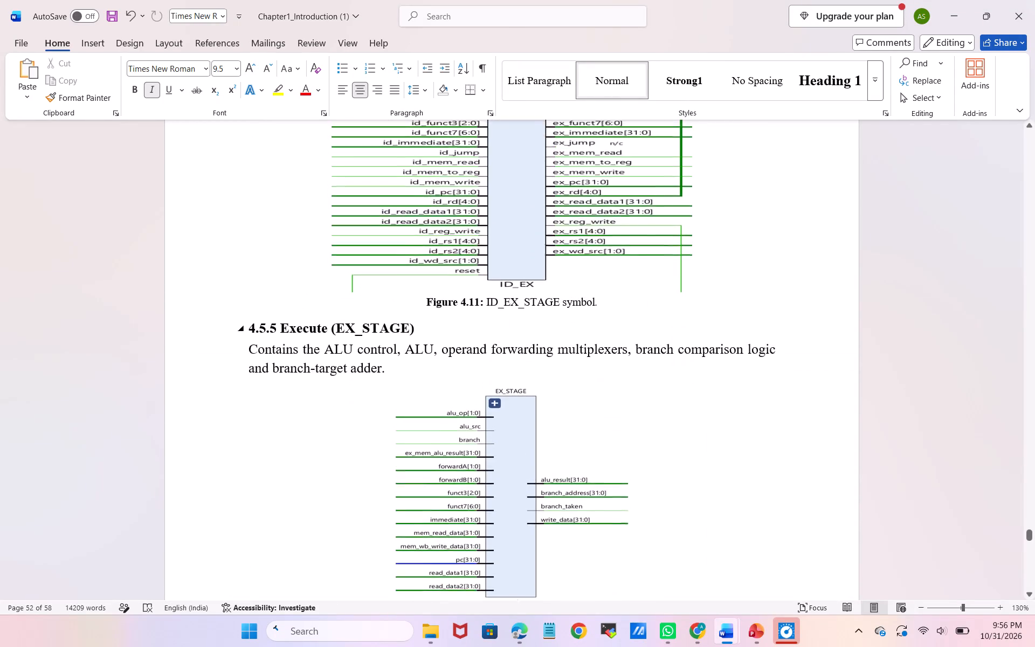
{"action": "scroll", "coordinate": [627, 320], "scroll_direction": "up", "scroll_amount": 3}
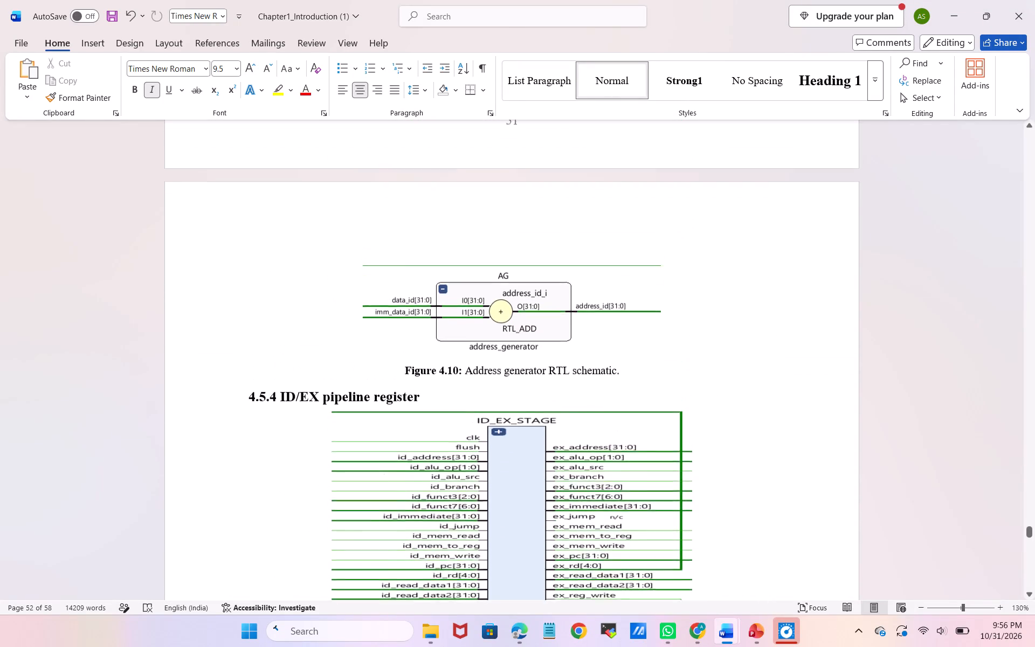
{"action": "scroll", "coordinate": [627, 320], "scroll_direction": "up", "scroll_amount": 1}
{"action": "scroll", "coordinate": [549, 328], "scroll_direction": "down", "scroll_amount": 1}
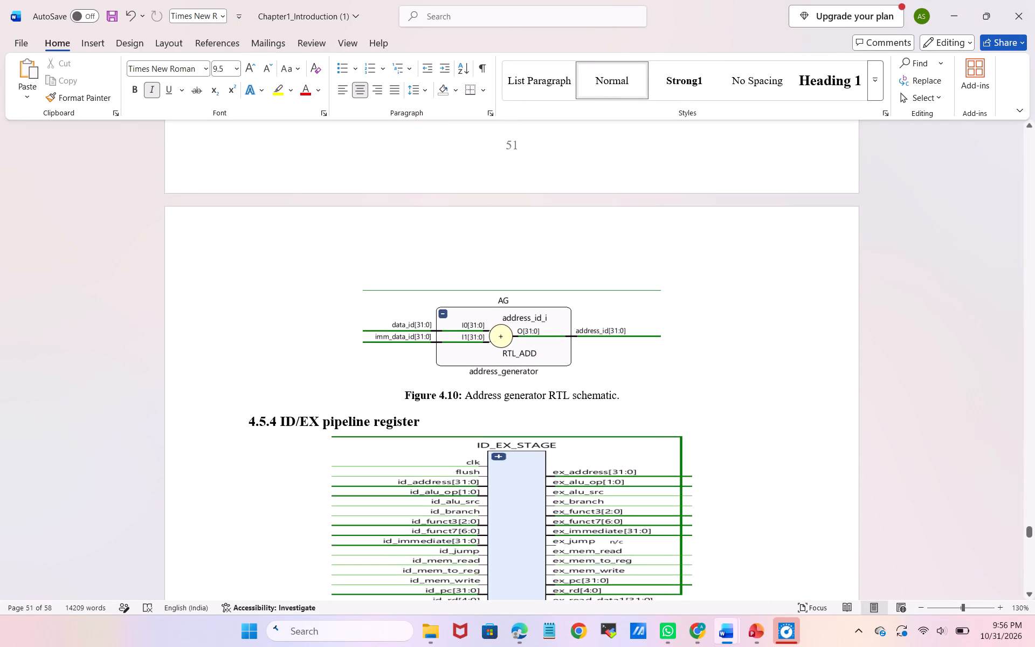
{"action": "scroll", "coordinate": [549, 328], "scroll_direction": "down", "scroll_amount": 5}
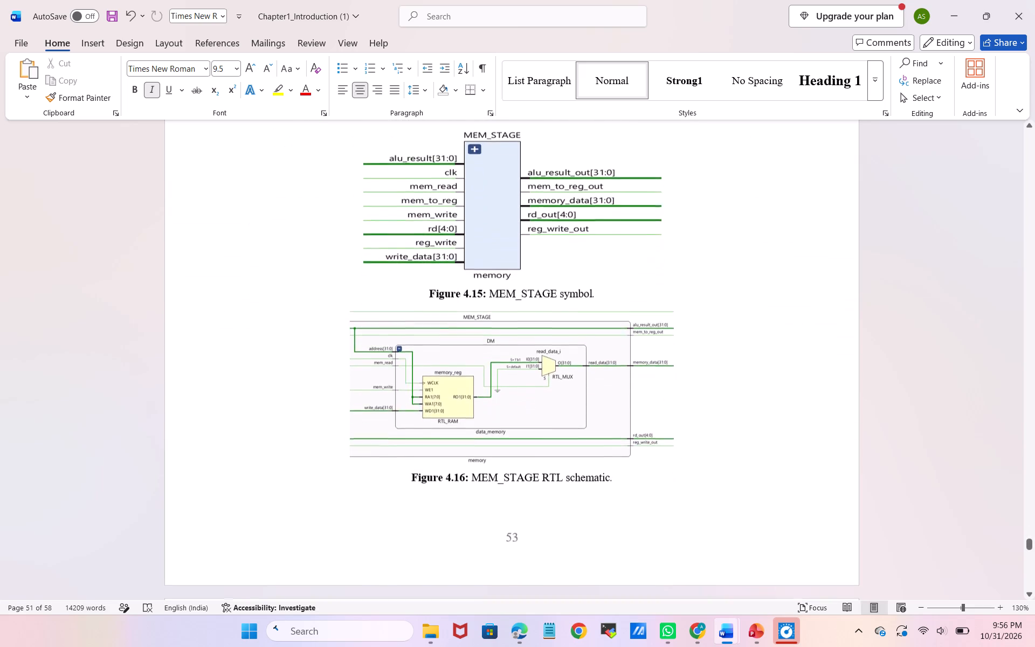
Shrink the MEM_WB_STAGE symbol under section 4.5.8 proportionally to about two thirds of its width.
{"action": "scroll", "coordinate": [549, 328], "scroll_direction": "down", "scroll_amount": 2}
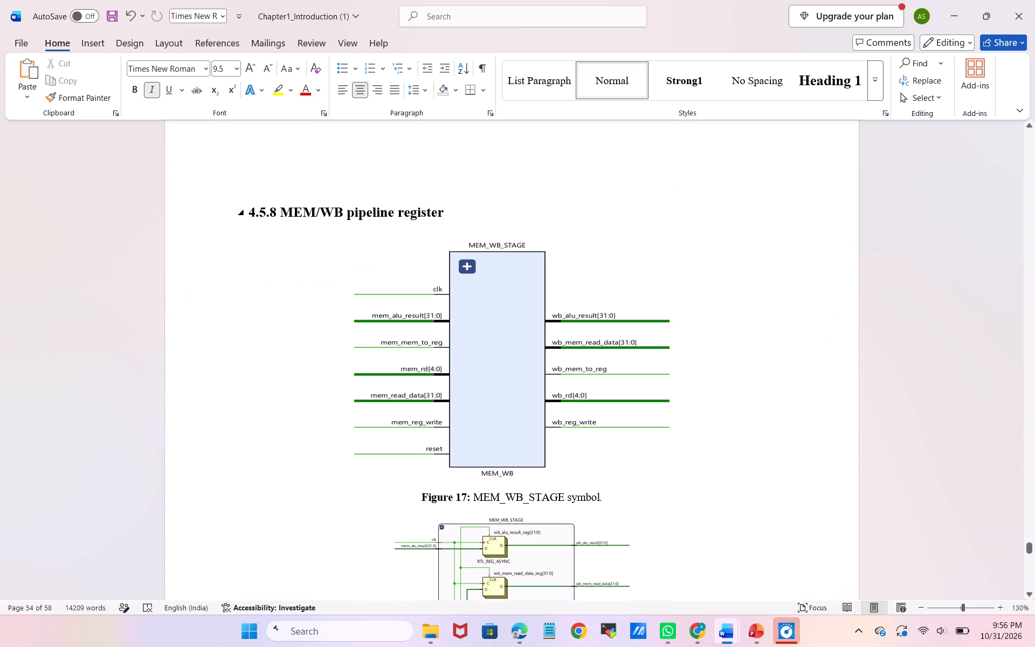
{"action": "left_click", "coordinate": [454, 208]}
{"action": "left_click", "coordinate": [454, 208]}
{"action": "left_click_drag", "start_coordinate": [454, 208], "coordinate": [292, 201]}
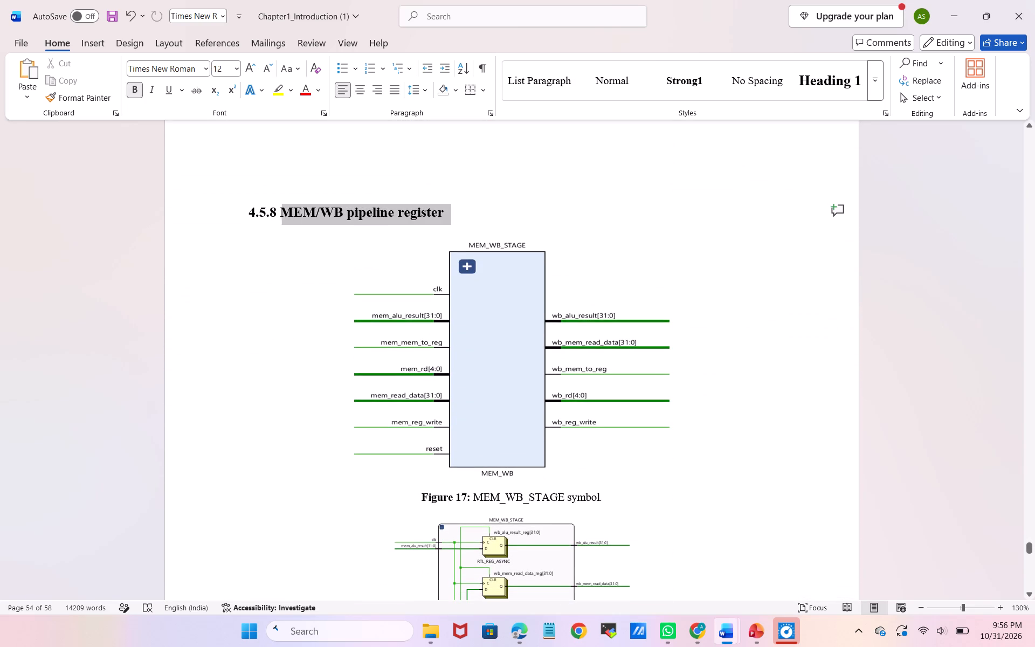
{"action": "left_click_drag", "start_coordinate": [292, 201], "coordinate": [282, 197]}
{"action": "left_click", "coordinate": [335, 277]}
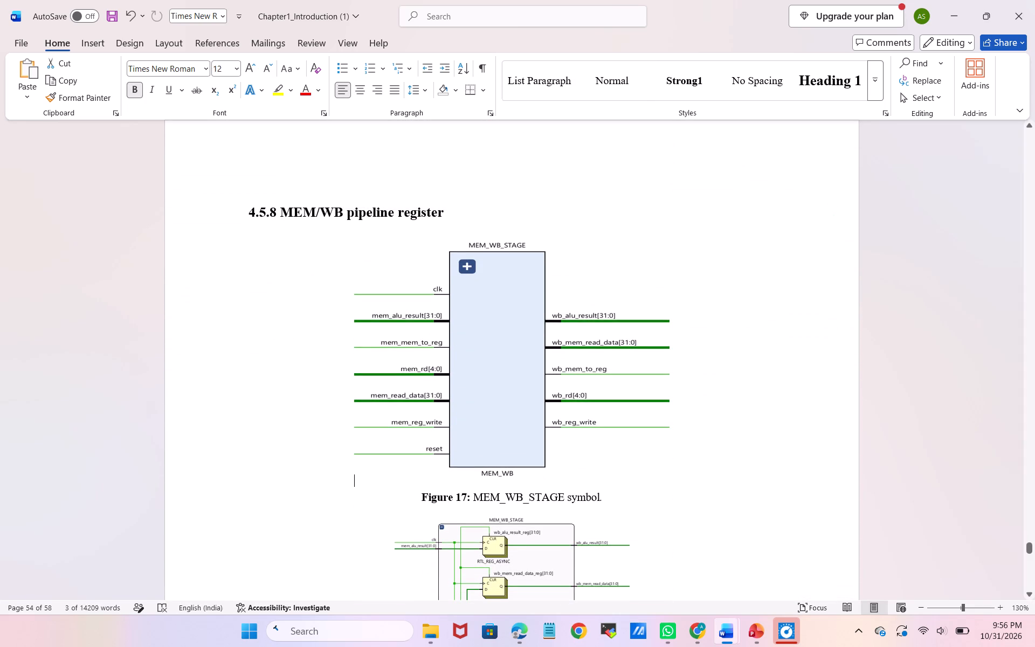
{"action": "left_click", "coordinate": [492, 379]}
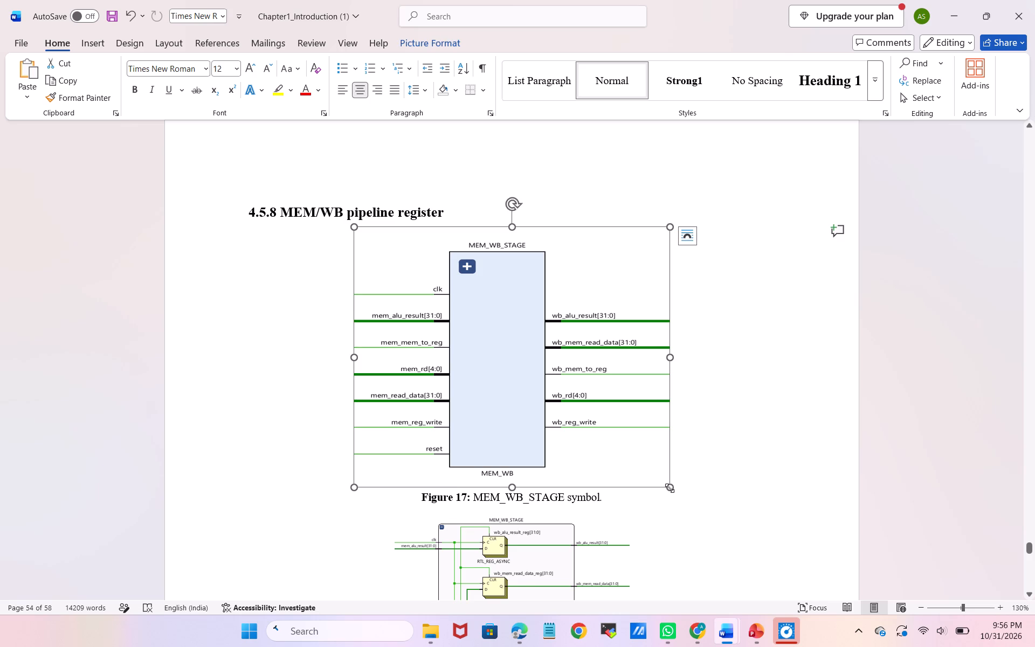
{"action": "left_click_drag", "start_coordinate": [670, 488], "coordinate": [565, 336]}
{"action": "left_click", "coordinate": [696, 397]}
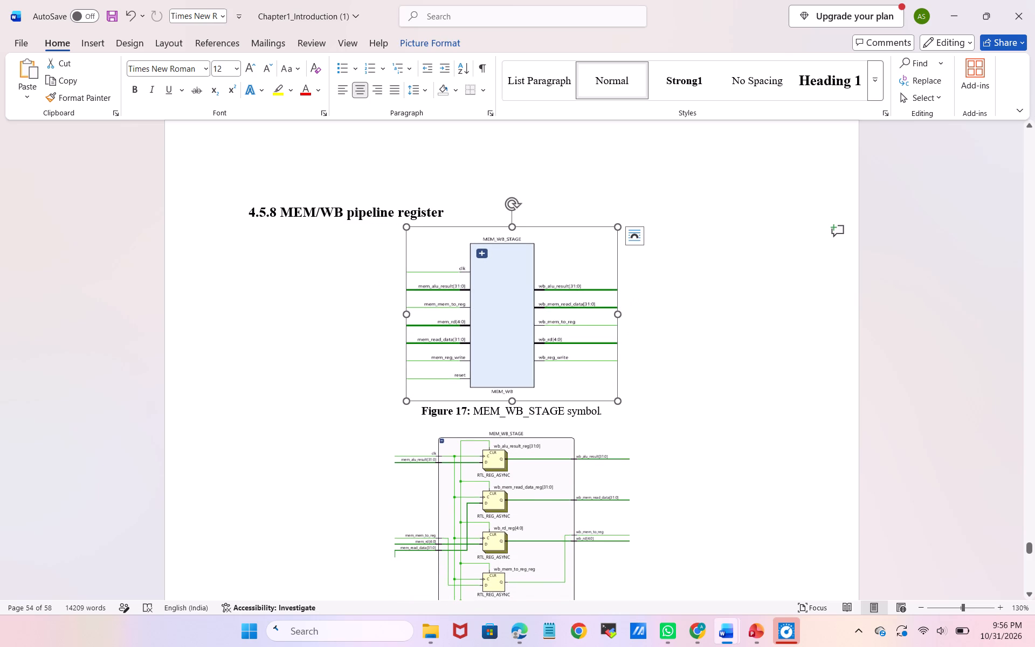
Shrink the Figure 4.22 forwarding unit RTL schematic proportionally to about three quarters of its width.
{"action": "scroll", "coordinate": [696, 397], "scroll_direction": "down", "scroll_amount": 4}
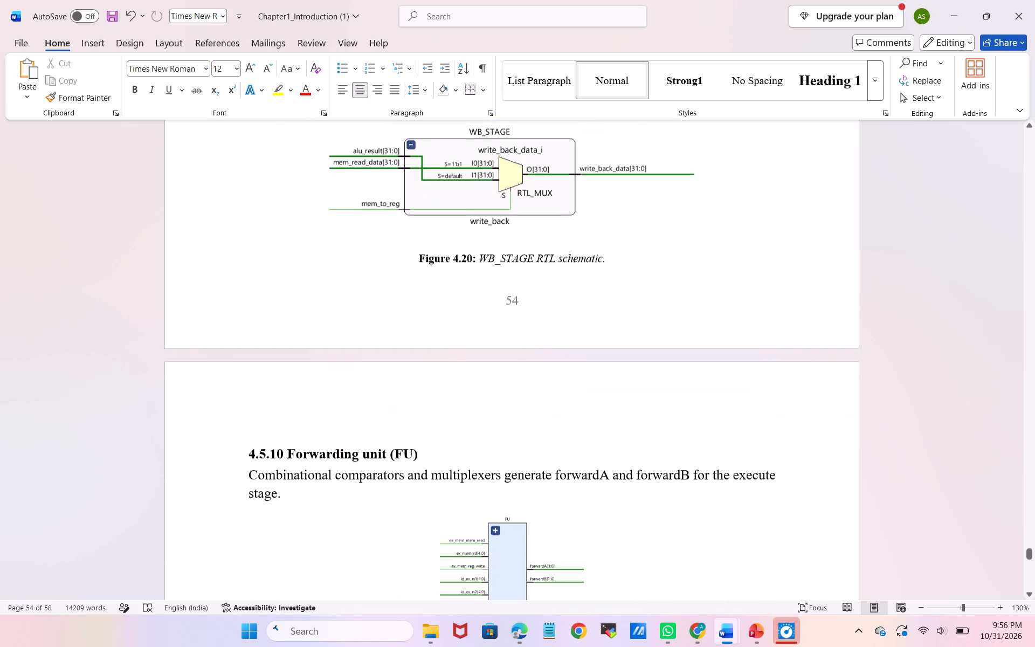
{"action": "scroll", "coordinate": [696, 397], "scroll_direction": "down", "scroll_amount": 3}
{"action": "left_click", "coordinate": [696, 397]}
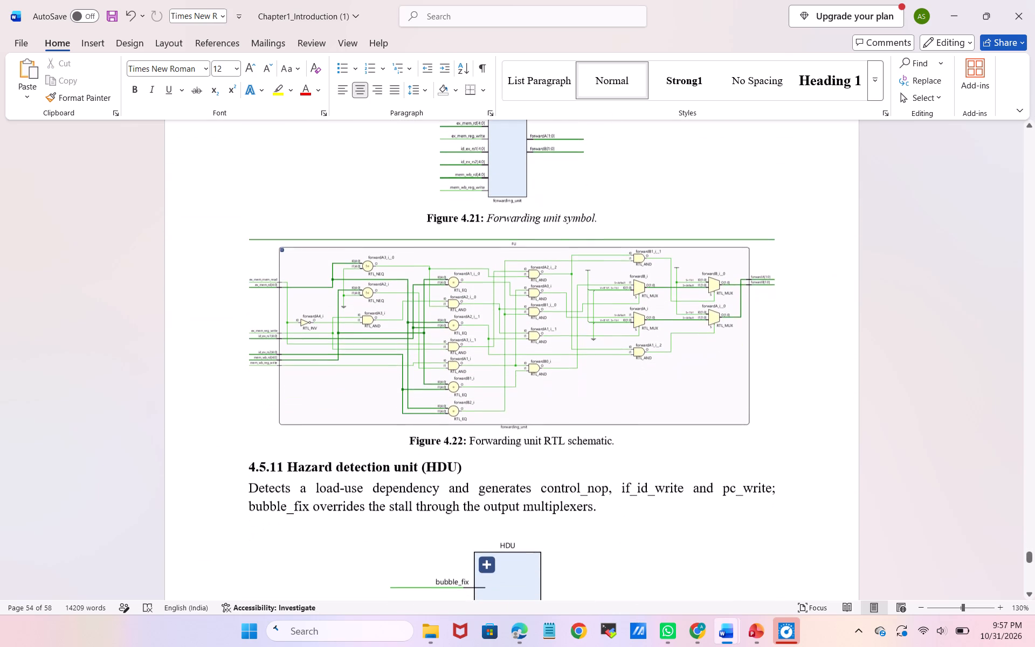
{"action": "left_click_drag", "start_coordinate": [774, 421], "coordinate": [644, 326]}
{"action": "left_click", "coordinate": [754, 349]}
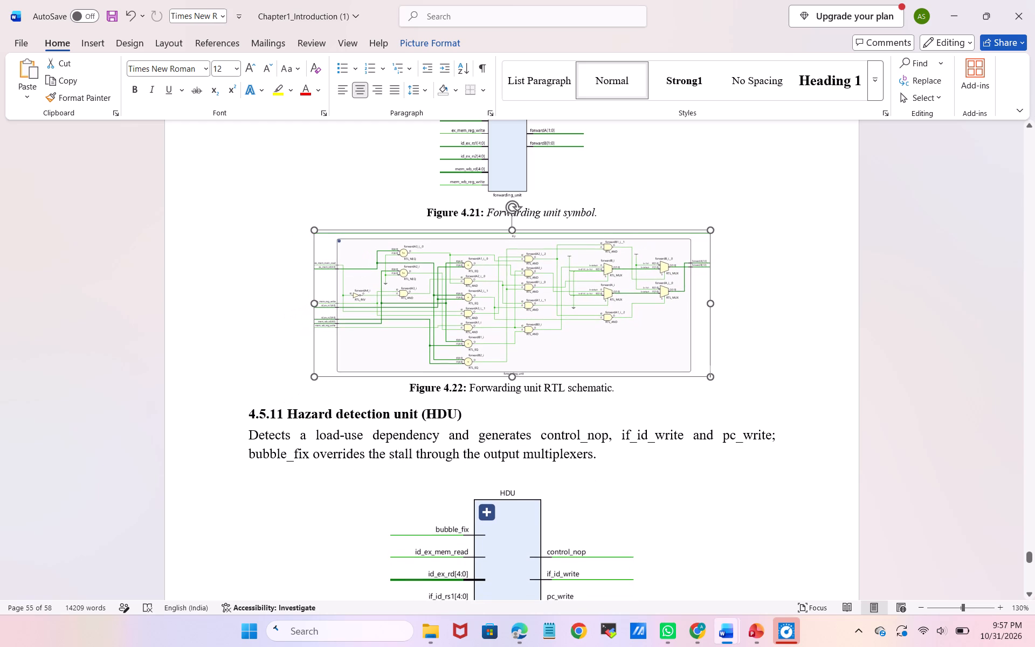
Shrink the Figure 4.23 HDU symbol proportionally to about half its width so the Figure 4.24 schematic fits on page 55.
{"action": "scroll", "coordinate": [754, 349], "scroll_direction": "down", "scroll_amount": 2}
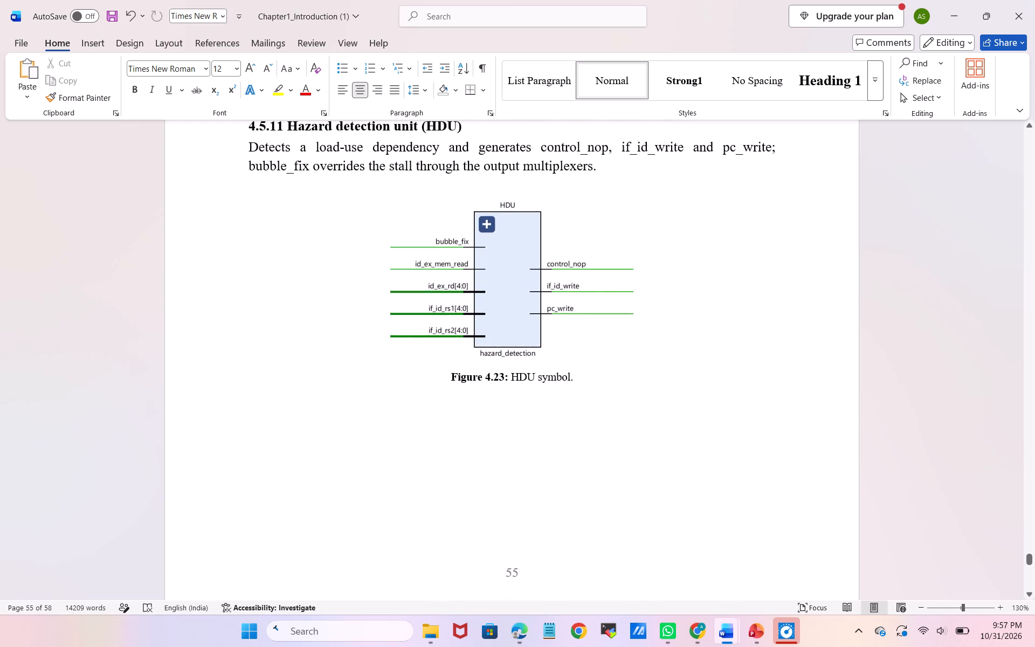
{"action": "scroll", "coordinate": [754, 349], "scroll_direction": "down", "scroll_amount": 1}
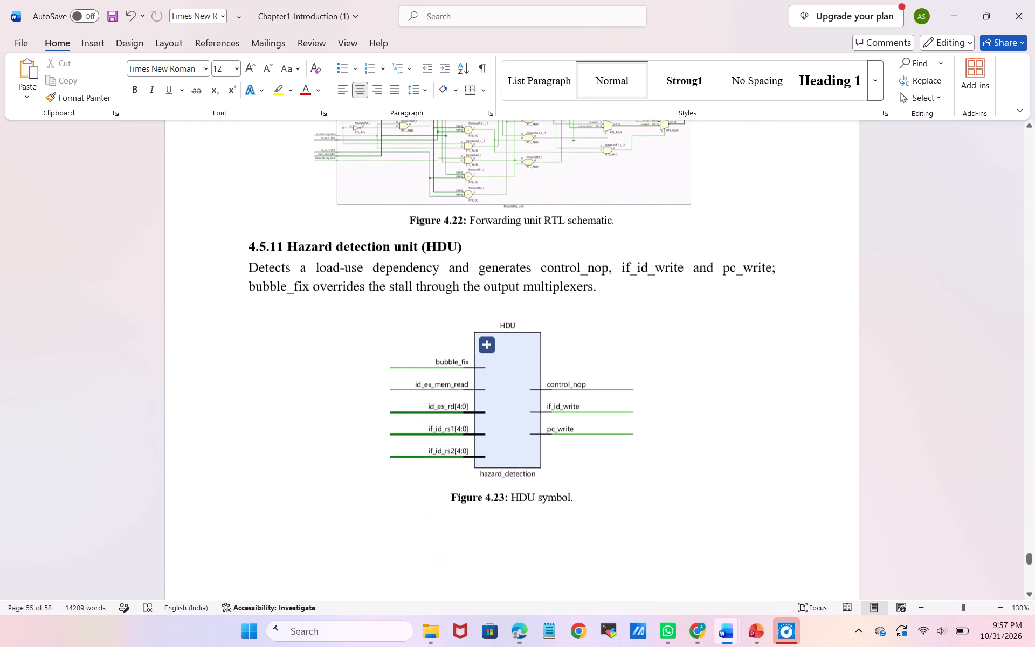
{"action": "scroll", "coordinate": [754, 349], "scroll_direction": "down", "scroll_amount": 1}
{"action": "left_click", "coordinate": [537, 312]}
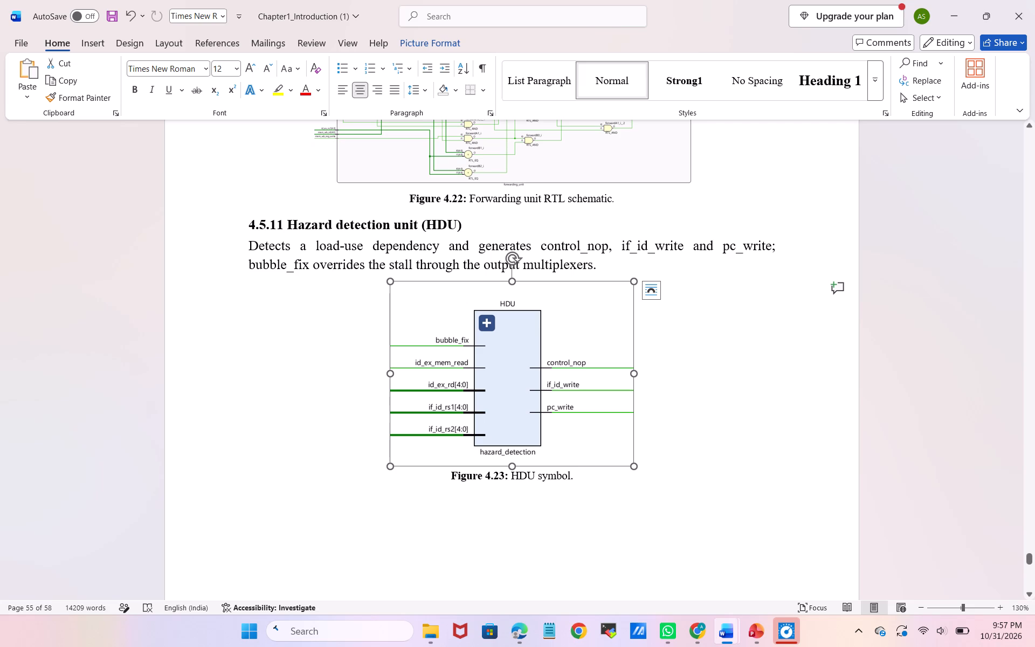
{"action": "left_click_drag", "start_coordinate": [633, 464], "coordinate": [510, 375]}
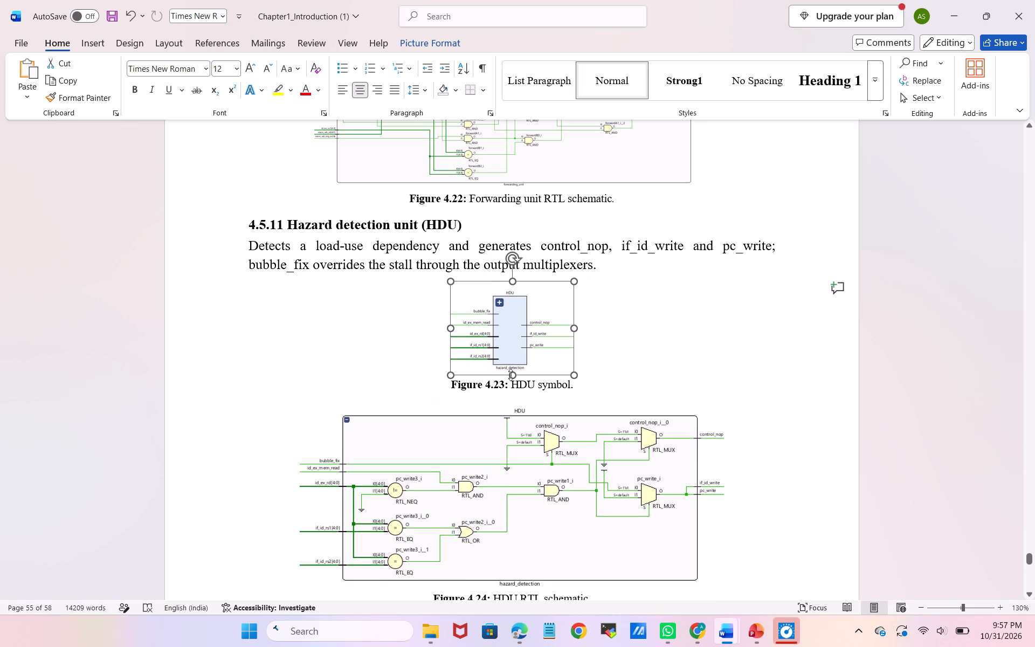
{"action": "left_click", "coordinate": [619, 364]}
Enlarge the Figure 4.23 HDU symbol slightly so the stranded 4.5.12 heading moves to page 56 with its text.
{"action": "scroll", "coordinate": [619, 364], "scroll_direction": "down", "scroll_amount": 3}
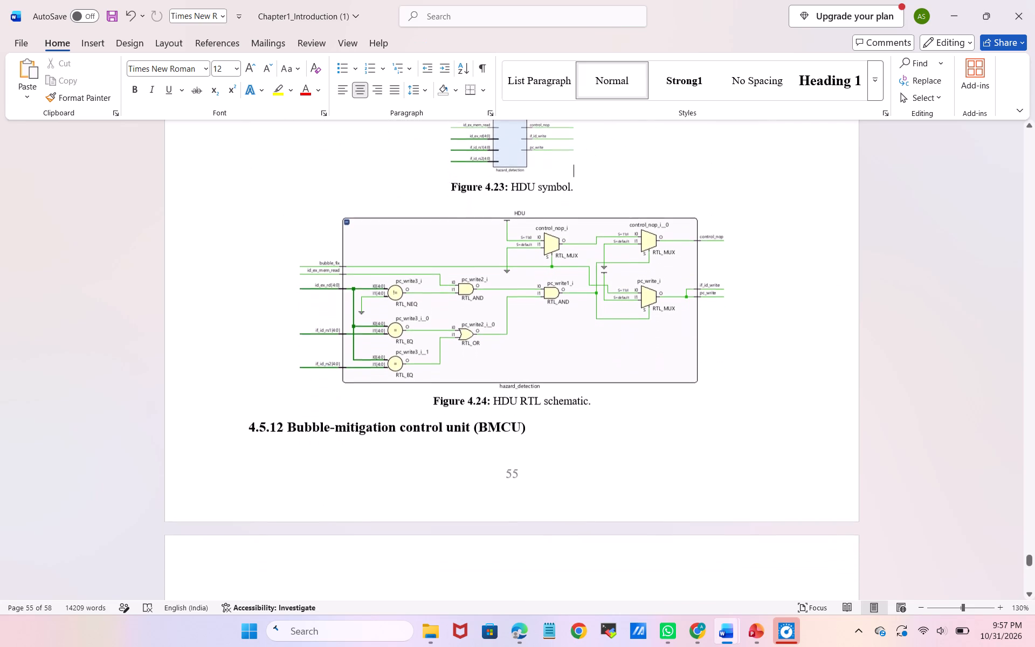
{"action": "left_click", "coordinate": [563, 184]}
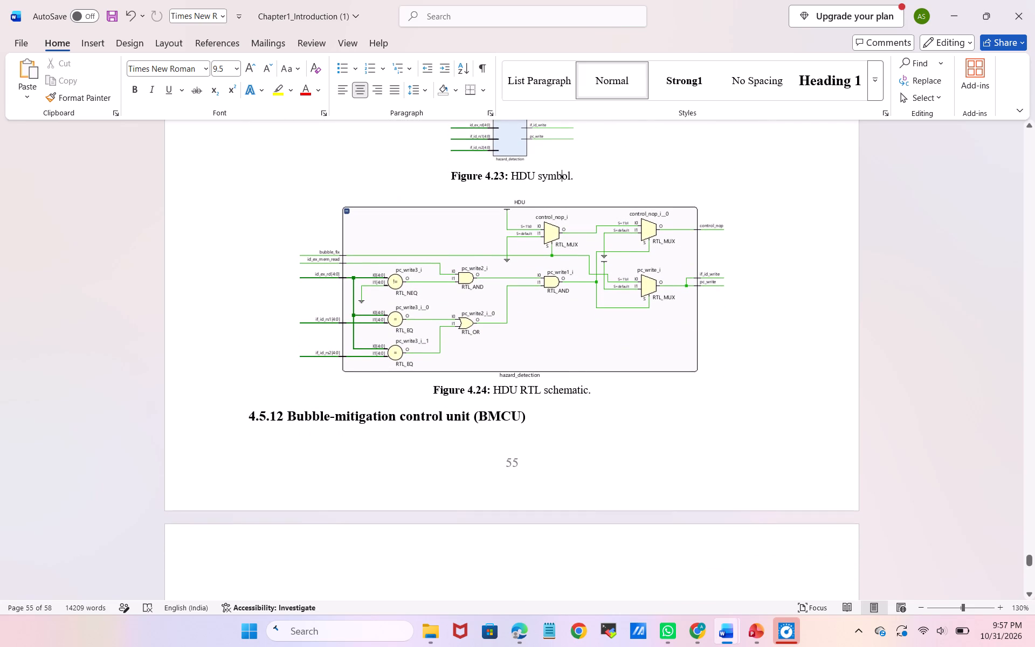
{"action": "scroll", "coordinate": [551, 162], "scroll_direction": "up", "scroll_amount": 1}
{"action": "left_click", "coordinate": [551, 162]}
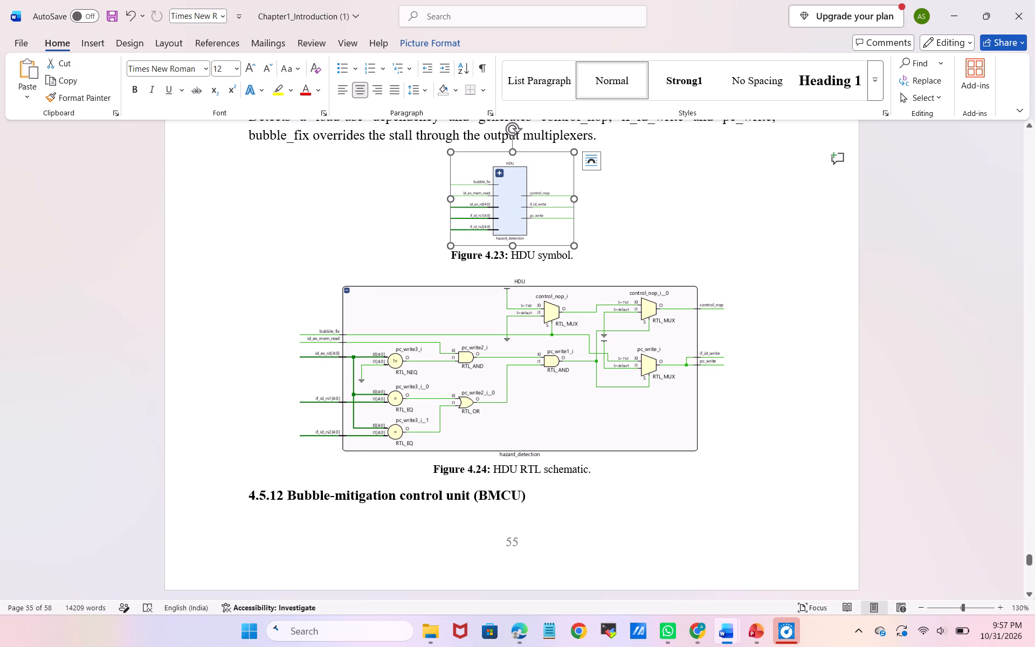
{"action": "left_click_drag", "start_coordinate": [573, 248], "coordinate": [584, 250]}
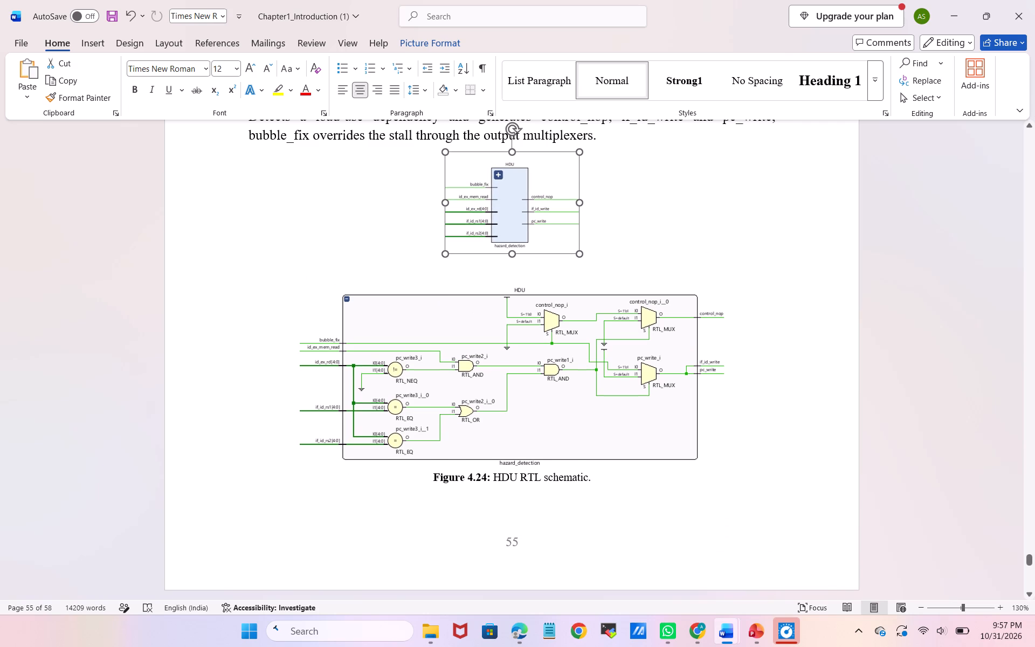
{"action": "left_click_drag", "start_coordinate": [584, 250], "coordinate": [584, 250]}
{"action": "left_click", "coordinate": [645, 244]}
Shrink the Figure 4.26 BMCU RTL schematic under section 4.5.12 slightly, to just under 95% of its width.
{"action": "scroll", "coordinate": [645, 244], "scroll_direction": "down", "scroll_amount": 2}
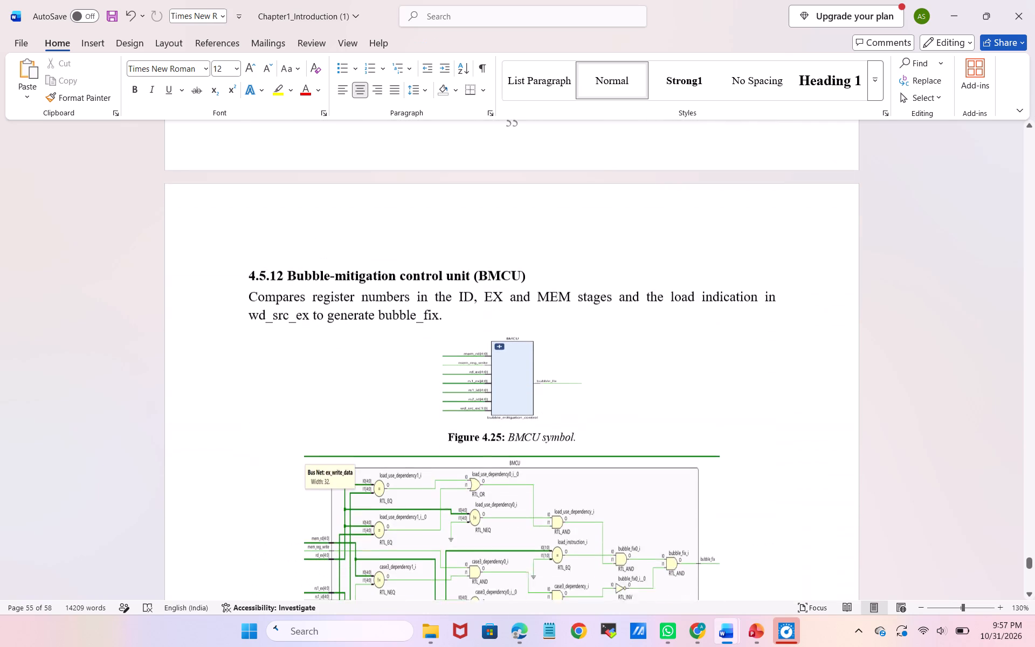
{"action": "scroll", "coordinate": [645, 244], "scroll_direction": "down", "scroll_amount": 5}
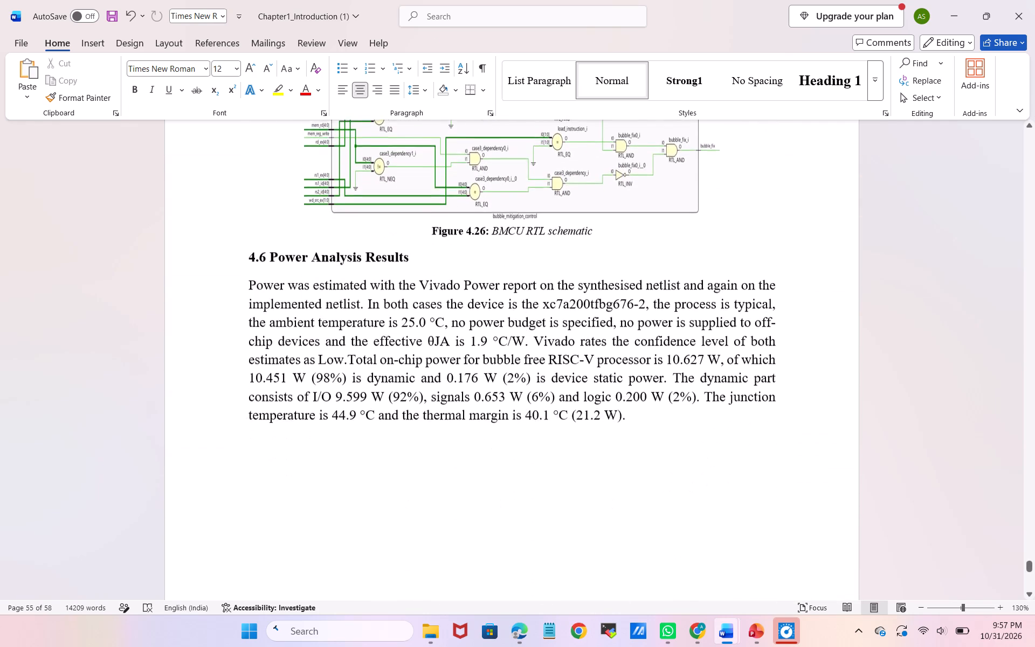
{"action": "scroll", "coordinate": [645, 244], "scroll_direction": "up", "scroll_amount": 1}
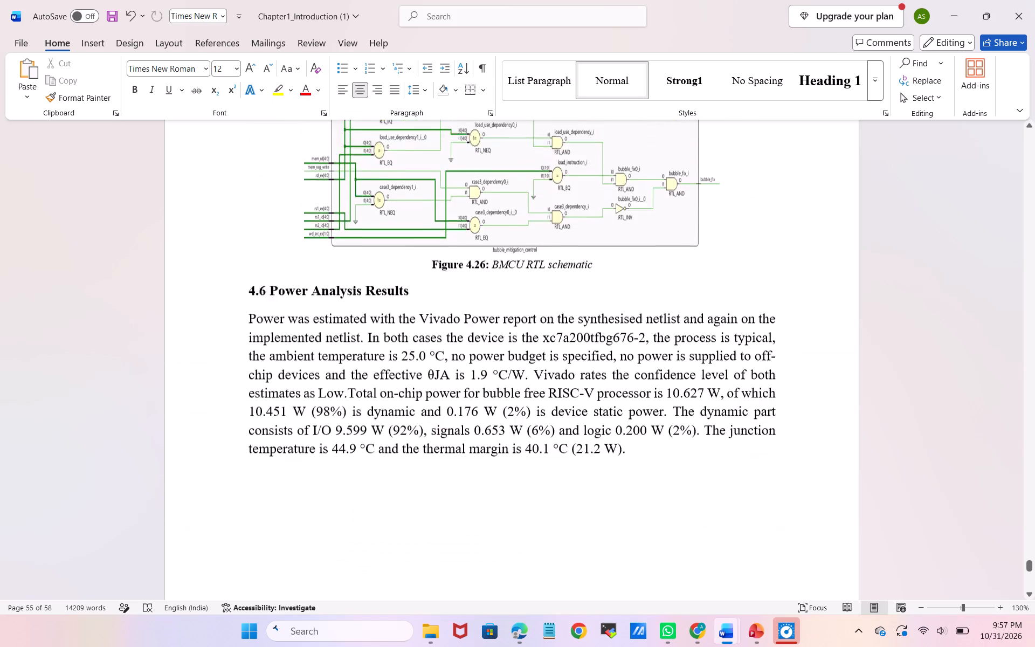
{"action": "scroll", "coordinate": [645, 244], "scroll_direction": "up", "scroll_amount": 2}
{"action": "left_click", "coordinate": [687, 460]}
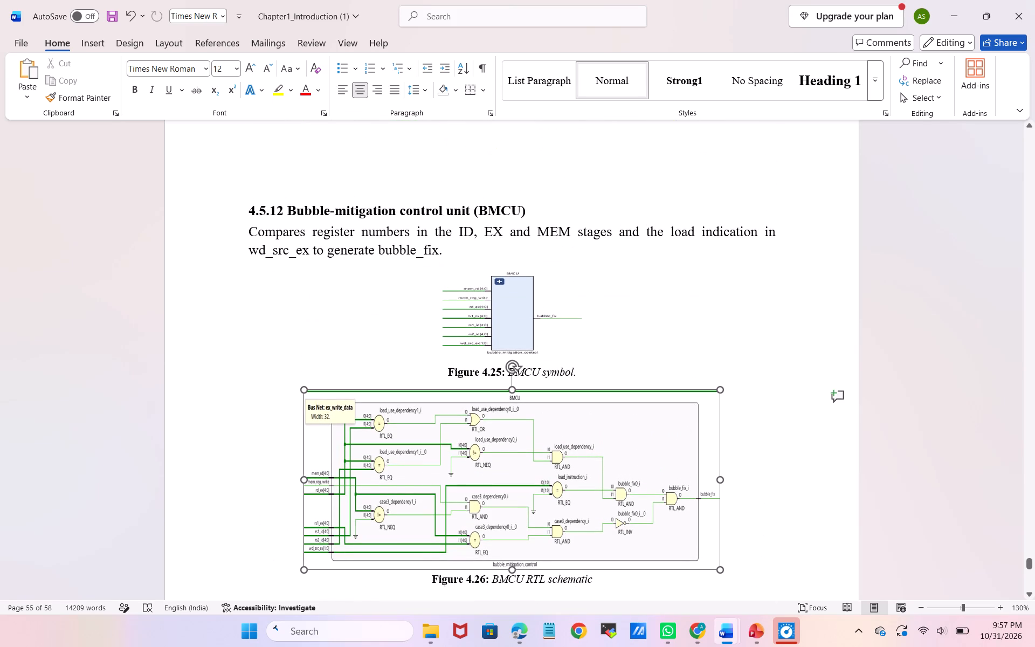
{"action": "left_click_drag", "start_coordinate": [714, 569], "coordinate": [694, 539]}
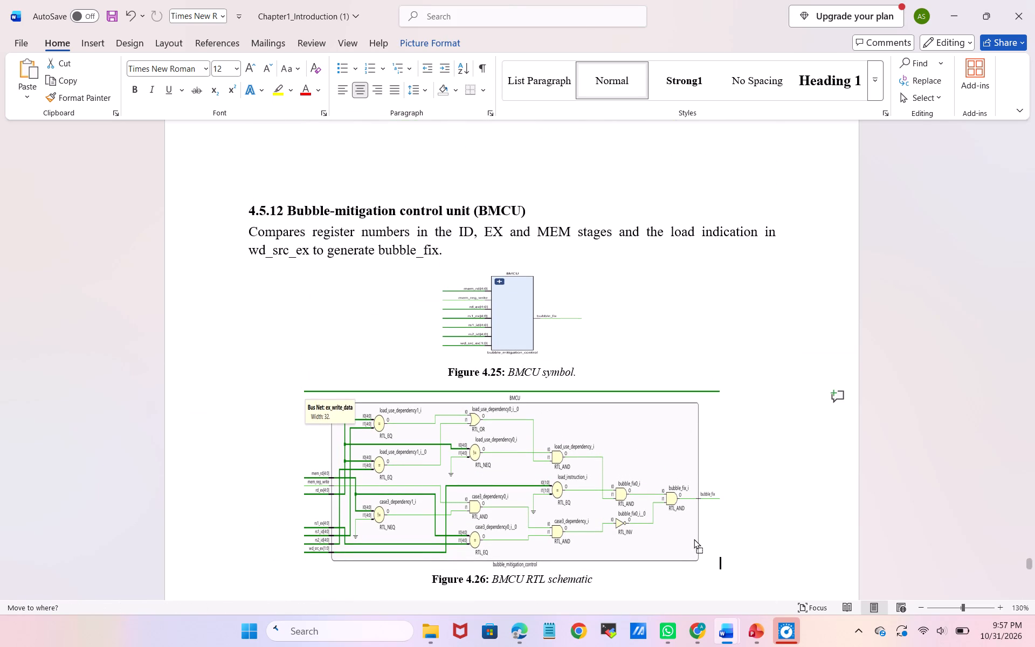
{"action": "left_click_drag", "start_coordinate": [694, 539], "coordinate": [686, 528]}
{"action": "left_click_drag", "start_coordinate": [720, 568], "coordinate": [713, 554]}
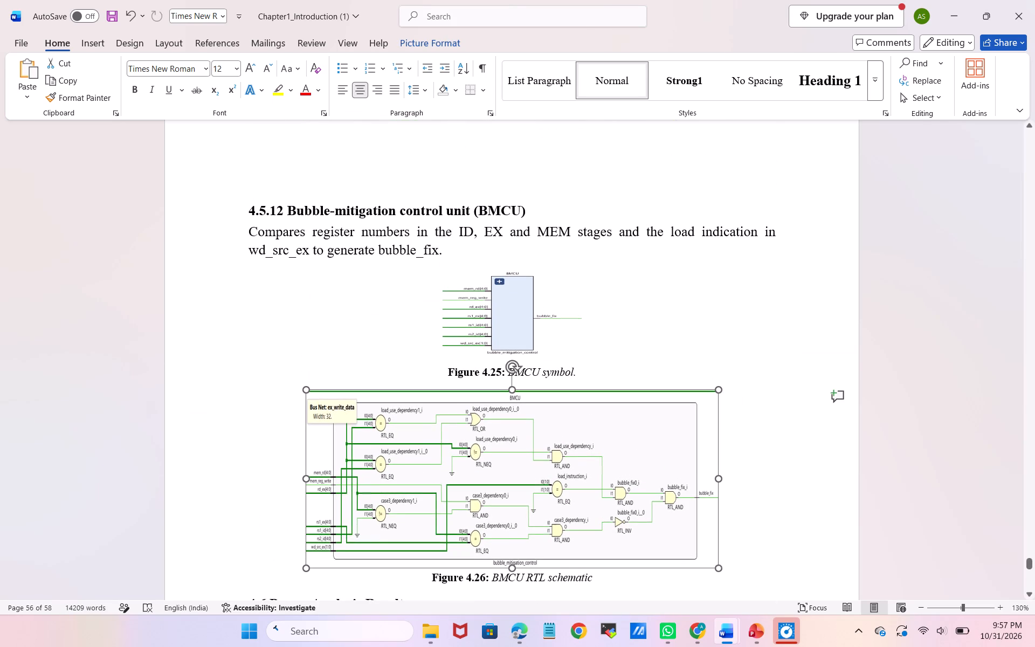
{"action": "left_click_drag", "start_coordinate": [713, 554], "coordinate": [695, 507]}
Shrink the Figure 4.27 power summary screenshot proportionally to just under nine tenths of its width so it fills the gap on page 56.
{"action": "scroll", "coordinate": [695, 507], "scroll_direction": "down", "scroll_amount": 3}
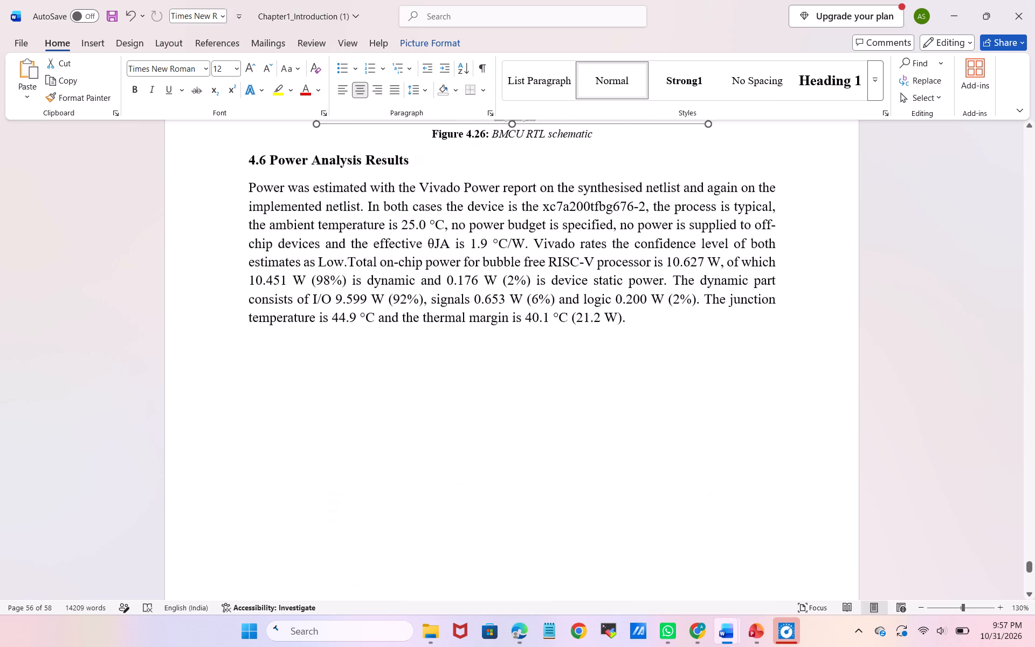
{"action": "scroll", "coordinate": [695, 507], "scroll_direction": "down", "scroll_amount": 1}
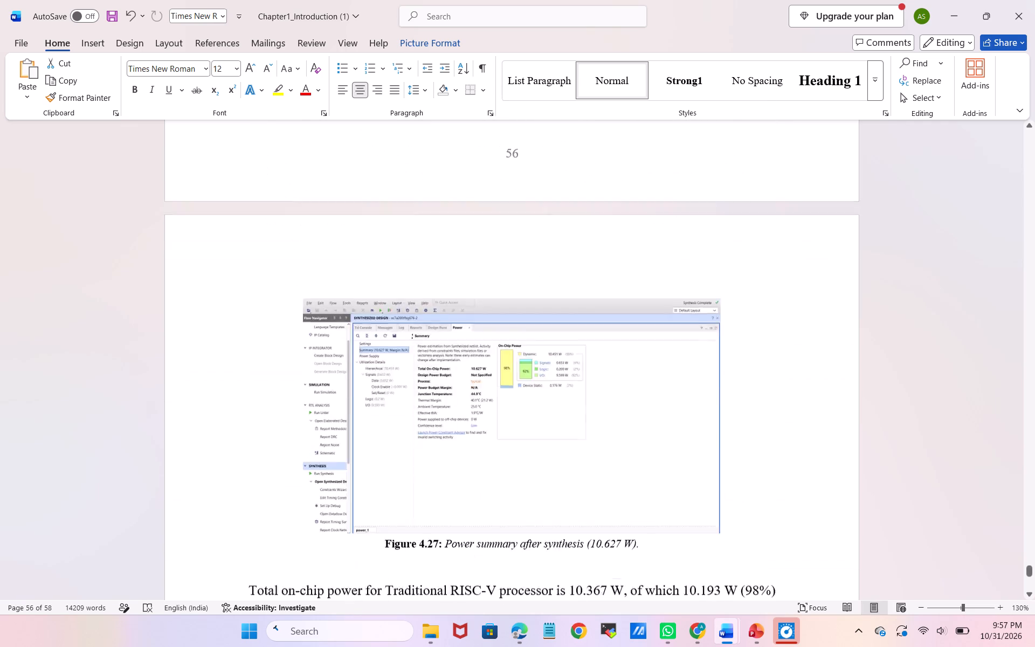
{"action": "scroll", "coordinate": [695, 507], "scroll_direction": "down", "scroll_amount": 1}
{"action": "left_click_drag", "start_coordinate": [729, 505], "coordinate": [681, 451]}
{"action": "left_click", "coordinate": [681, 451]}
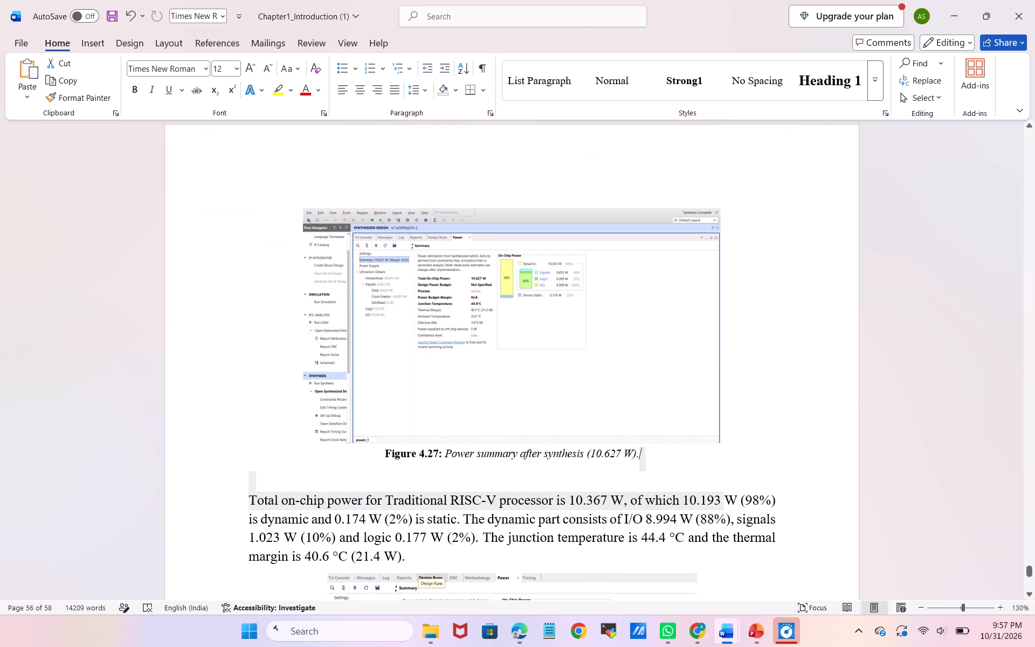
{"action": "left_click", "coordinate": [618, 380]}
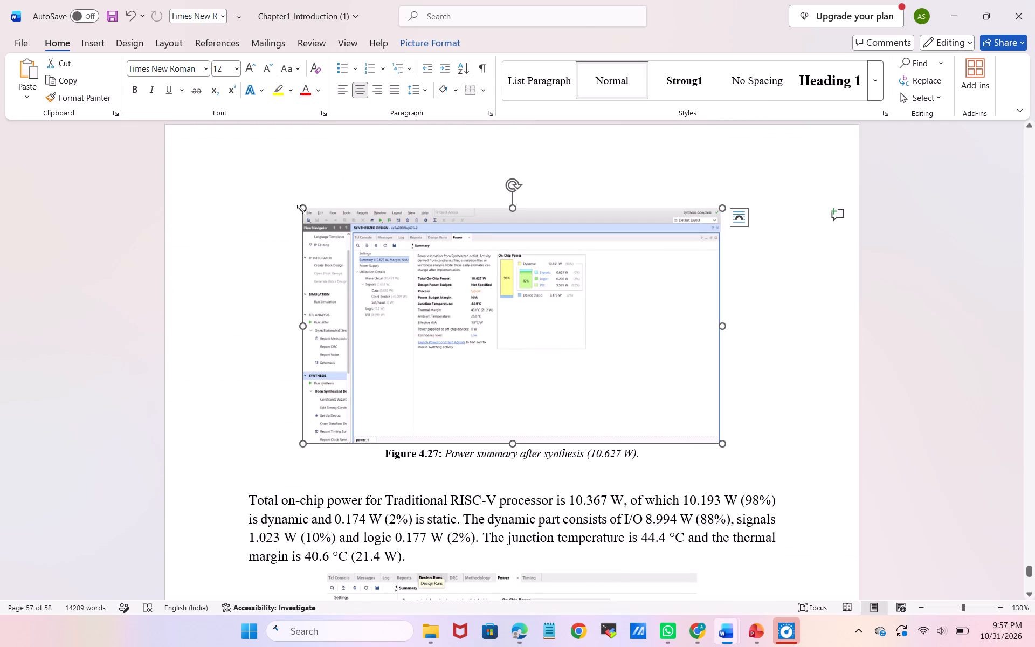
{"action": "left_click_drag", "start_coordinate": [301, 207], "coordinate": [349, 235]}
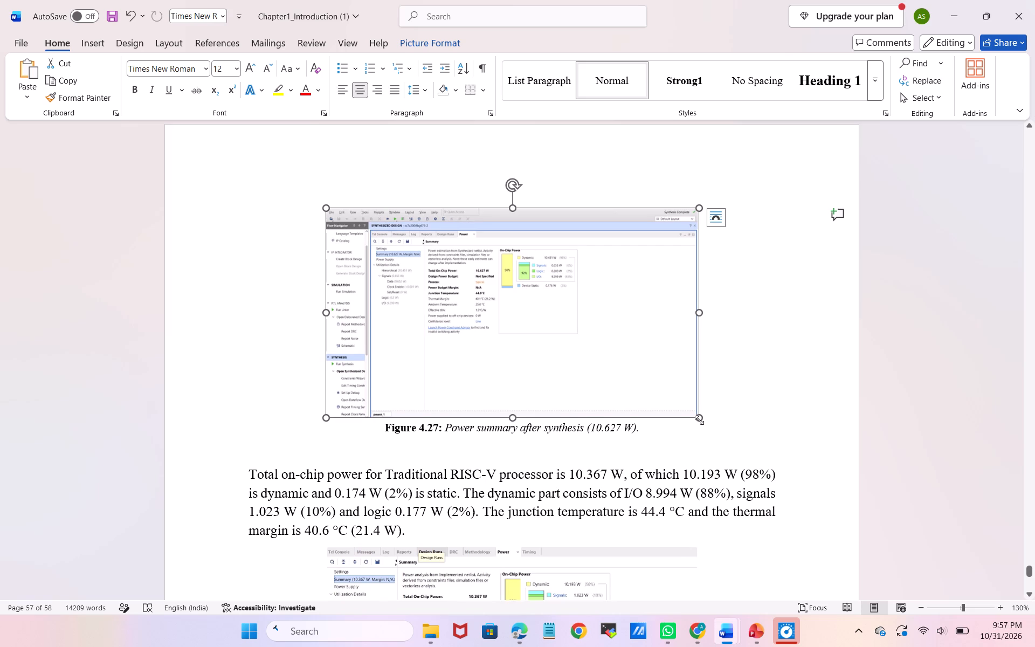
{"action": "left_click_drag", "start_coordinate": [699, 420], "coordinate": [638, 364]}
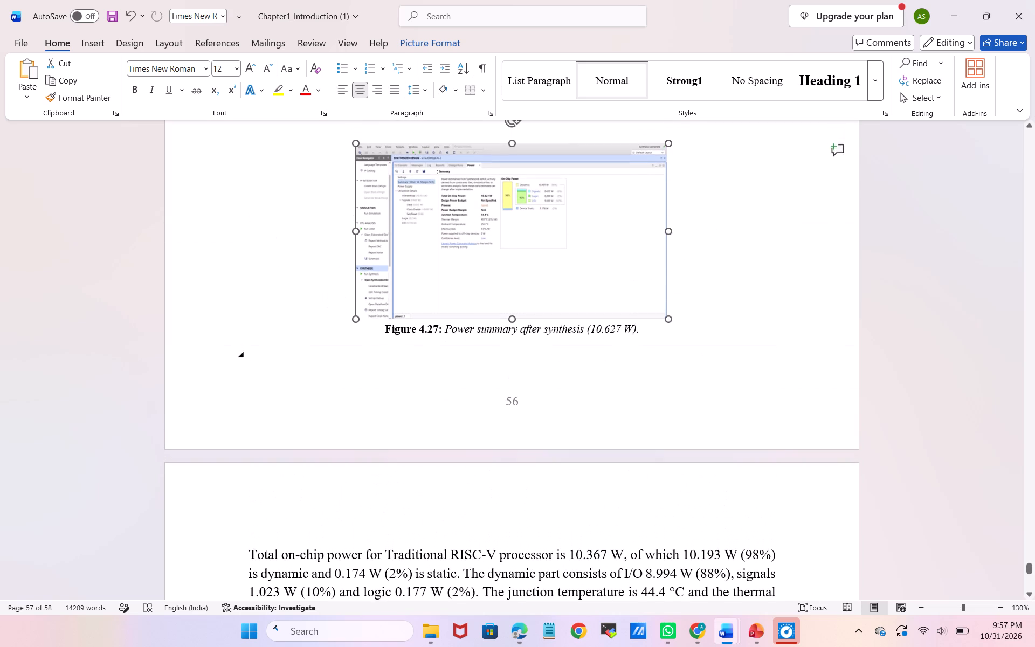
{"action": "left_click_drag", "start_coordinate": [665, 318], "coordinate": [677, 325]}
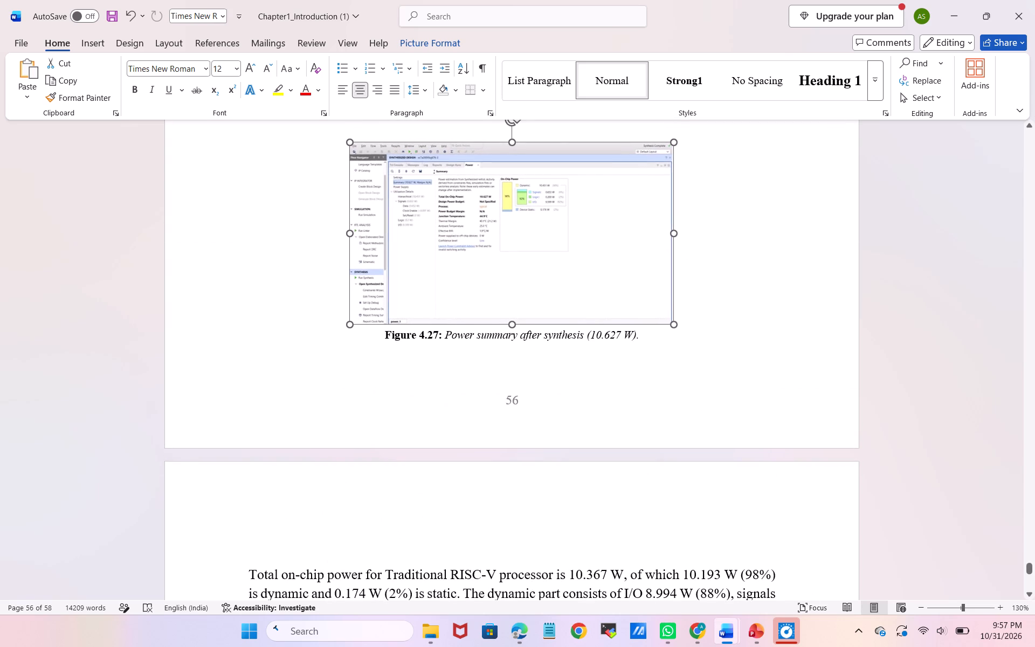
{"action": "left_click_drag", "start_coordinate": [677, 325], "coordinate": [714, 355]}
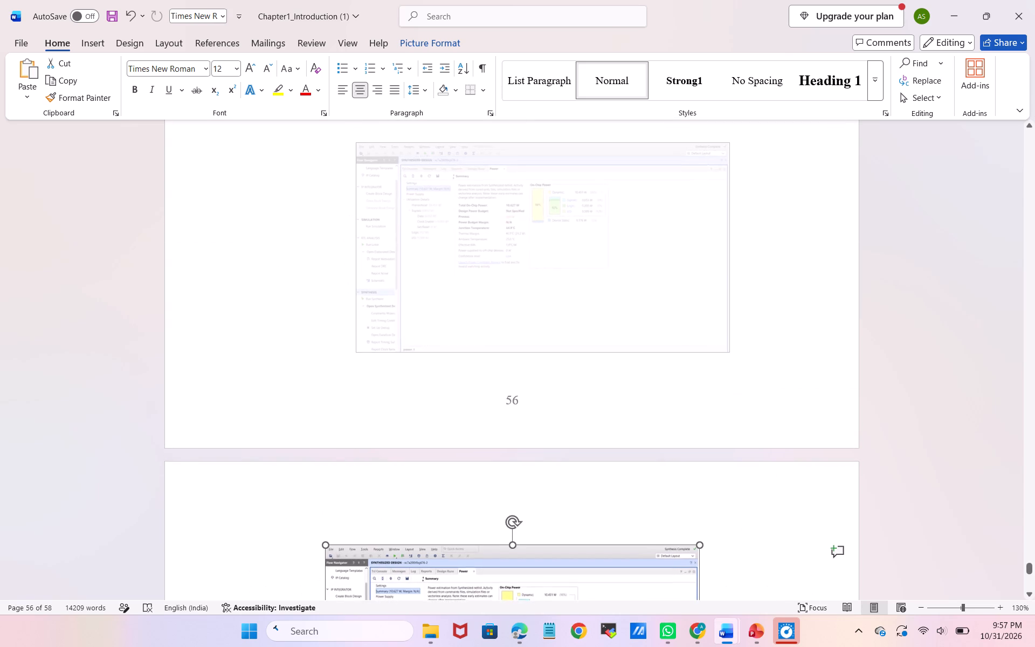
{"action": "left_click_drag", "start_coordinate": [714, 355], "coordinate": [686, 347]}
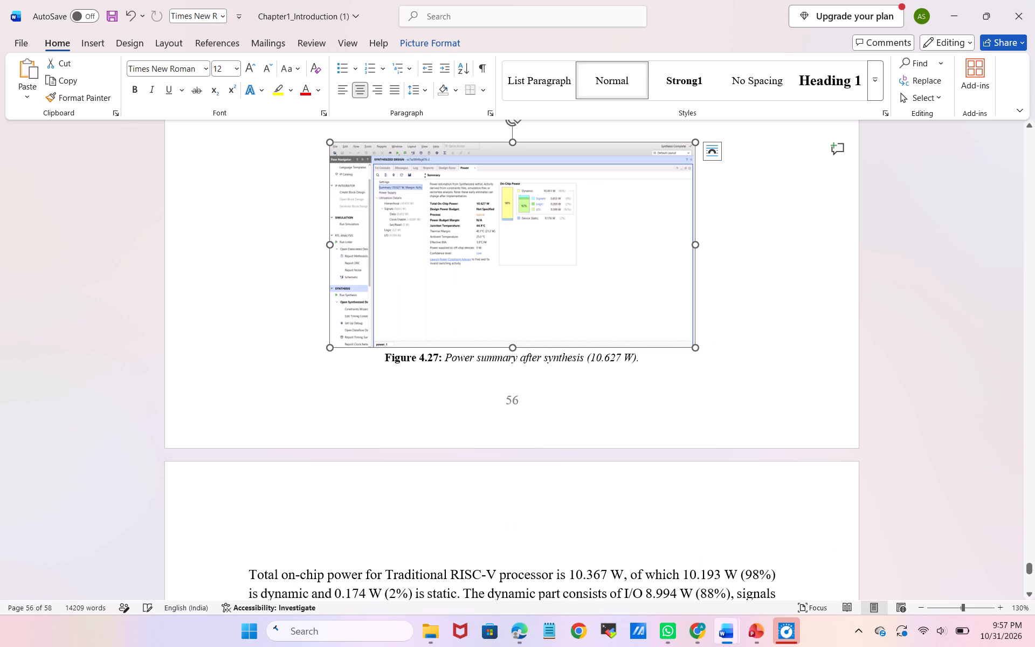
Crop the Figure 4.27 screenshot to the Synthesized Design power summary, cutting off the Flow Navigator sidebar and the top menu and toolbar rows.
{"action": "right_click", "coordinate": [541, 219]}
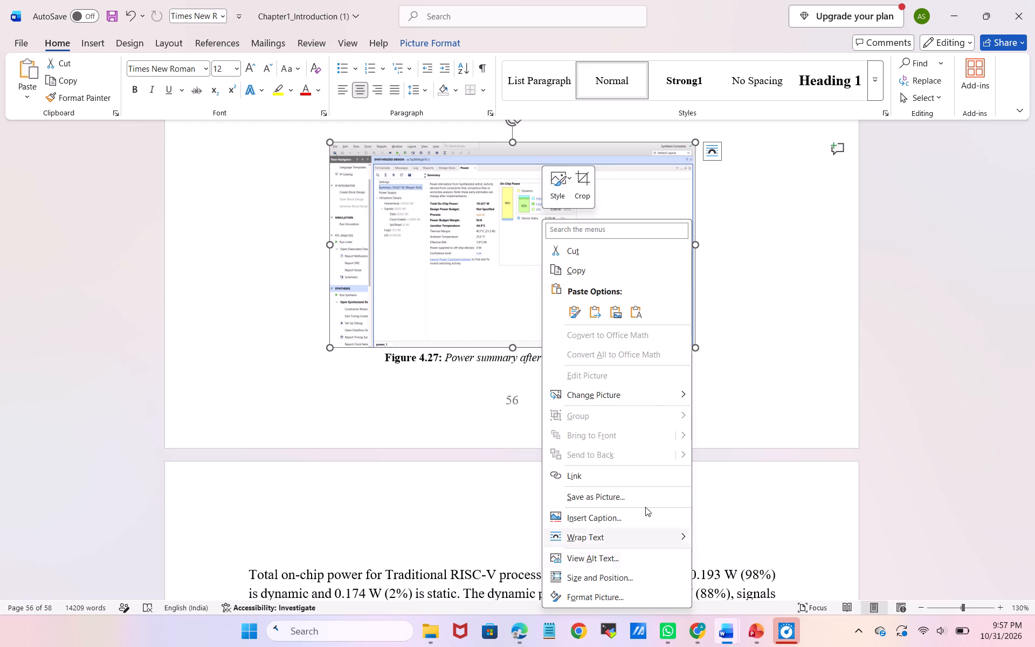
{"action": "left_click", "coordinate": [577, 182]}
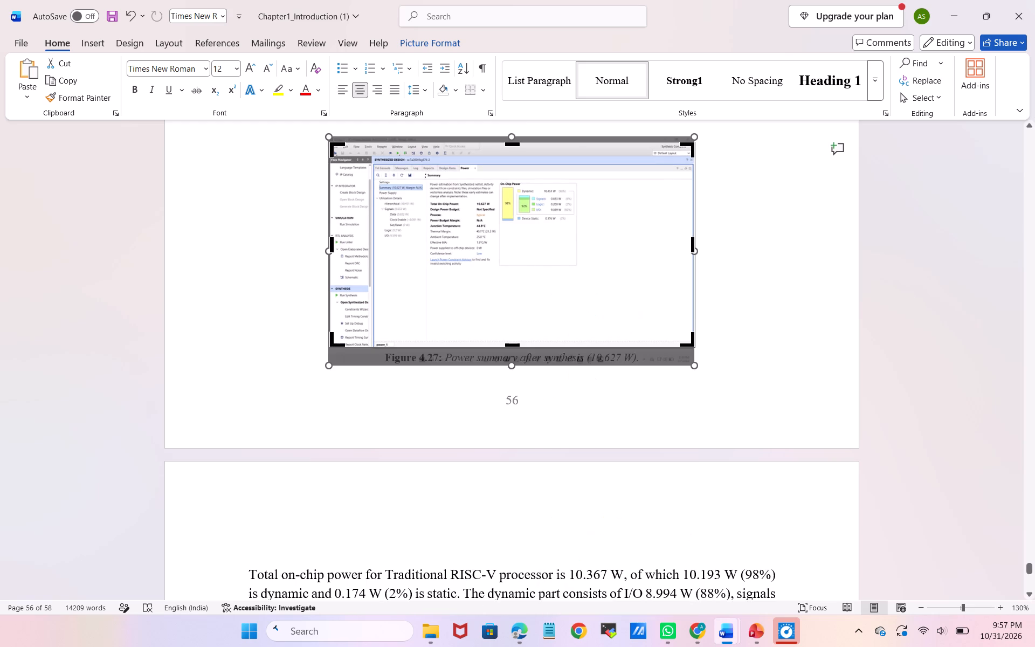
{"action": "left_click", "coordinate": [372, 158]}
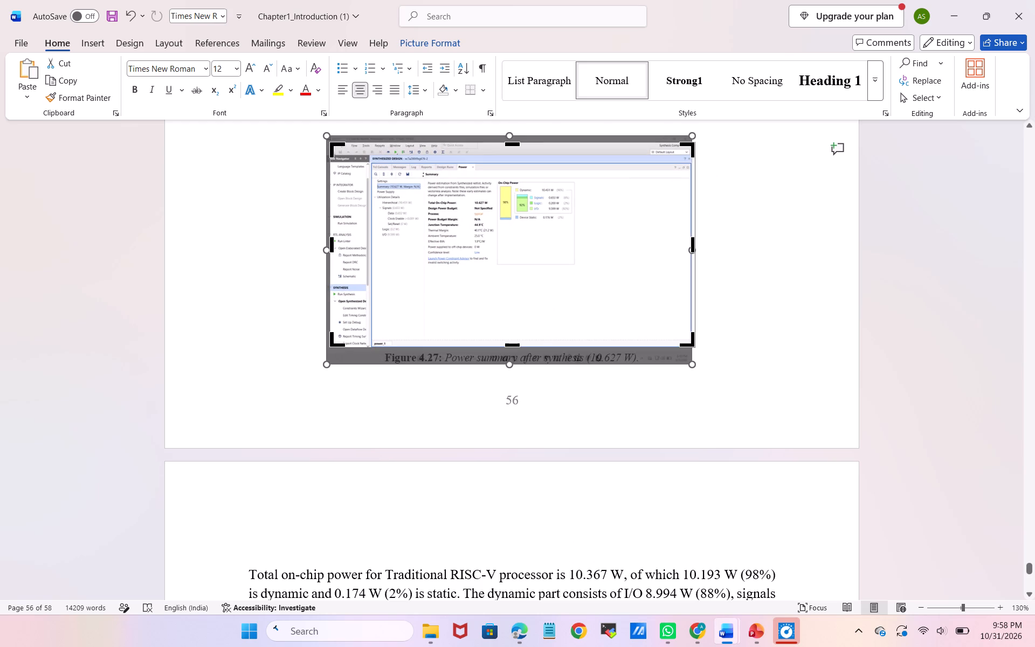
{"action": "left_click_drag", "start_coordinate": [326, 367], "coordinate": [340, 358]}
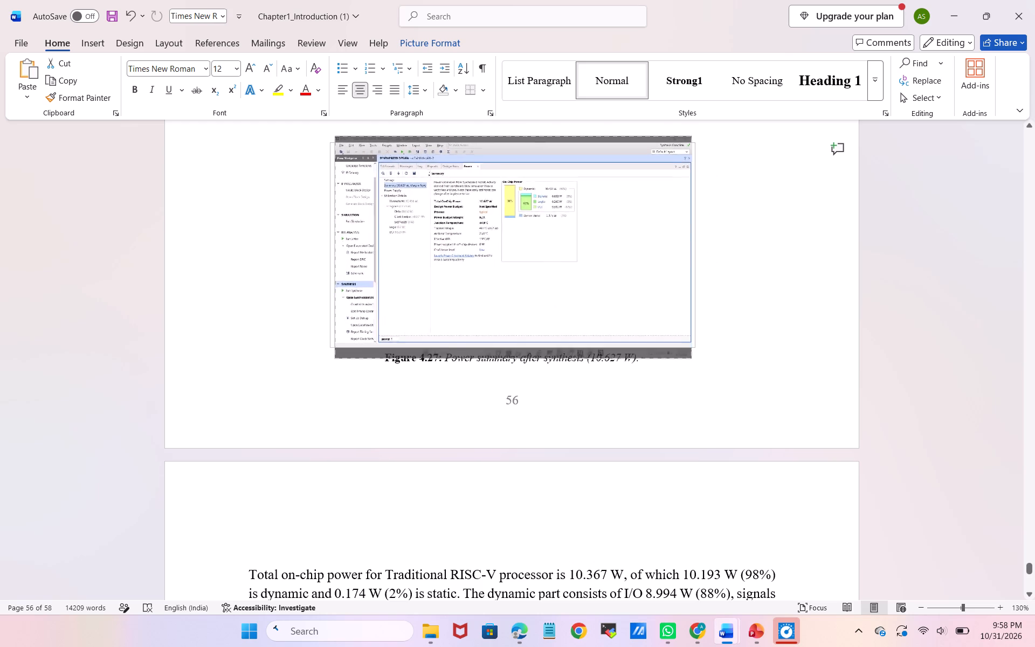
{"action": "left_click_drag", "start_coordinate": [340, 358], "coordinate": [317, 357]}
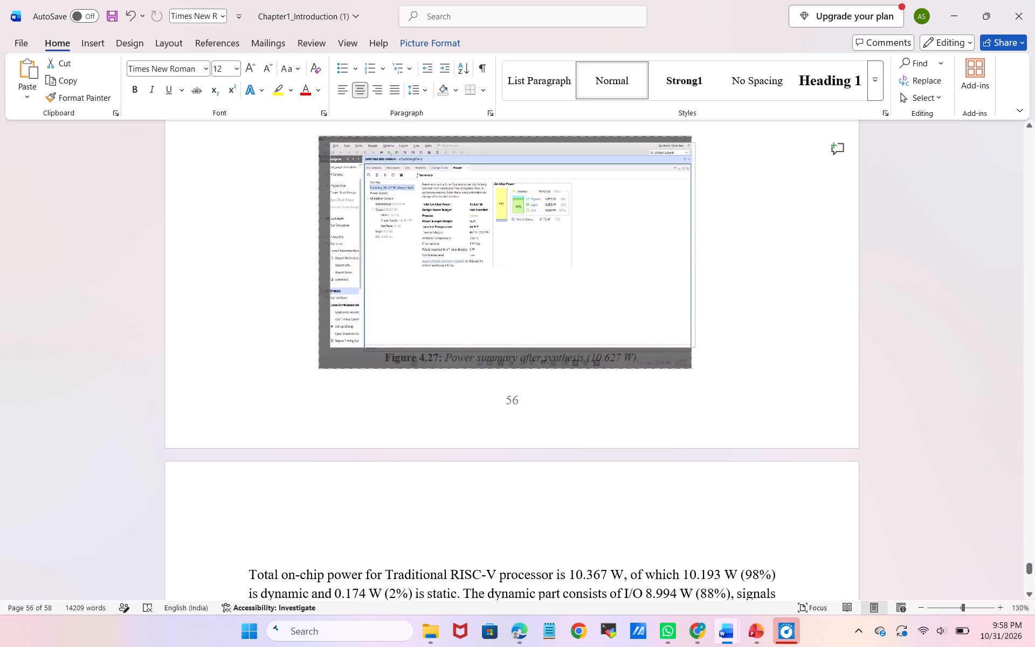
{"action": "left_click_drag", "start_coordinate": [317, 357], "coordinate": [281, 329]}
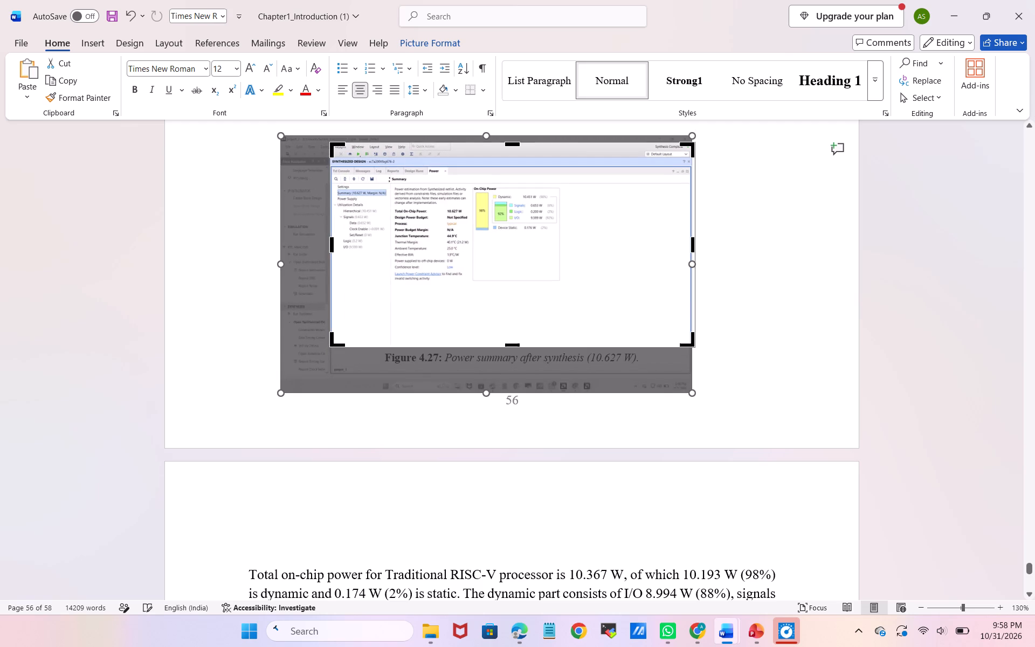
{"action": "left_click_drag", "start_coordinate": [509, 146], "coordinate": [509, 147]}
{"action": "left_click_drag", "start_coordinate": [509, 147], "coordinate": [509, 159]}
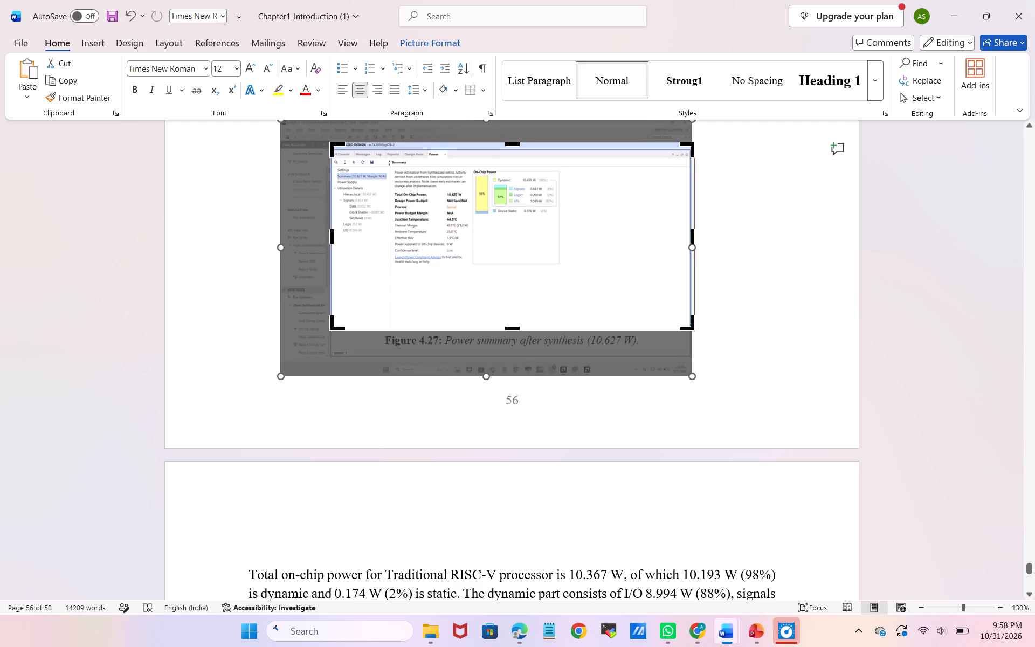
{"action": "left_click_drag", "start_coordinate": [692, 326], "coordinate": [687, 325]}
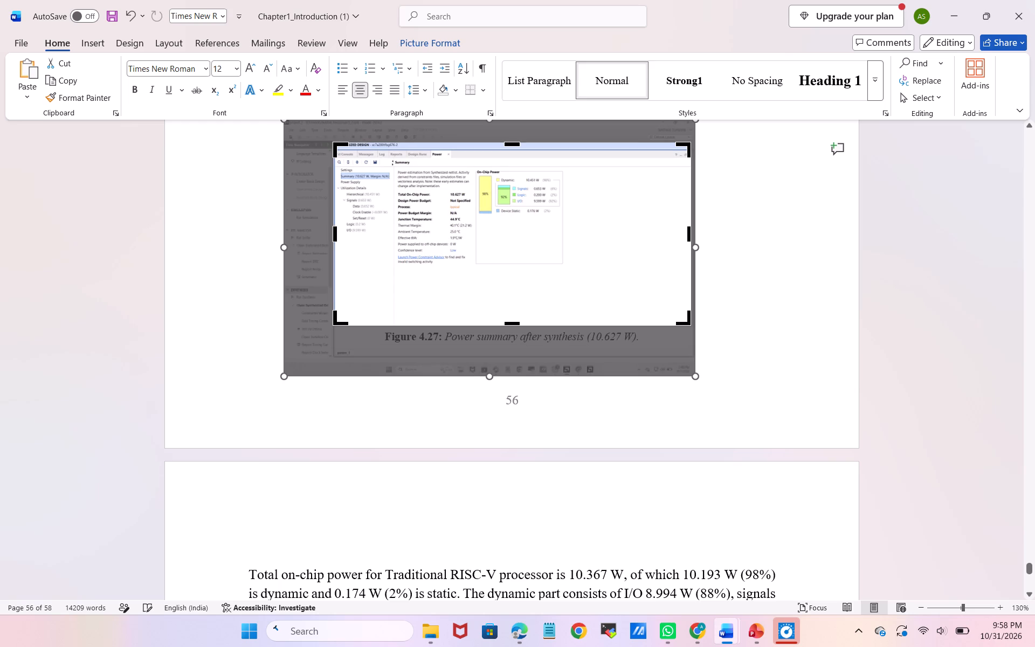
{"action": "left_click", "coordinate": [769, 309]}
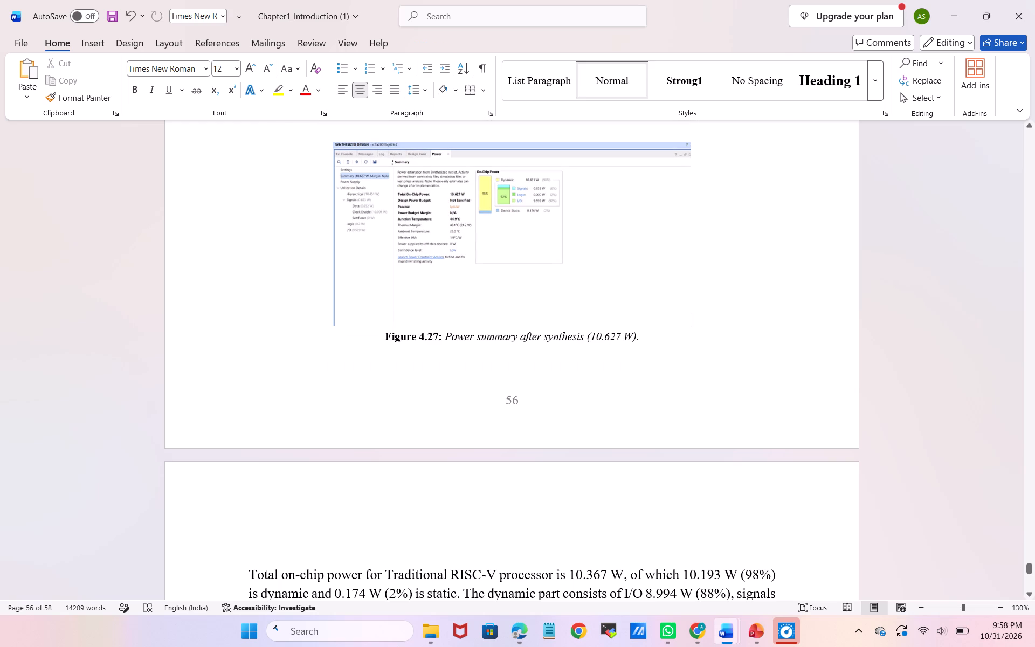
Resize the cropped Figure 4.27 screenshot proportionally to slightly larger than its cropped size, keeping it on page 56.
{"action": "scroll", "coordinate": [606, 214], "scroll_direction": "up", "scroll_amount": 2, "text": "ctrl"}
{"action": "left_click", "coordinate": [532, 223]}
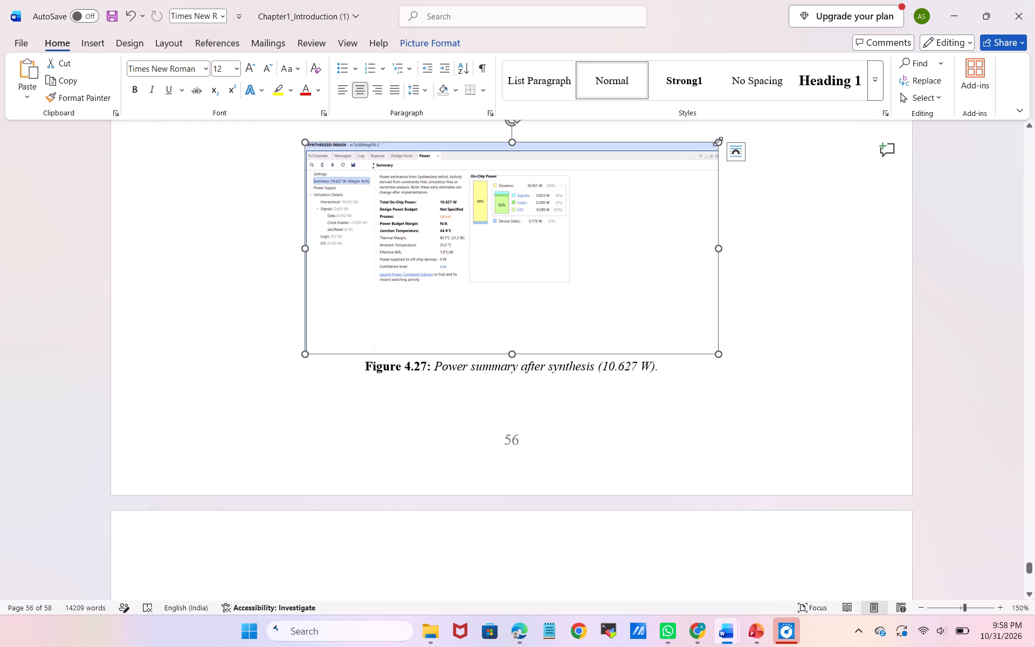
{"action": "left_click_drag", "start_coordinate": [718, 141], "coordinate": [734, 121]}
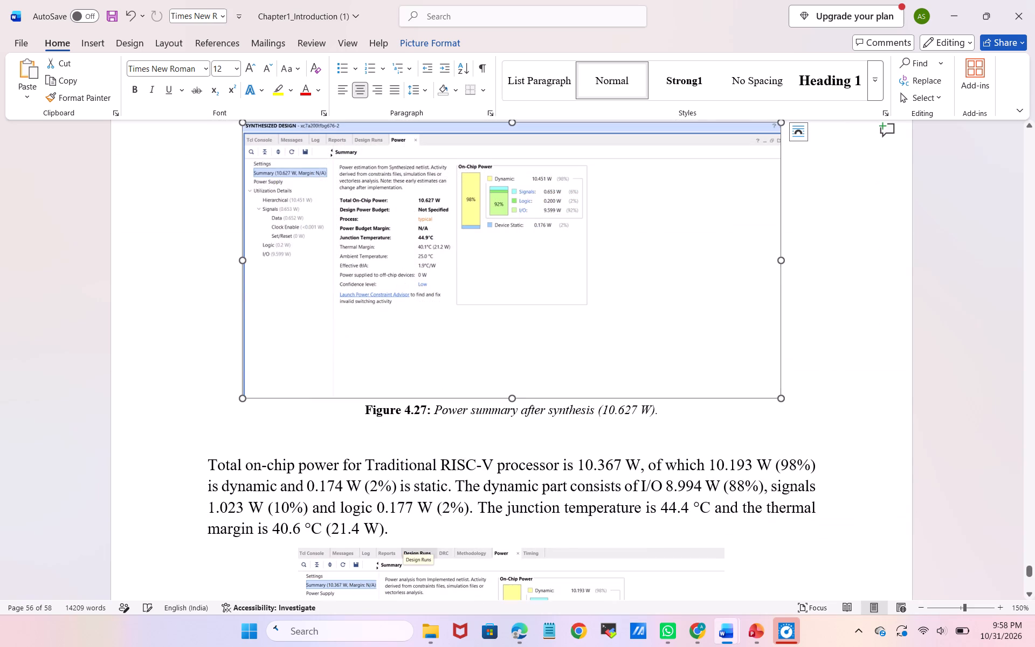
{"action": "scroll", "coordinate": [624, 233], "scroll_direction": "down", "scroll_amount": 2, "text": "ctrl"}
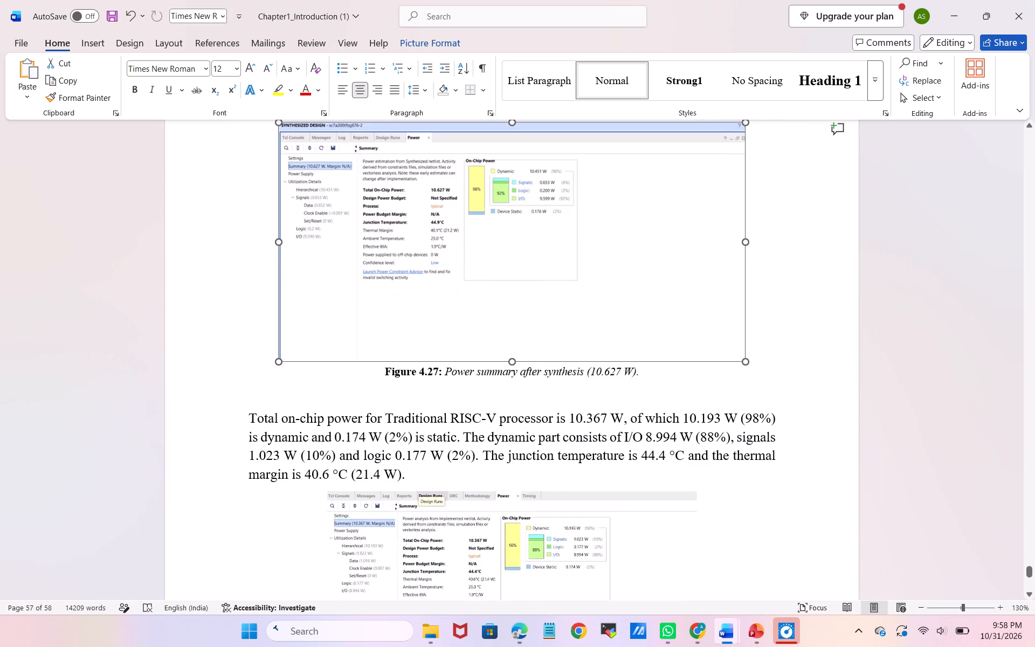
{"action": "scroll", "coordinate": [624, 233], "scroll_direction": "up", "scroll_amount": 1}
{"action": "scroll", "coordinate": [624, 233], "scroll_direction": "down", "scroll_amount": 1}
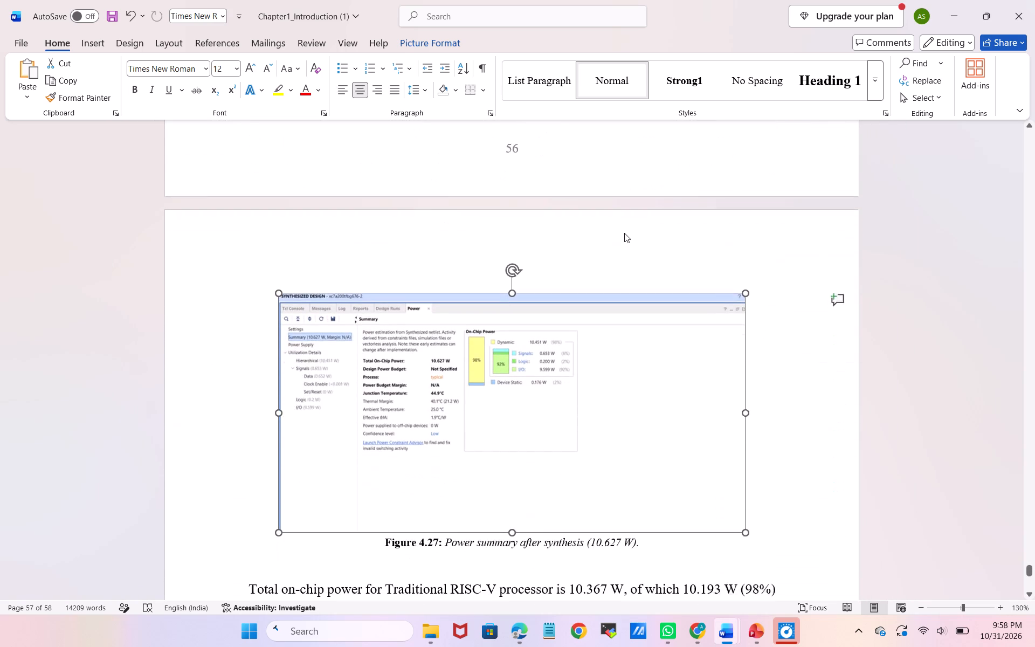
{"action": "scroll", "coordinate": [624, 233], "scroll_direction": "down", "scroll_amount": 1}
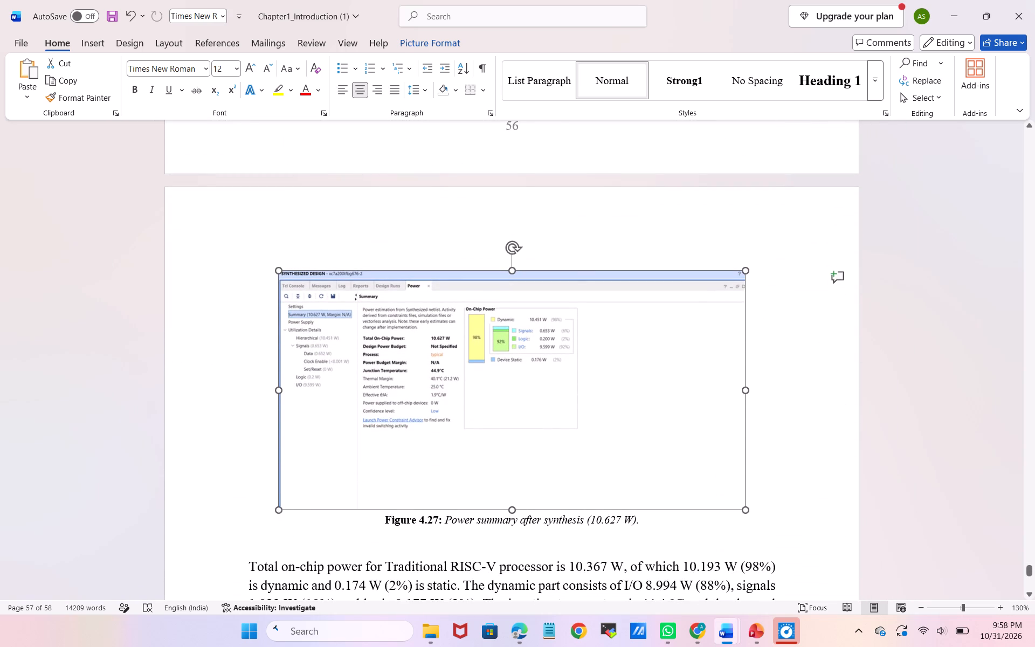
{"action": "left_click_drag", "start_coordinate": [280, 511], "coordinate": [363, 435]}
{"action": "scroll", "coordinate": [450, 412], "scroll_direction": "down", "scroll_amount": 1}
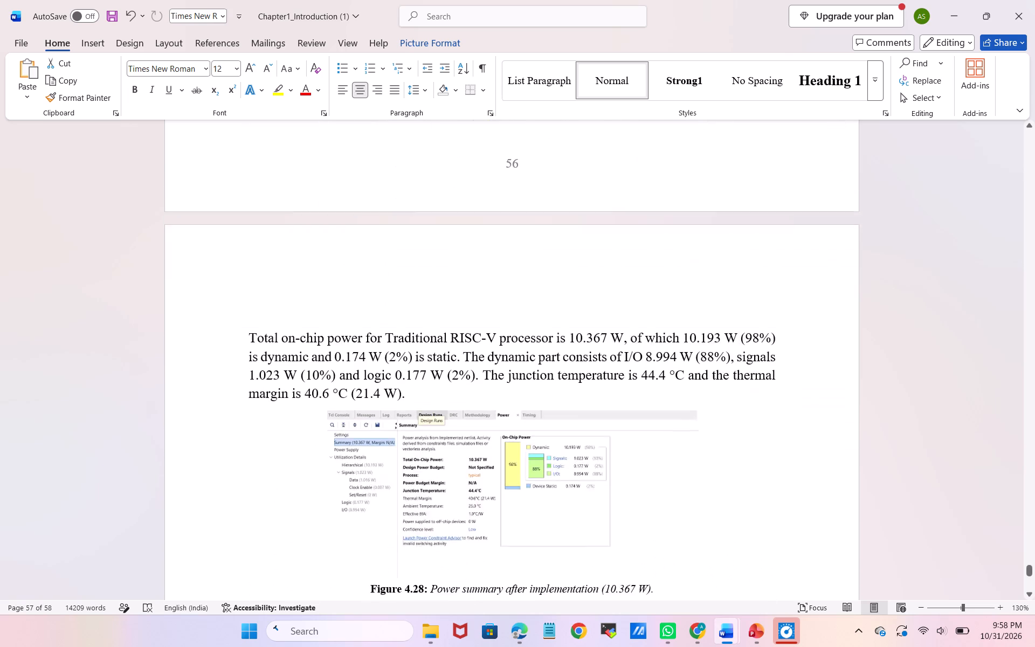
Review the layout from the Figure 4.27 and Figure 4.28 power summaries through Table 4.6 to the report's last page.
{"action": "scroll", "coordinate": [450, 412], "scroll_direction": "down", "scroll_amount": 1}
{"action": "left_click", "coordinate": [450, 412]}
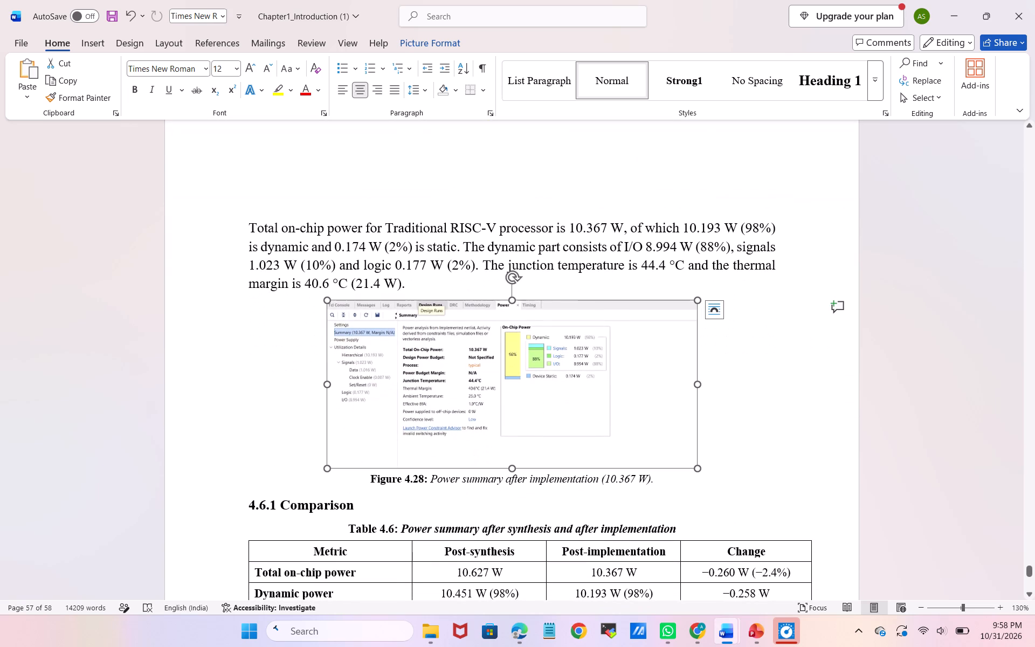
{"action": "left_click", "coordinate": [759, 373]}
{"action": "scroll", "coordinate": [759, 373], "scroll_direction": "up", "scroll_amount": 1}
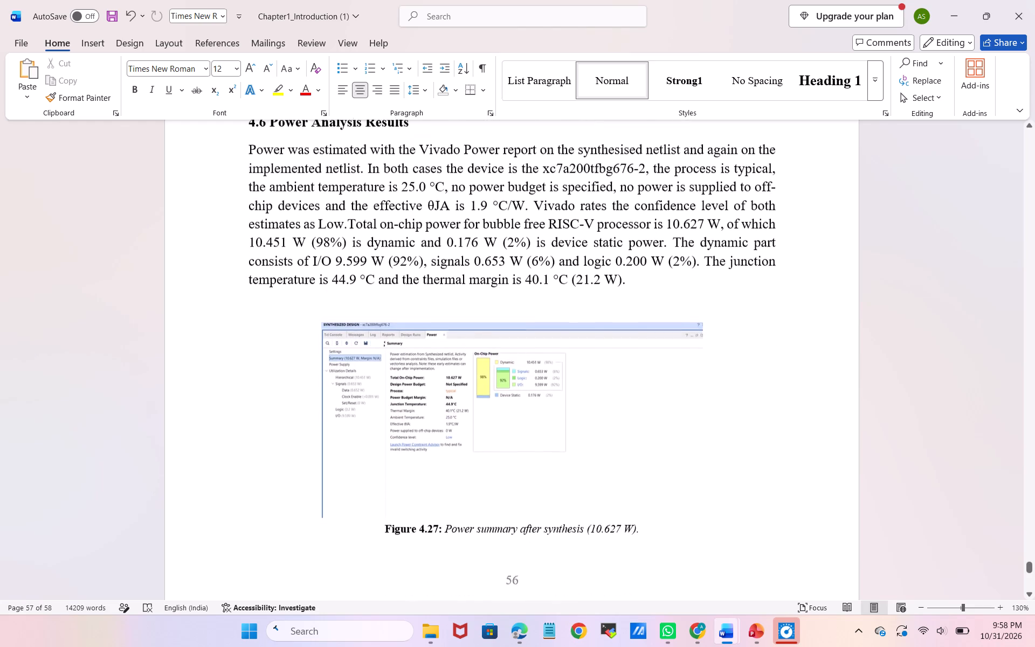
{"action": "scroll", "coordinate": [759, 373], "scroll_direction": "down", "scroll_amount": 2}
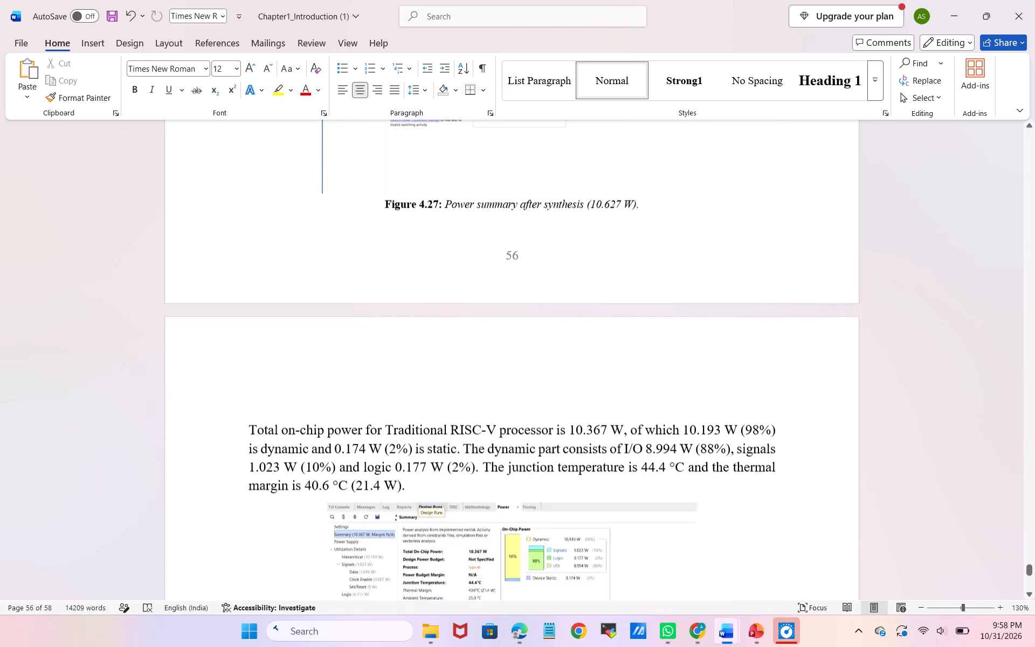
{"action": "scroll", "coordinate": [759, 373], "scroll_direction": "down", "scroll_amount": 3}
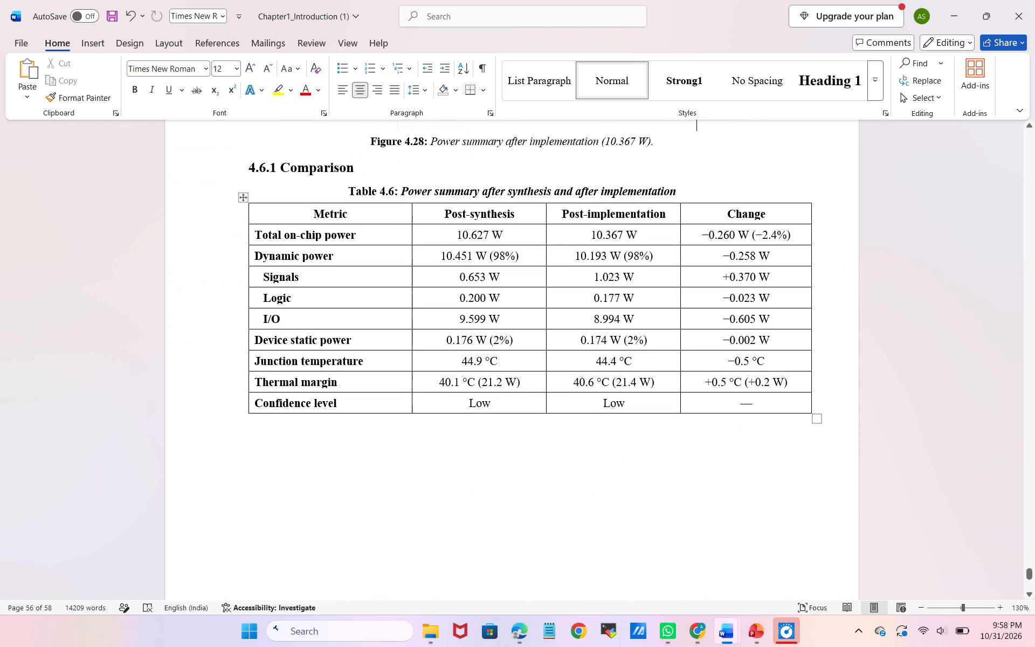
{"action": "scroll", "coordinate": [759, 373], "scroll_direction": "down", "scroll_amount": 3}
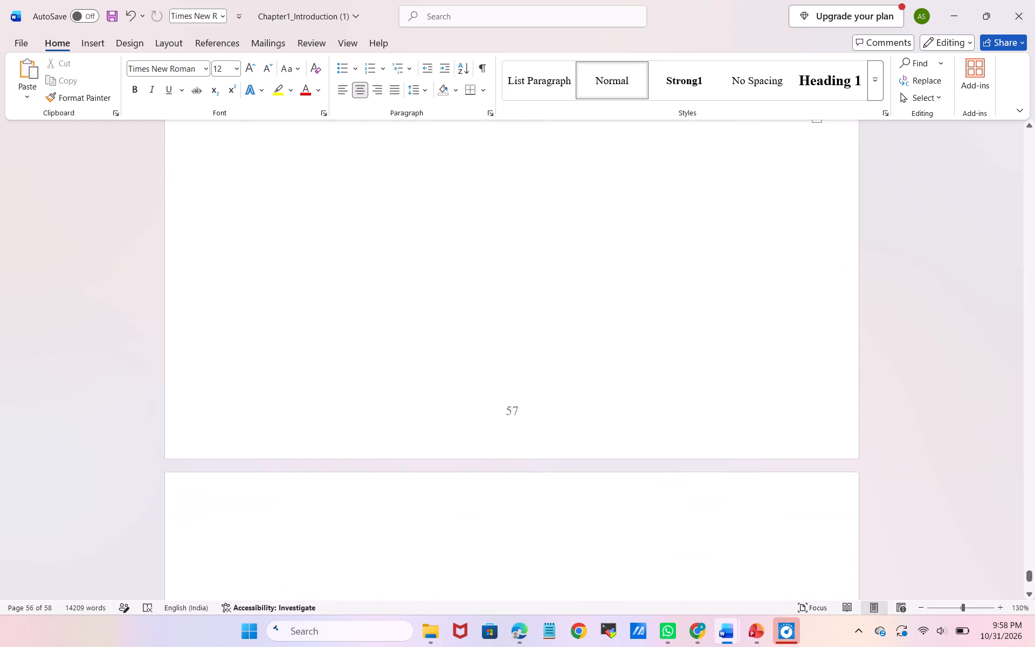
{"action": "scroll", "coordinate": [759, 373], "scroll_direction": "down", "scroll_amount": 5}
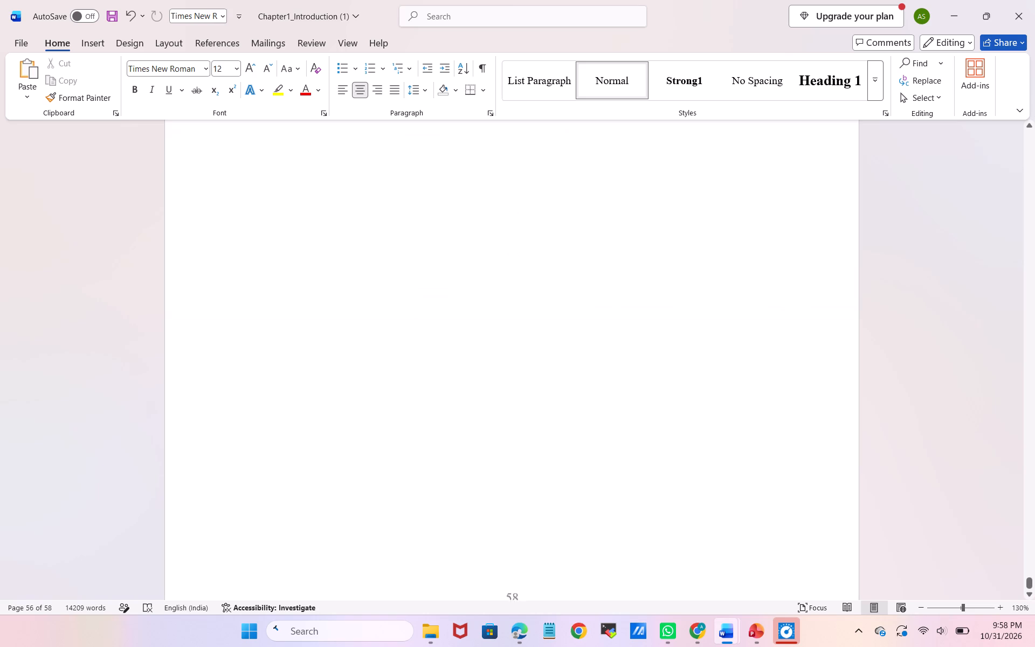
{"action": "scroll", "coordinate": [759, 373], "scroll_direction": "down", "scroll_amount": 1}
{"action": "scroll", "coordinate": [759, 373], "scroll_direction": "up", "scroll_amount": 20}
{"action": "scroll", "coordinate": [759, 373], "scroll_direction": "up", "scroll_amount": 2}
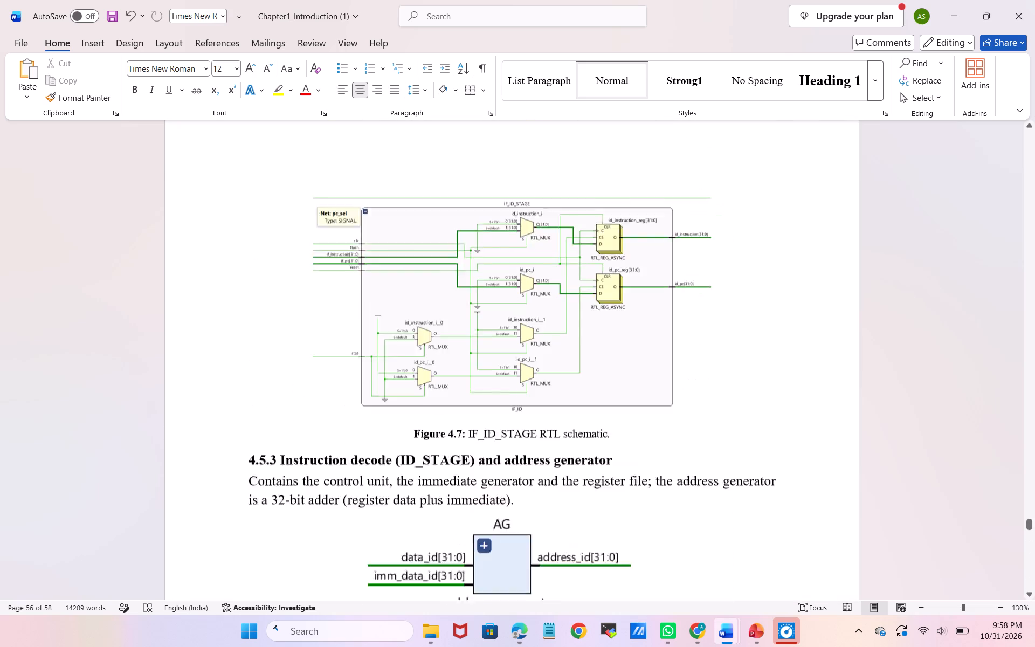
Save the report document with the resized and cropped Chapter 4 figures.
{"action": "key", "text": "ctrl+s"}
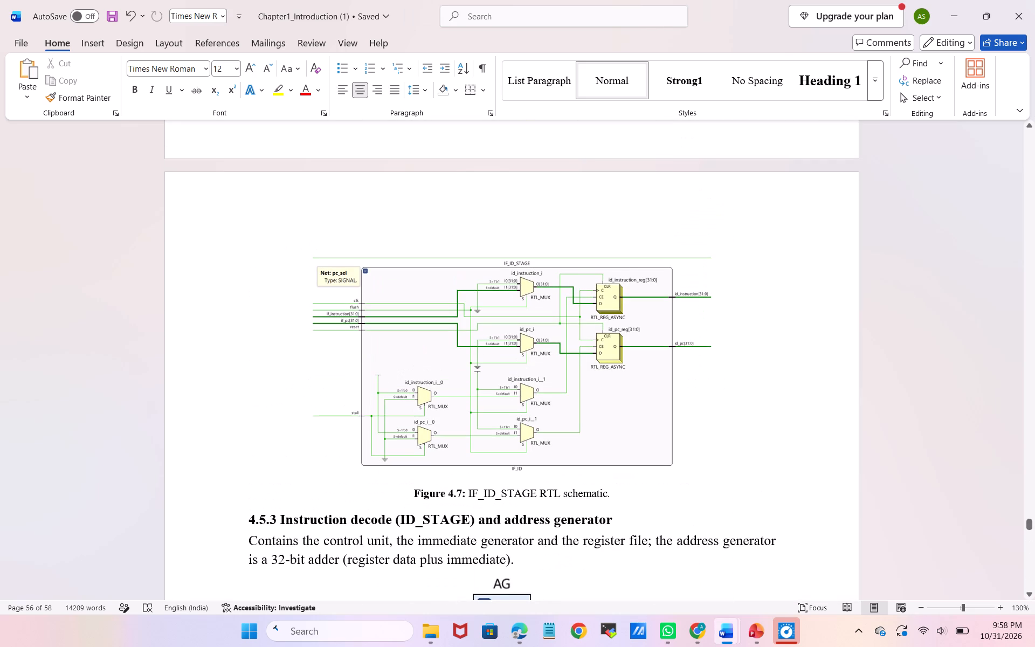
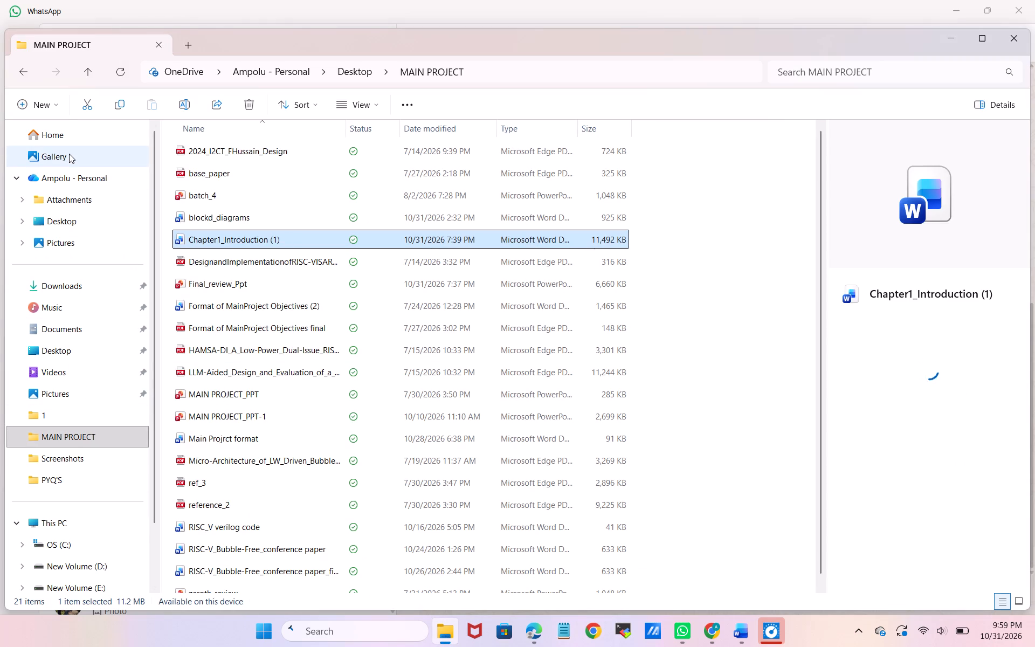
{"action": "double_click", "coordinate": [68, 133]}
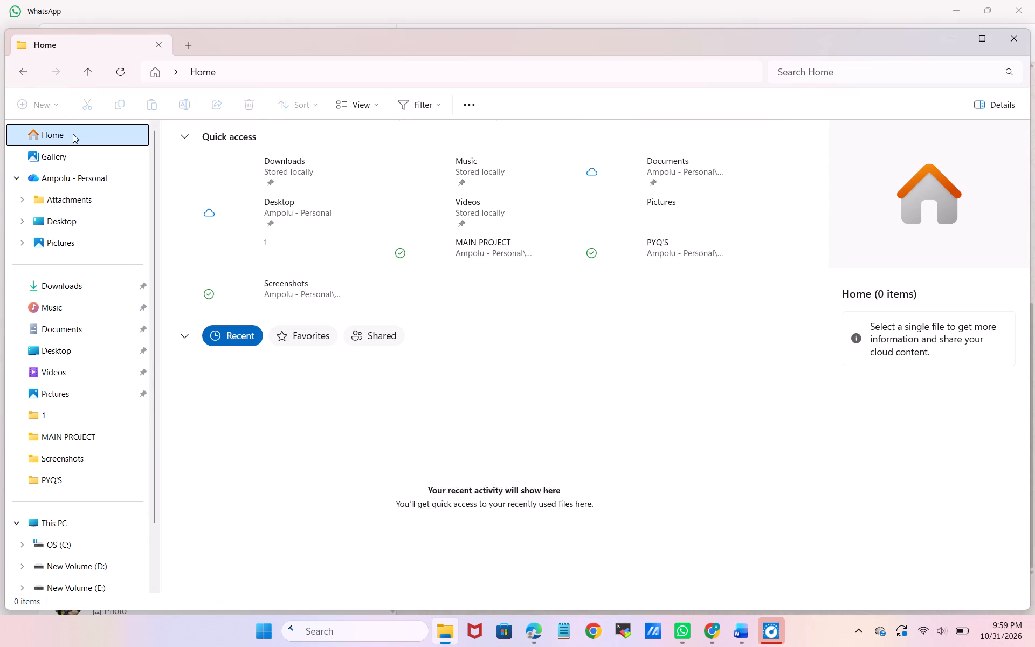
{"action": "left_click", "coordinate": [379, 400]}
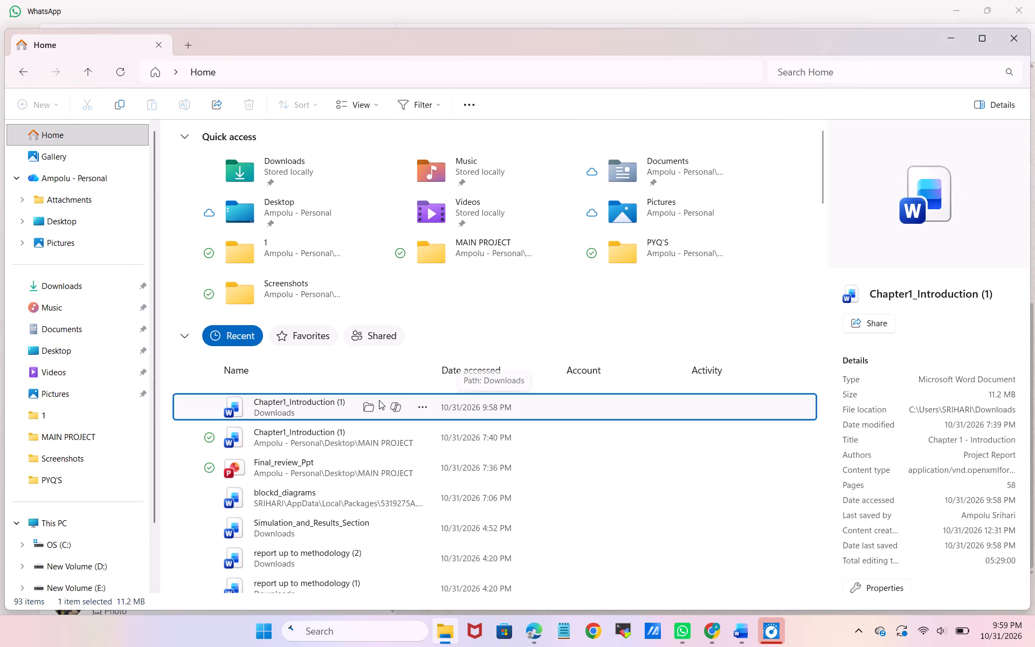
{"action": "right_click", "coordinate": [335, 411]}
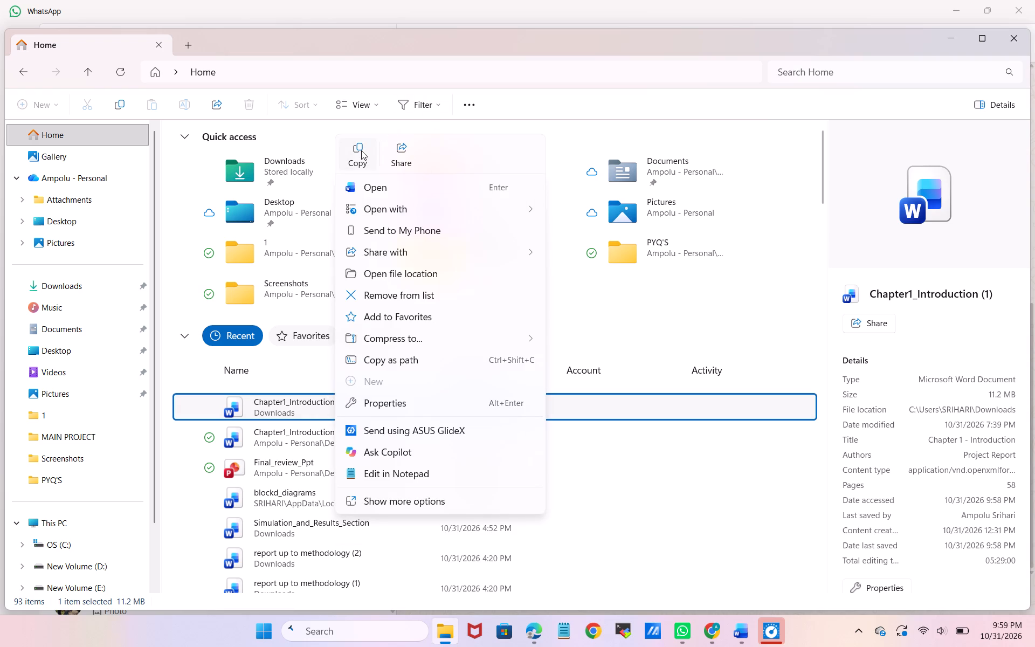
{"action": "left_click", "coordinate": [361, 150]}
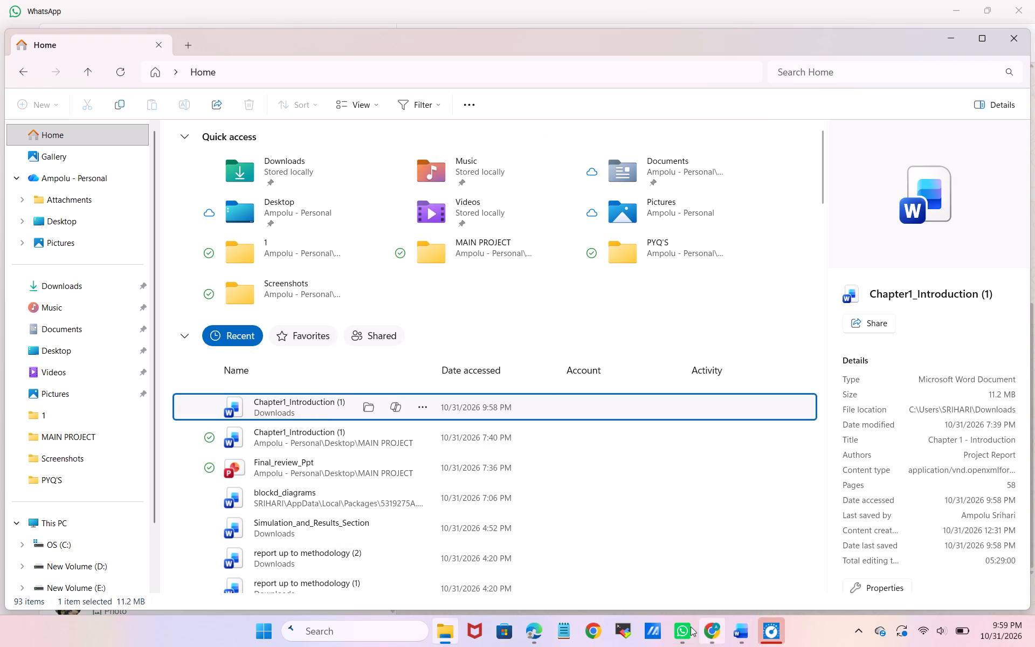
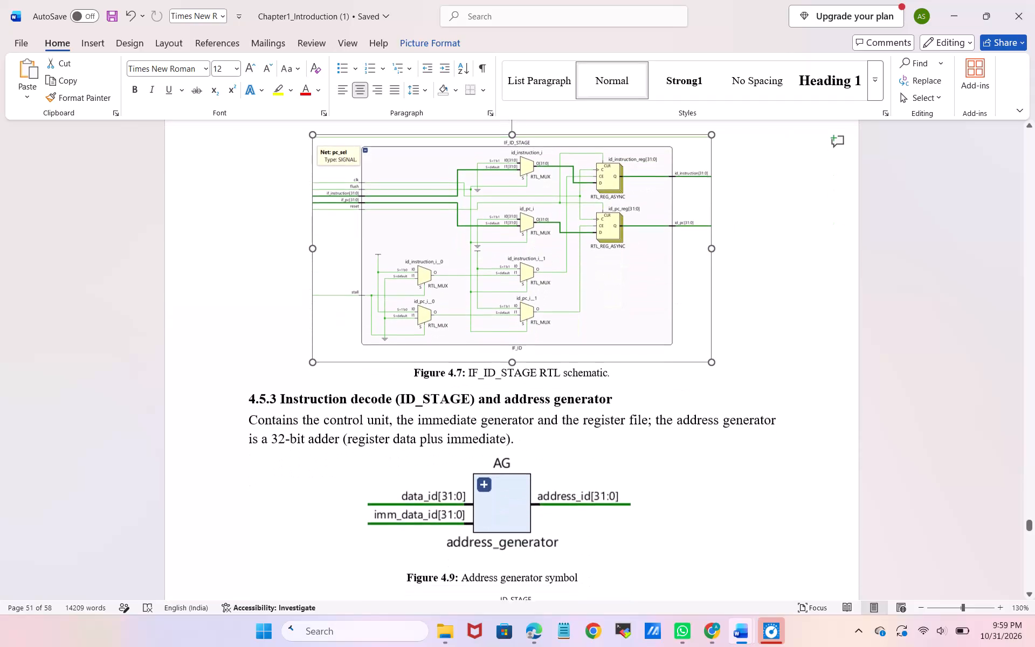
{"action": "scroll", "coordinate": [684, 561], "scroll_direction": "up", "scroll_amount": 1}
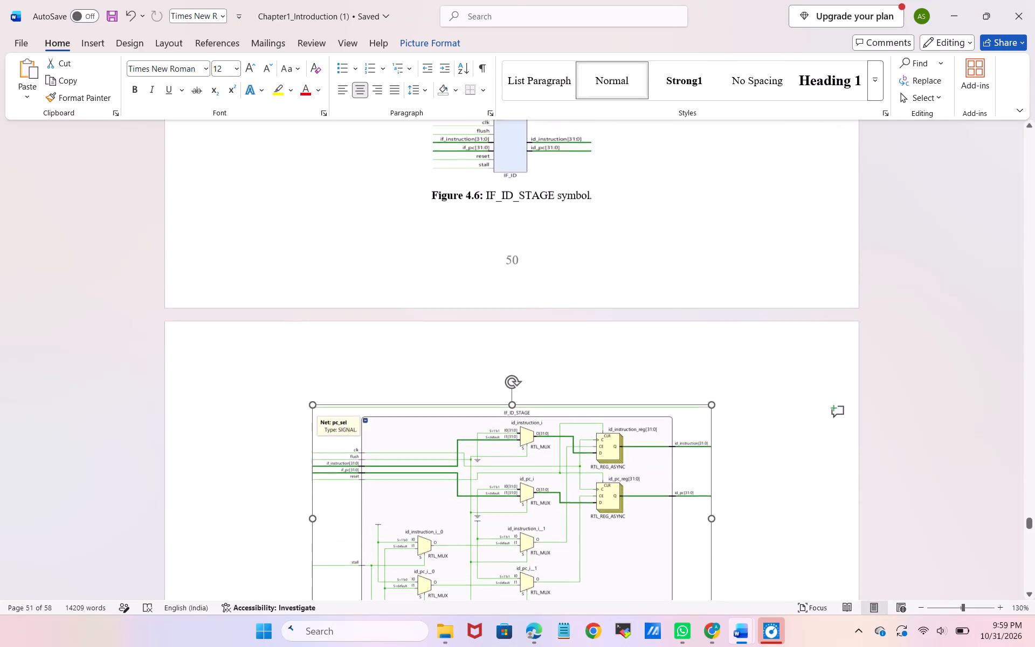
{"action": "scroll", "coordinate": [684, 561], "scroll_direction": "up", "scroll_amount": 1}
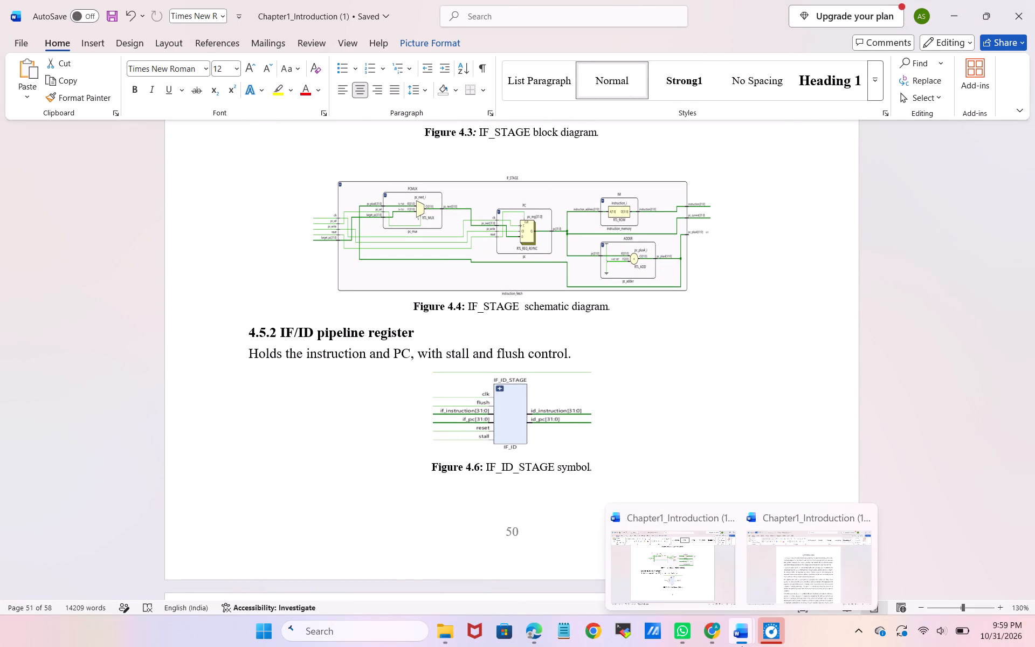
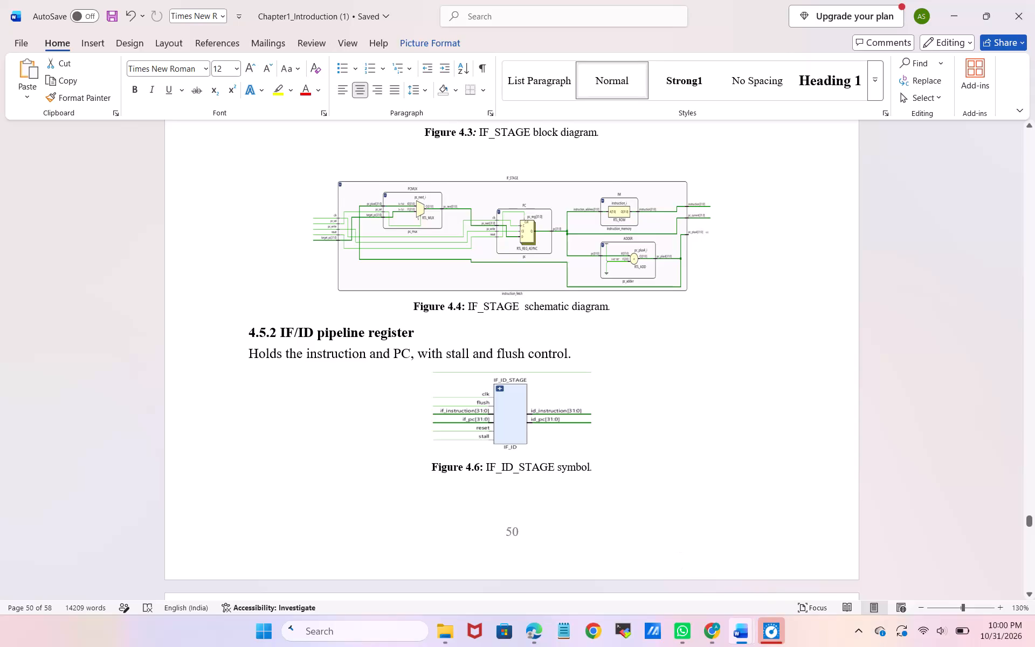
Look back over the start of section 4.5 RTL Schematic Results, including the 4.5.1 Instruction fetch description and its block diagram.
{"action": "scroll", "coordinate": [657, 432], "scroll_direction": "up", "scroll_amount": 3}
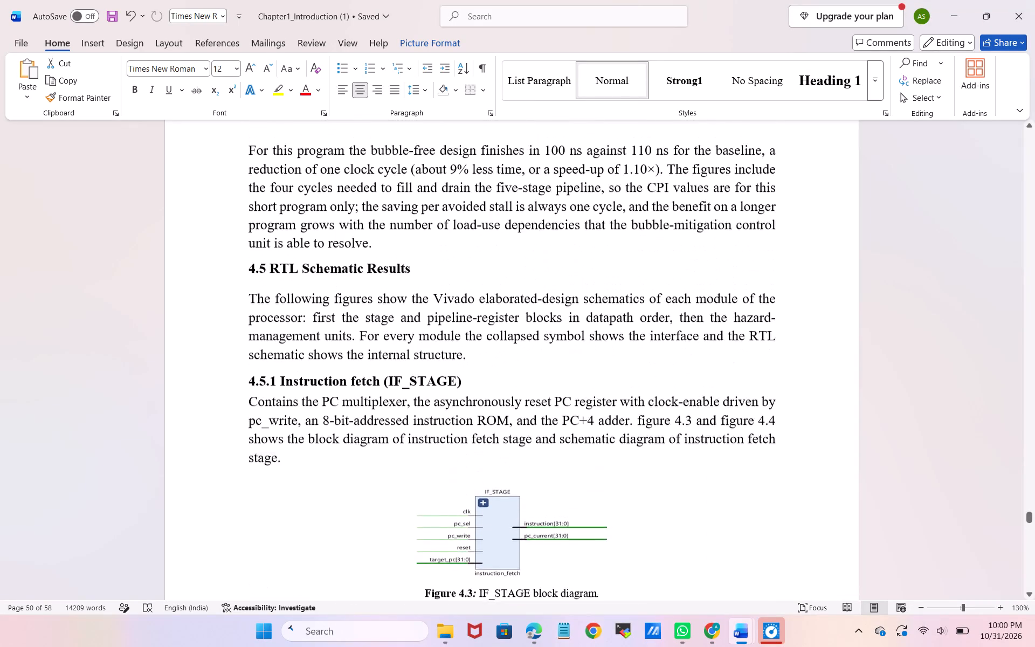
{"action": "scroll", "coordinate": [657, 432], "scroll_direction": "up", "scroll_amount": 1}
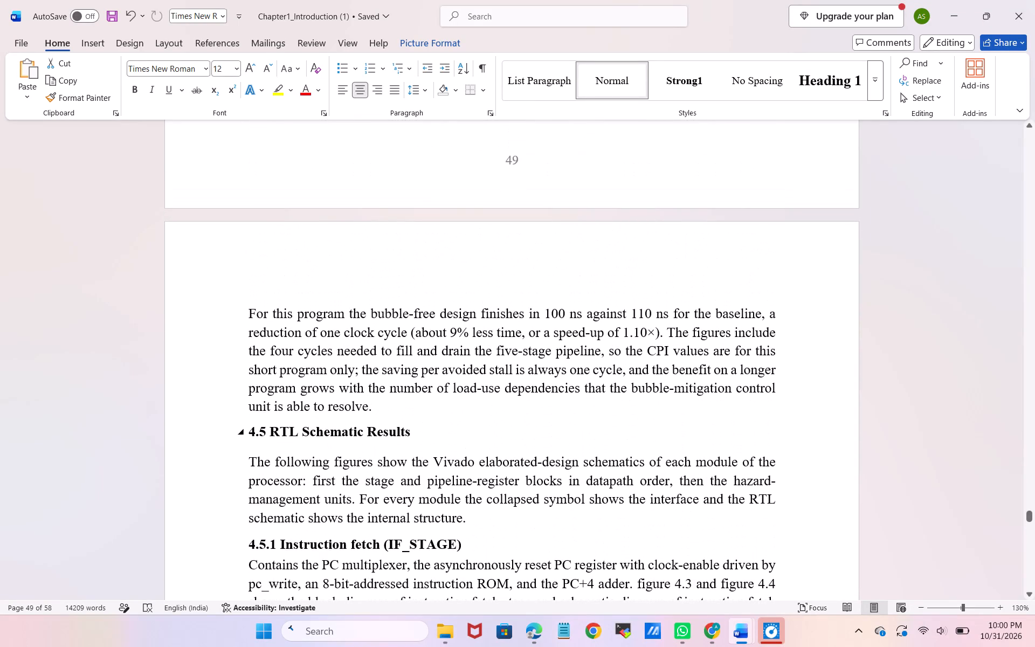
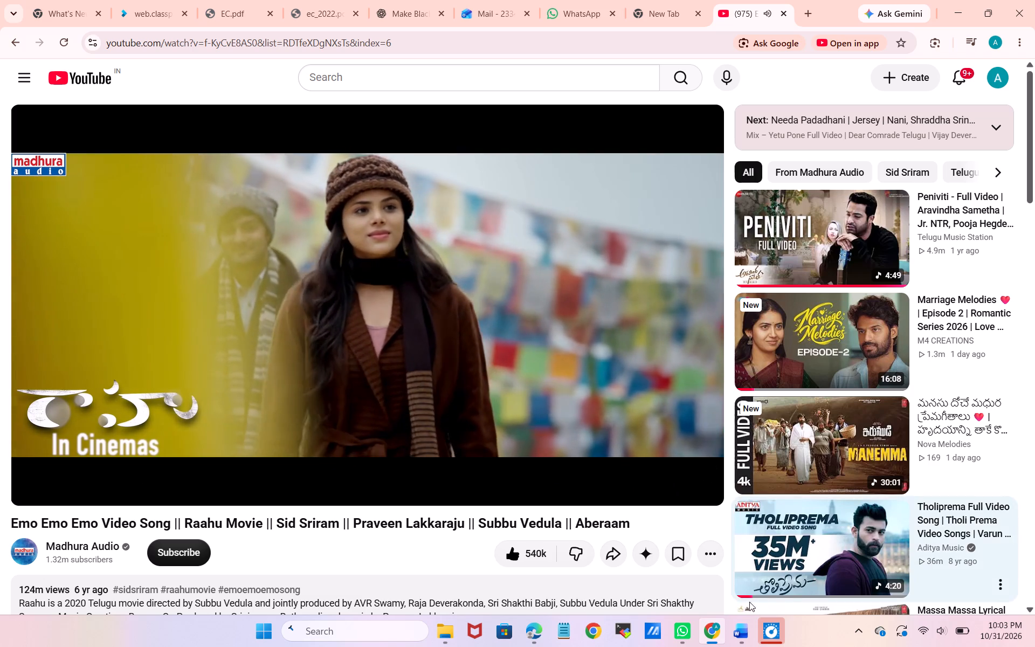
Switch from the browser video to the Word window of the Chapter1_Introduction (1) report containing the RTL schematic figures.
{"action": "left_click", "coordinate": [735, 620]}
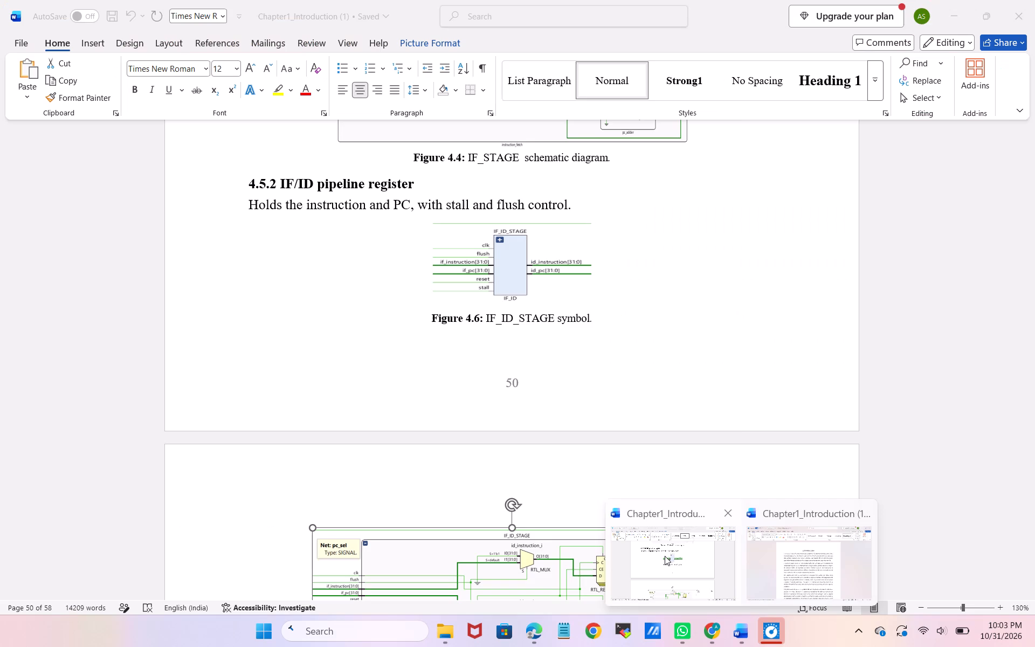
{"action": "left_click", "coordinate": [665, 556]}
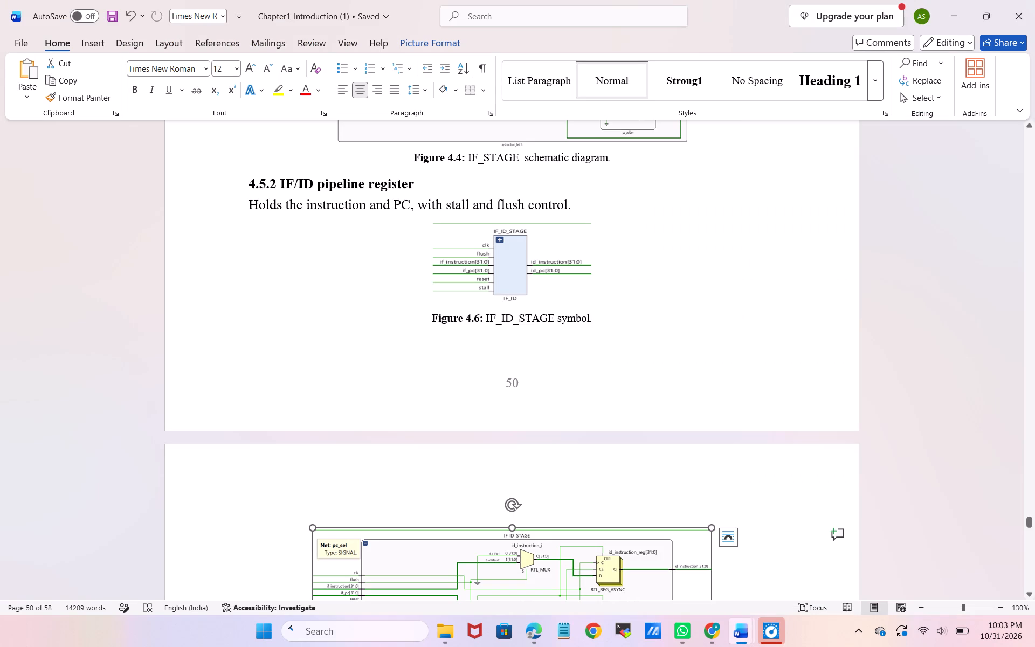
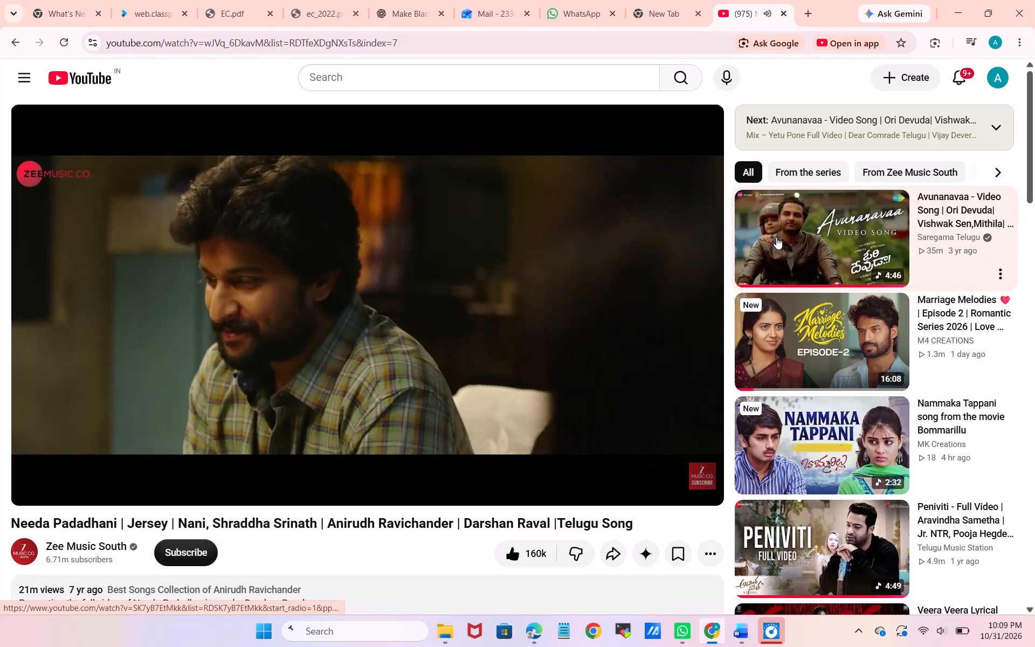
Play the suggested Avunanavaa video song from Ori Devuda.
{"action": "left_click", "coordinate": [863, 256]}
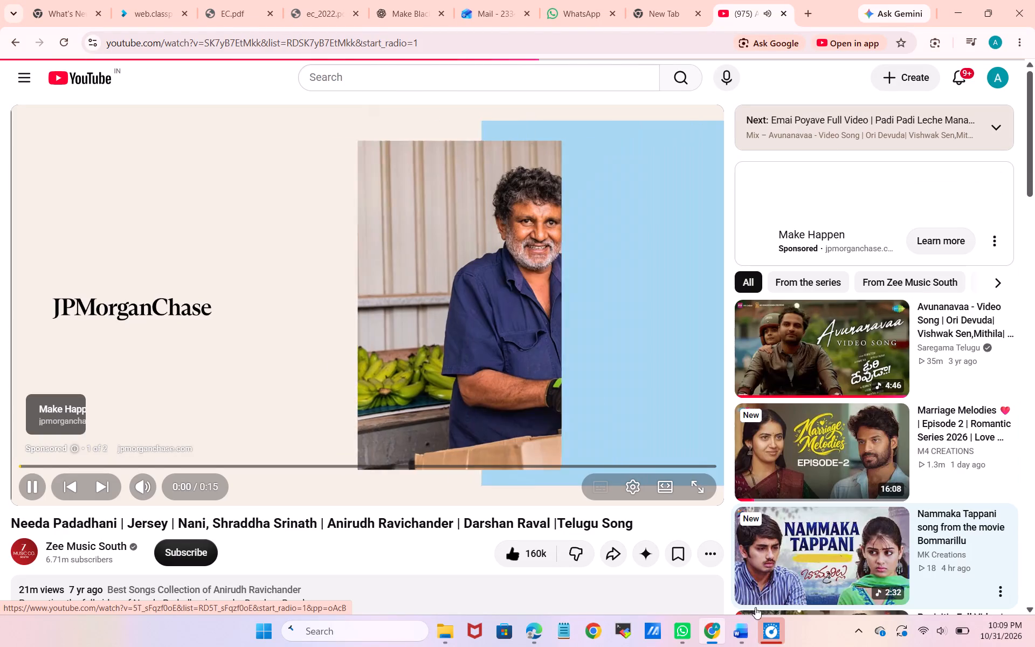
Switch to the Chapter1_Introduction (1) report in Word and review sections 4.3.2 to 4.5.2, checking their tables, figures, captions and in-text references.
{"action": "left_click", "coordinate": [694, 559]}
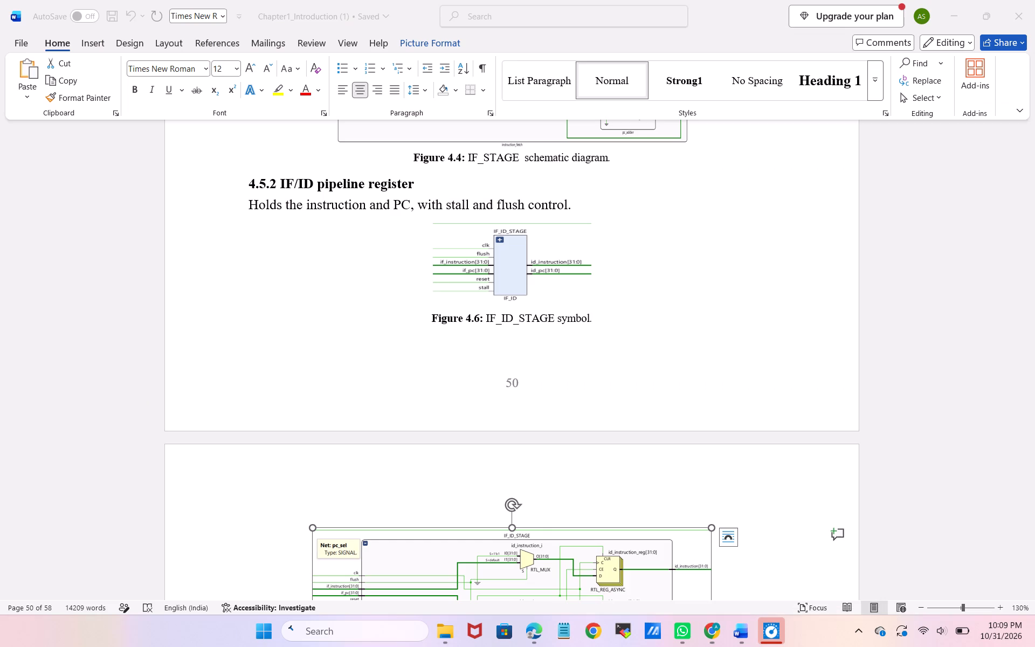
{"action": "scroll", "coordinate": [516, 325], "scroll_direction": "up", "scroll_amount": 3}
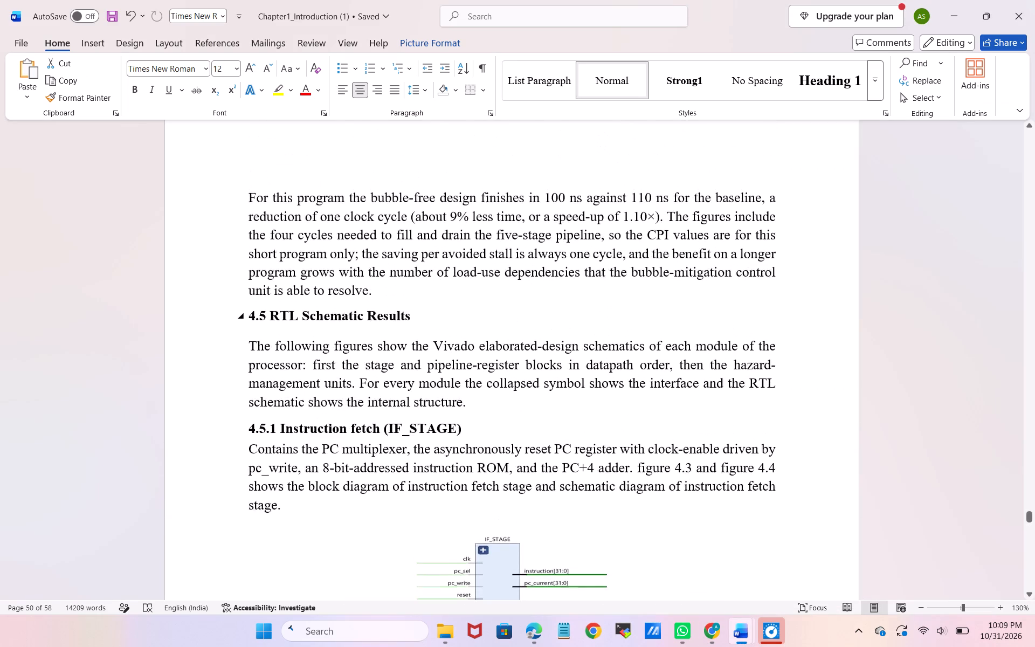
{"action": "scroll", "coordinate": [516, 325], "scroll_direction": "up", "scroll_amount": 5}
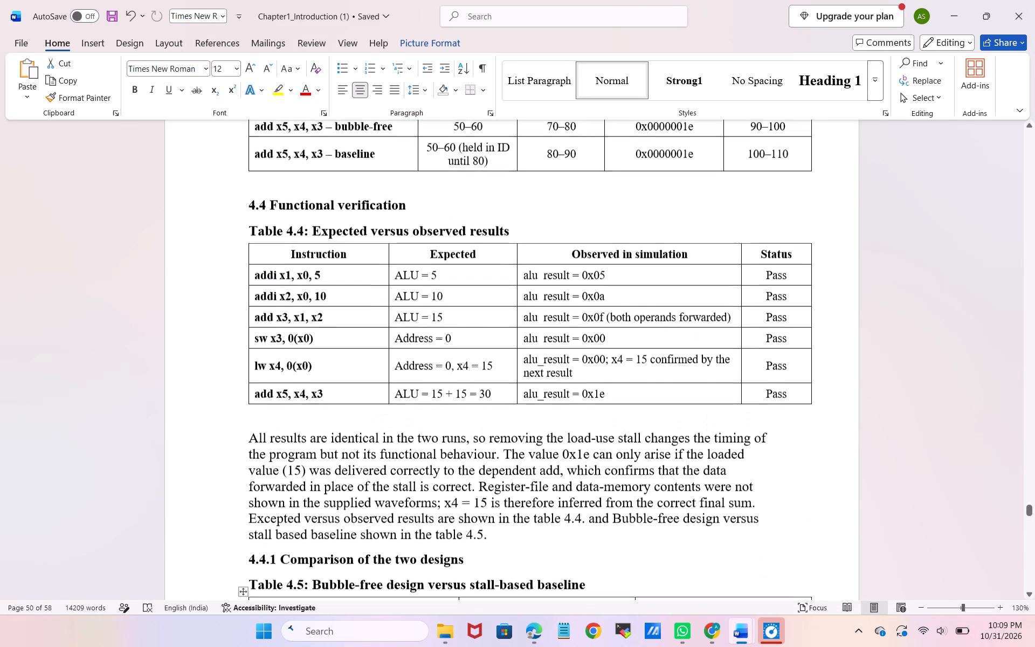
{"action": "scroll", "coordinate": [516, 325], "scroll_direction": "up", "scroll_amount": 4}
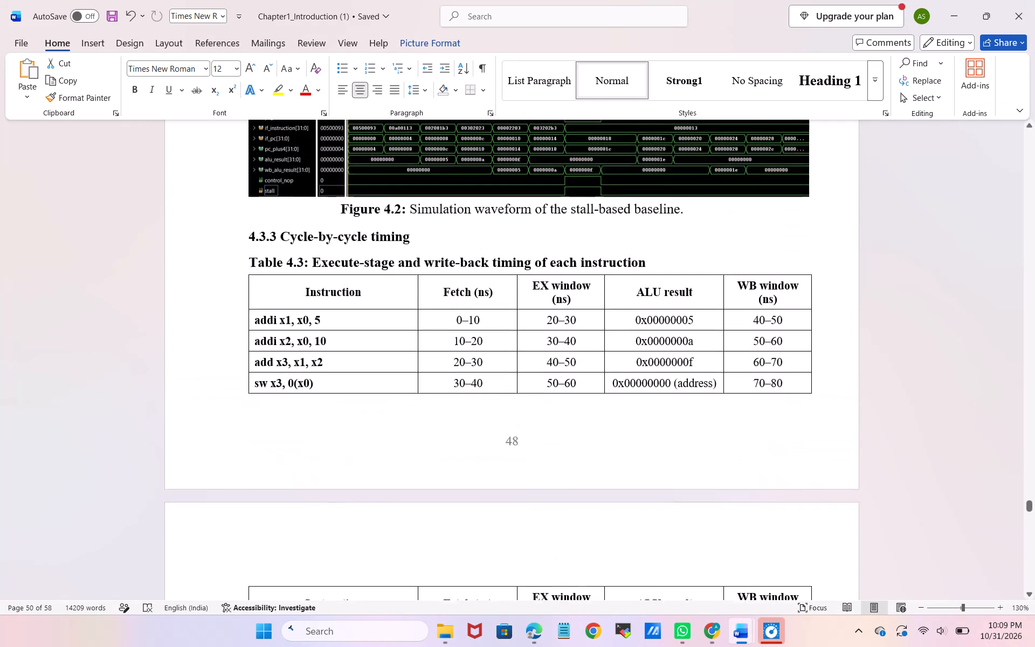
{"action": "scroll", "coordinate": [516, 325], "scroll_direction": "up", "scroll_amount": 1}
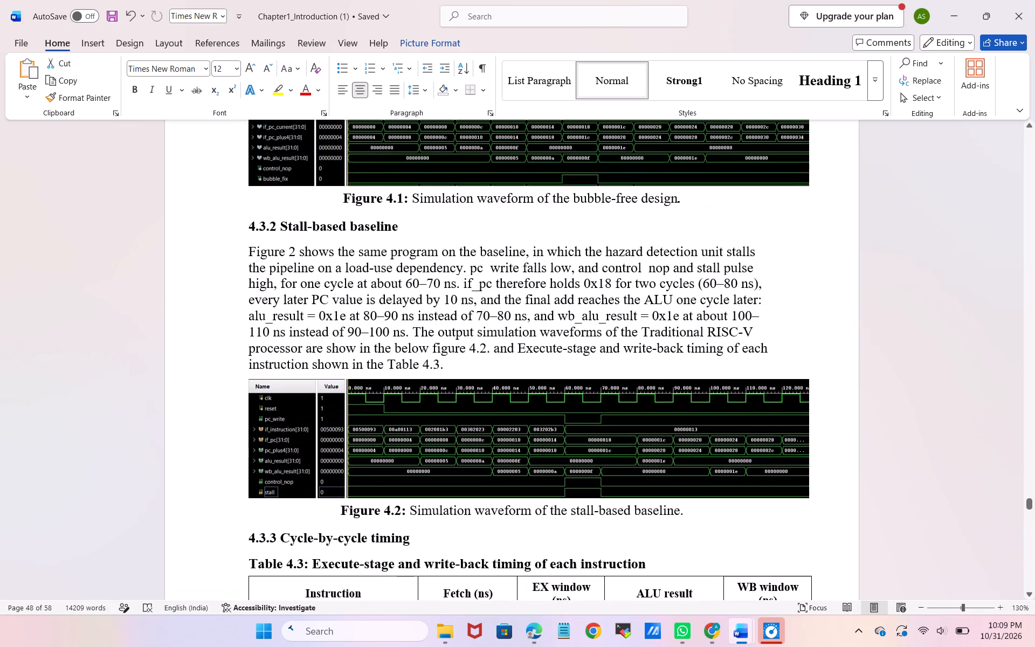
{"action": "scroll", "coordinate": [516, 325], "scroll_direction": "down", "scroll_amount": 9}
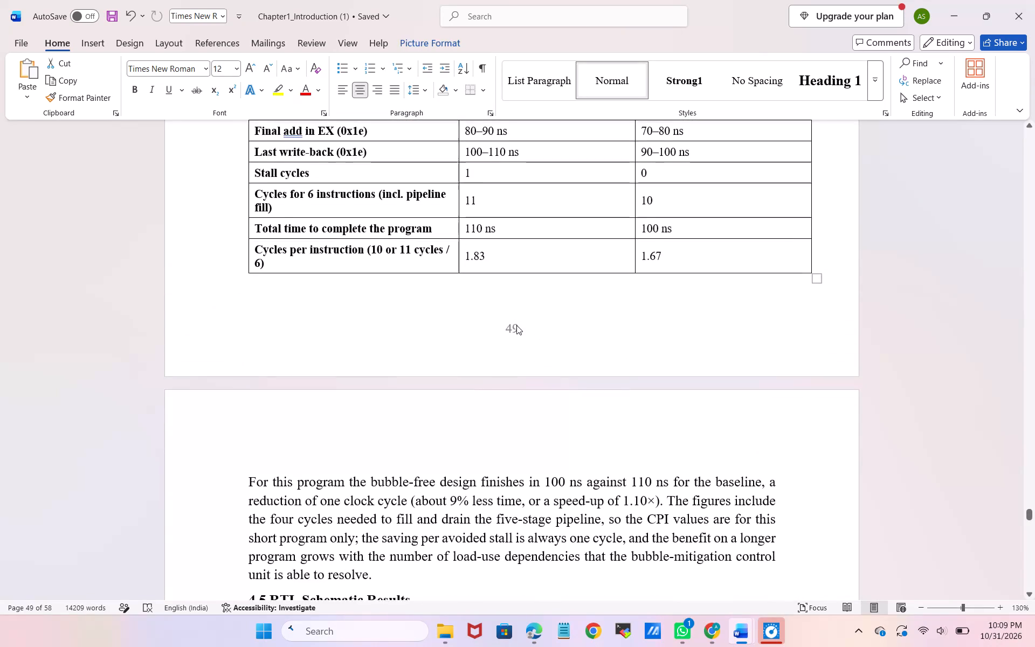
{"action": "scroll", "coordinate": [516, 325], "scroll_direction": "up", "scroll_amount": 3}
{"action": "scroll", "coordinate": [516, 325], "scroll_direction": "down", "scroll_amount": 5}
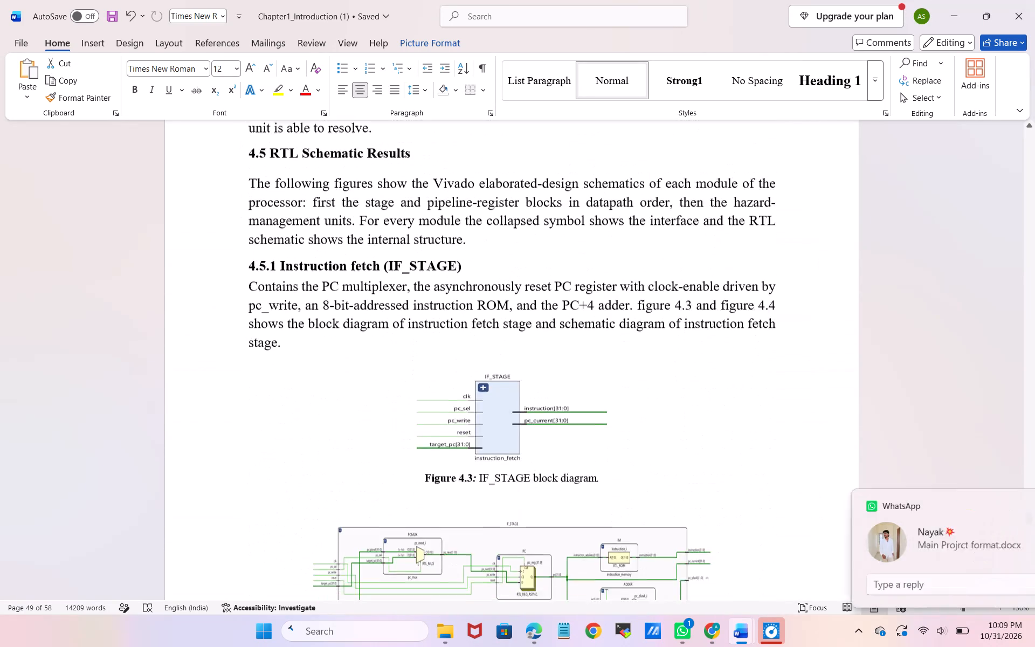
{"action": "scroll", "coordinate": [516, 325], "scroll_direction": "down", "scroll_amount": 2}
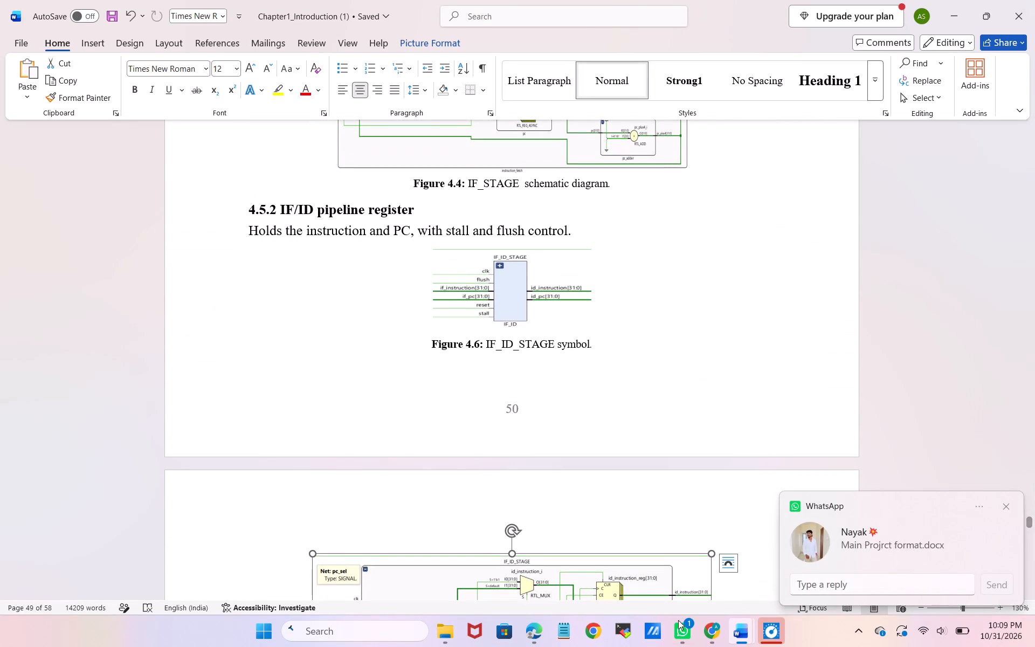